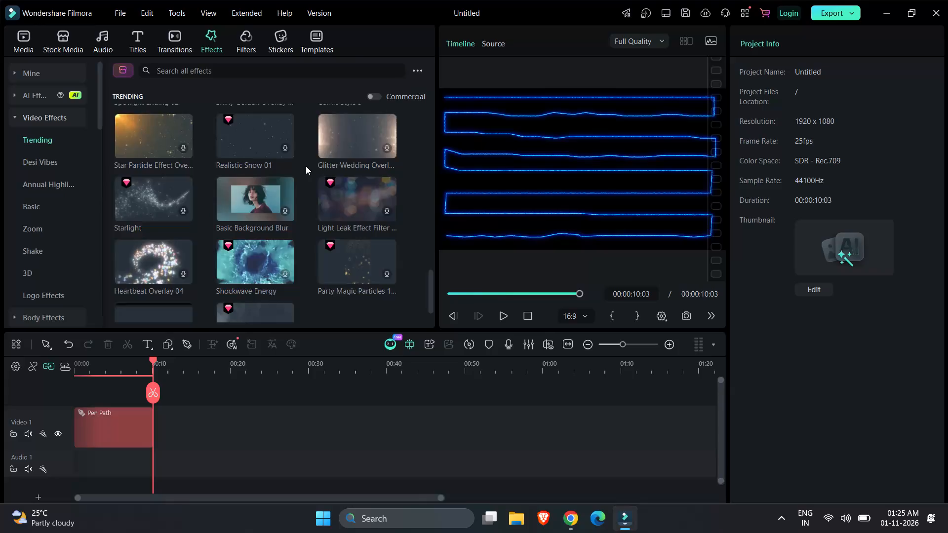
Browse the Basic filters and the Trending stickers to see what is available for the project.
scroll(306, 166, up, 4)
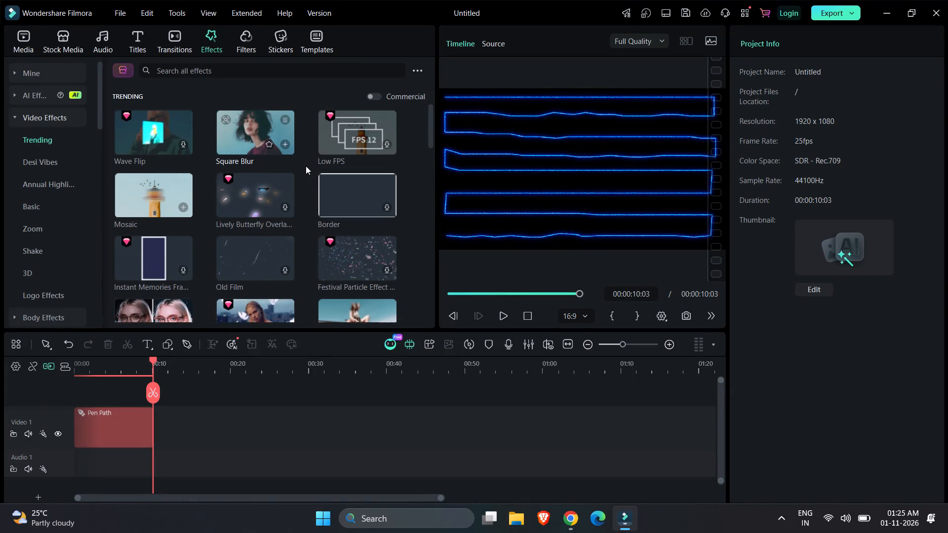
scroll(306, 166, up, 2)
click(237, 38)
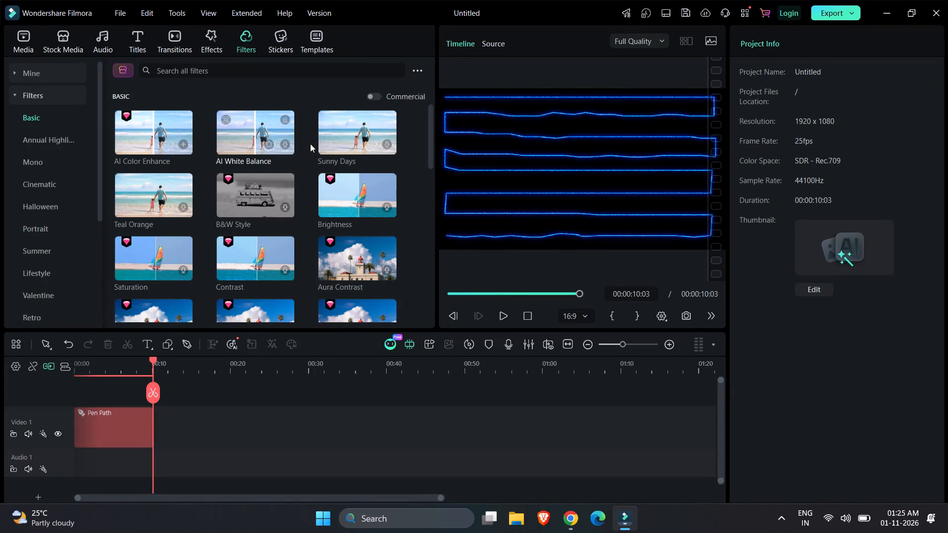
scroll(304, 148, down, 1)
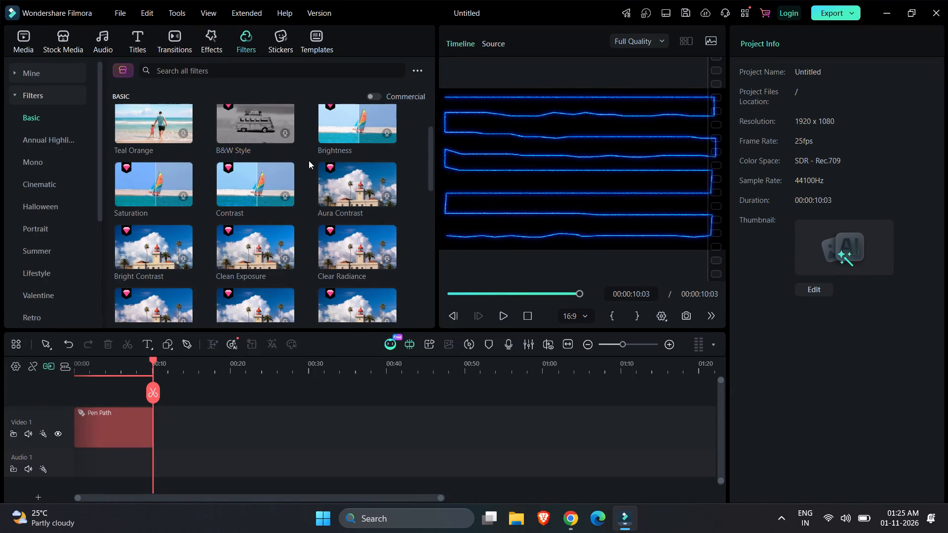
scroll(309, 160, down, 3)
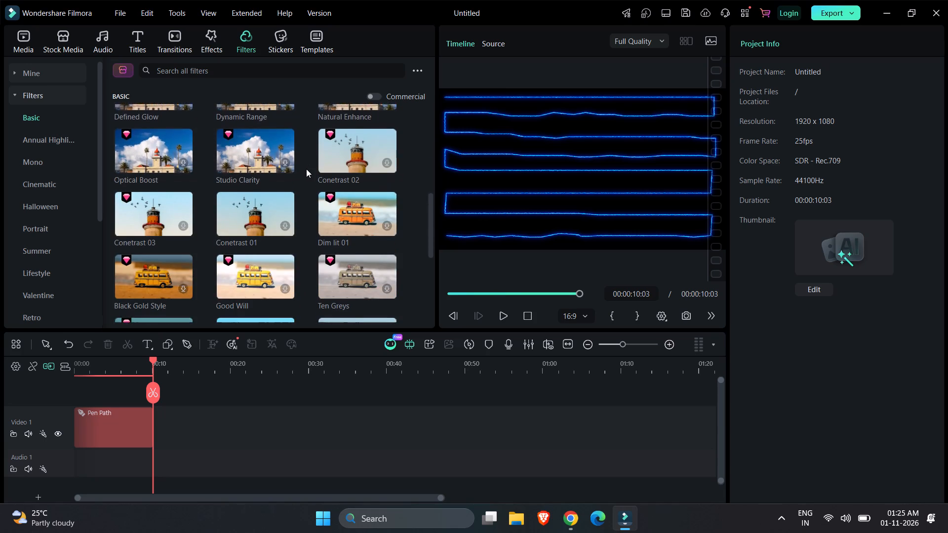
scroll(306, 169, down, 4)
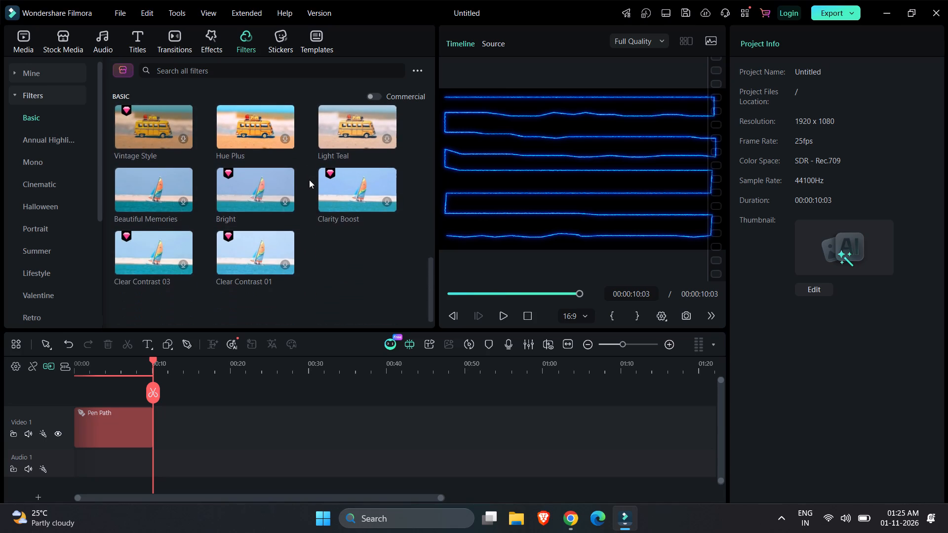
scroll(309, 180, up, 11)
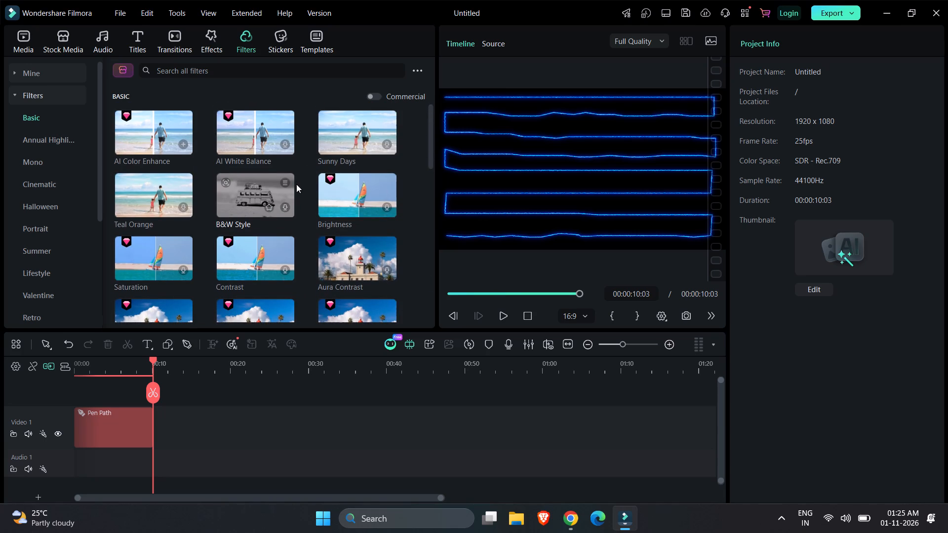
click(278, 45)
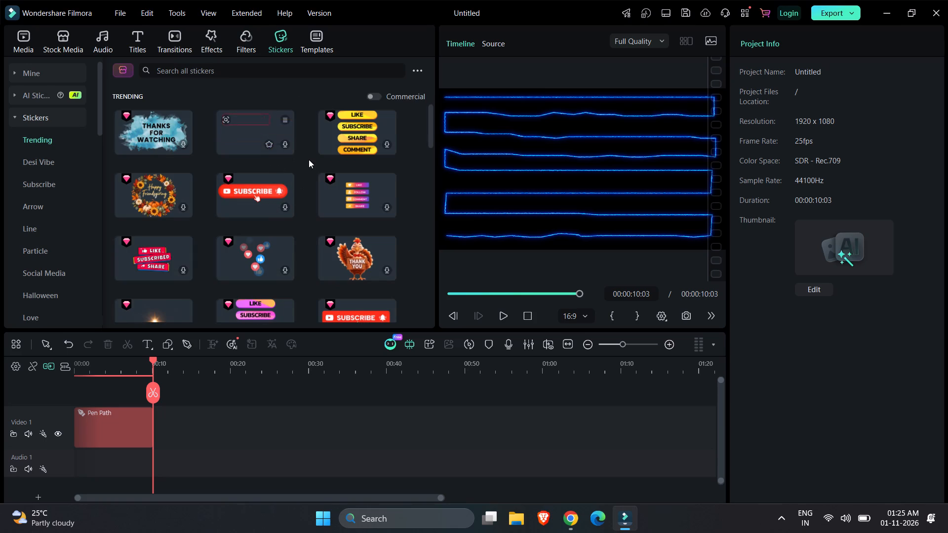
scroll(308, 163, down, 2)
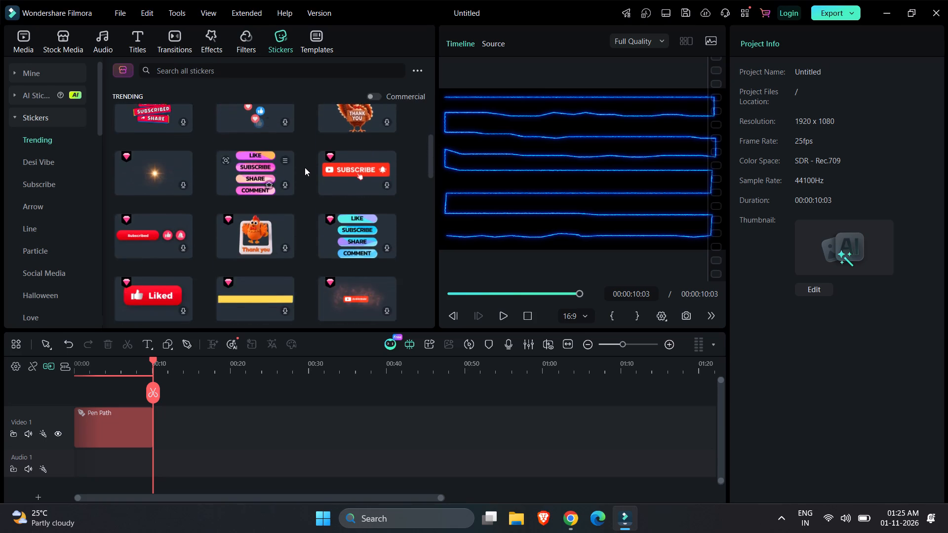
scroll(304, 180, up, 5)
click(233, 434)
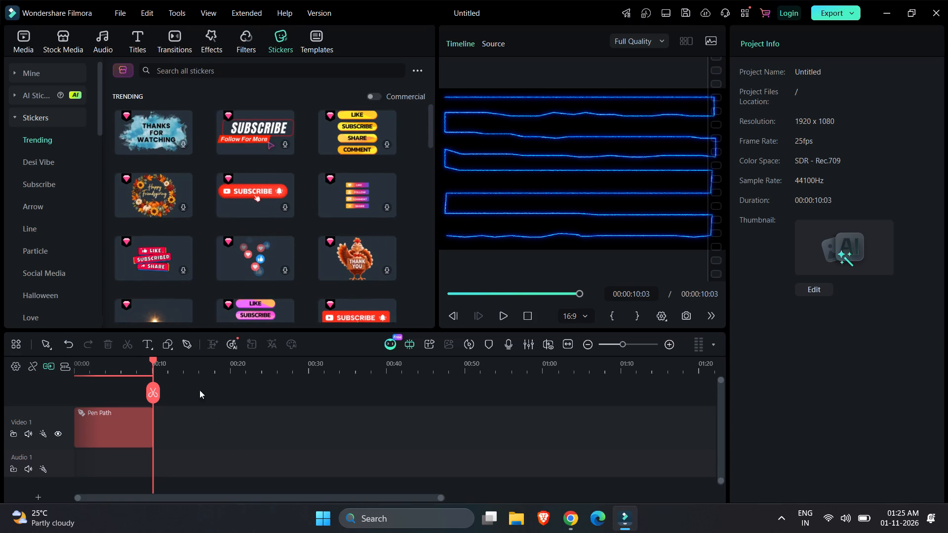
With the Pen tool, start a new path at 00:00:10:03 running straight up the video frame's left edge from bottom to top, using closely spaced points.
click(190, 347)
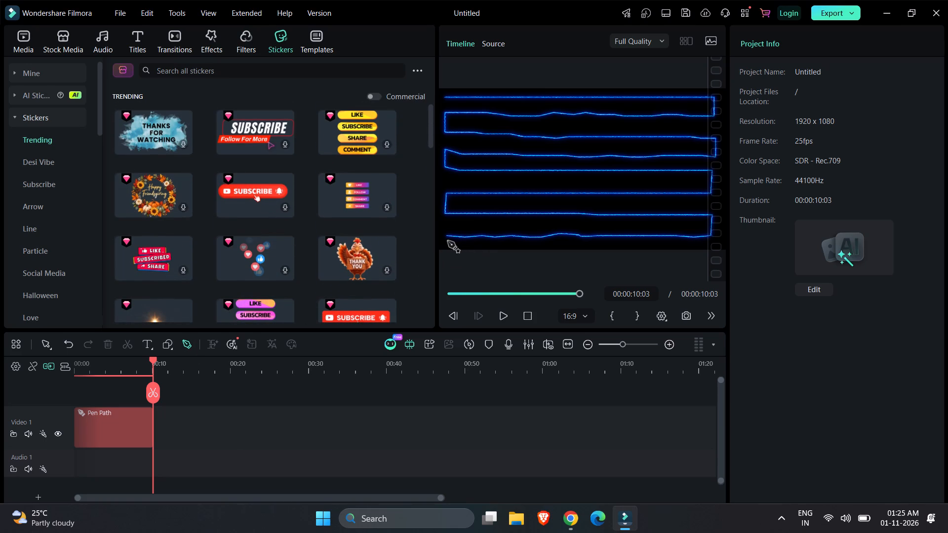
click(448, 241)
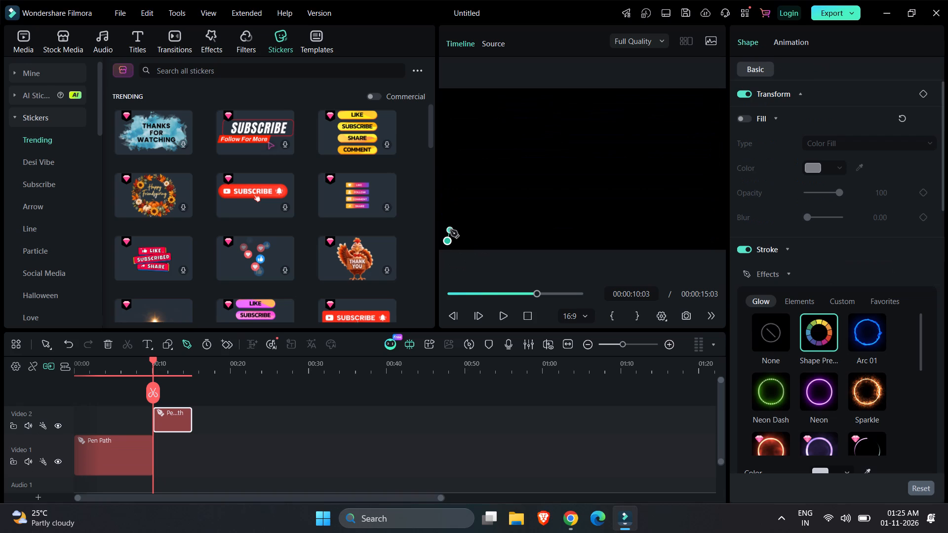
click(448, 226)
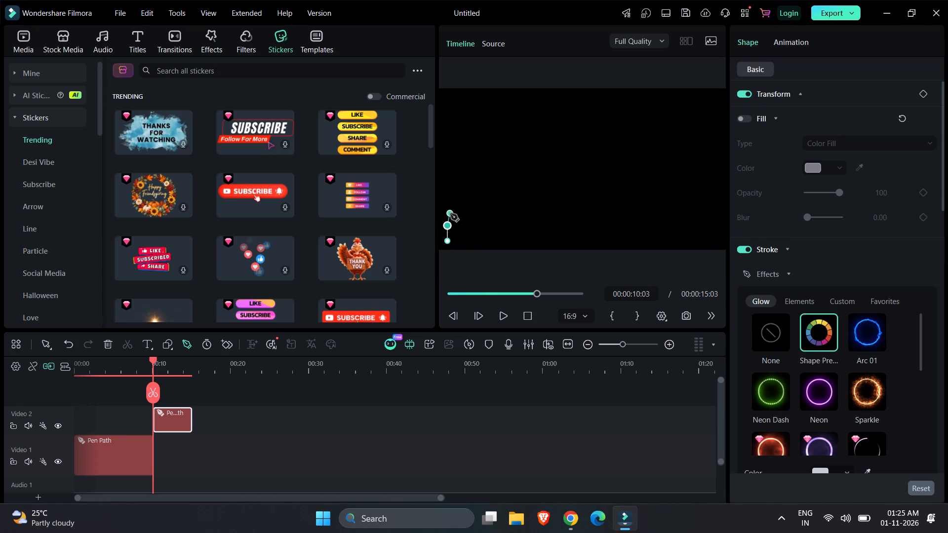
click(448, 212)
click(448, 197)
click(448, 183)
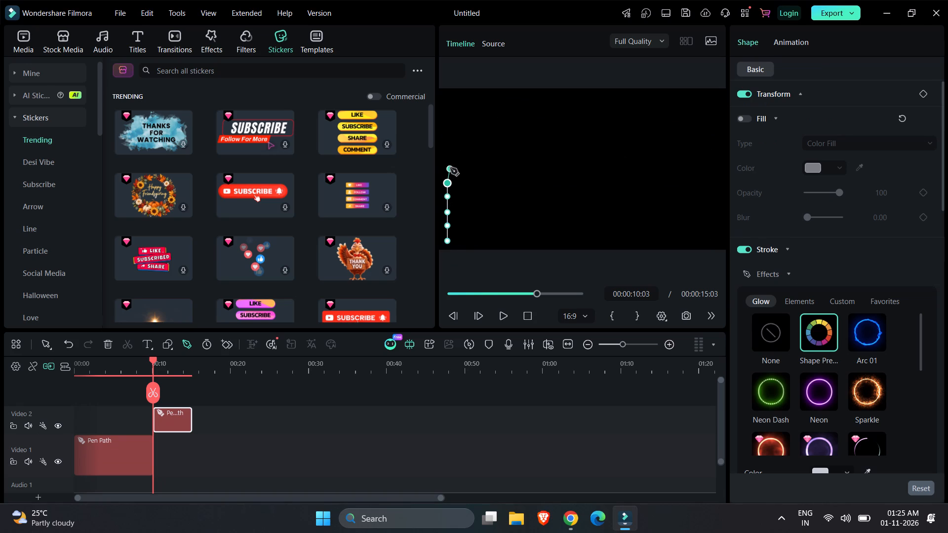
click(448, 168)
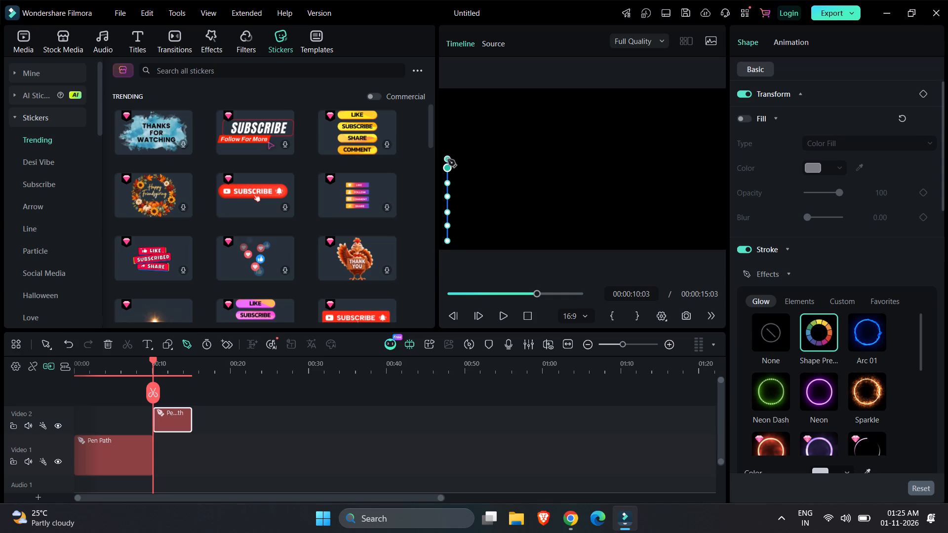
click(446, 154)
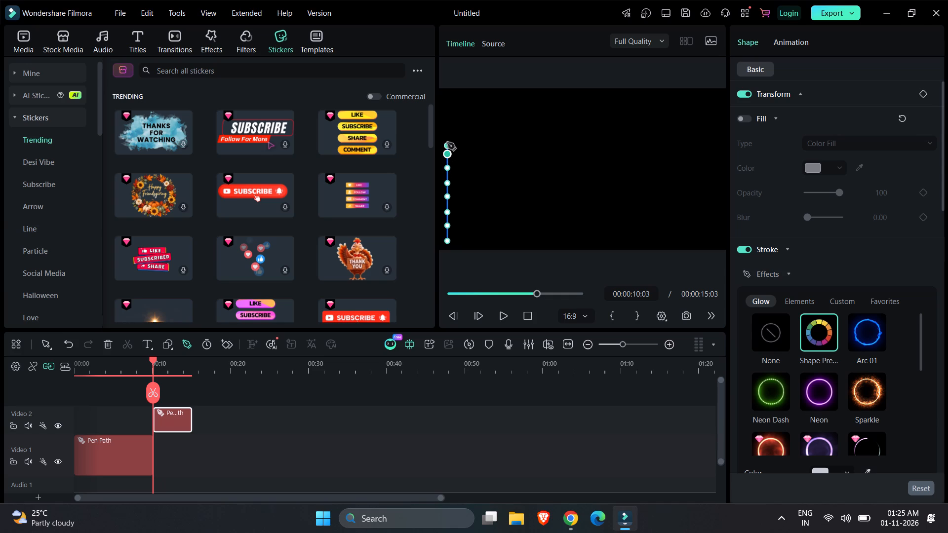
click(447, 143)
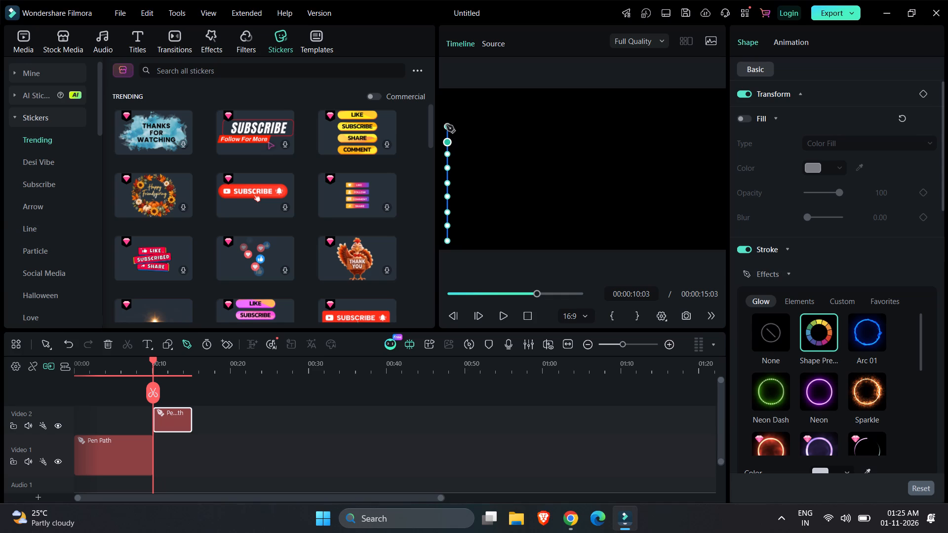
click(447, 130)
click(446, 116)
click(446, 96)
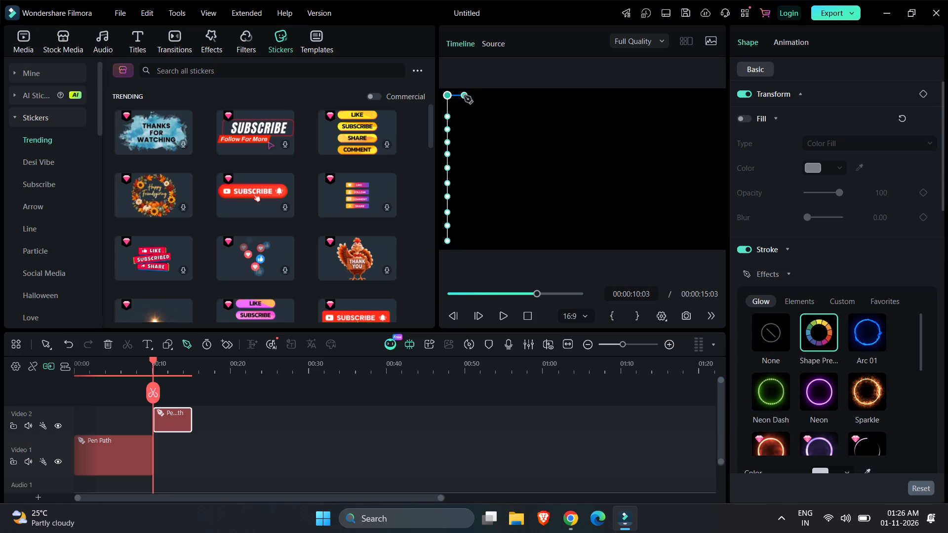
Continue the pen path a short way along the frame's top edge and down a second, parallel vertical line to the bottom edge.
click(464, 96)
click(465, 111)
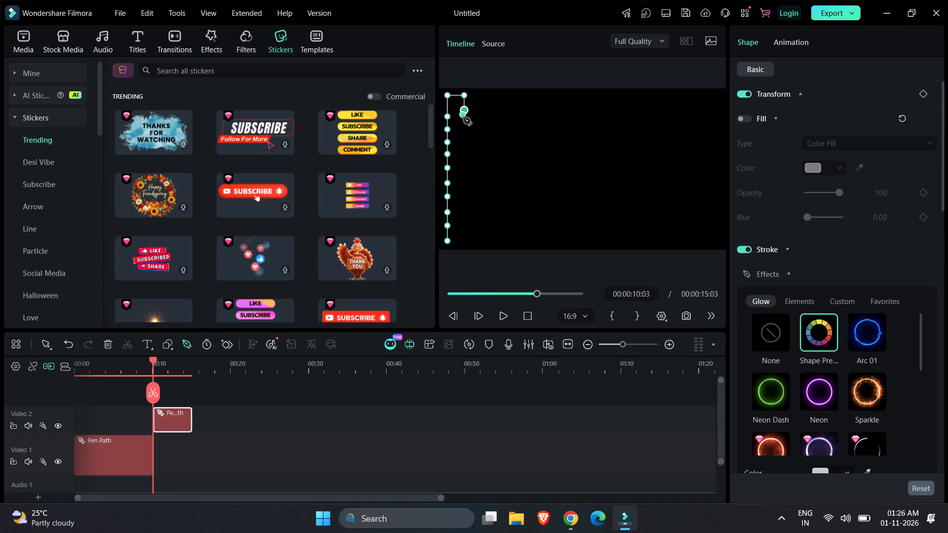
click(463, 119)
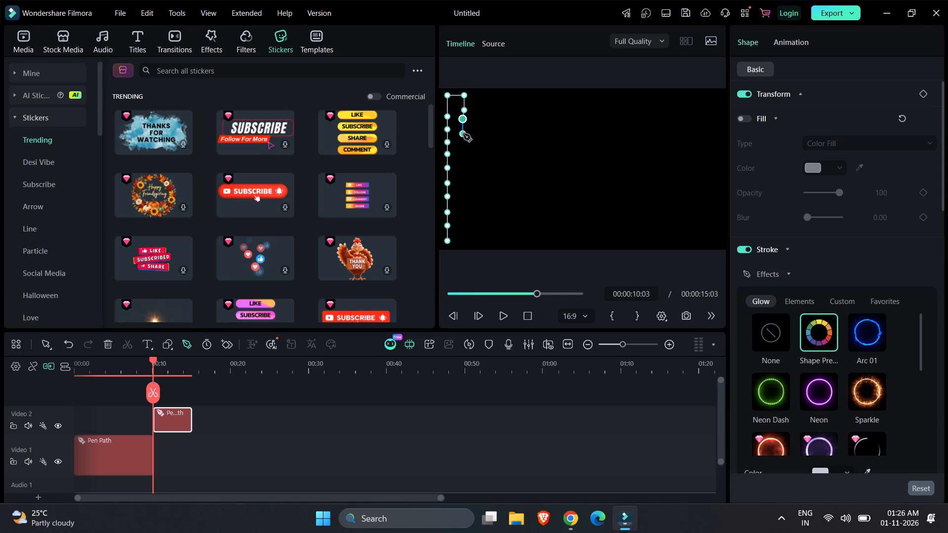
click(463, 134)
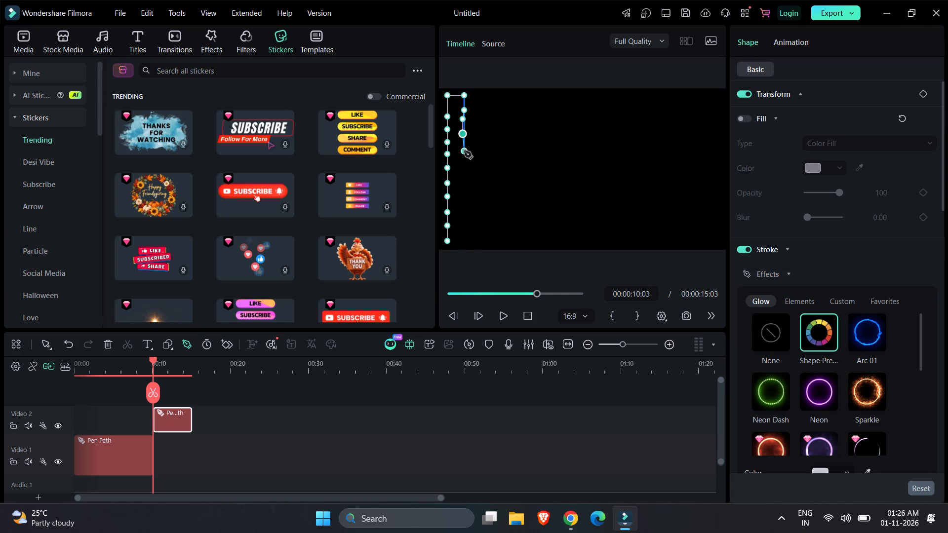
click(464, 151)
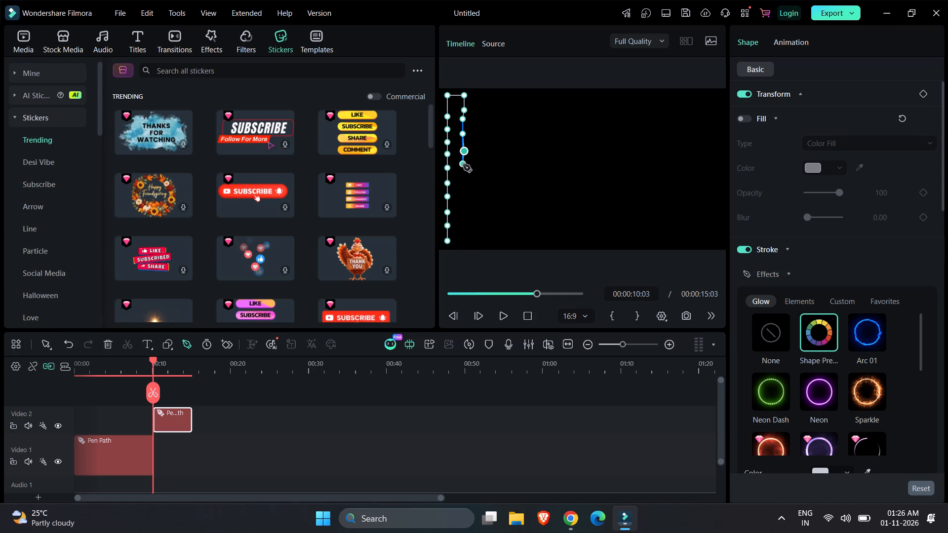
click(463, 164)
click(463, 180)
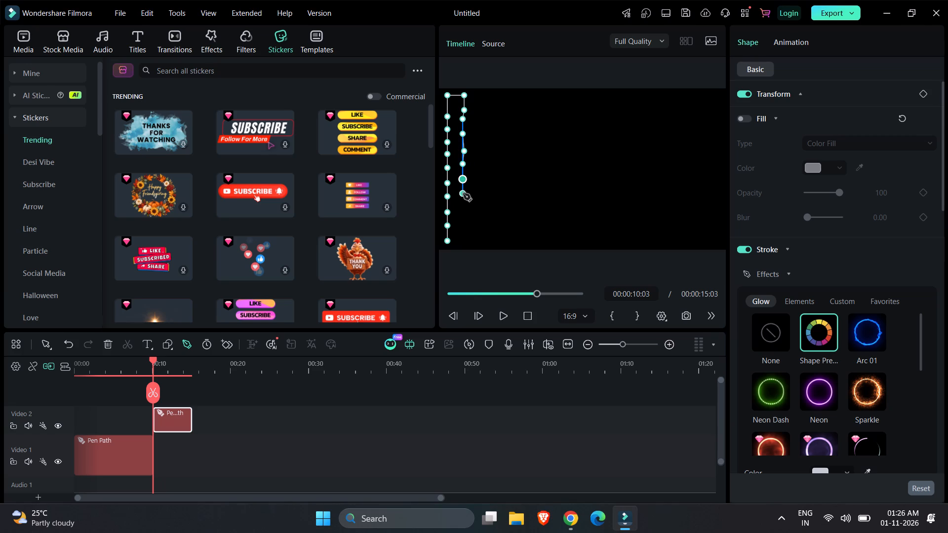
click(463, 193)
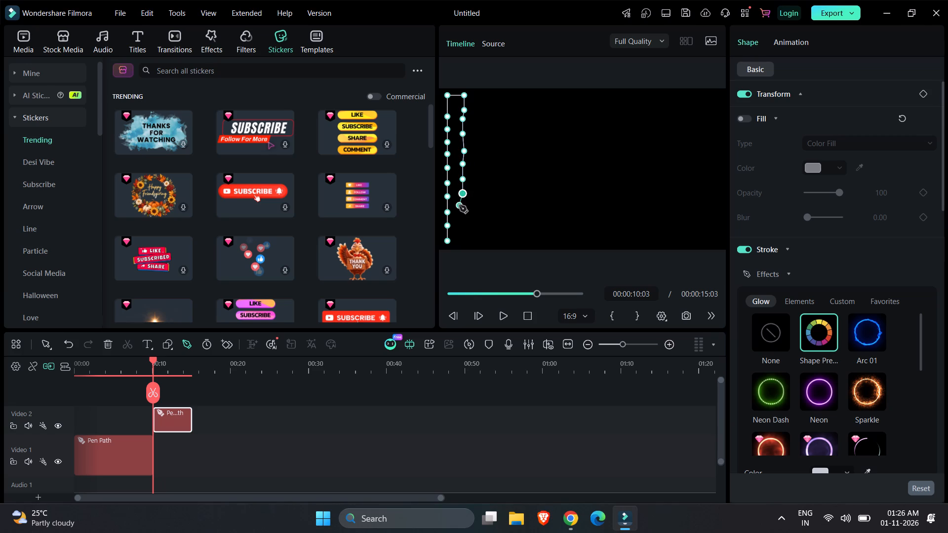
click(463, 213)
click(463, 226)
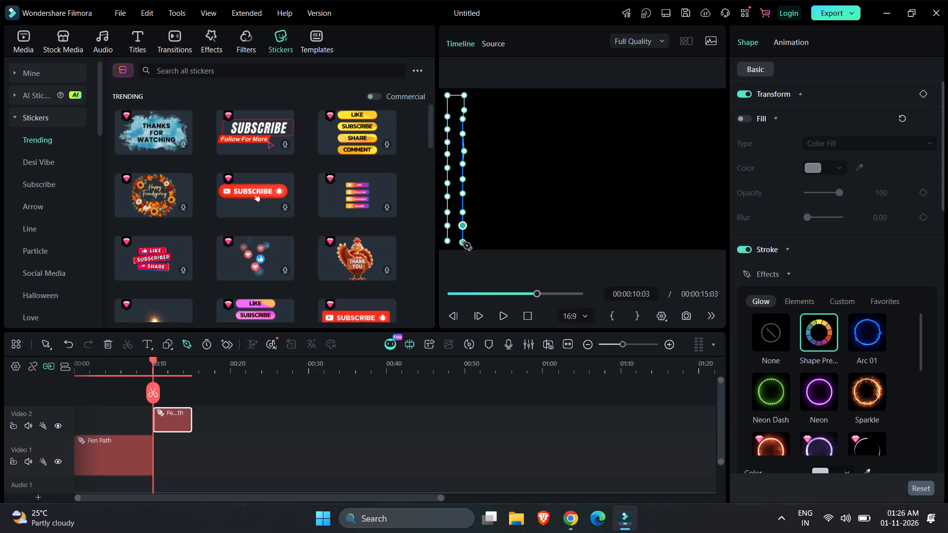
click(463, 242)
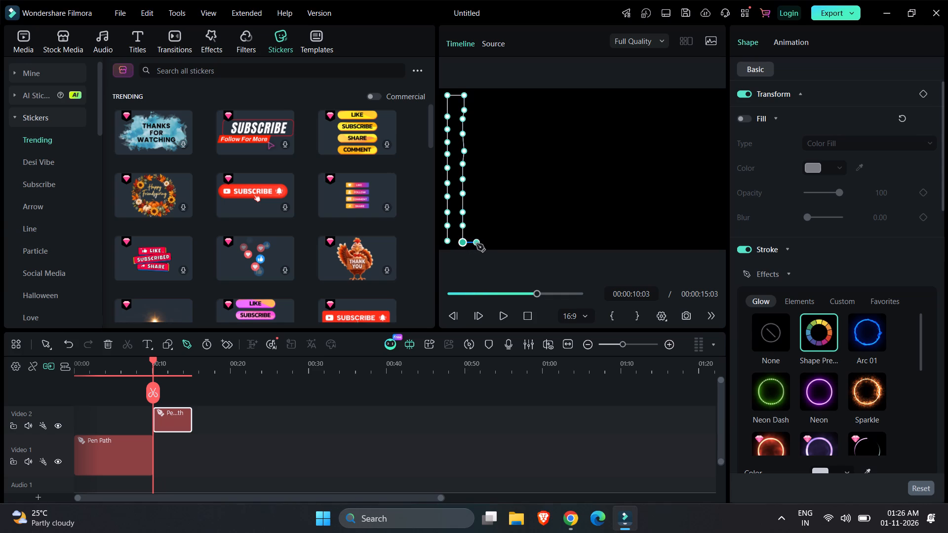
Continue the pen path a short way along the frame's bottom edge and up a third vertical line to the top edge.
click(479, 244)
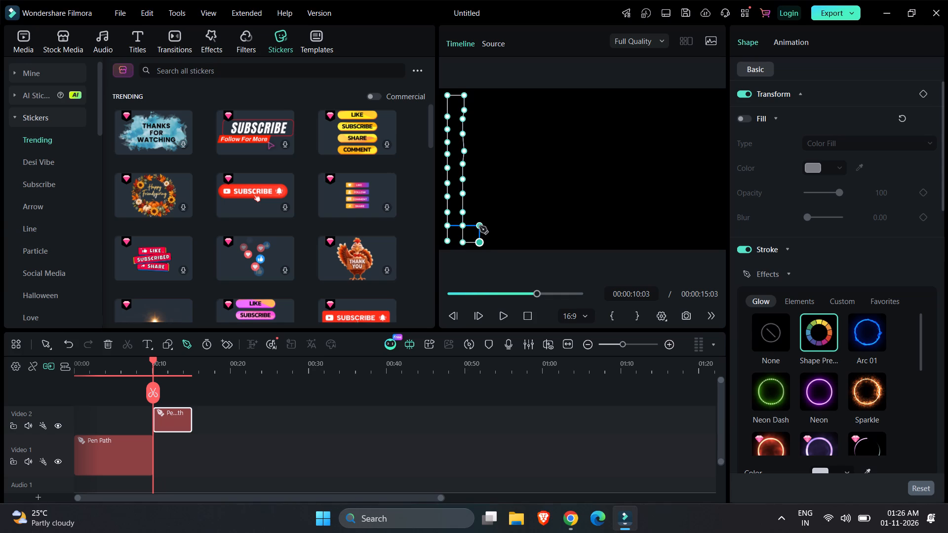
click(479, 226)
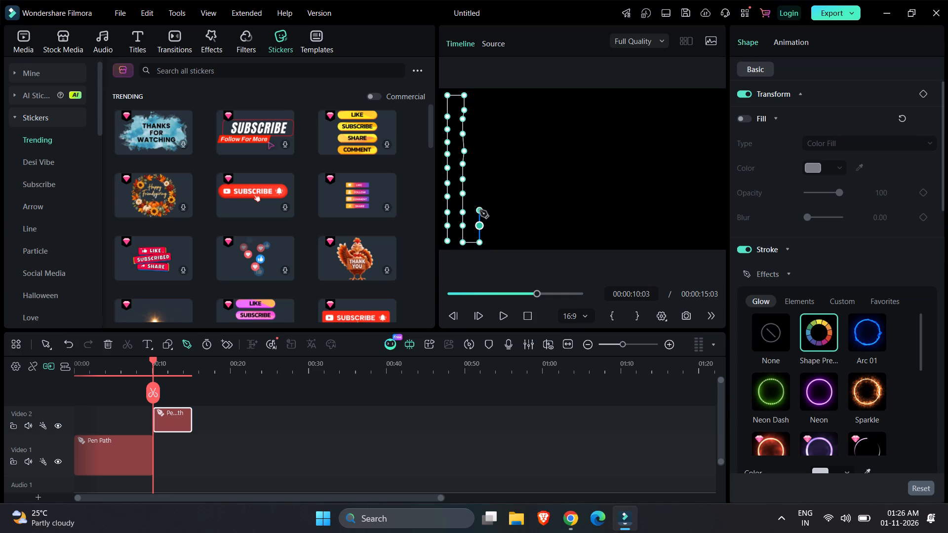
click(480, 213)
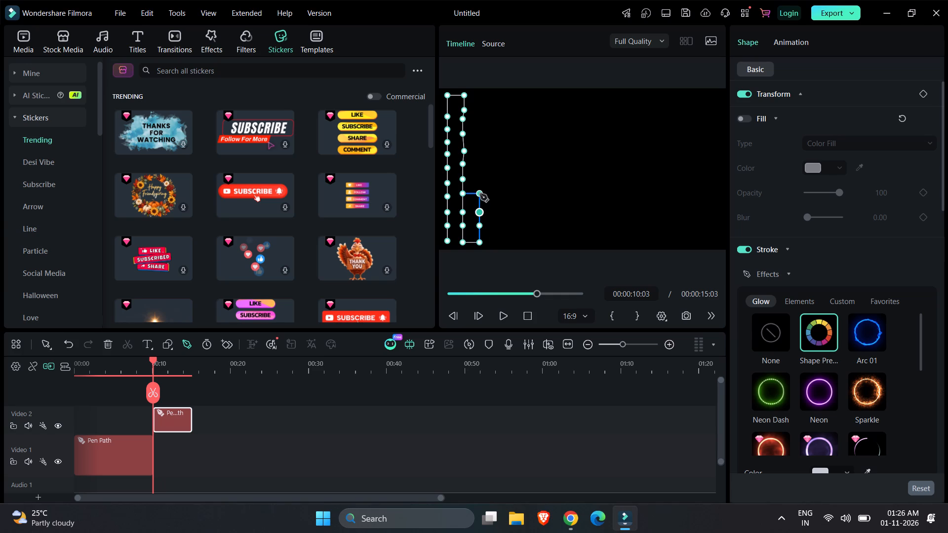
click(480, 194)
click(480, 180)
click(477, 165)
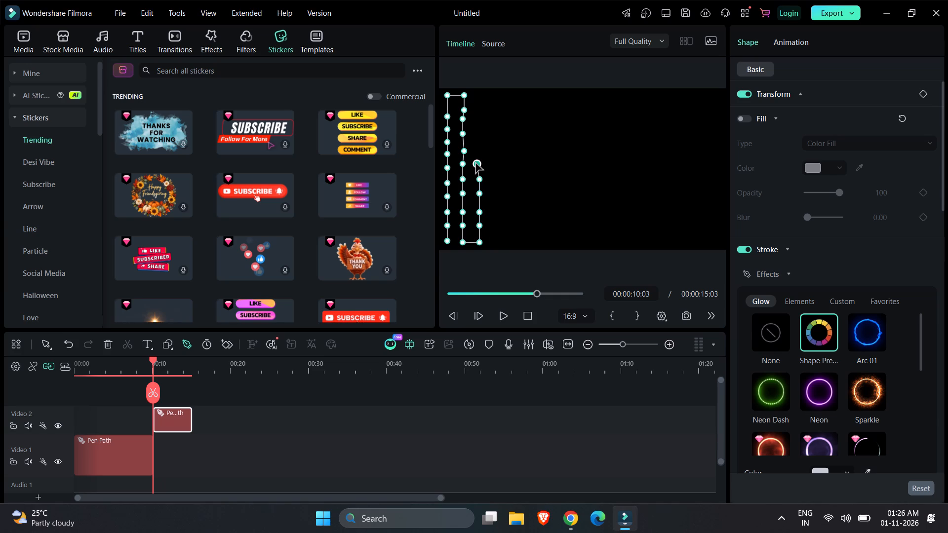
click(479, 152)
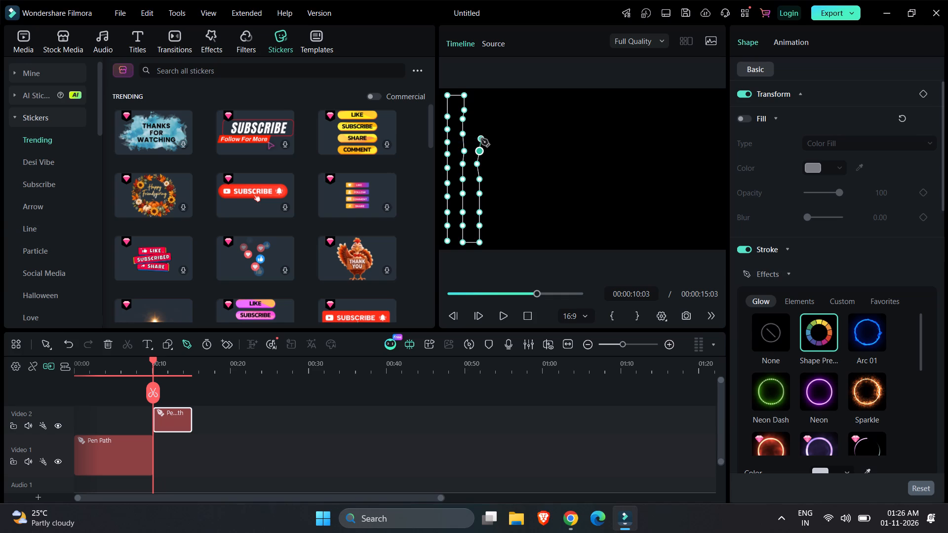
click(477, 135)
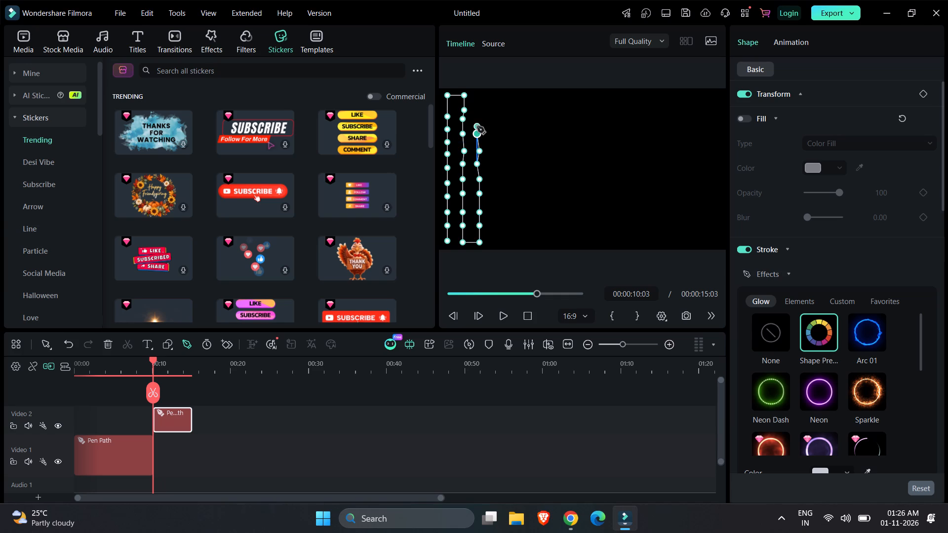
click(477, 119)
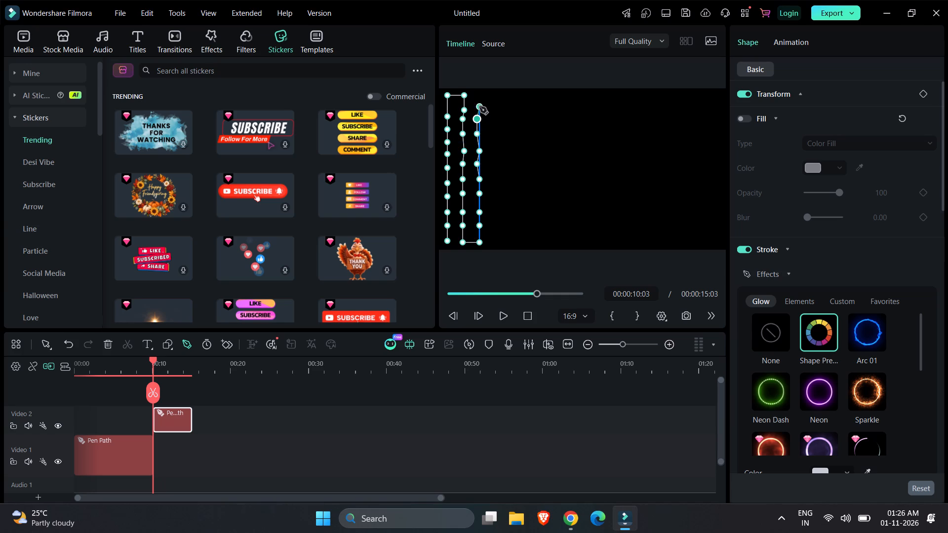
click(479, 98)
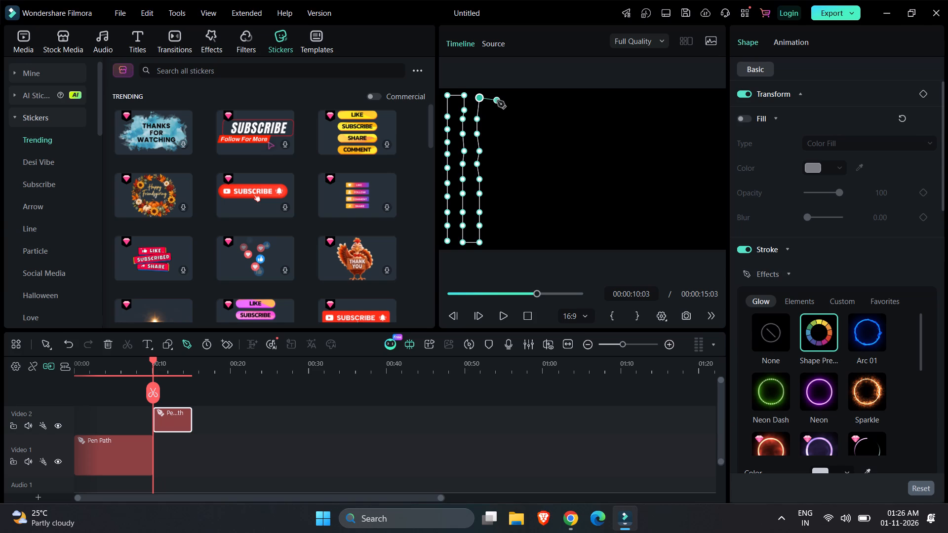
Extend the pen path along the frame's top edge and down a fourth parallel vertical line to the bottom edge, using closely spaced points.
click(502, 98)
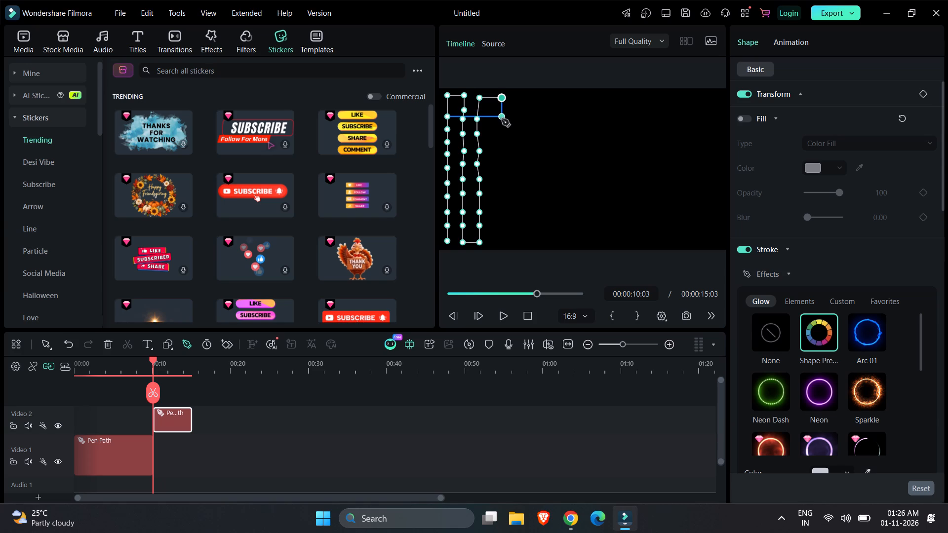
click(502, 119)
click(502, 135)
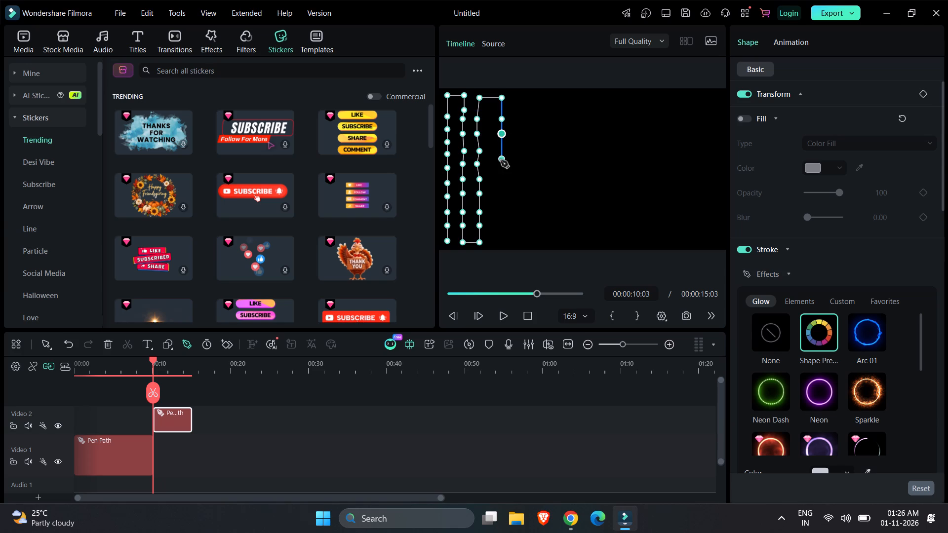
click(502, 151)
click(501, 169)
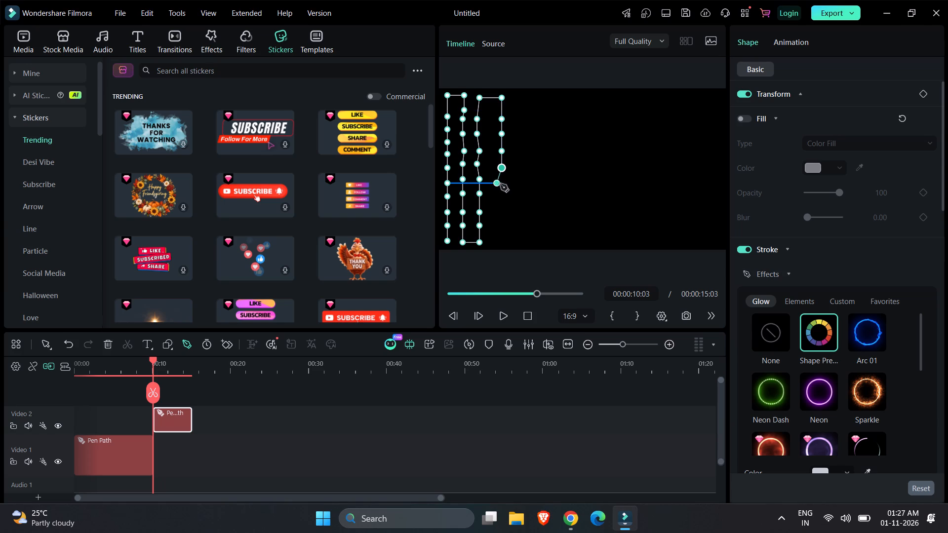
click(502, 184)
click(501, 193)
click(500, 213)
click(502, 226)
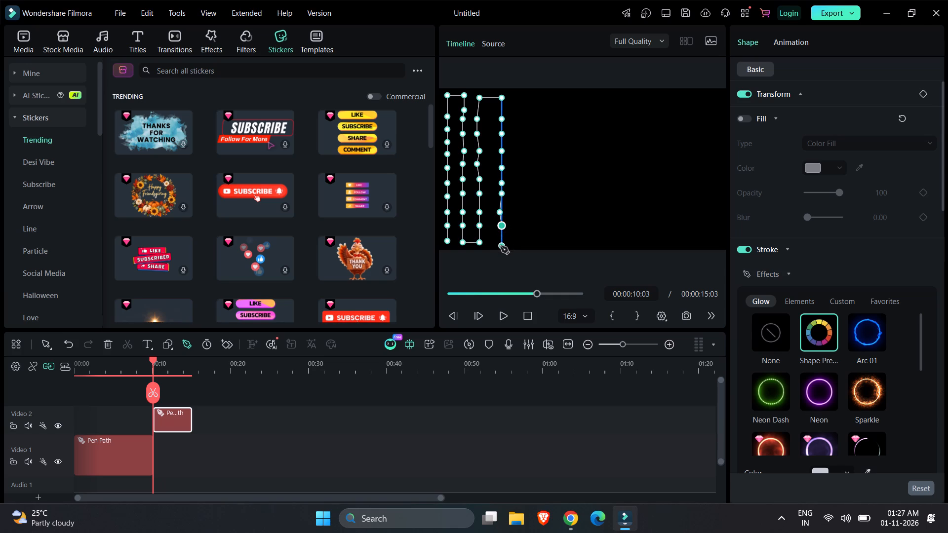
click(502, 243)
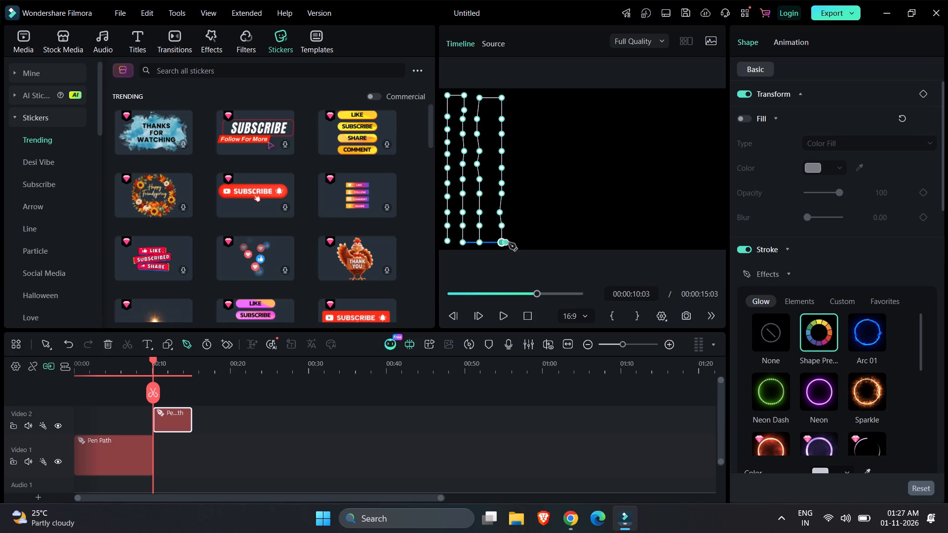
Carry the pen path a short way along the frame's bottom edge and up a fifth vertical line to the top edge.
click(517, 243)
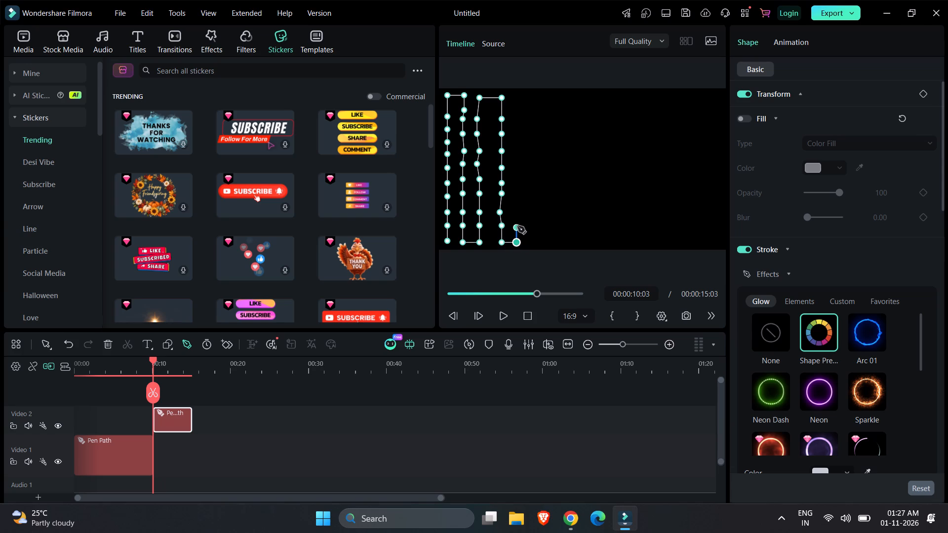
click(517, 226)
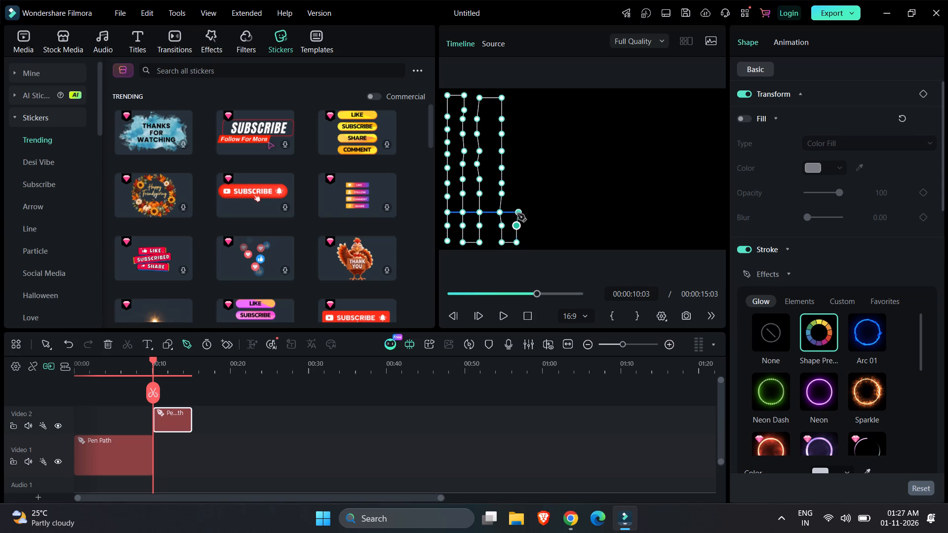
click(517, 211)
click(517, 197)
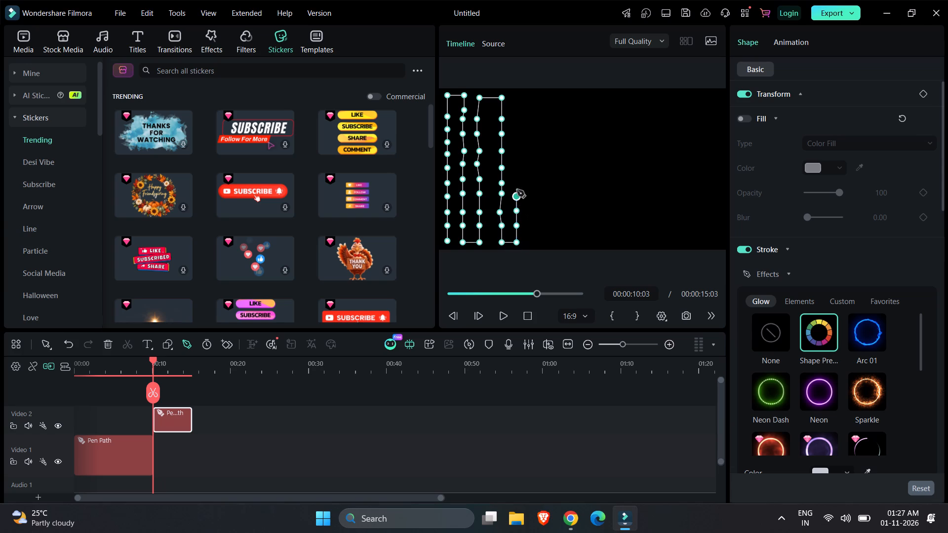
click(517, 180)
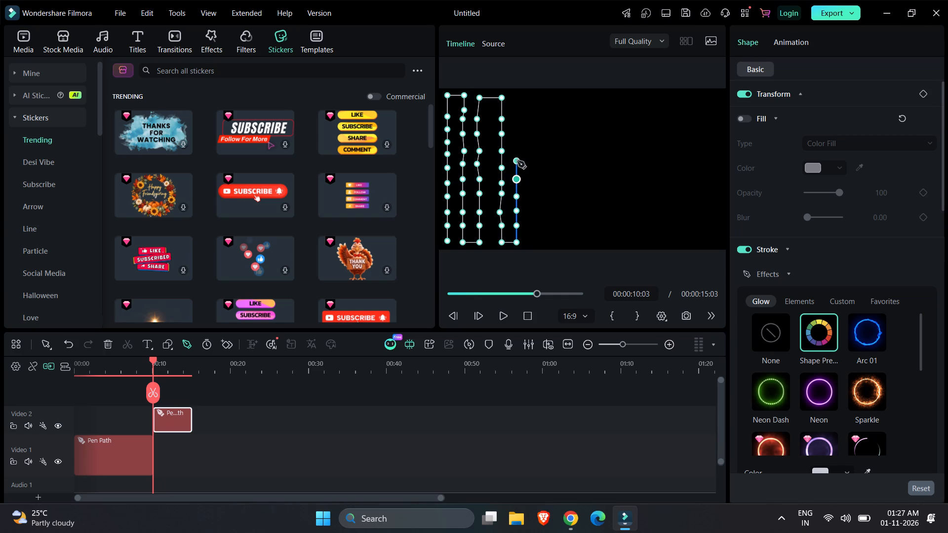
click(517, 163)
click(517, 151)
click(517, 132)
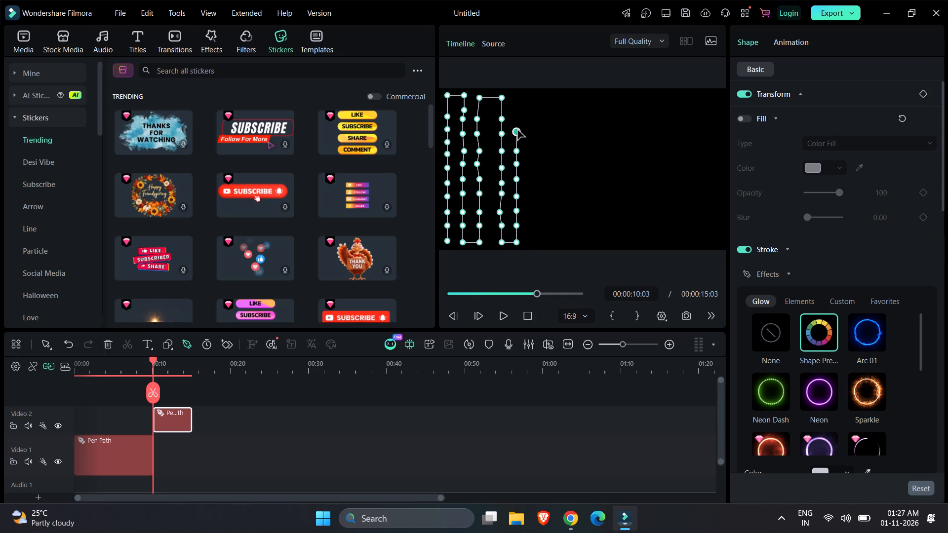
click(517, 123)
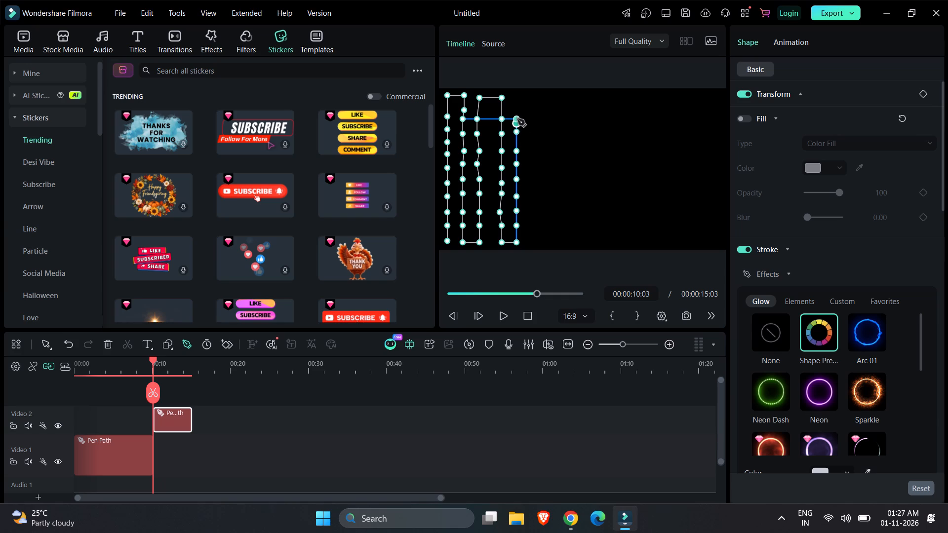
click(517, 119)
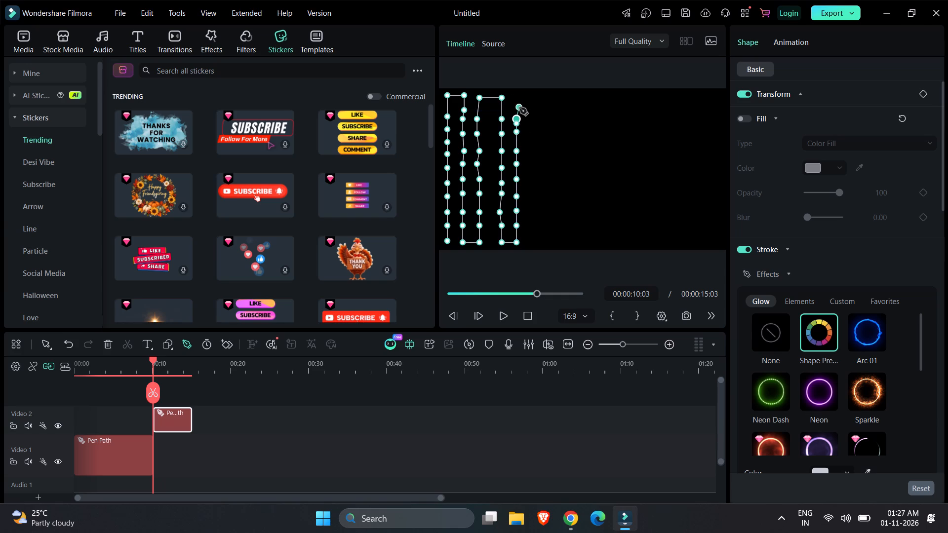
click(517, 100)
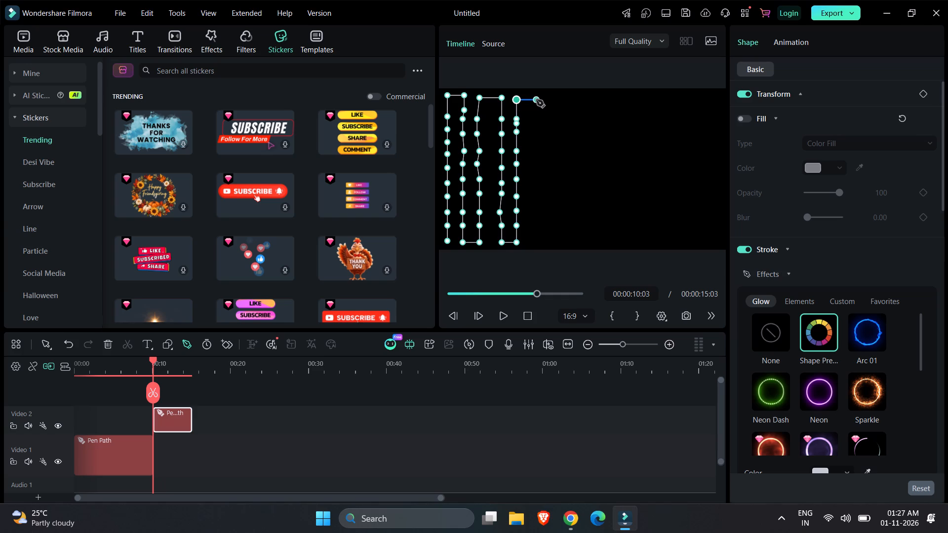
Continue the pen path a short way along the frame's top edge and down a sixth vertical line to the bottom edge.
click(536, 100)
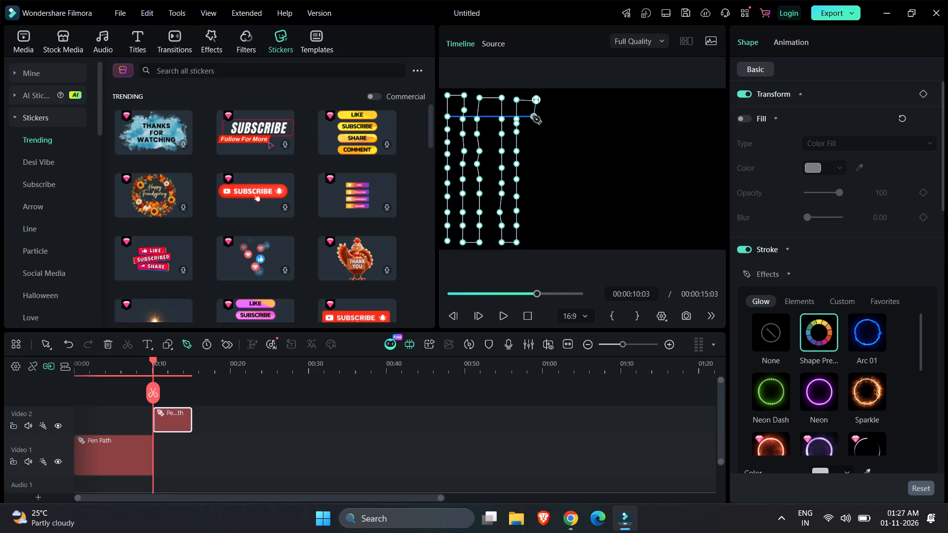
click(533, 116)
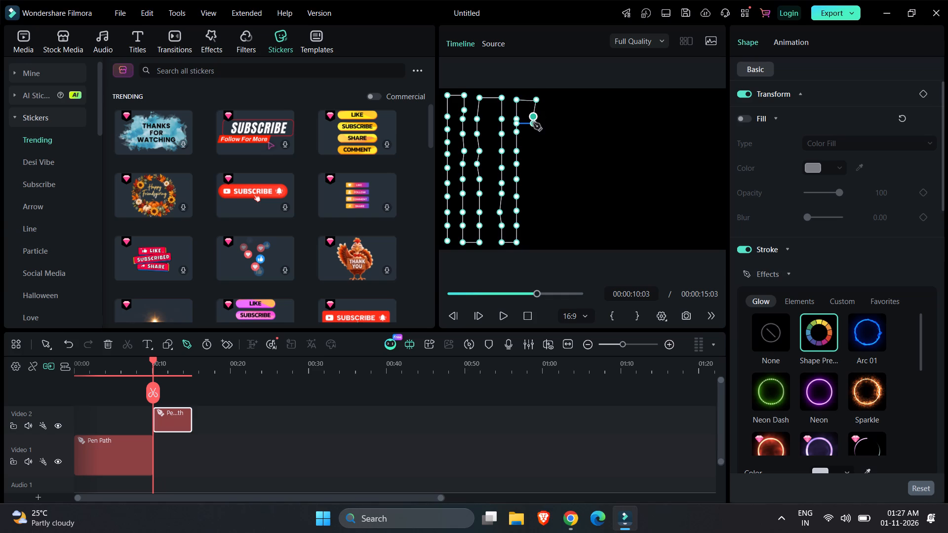
click(533, 131)
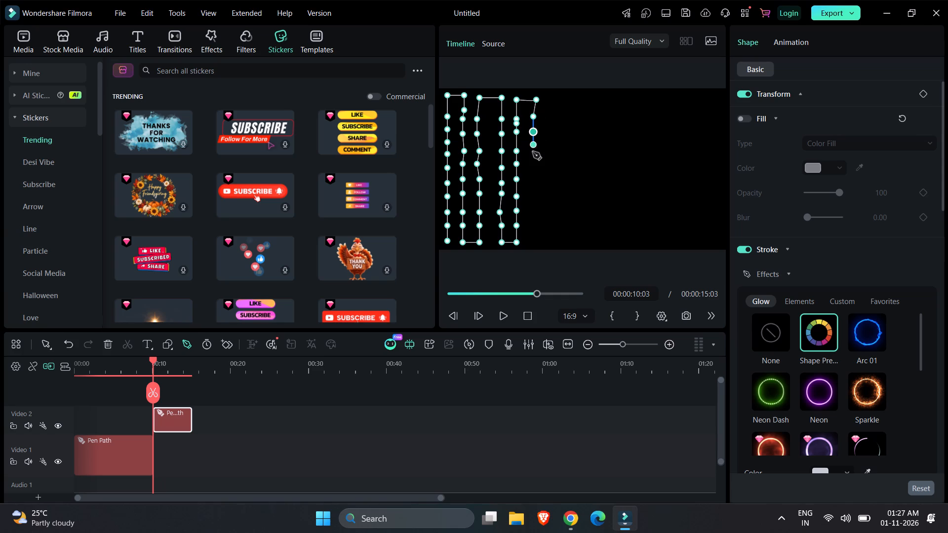
click(533, 152)
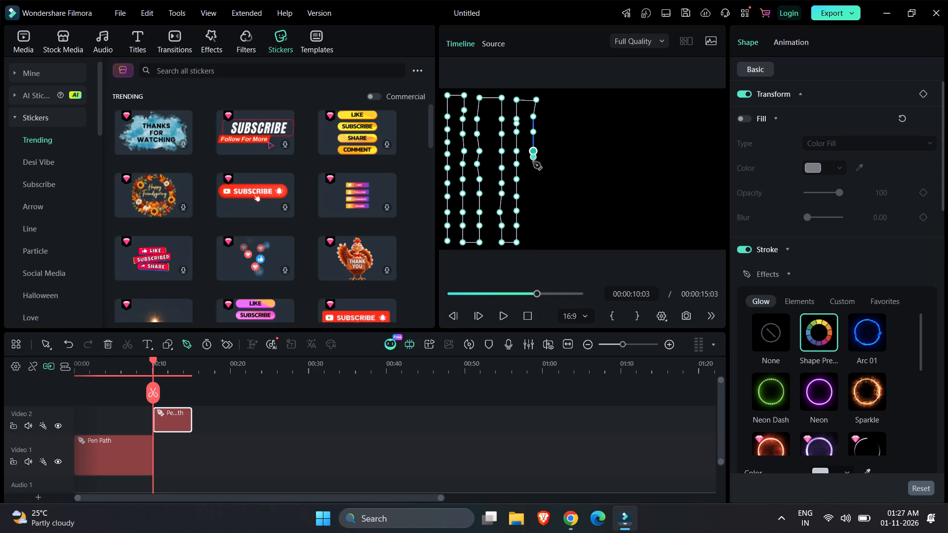
click(533, 164)
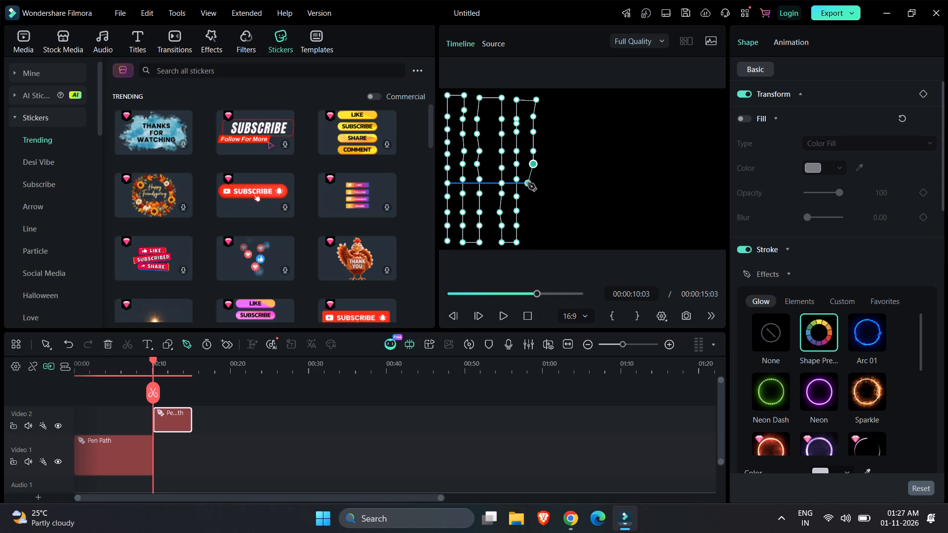
click(533, 179)
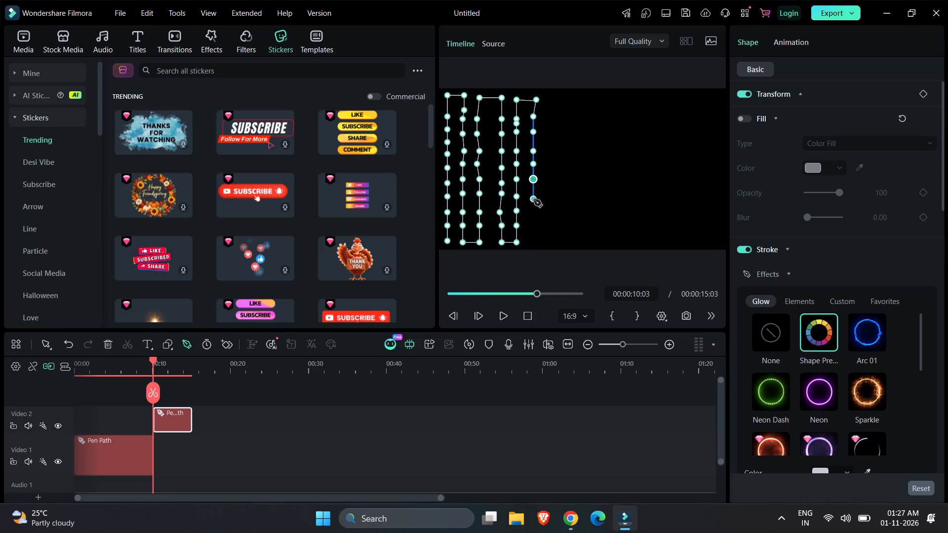
click(534, 199)
click(534, 210)
click(533, 224)
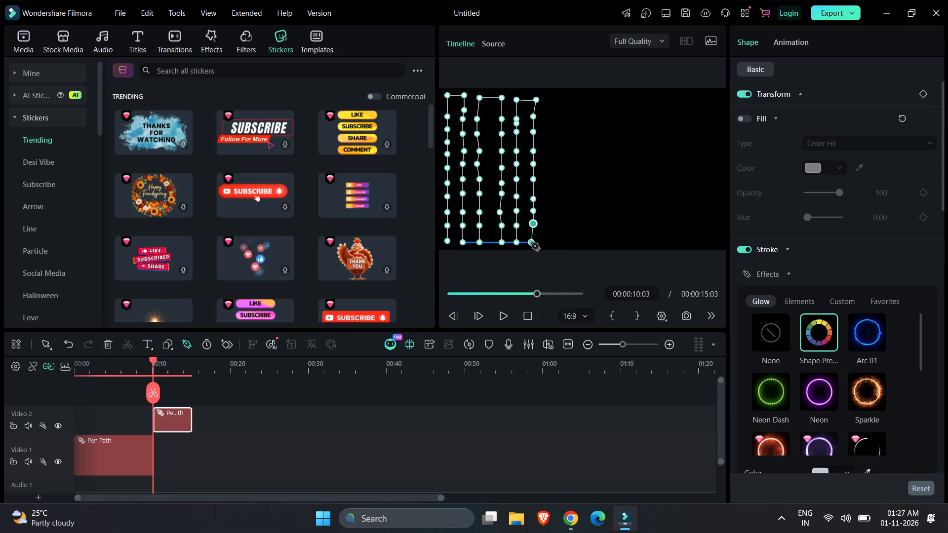
click(535, 241)
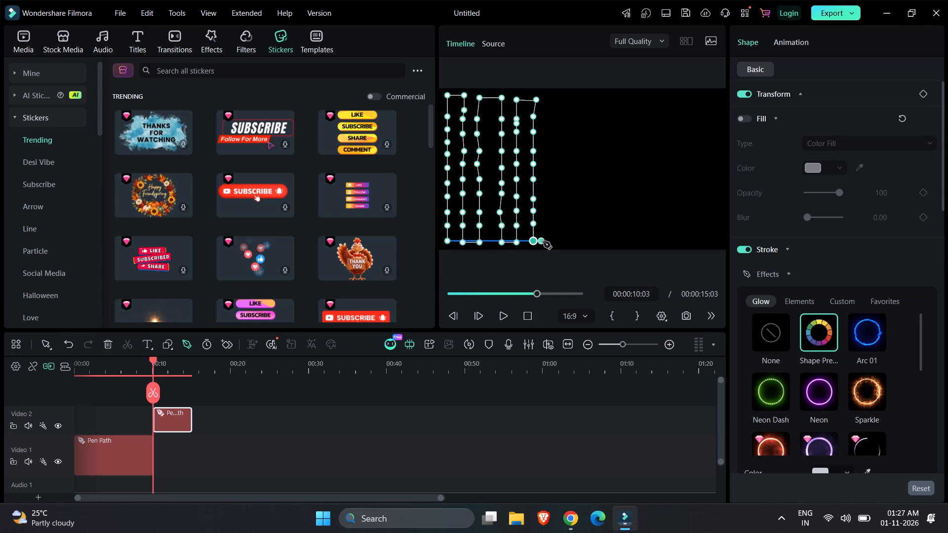
Carry the pen path a short way along the frame's bottom edge and up a seventh vertical line to the top edge.
click(552, 241)
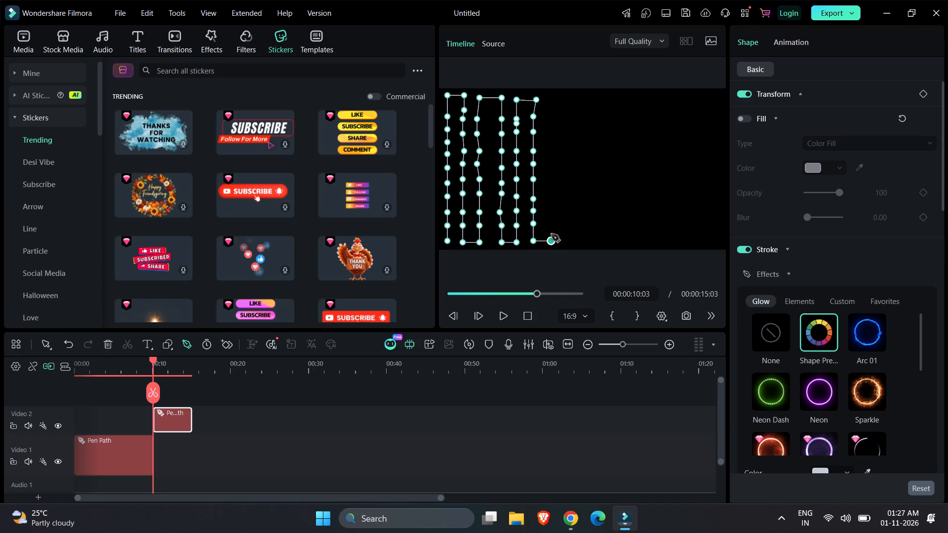
click(552, 226)
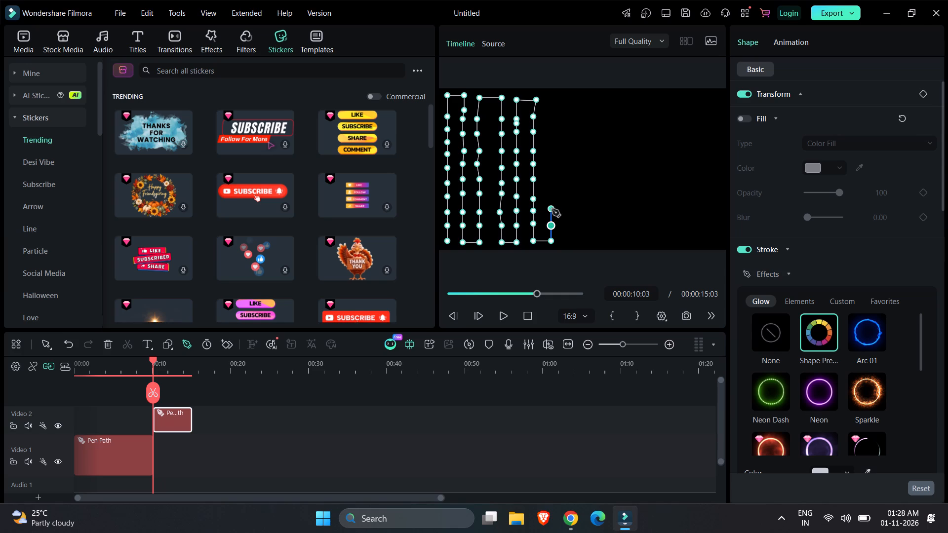
click(552, 209)
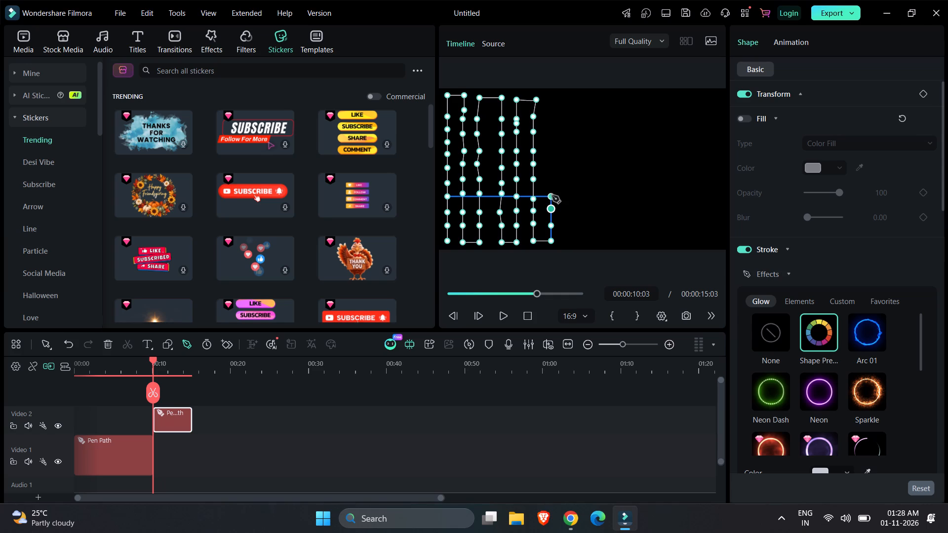
click(549, 196)
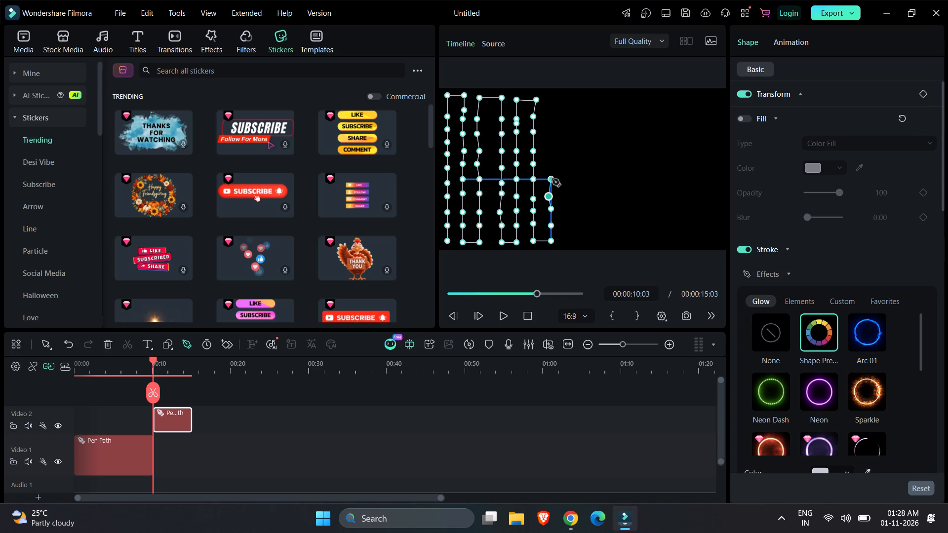
click(549, 179)
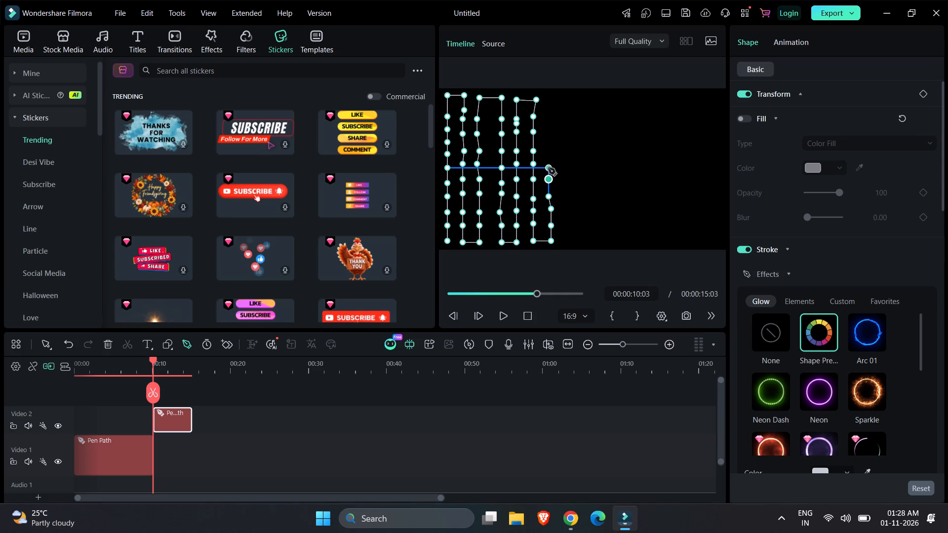
click(548, 168)
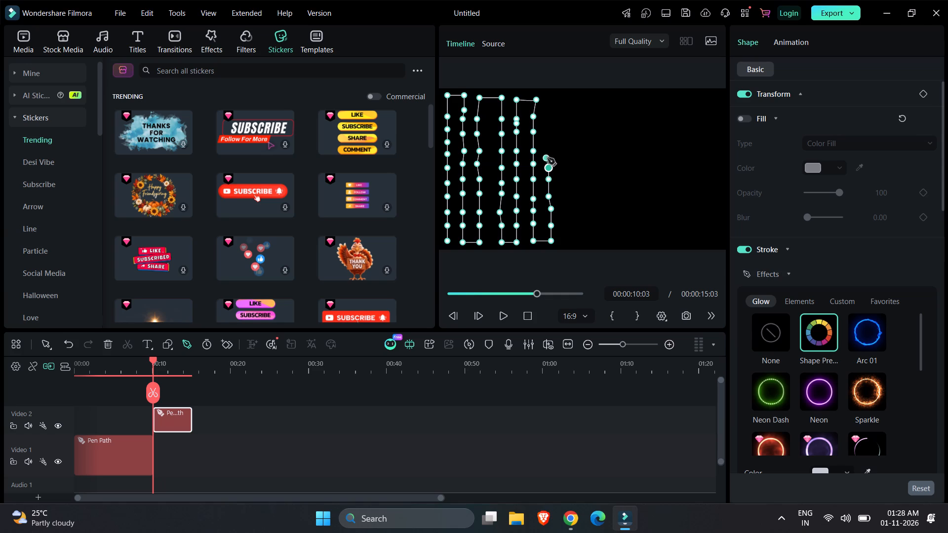
click(549, 151)
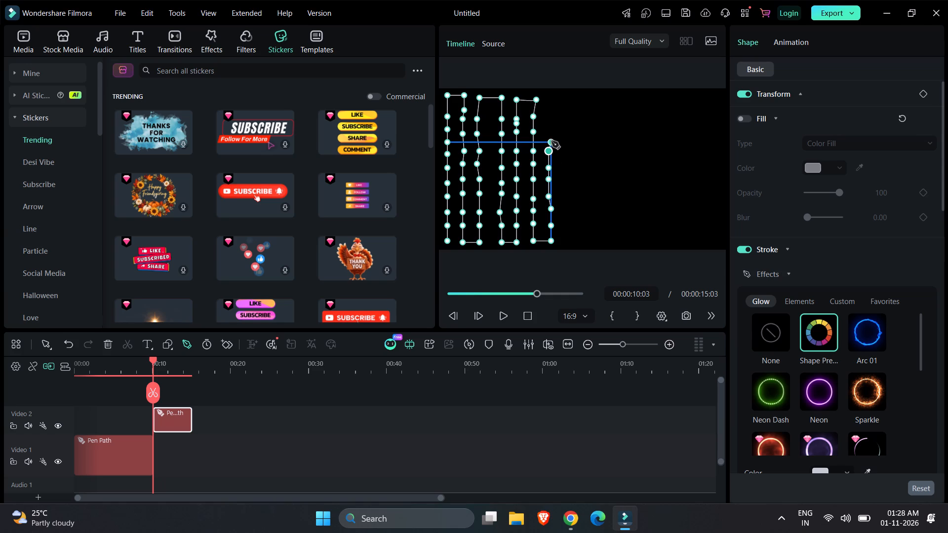
click(552, 133)
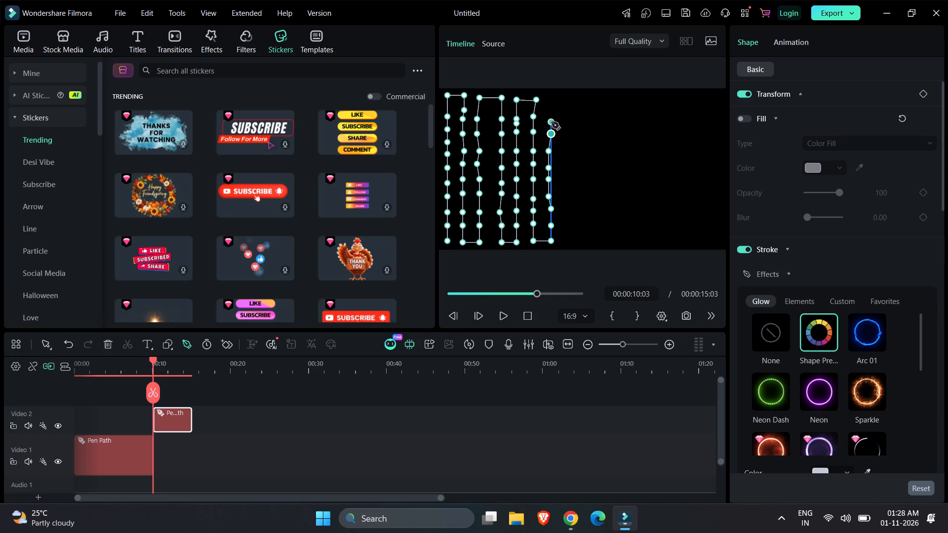
click(552, 118)
click(552, 100)
Continue the pen path a short way along the frame's top edge and down an eighth vertical line to the bottom edge.
click(570, 101)
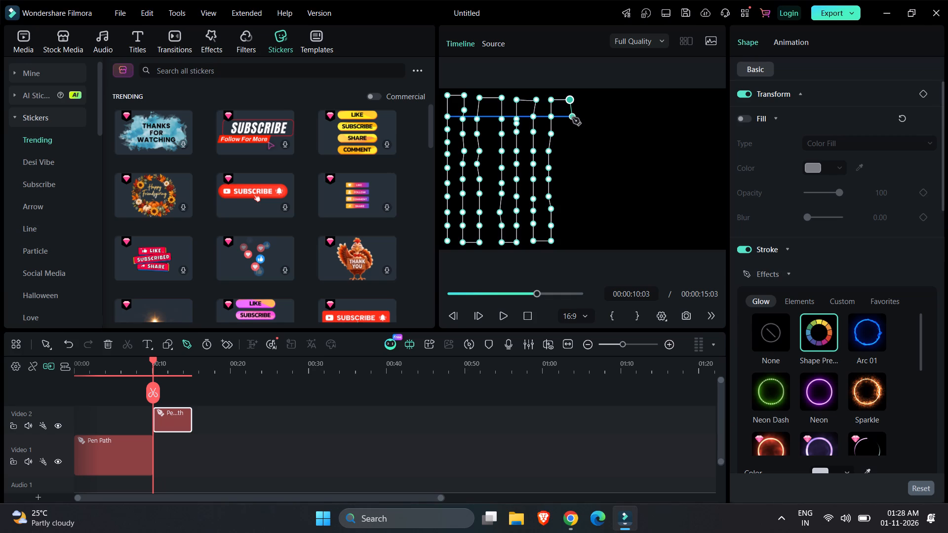
click(570, 118)
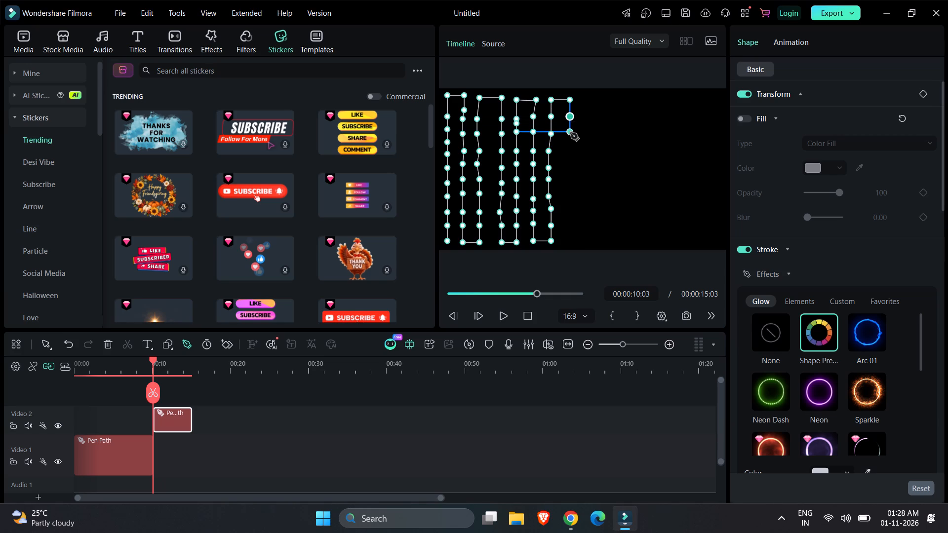
click(570, 133)
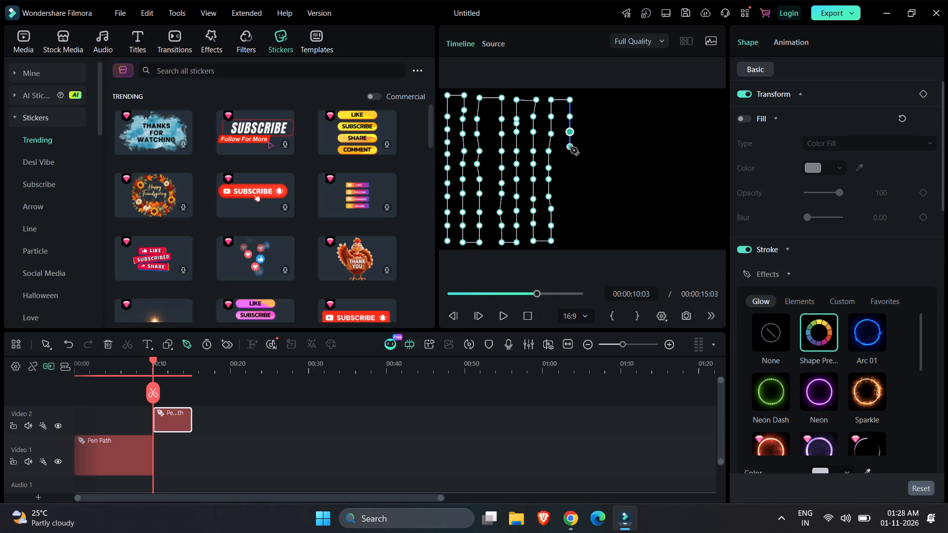
click(570, 147)
click(570, 167)
click(570, 180)
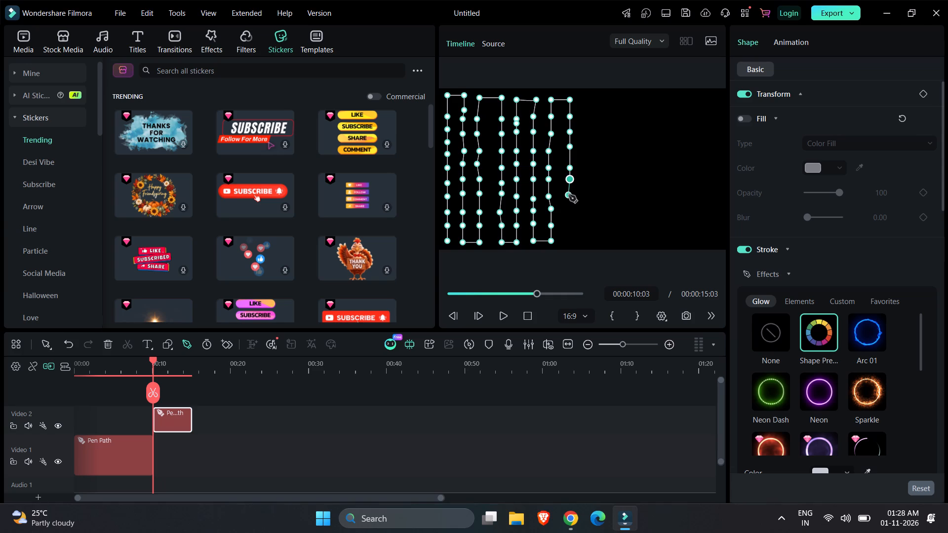
click(570, 195)
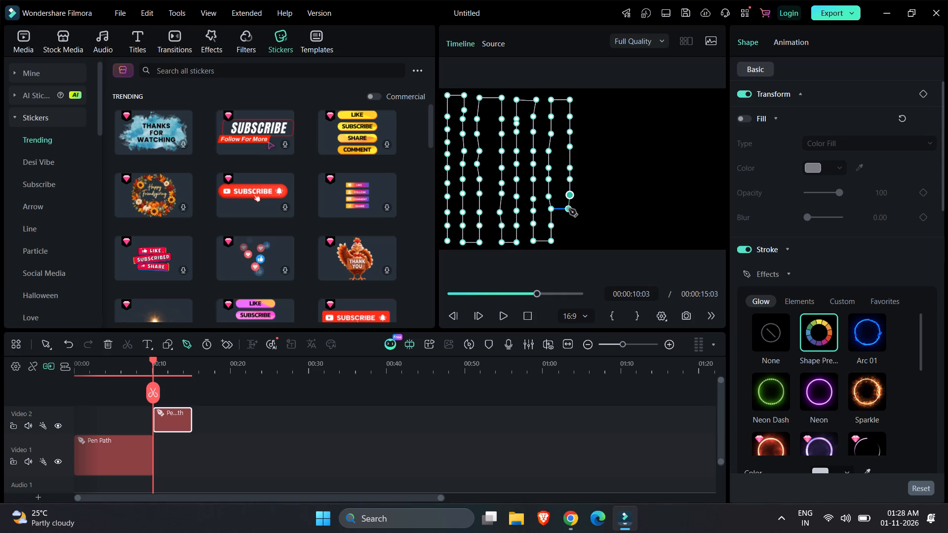
click(570, 213)
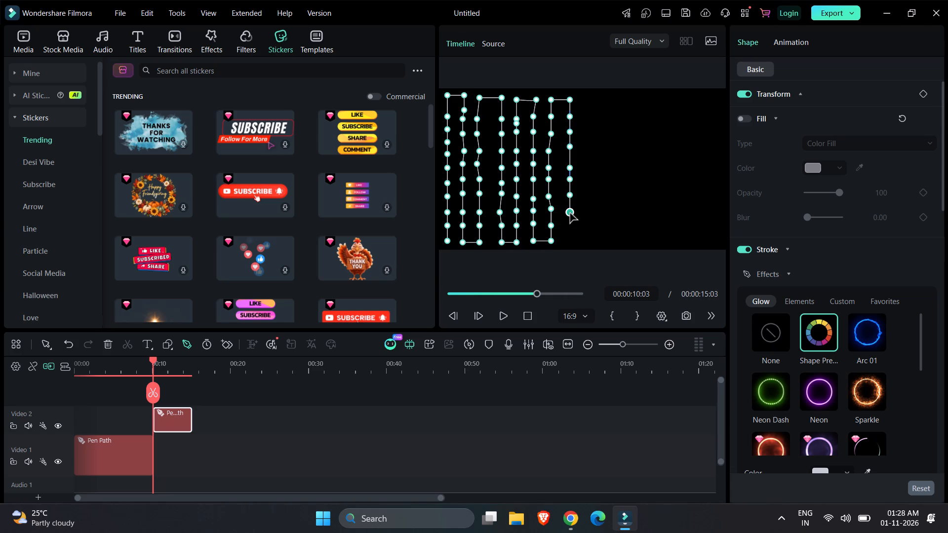
click(570, 226)
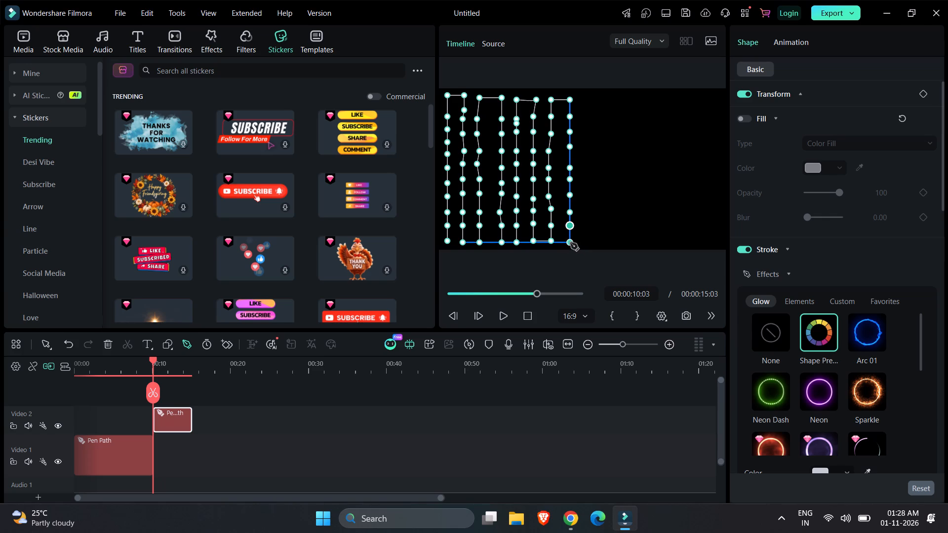
click(570, 243)
Extend the pen path a short way along the frame's bottom edge and up a ninth vertical line to the top edge.
click(591, 243)
click(591, 226)
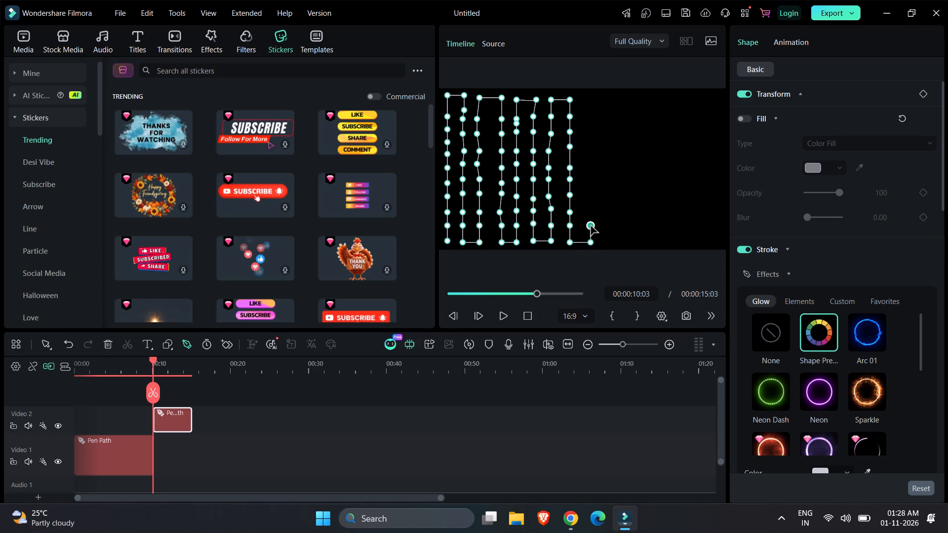
click(591, 211)
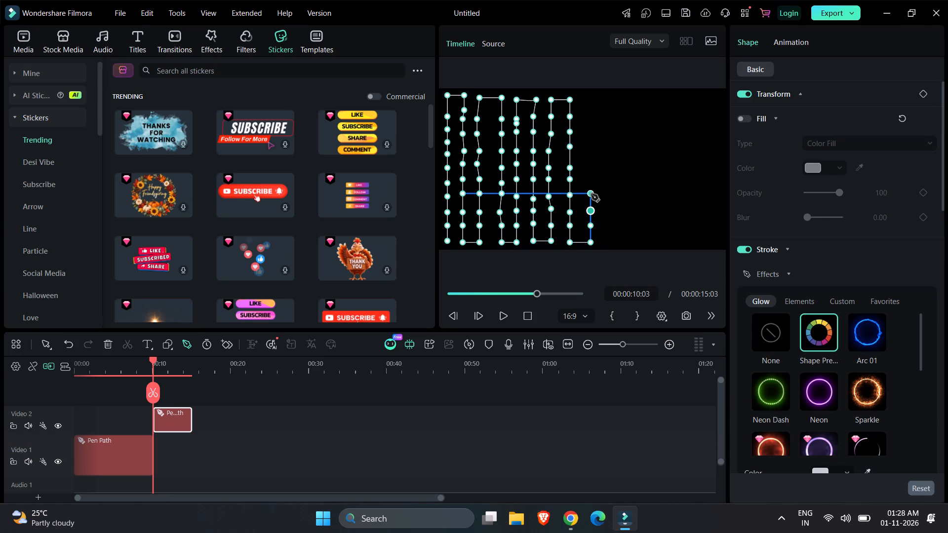
click(591, 194)
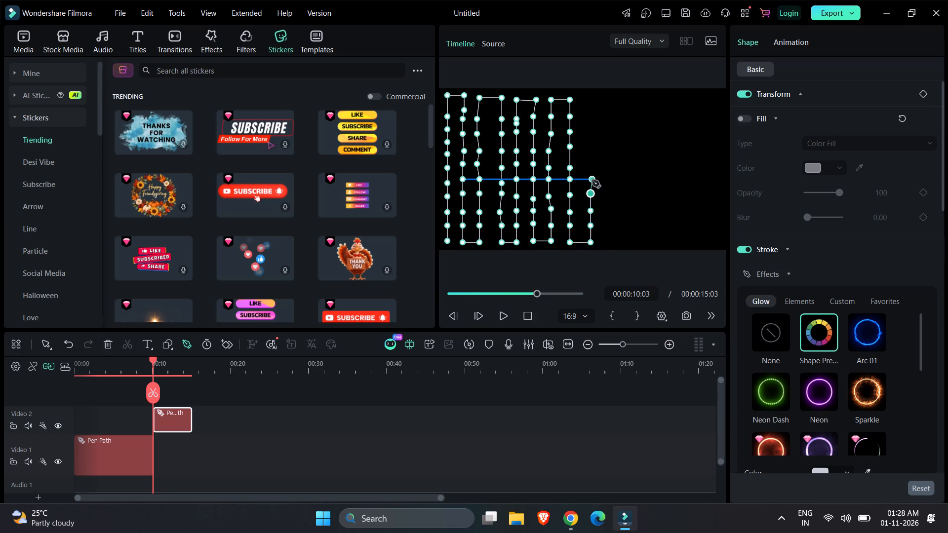
click(592, 180)
click(591, 168)
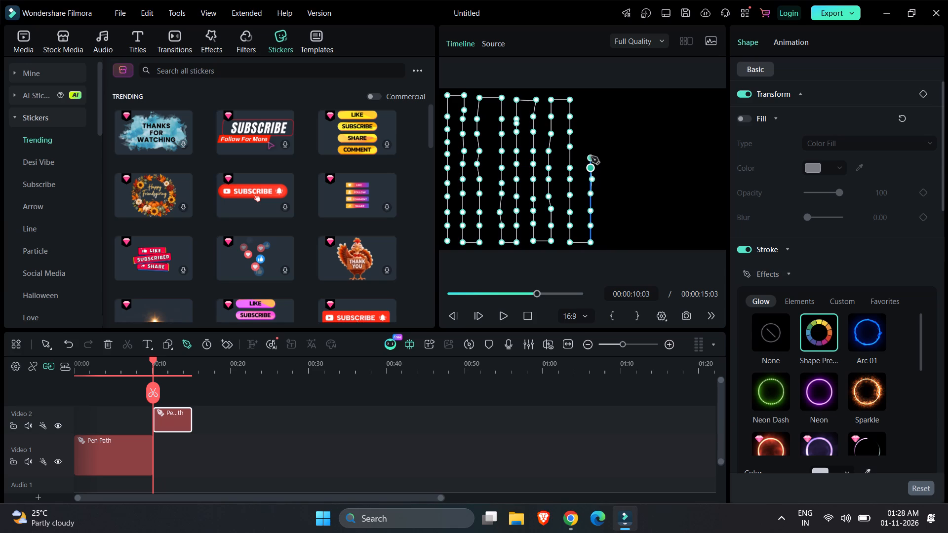
click(591, 152)
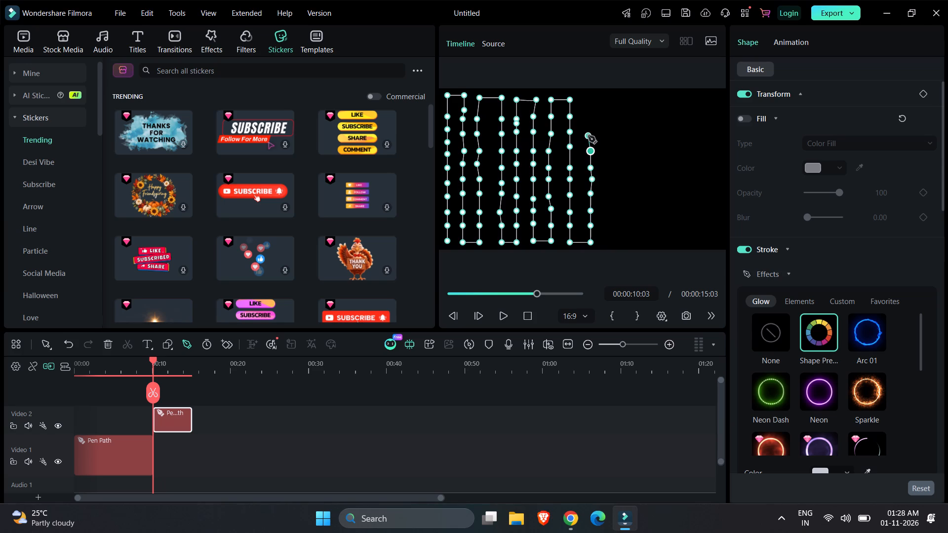
click(588, 134)
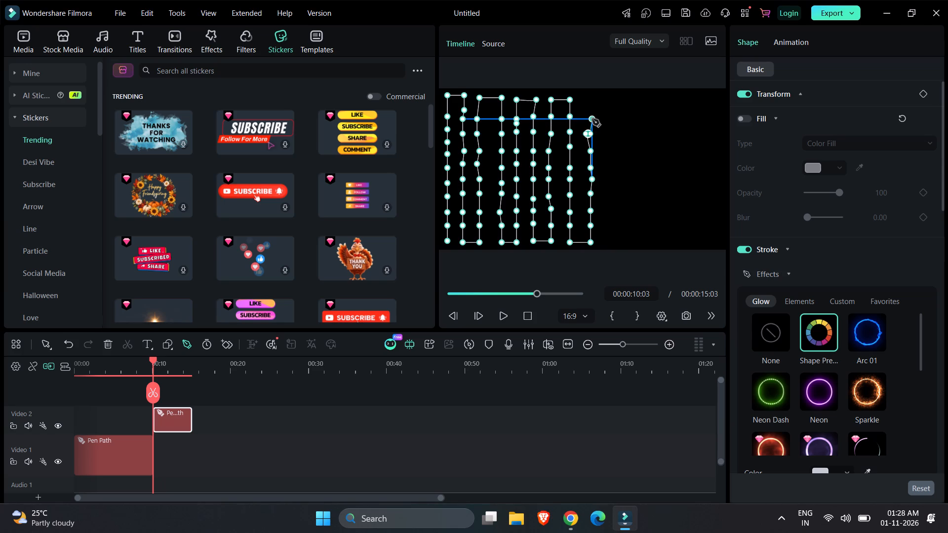
click(592, 119)
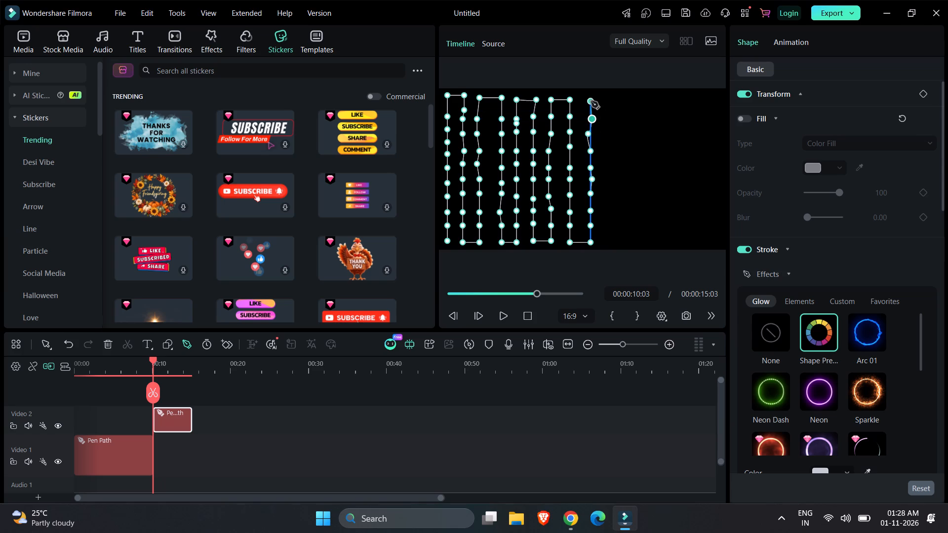
click(591, 101)
Carry the pen path a short way along the frame's top edge and down a tenth vertical line to the bottom edge.
click(613, 102)
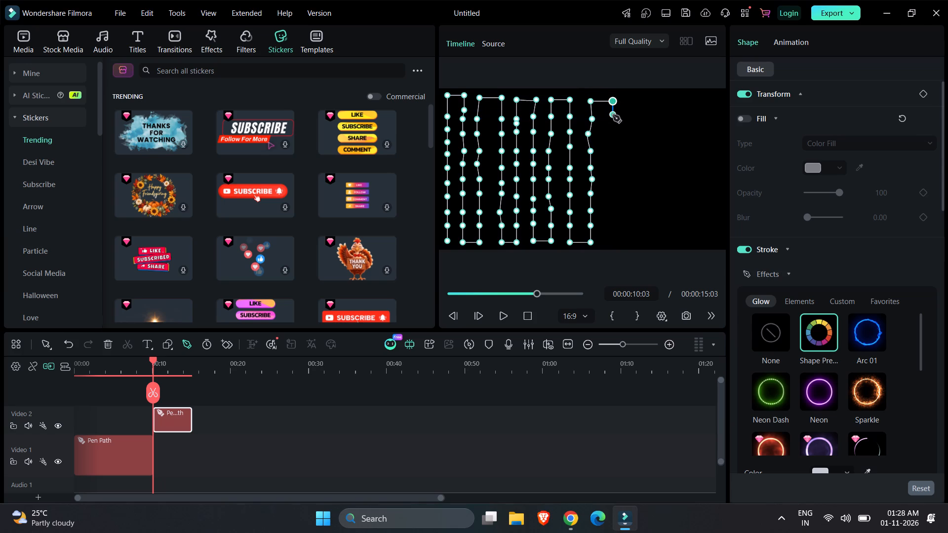
click(612, 119)
click(612, 134)
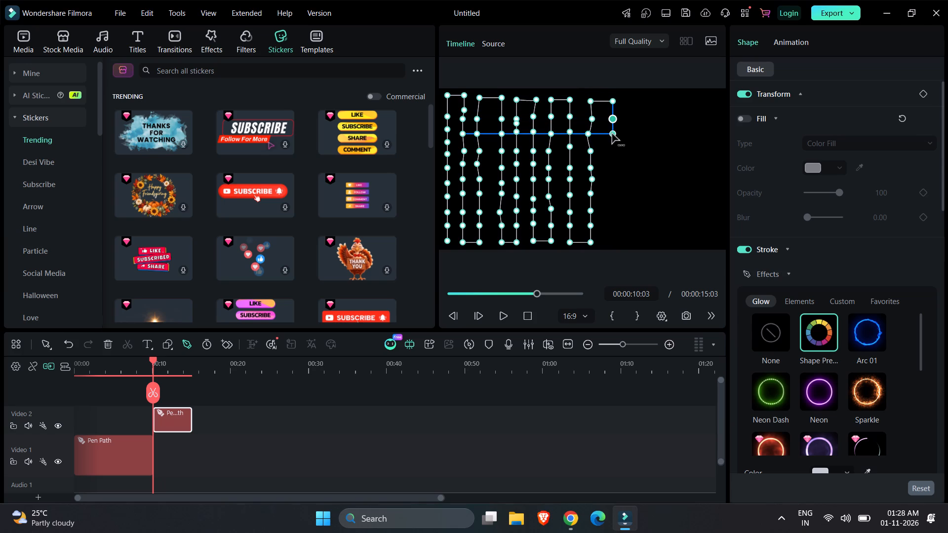
click(613, 152)
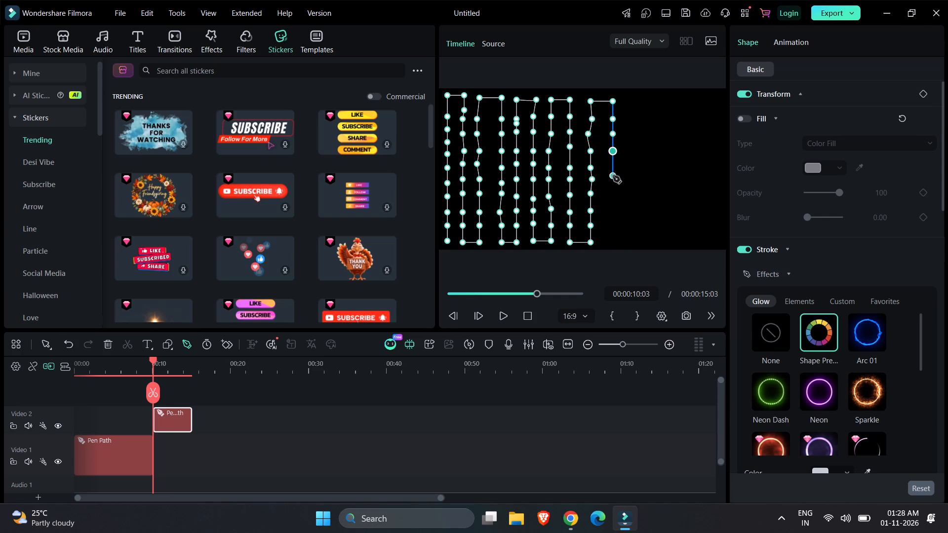
click(613, 169)
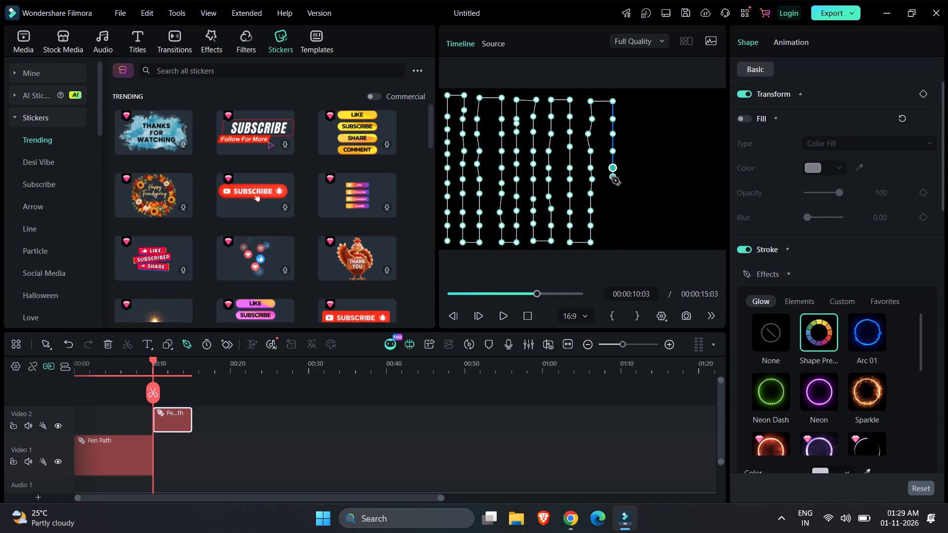
click(612, 180)
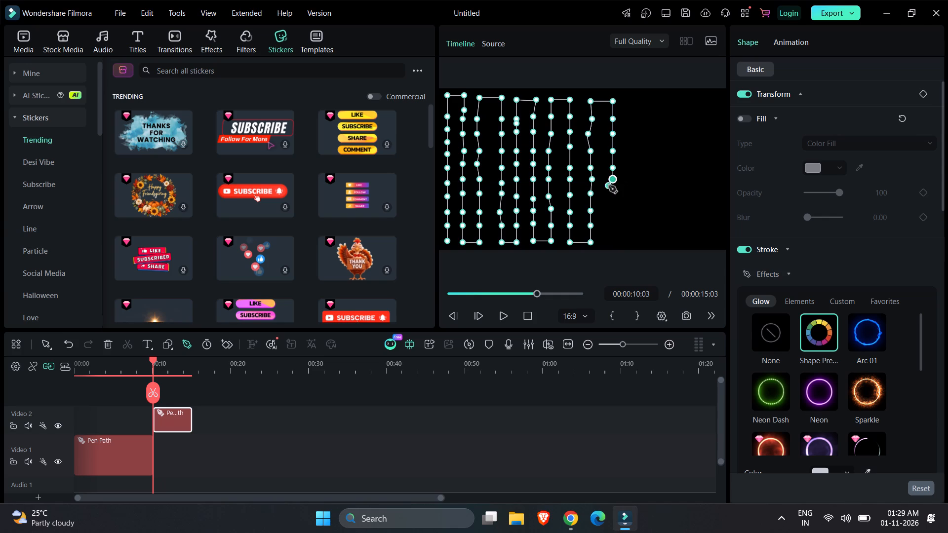
click(611, 193)
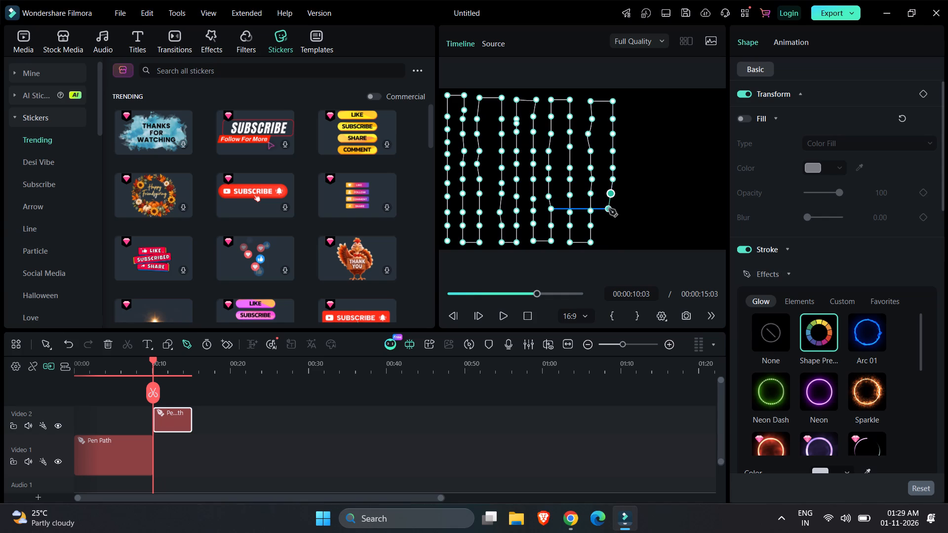
click(609, 209)
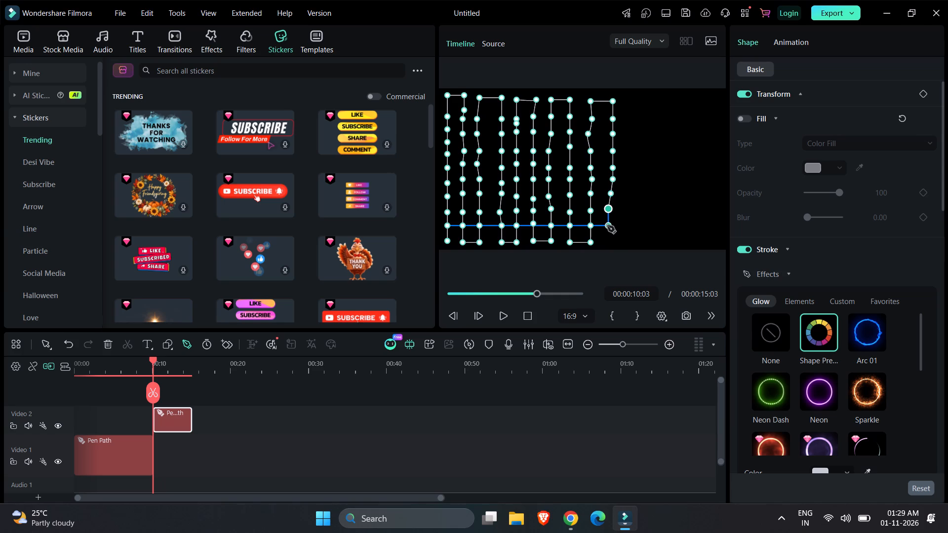
click(607, 226)
click(609, 242)
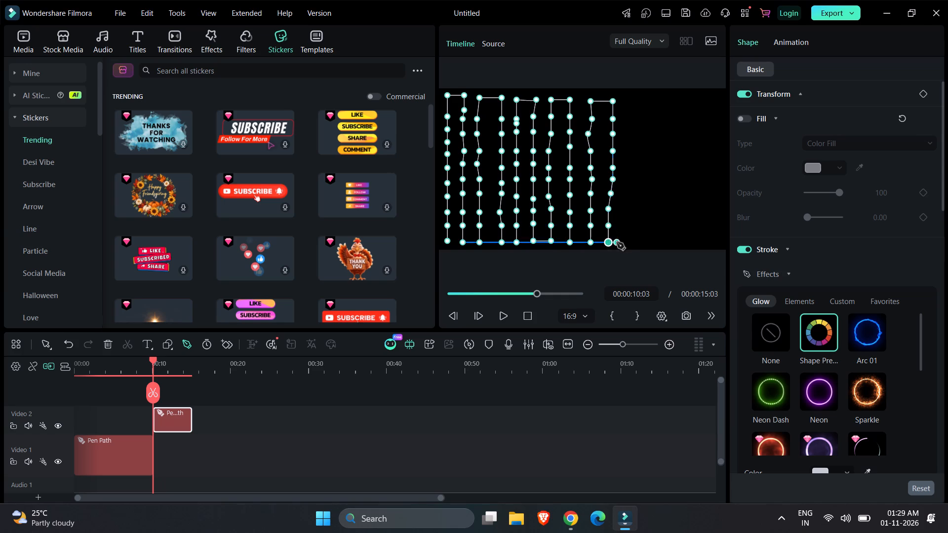
Carry the pen path a short way along the frame's bottom edge and up an eleventh vertical line to the top edge.
click(632, 244)
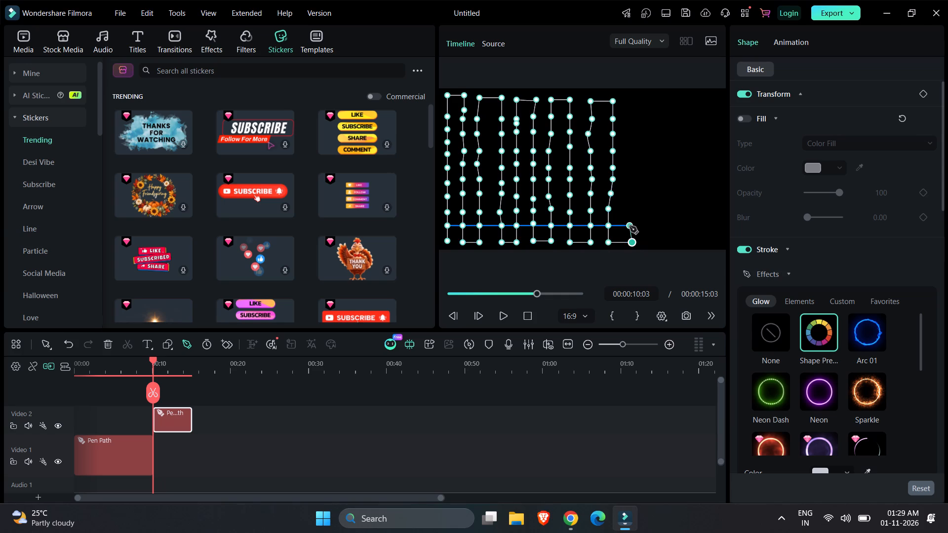
click(633, 226)
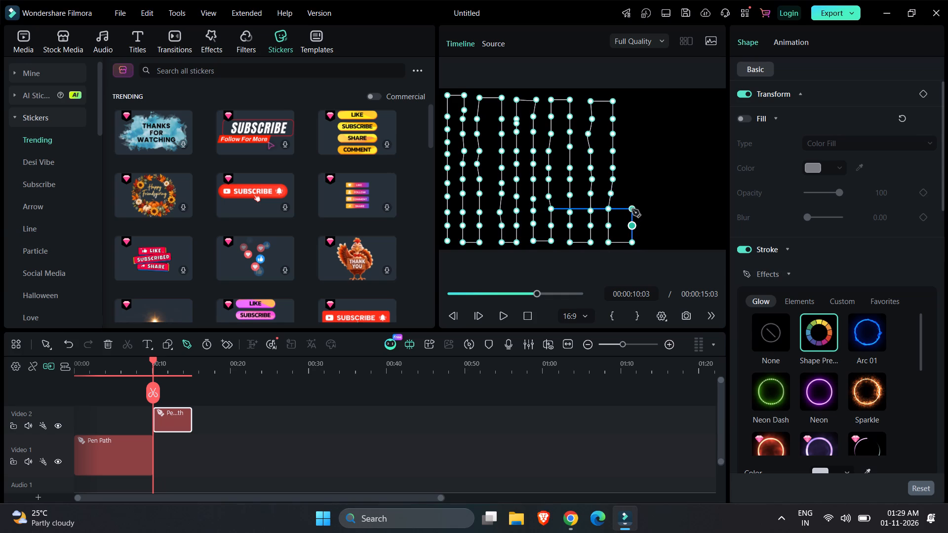
click(632, 209)
click(633, 193)
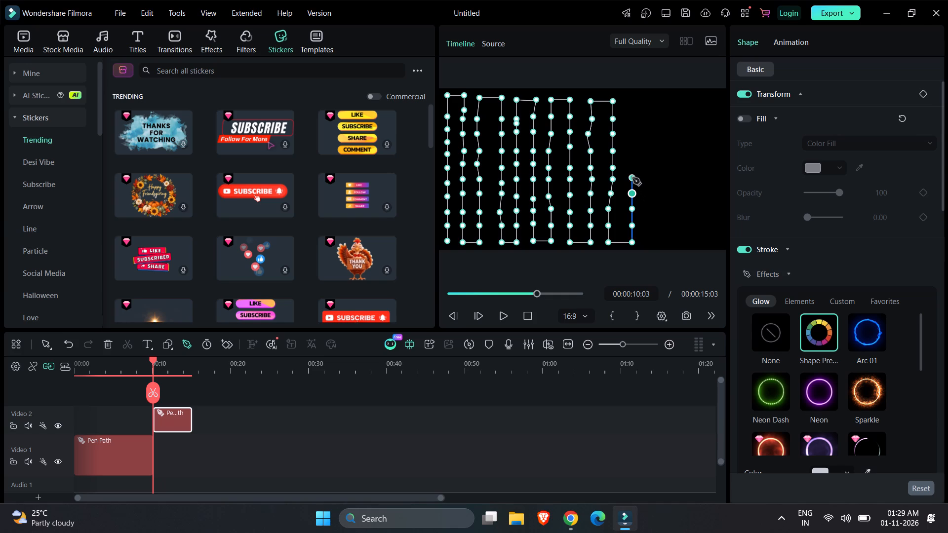
click(632, 178)
click(632, 165)
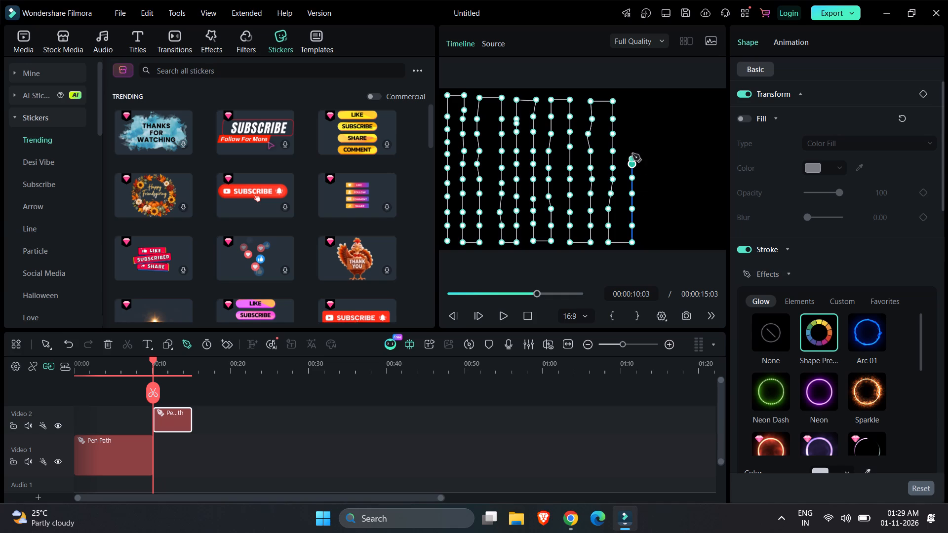
click(632, 152)
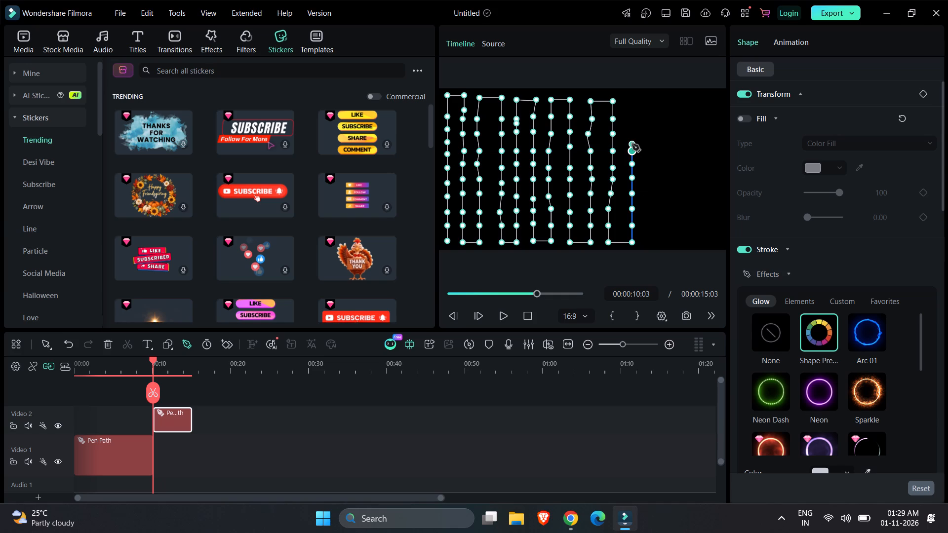
click(633, 134)
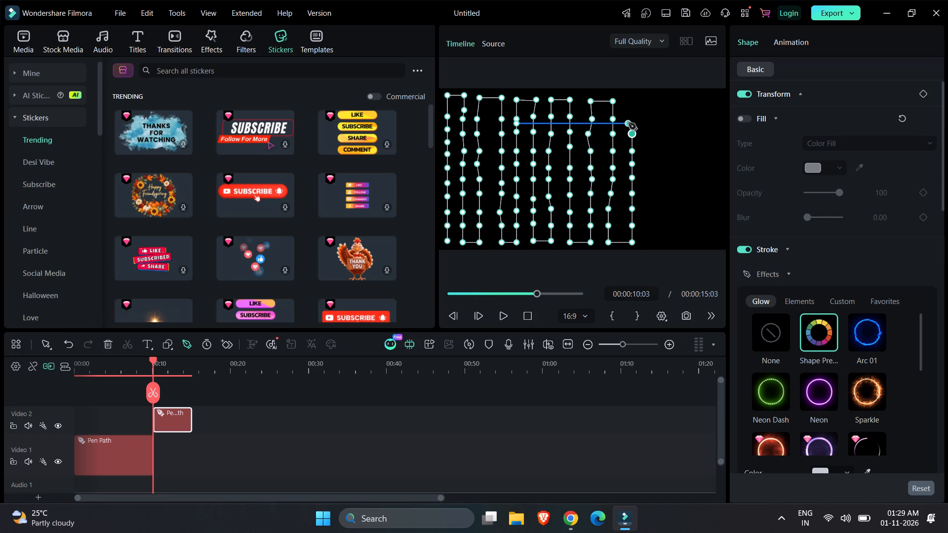
click(633, 118)
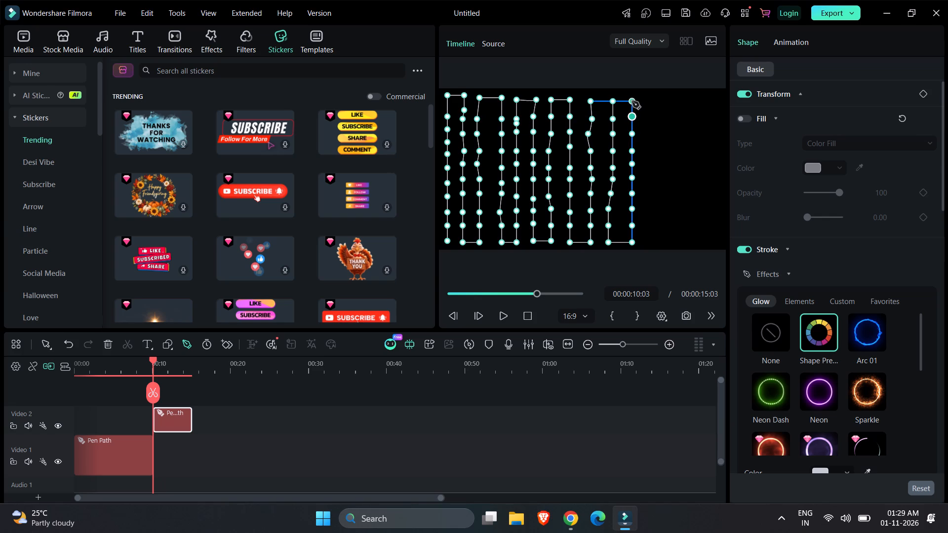
click(632, 101)
Continue the pen path a short way along the frame's top edge and down a twelfth vertical line to the bottom edge.
click(650, 101)
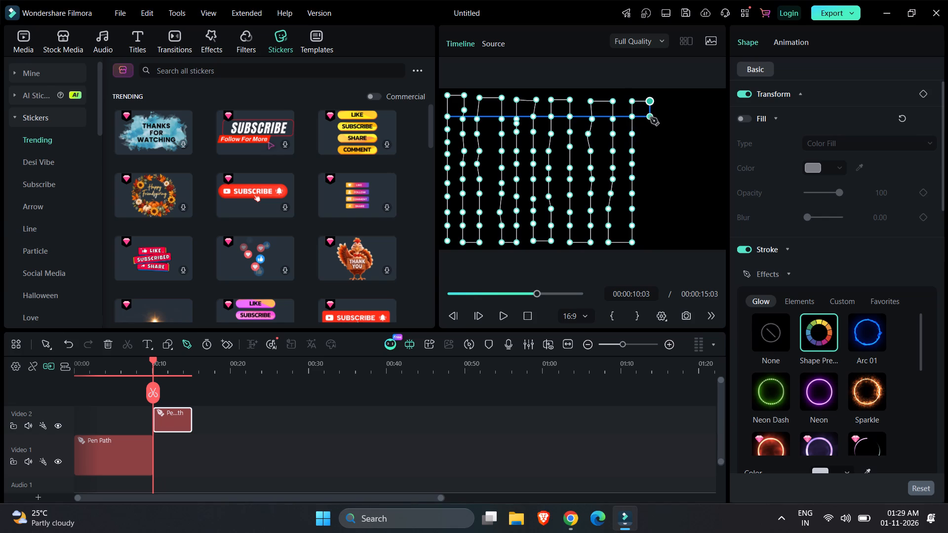
click(650, 117)
click(650, 135)
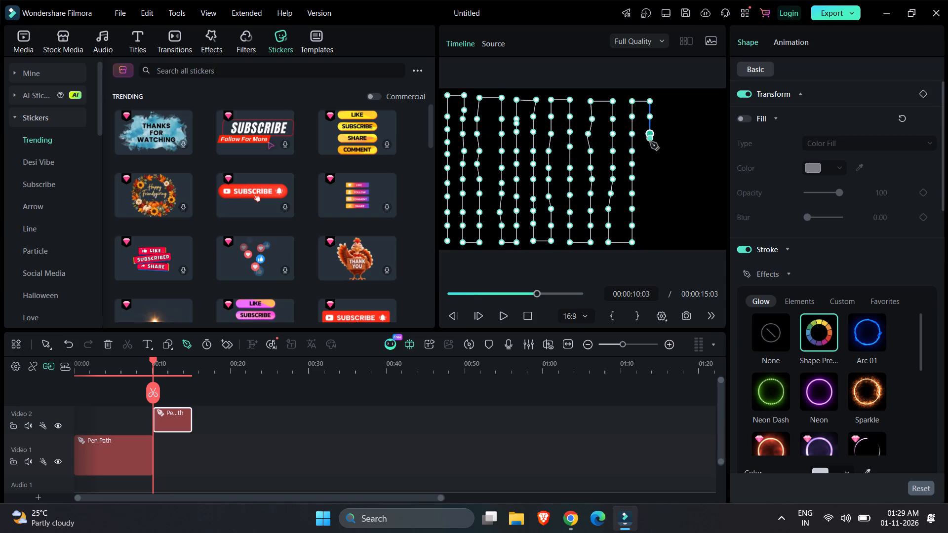
click(651, 151)
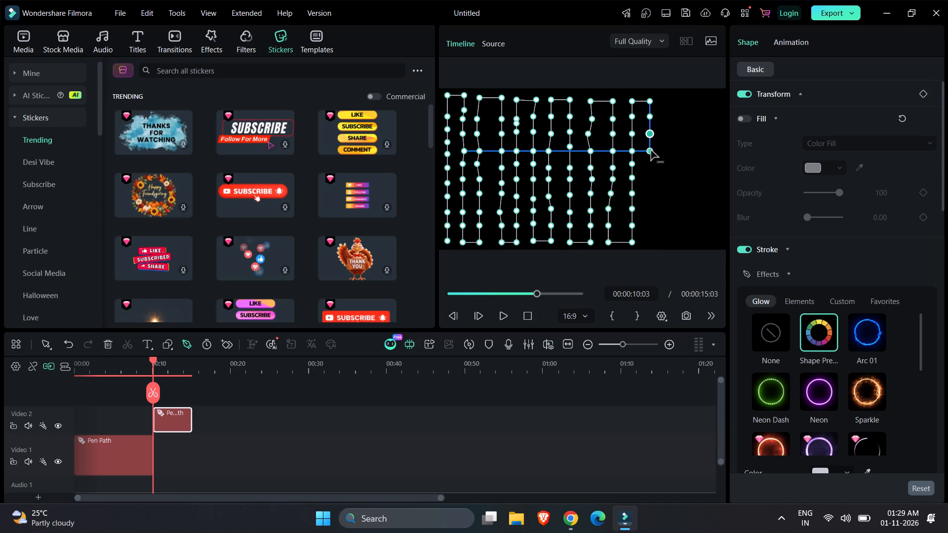
click(651, 165)
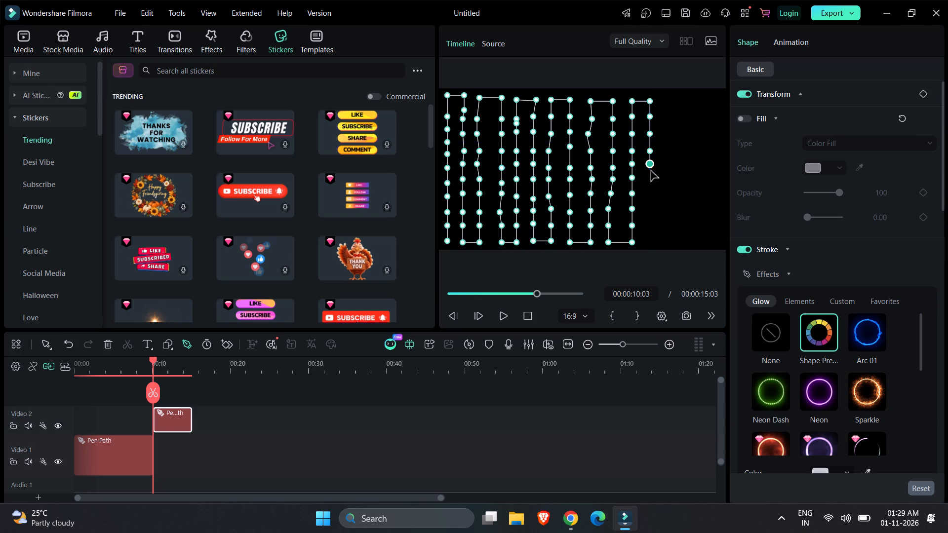
click(651, 180)
click(651, 197)
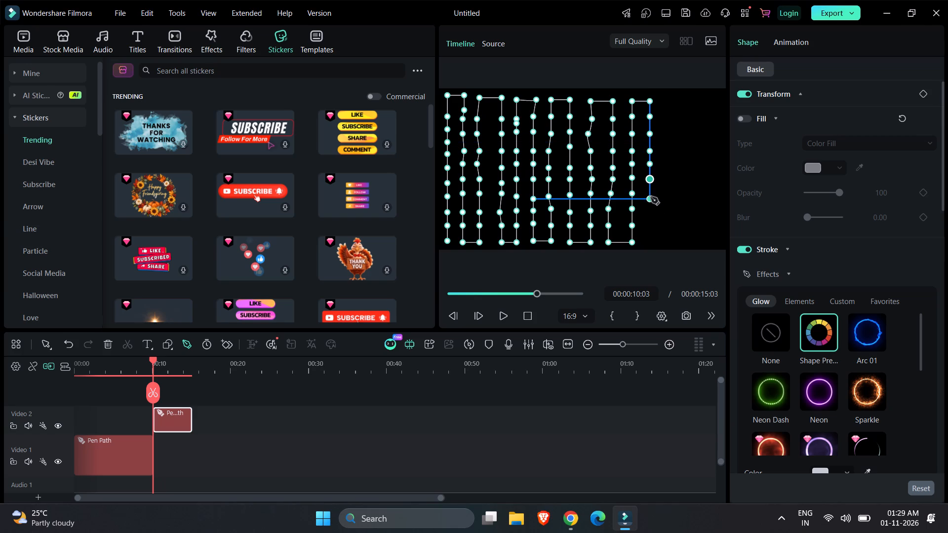
click(649, 213)
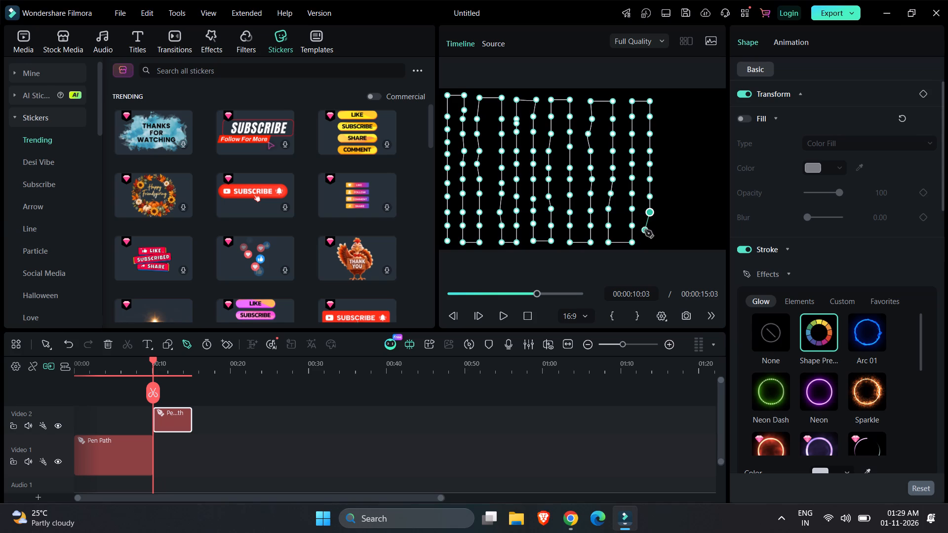
click(649, 223)
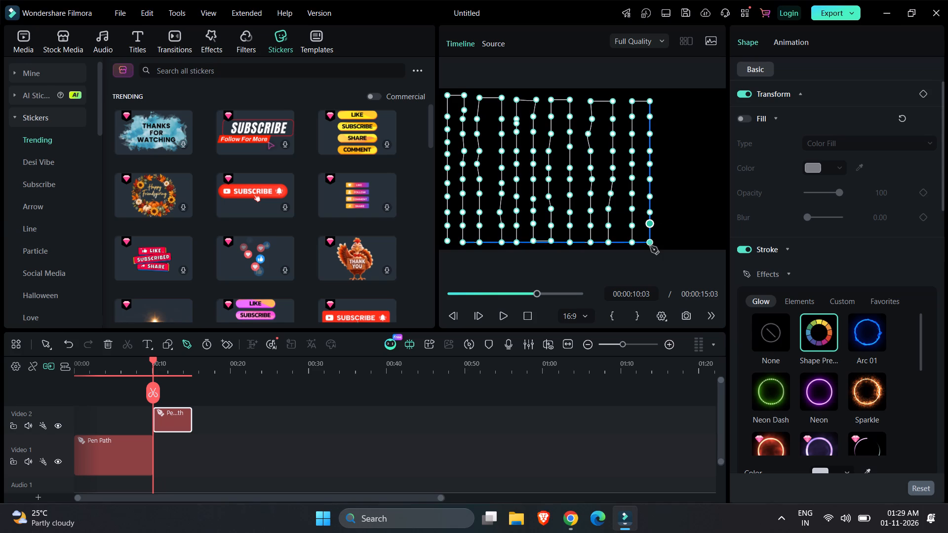
click(651, 243)
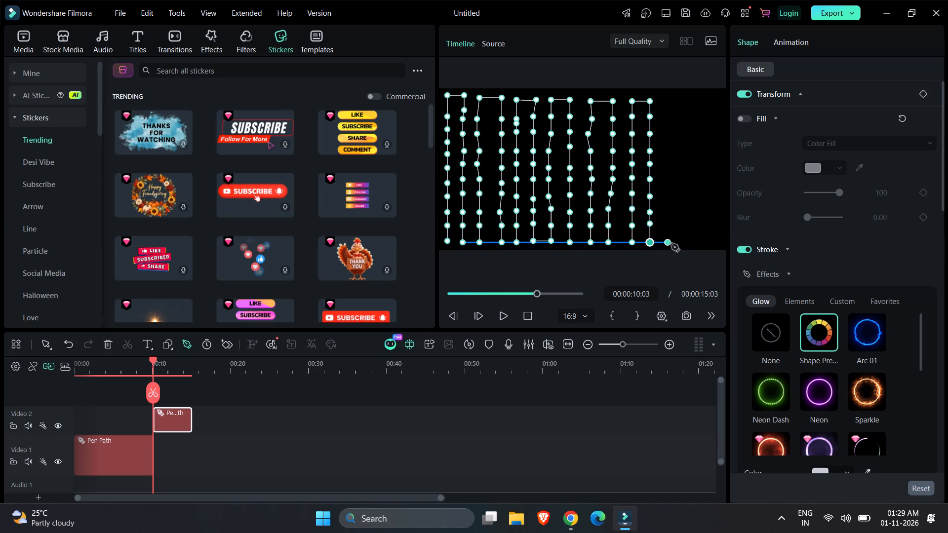
Extend the pen path a short way along the frame's bottom edge and up a thirteenth vertical line to the top edge.
click(674, 243)
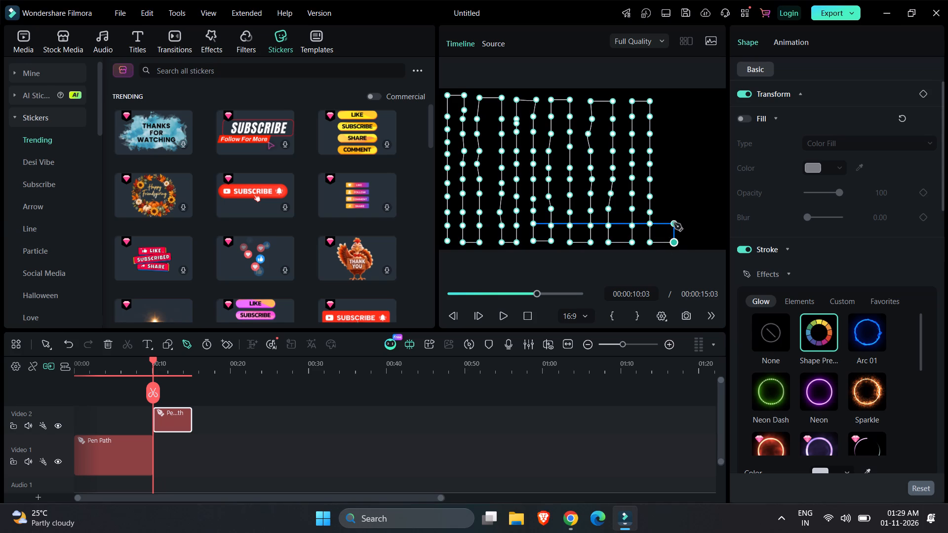
click(674, 223)
click(671, 209)
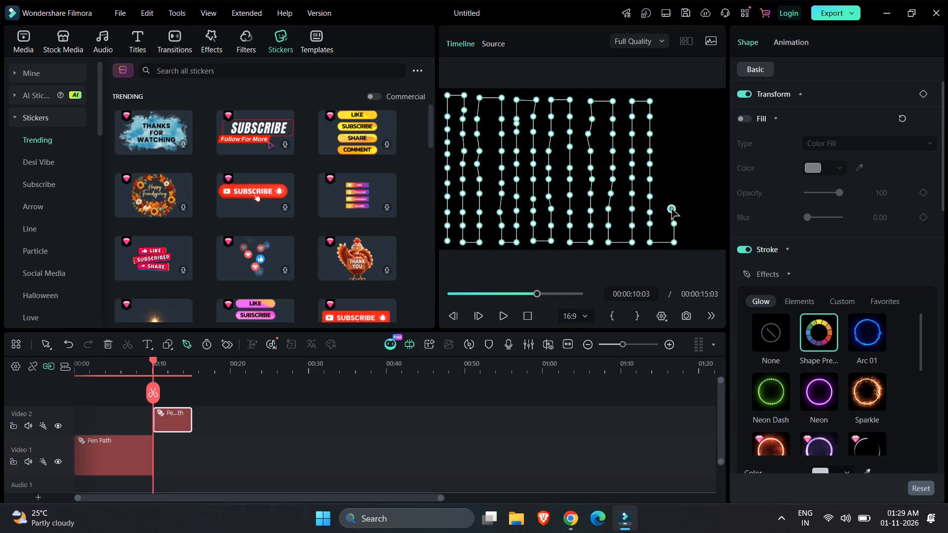
click(671, 197)
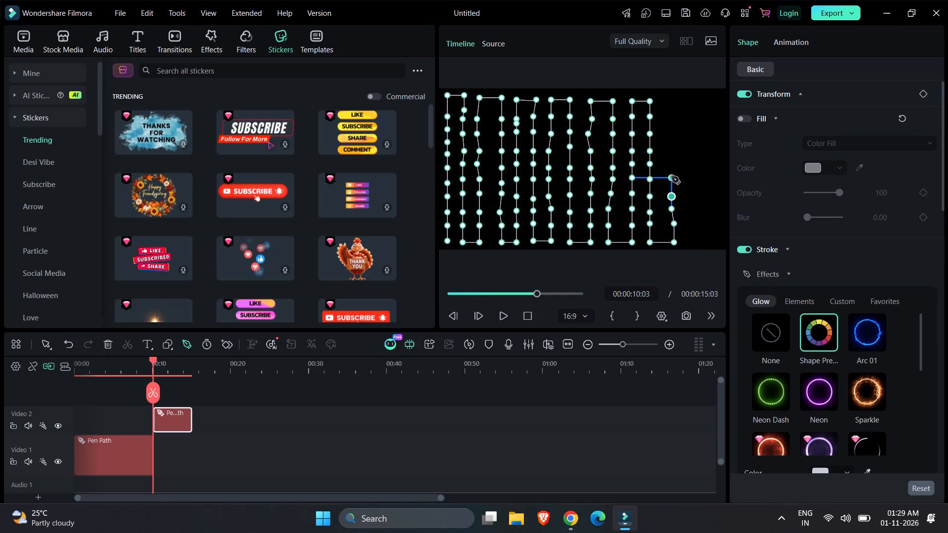
click(671, 180)
click(671, 165)
click(671, 151)
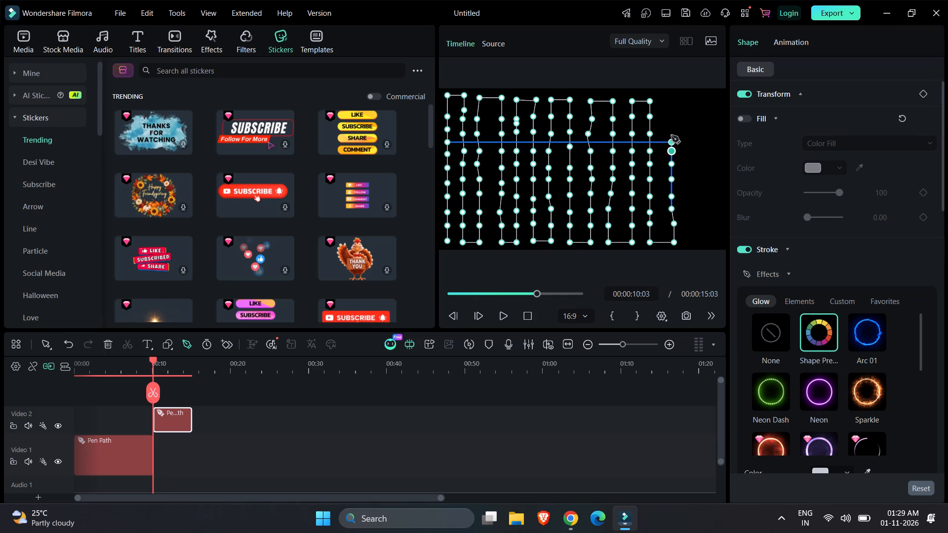
click(671, 134)
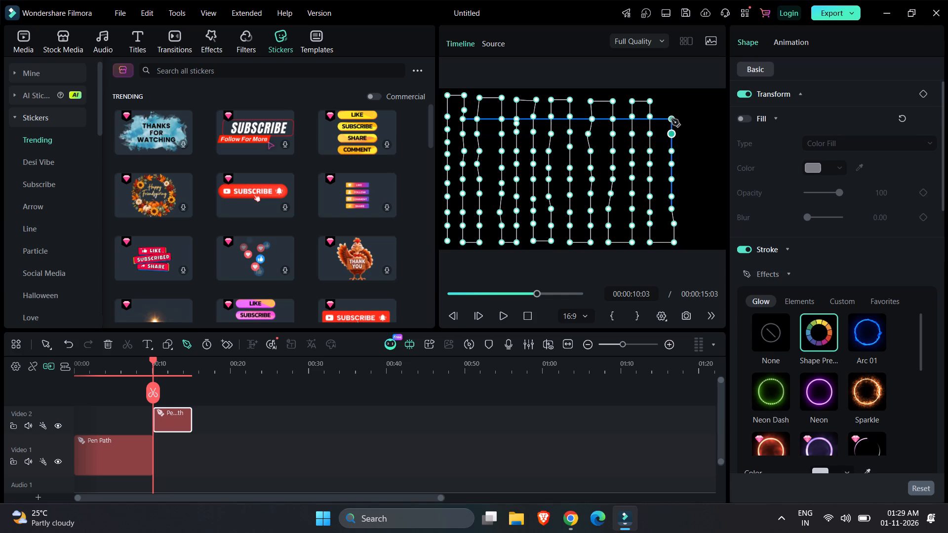
click(671, 119)
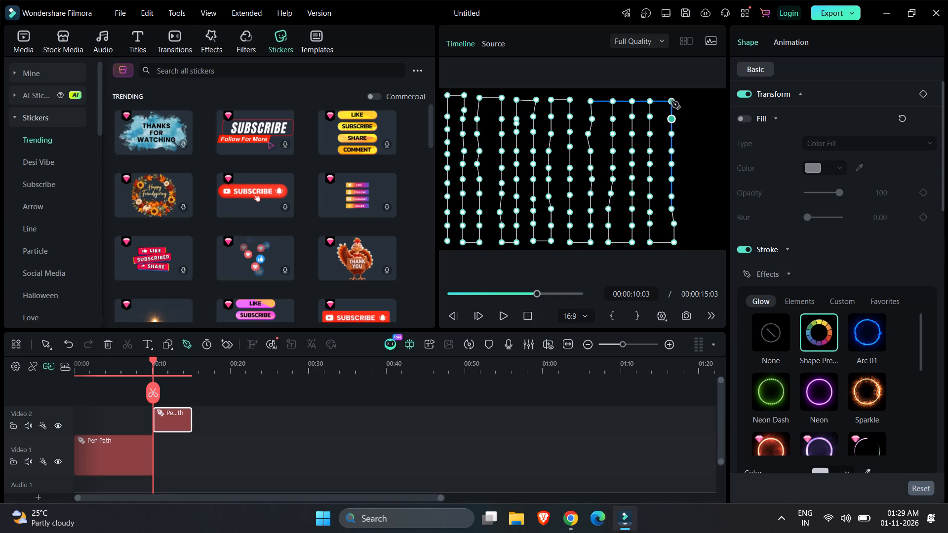
click(671, 101)
Carry the pen path a short way along the frame's top edge and down a fourteenth vertical line to the bottom edge.
click(690, 101)
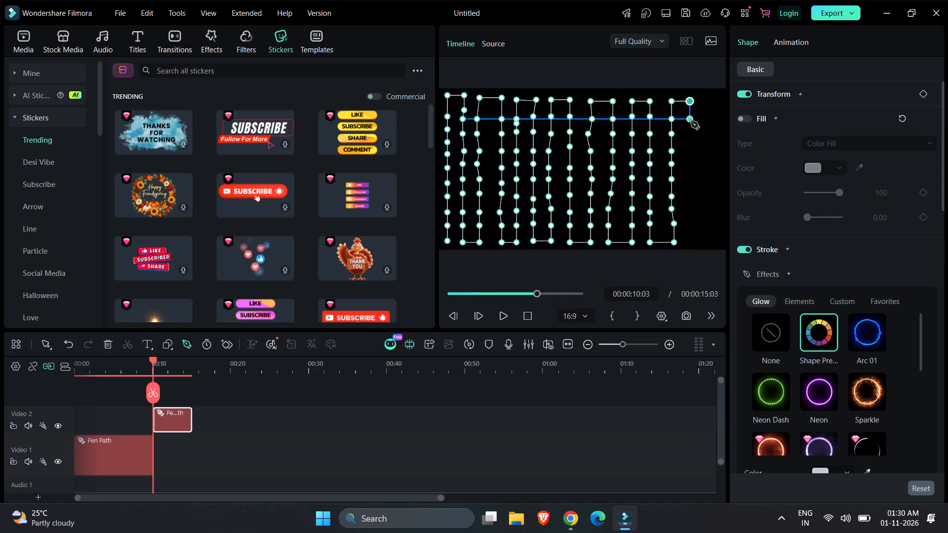
click(691, 118)
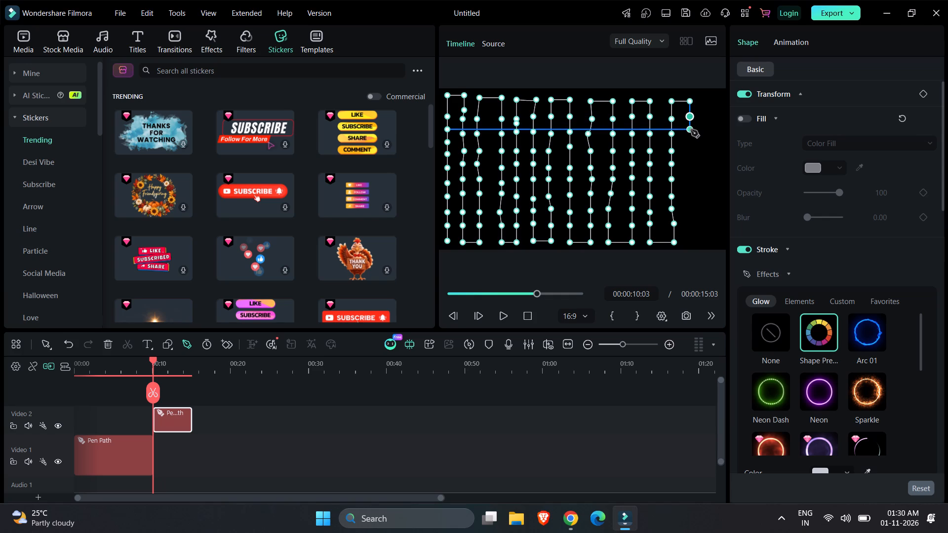
click(691, 131)
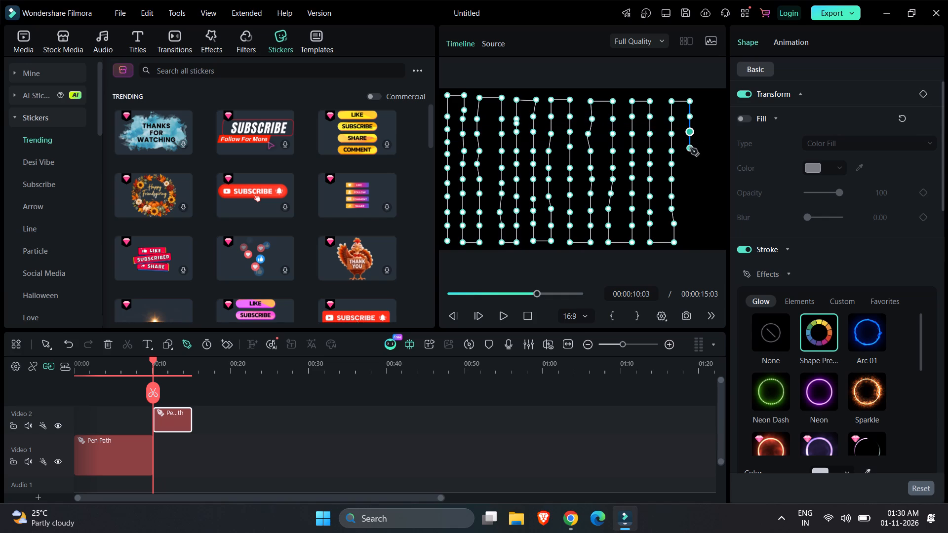
click(690, 151)
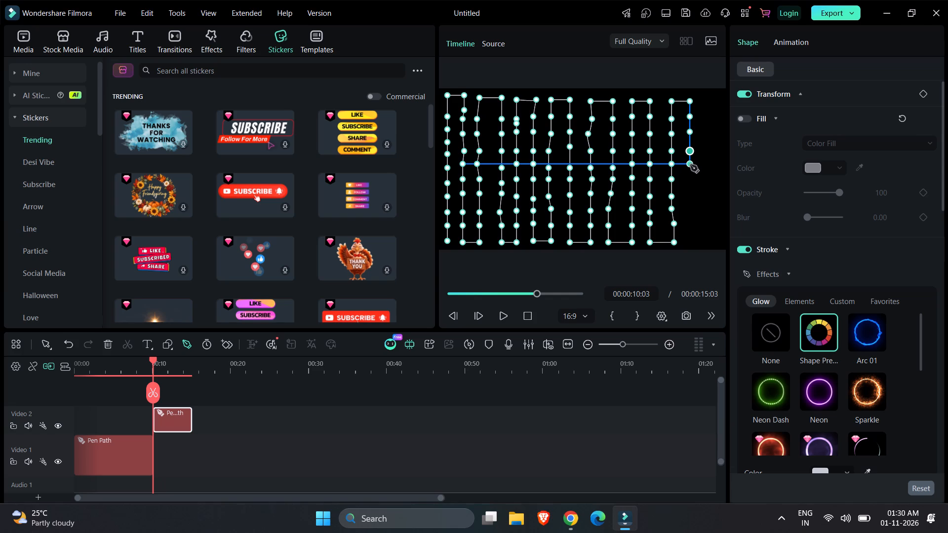
click(690, 165)
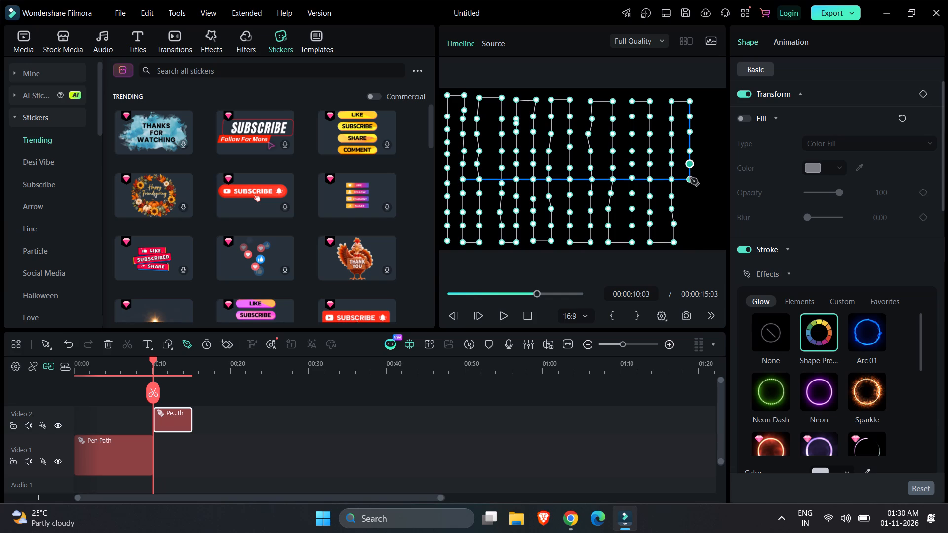
click(690, 178)
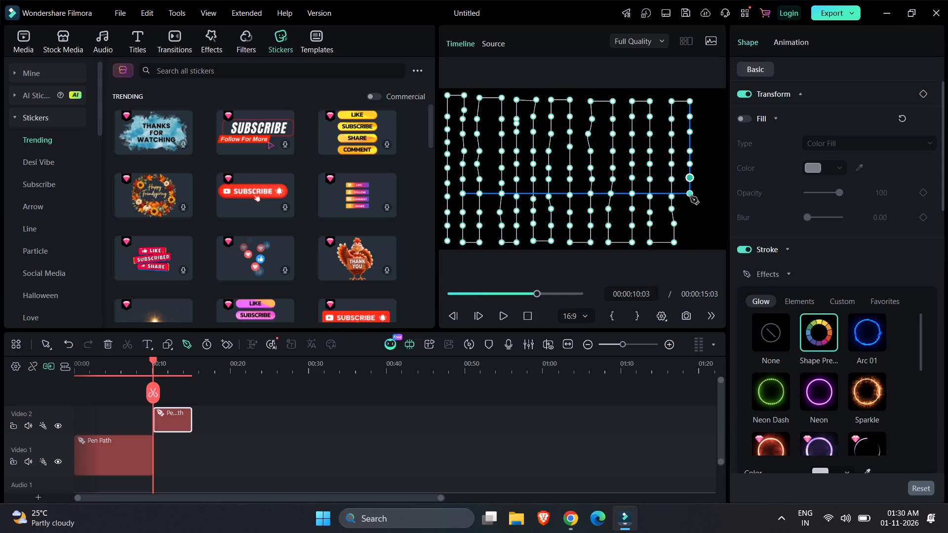
click(690, 196)
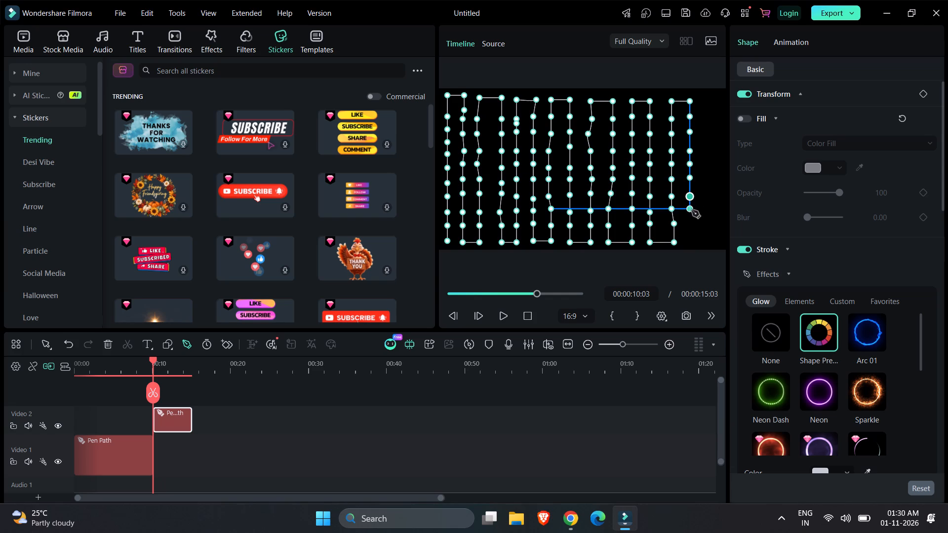
click(692, 210)
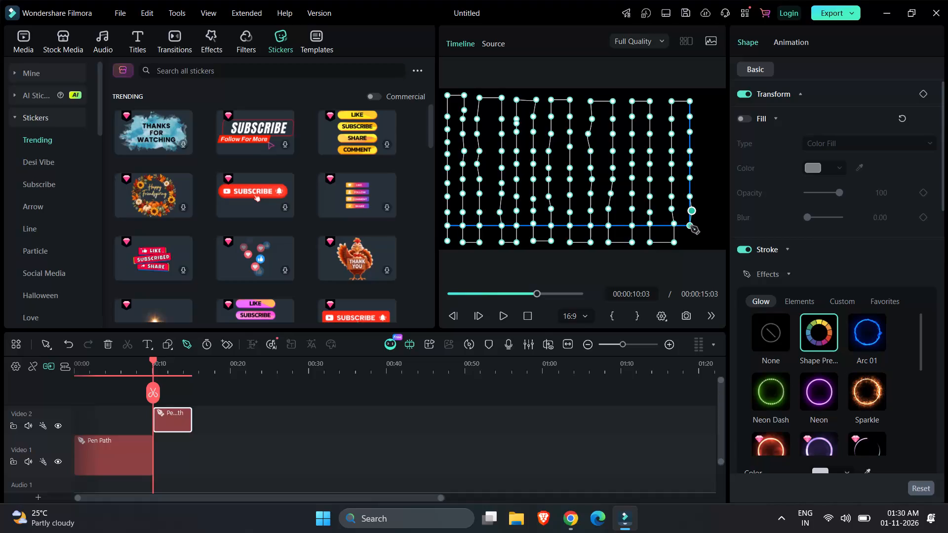
click(691, 226)
click(692, 242)
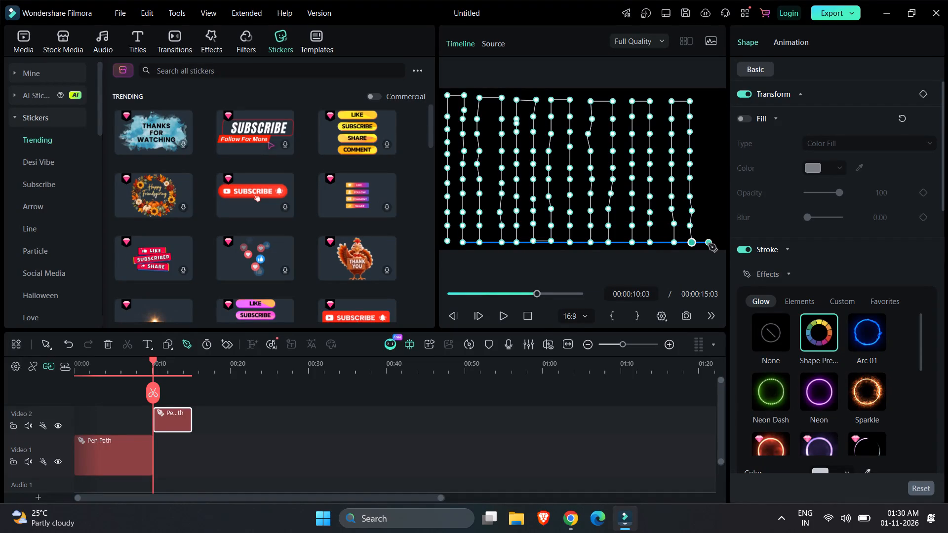
Extend the pen path a short way along the frame's bottom edge and up a fifteenth vertical line to the top edge, finishing the path.
click(709, 244)
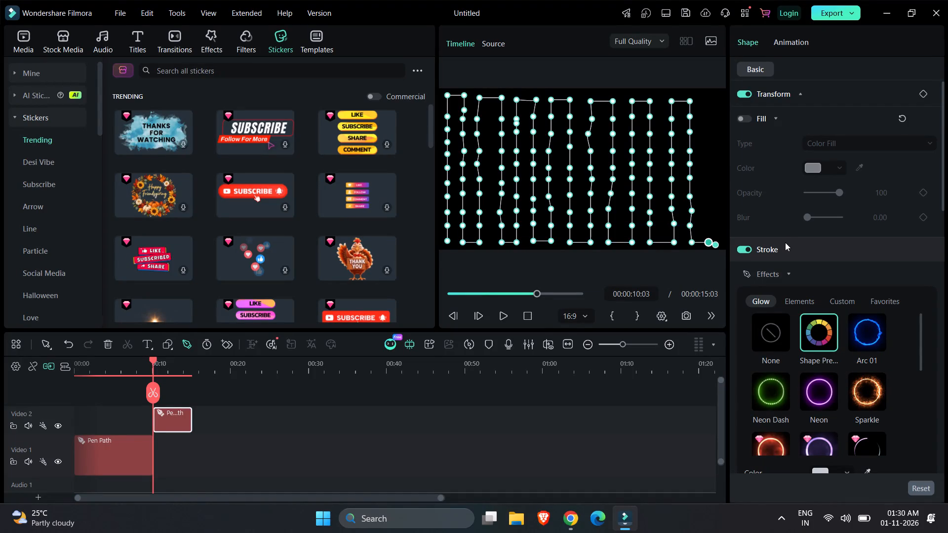
click(709, 224)
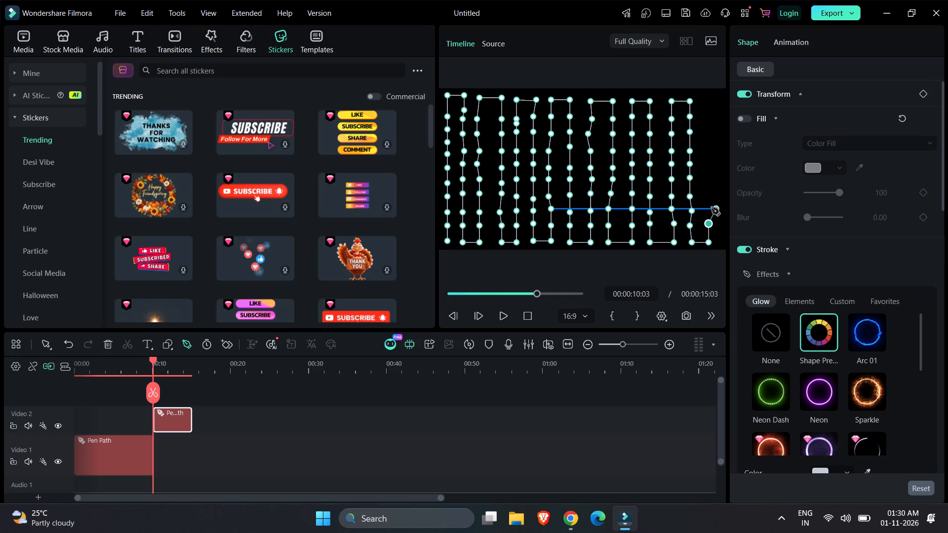
click(710, 208)
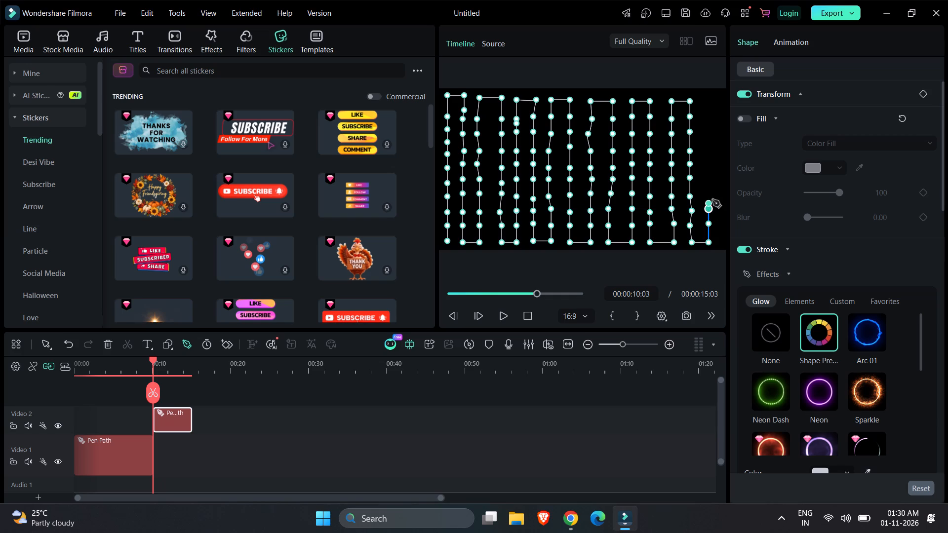
click(709, 191)
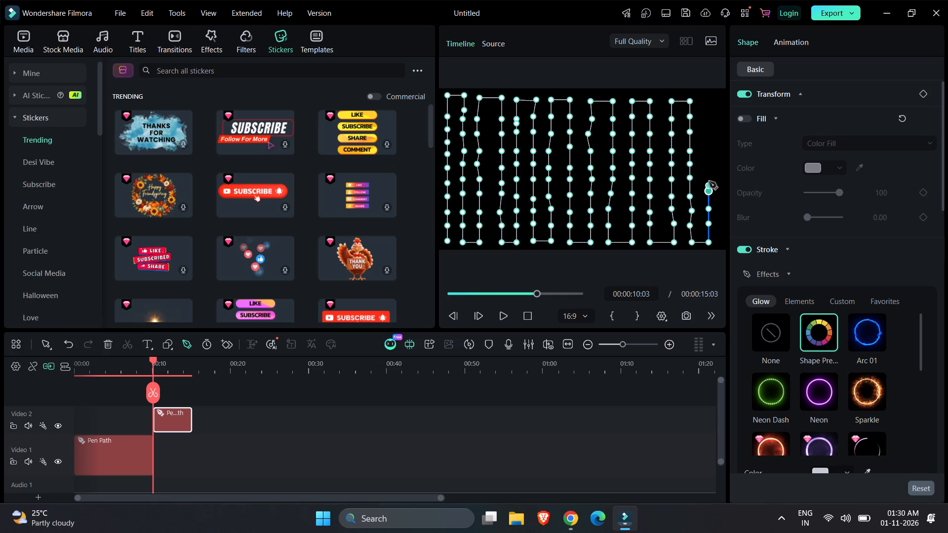
click(709, 175)
click(709, 158)
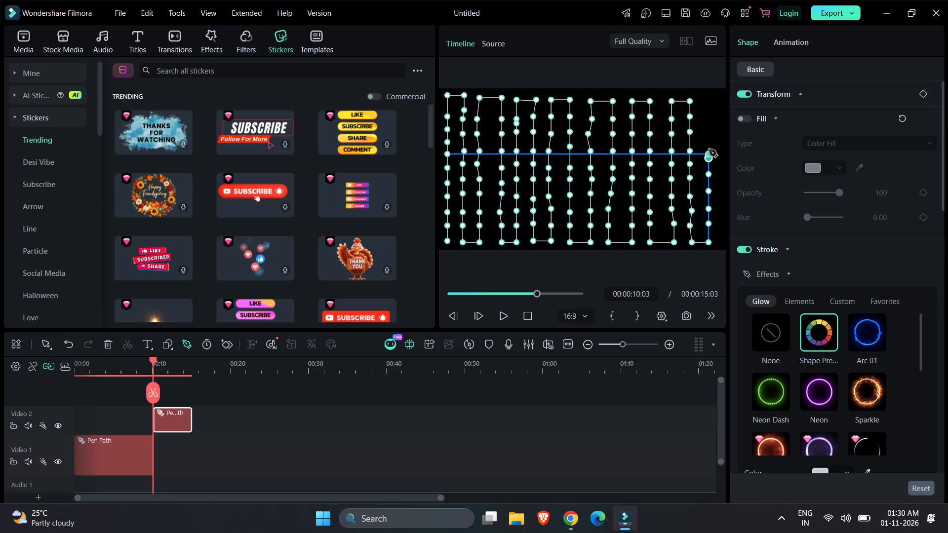
click(709, 141)
click(710, 129)
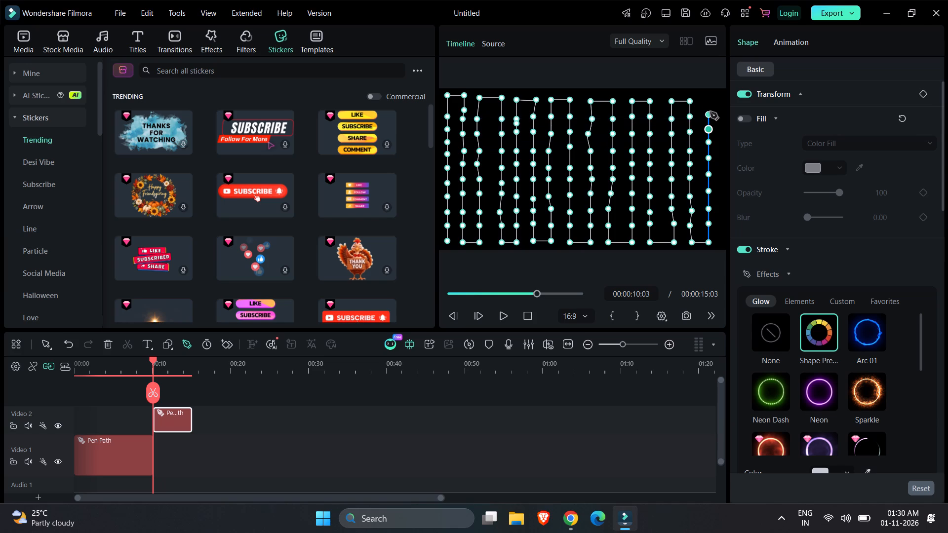
click(710, 112)
click(710, 103)
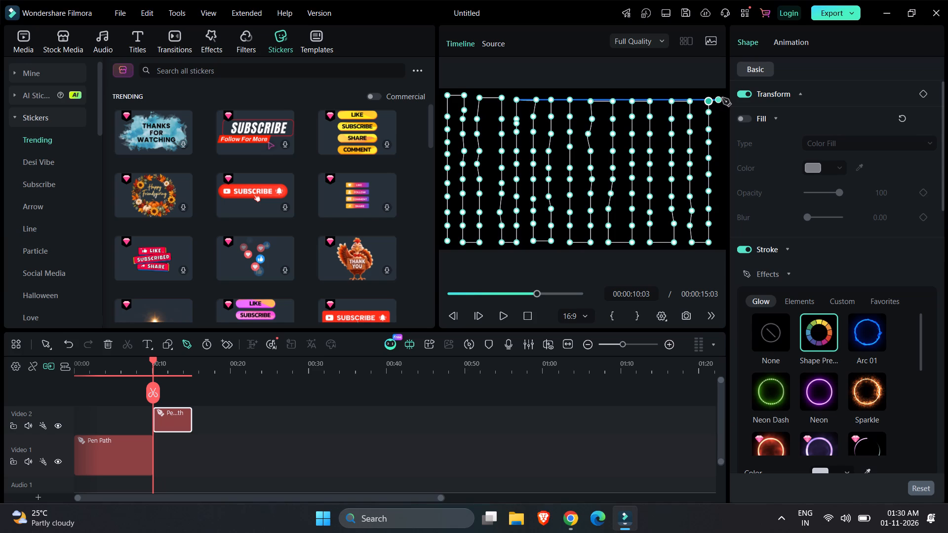
click(667, 413)
Compare the Neon and Neon Dash glow effects on the vertical serpentine path's stroke and apply Neon.
click(635, 147)
click(635, 147)
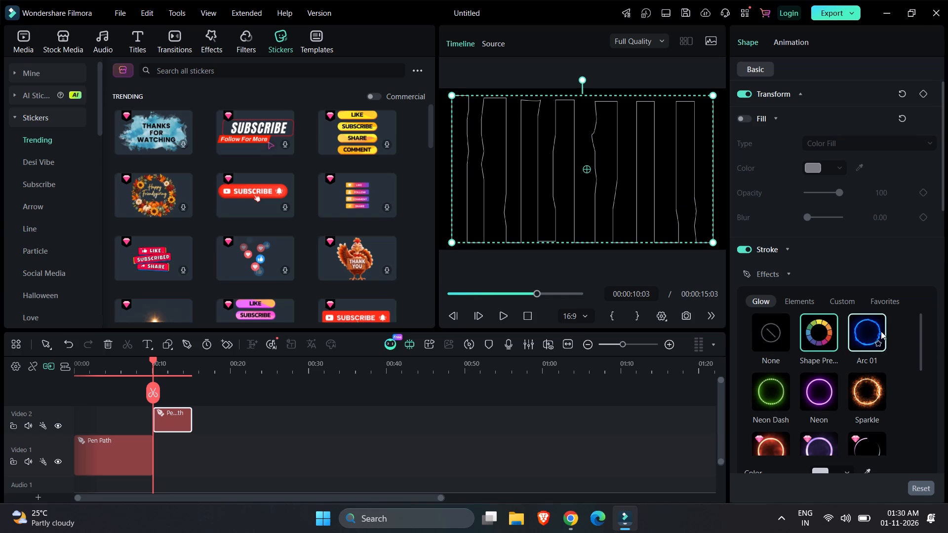
click(819, 385)
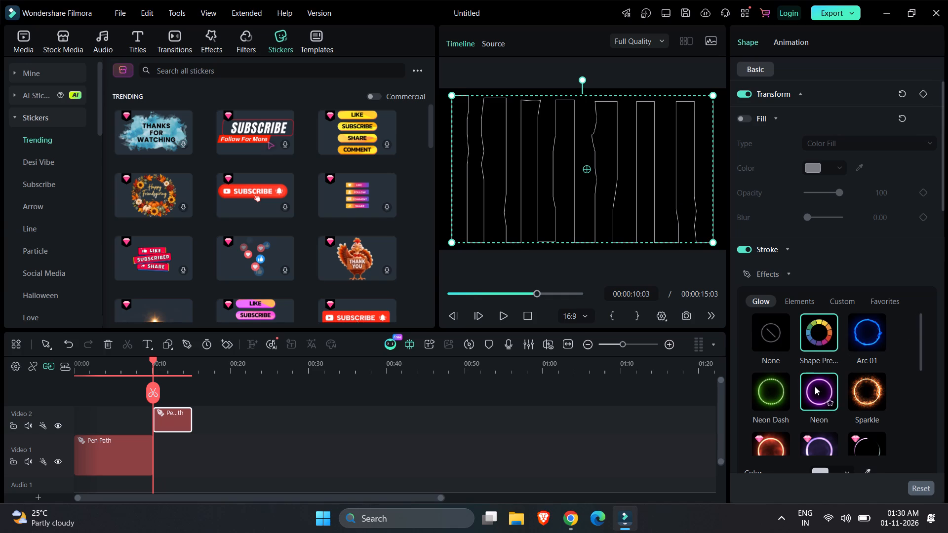
click(777, 394)
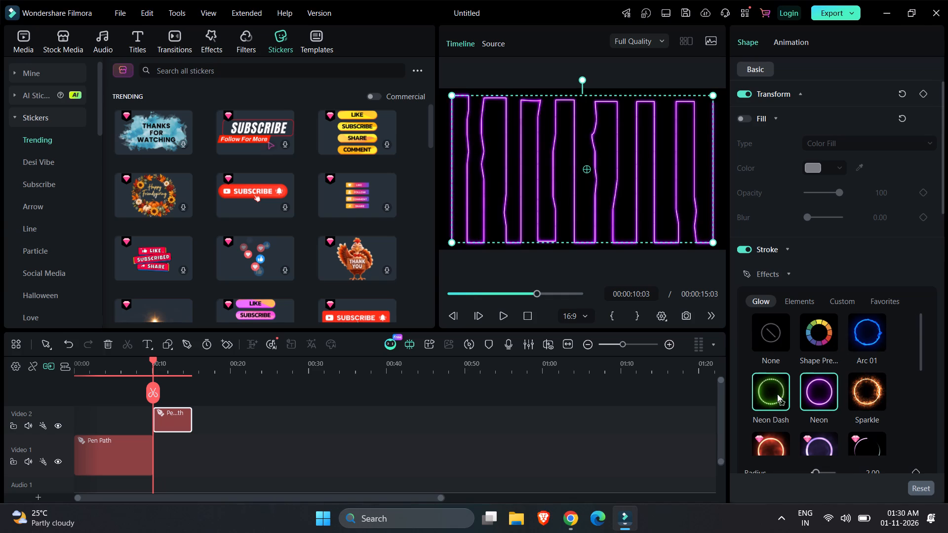
click(648, 459)
click(653, 168)
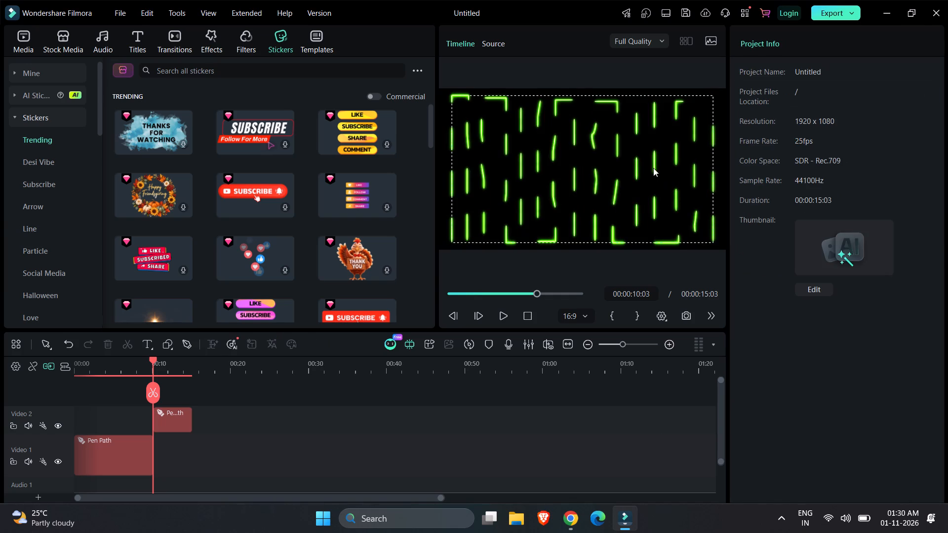
click(809, 381)
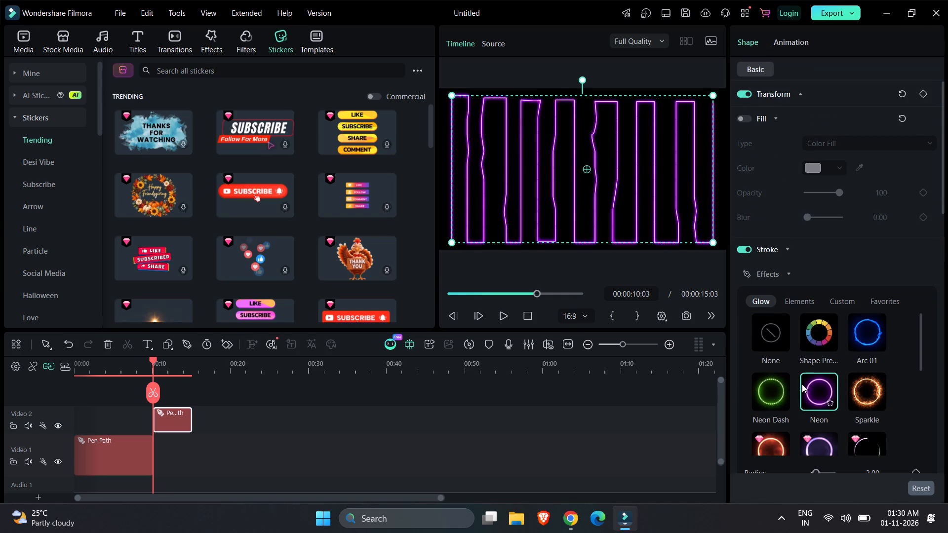
click(598, 419)
Lengthen the pen path clip on Video 2 so it ends at 00:00:20:00.
click(171, 411)
drag(191, 412, 230, 407)
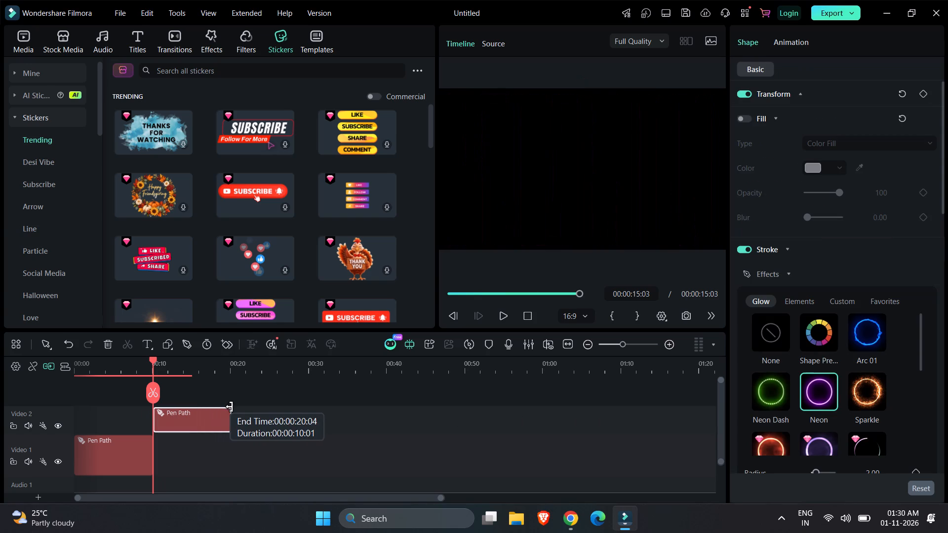
drag(230, 407, 229, 407)
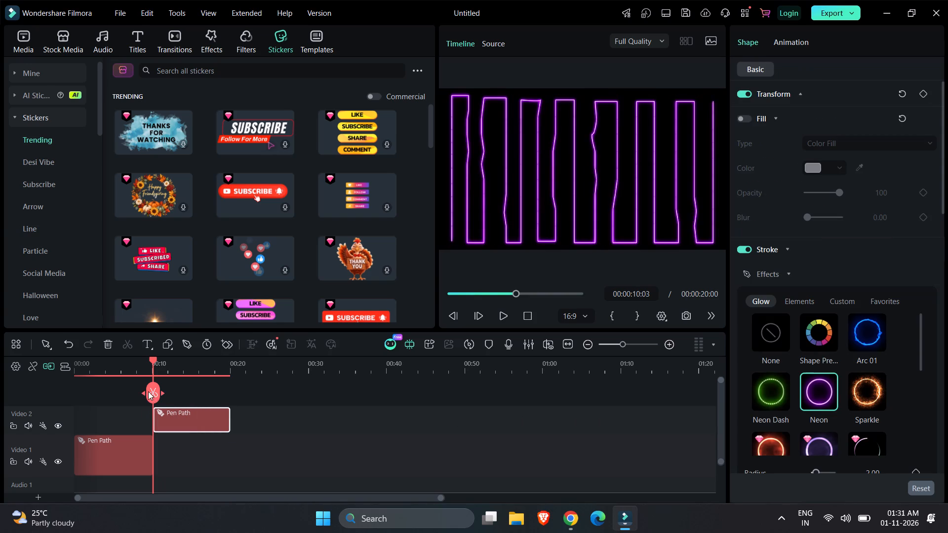
Move the playhead to the end of the second pen path clip at 00:00:20:00 and activate the Pen tool.
drag(147, 390, 184, 386)
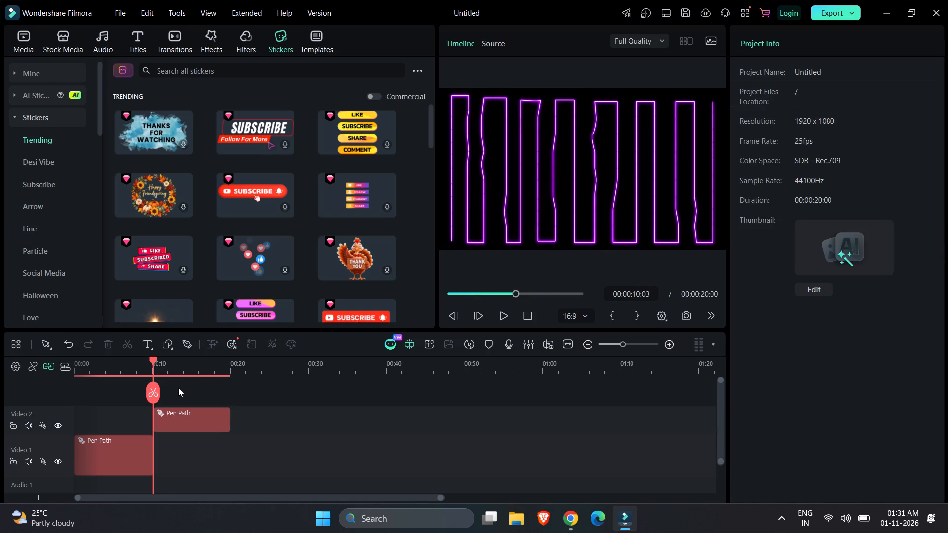
drag(152, 395, 253, 393)
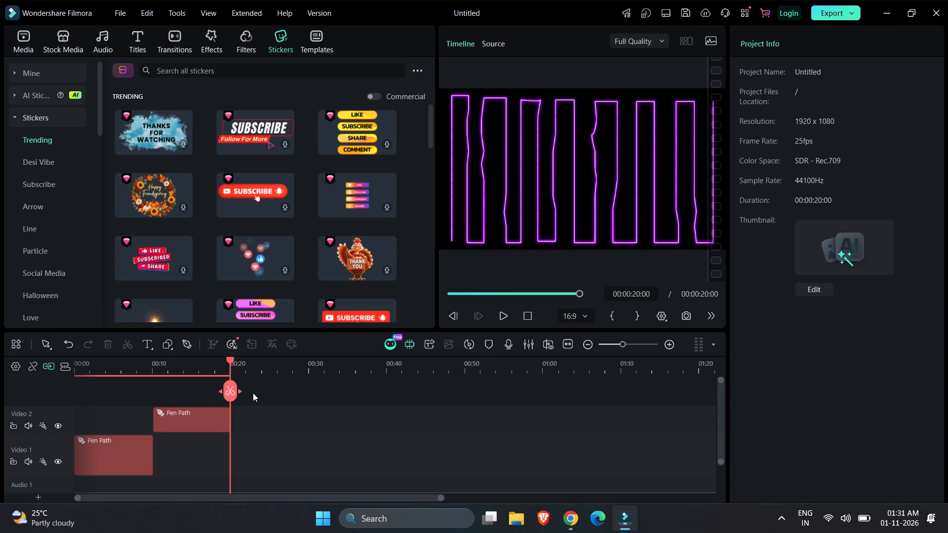
click(266, 413)
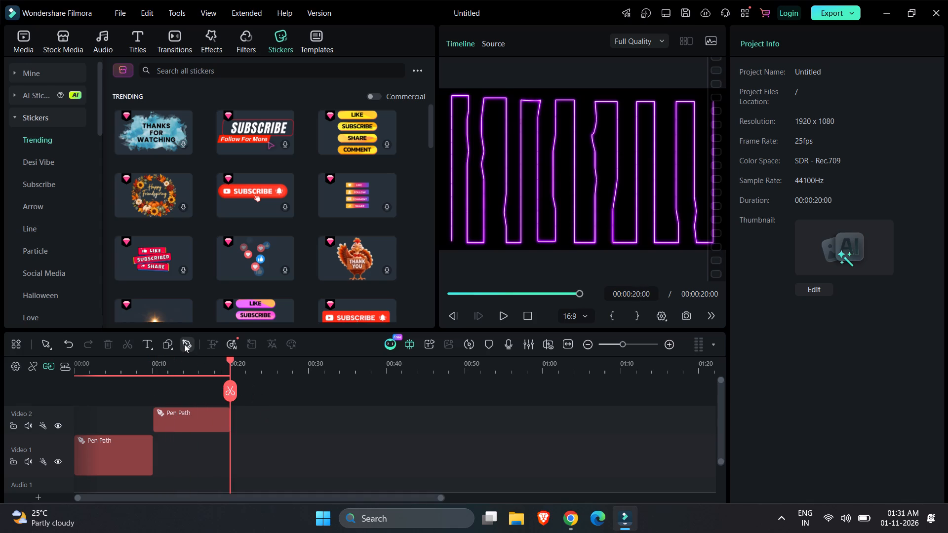
click(184, 344)
Look through the Basic filters for one that suits the line animation.
click(244, 41)
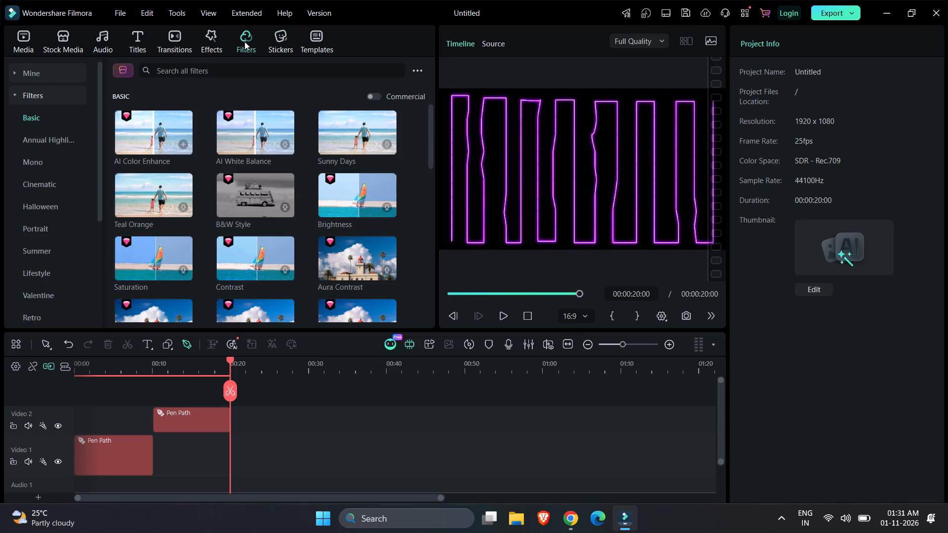
scroll(241, 63, down, 2)
scroll(330, 224, down, 5)
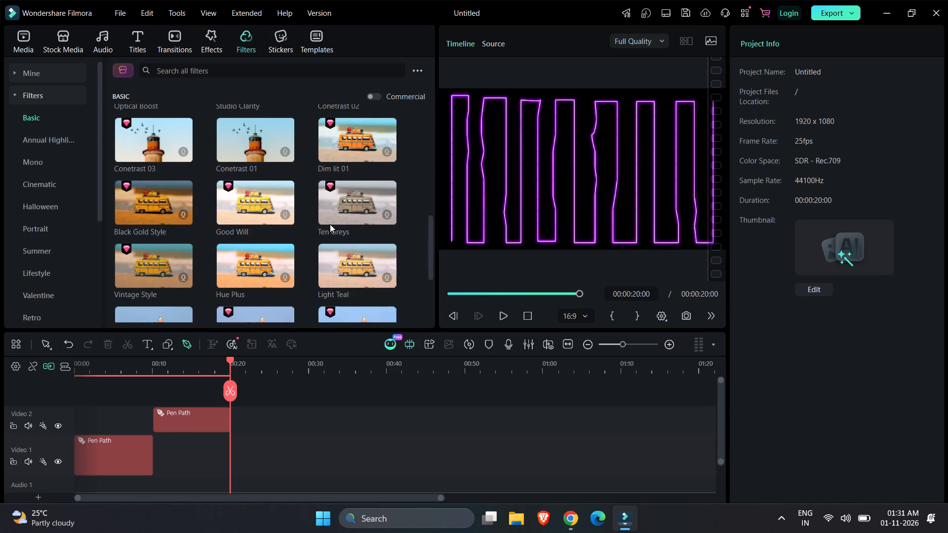
scroll(330, 224, down, 4)
scroll(330, 224, up, 5)
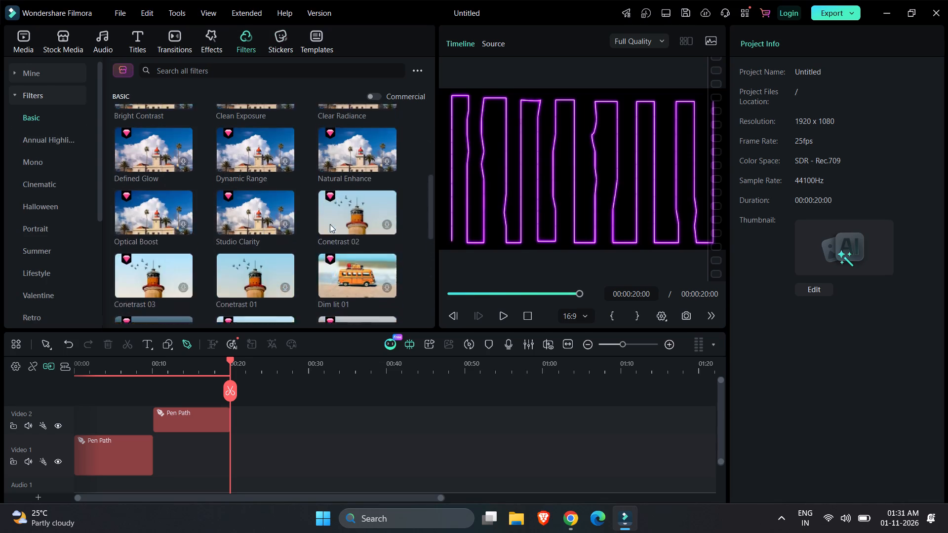
scroll(330, 224, up, 9)
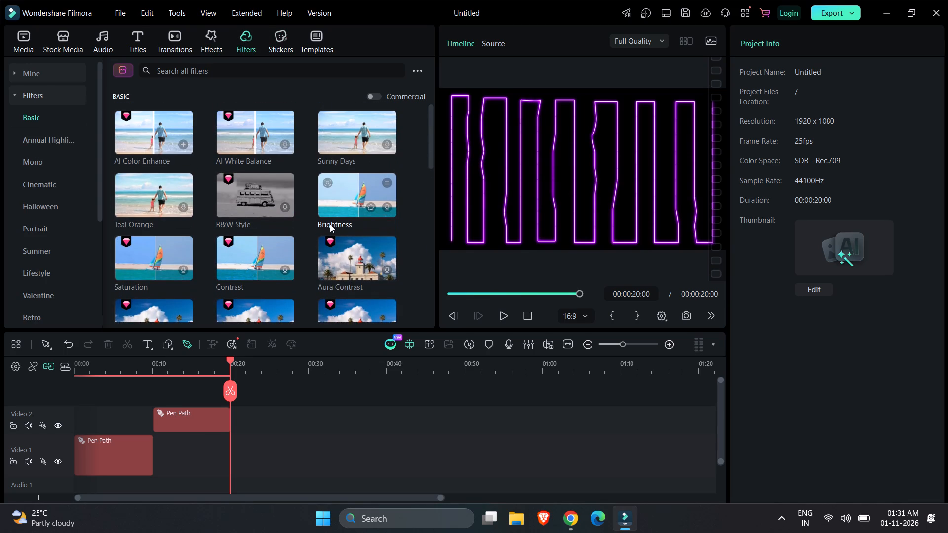
Browse the Trending video effects for one that suits the line animation.
click(215, 34)
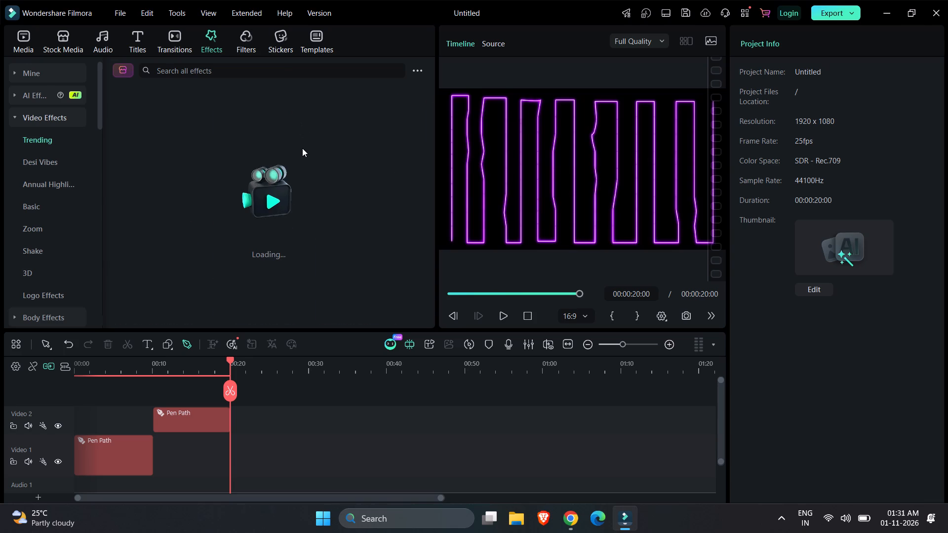
scroll(302, 148, down, 6)
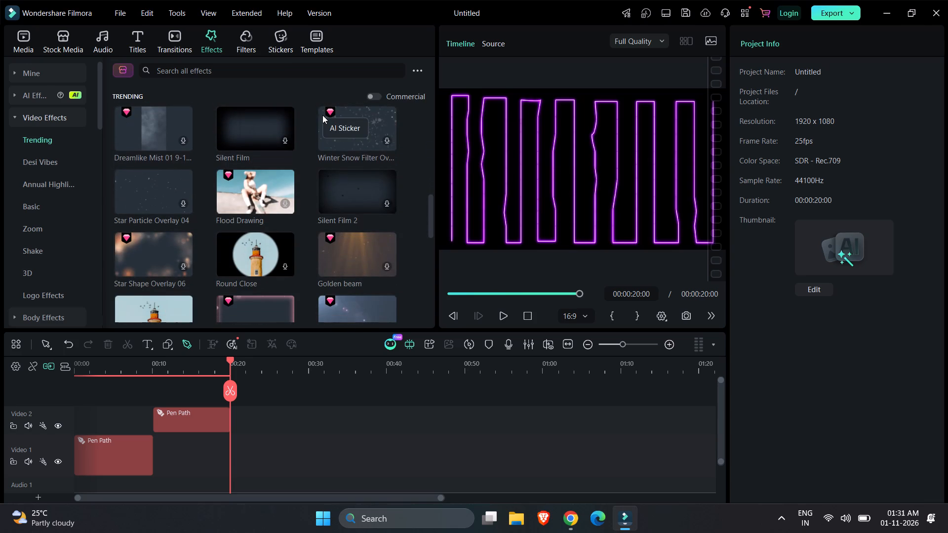
scroll(322, 115, down, 2)
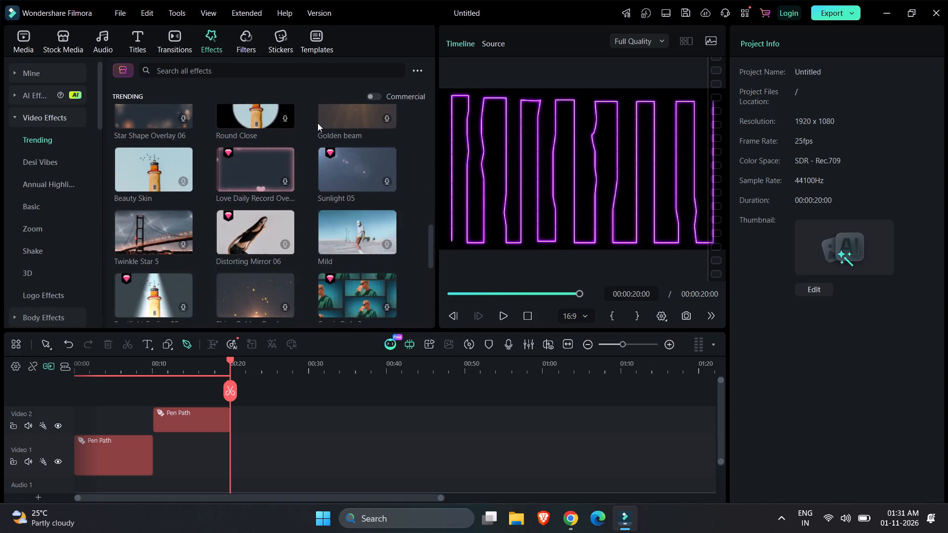
scroll(317, 123, down, 9)
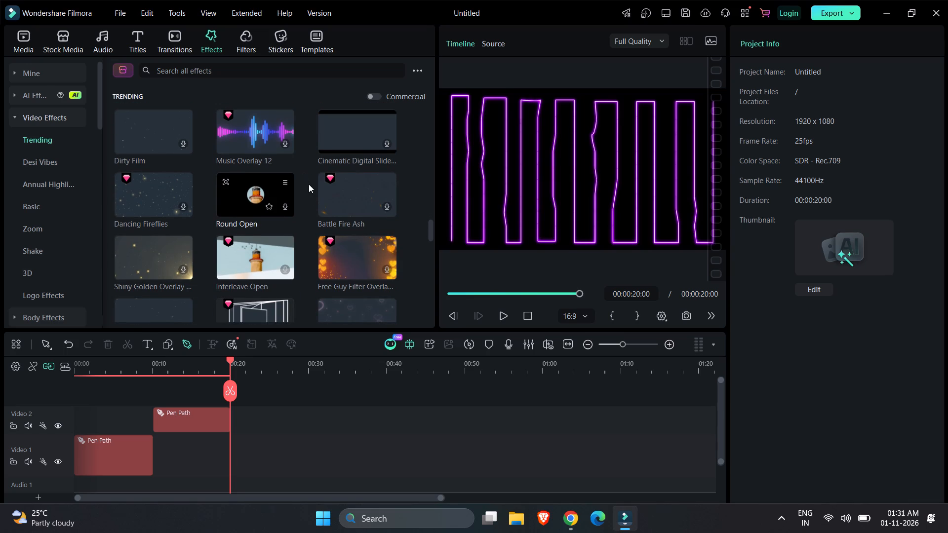
scroll(309, 199, down, 3)
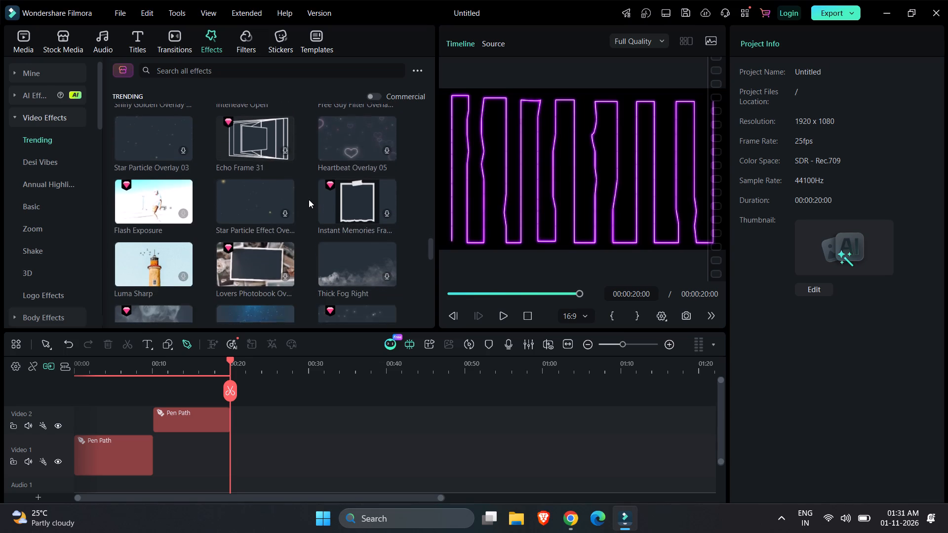
scroll(309, 199, down, 3)
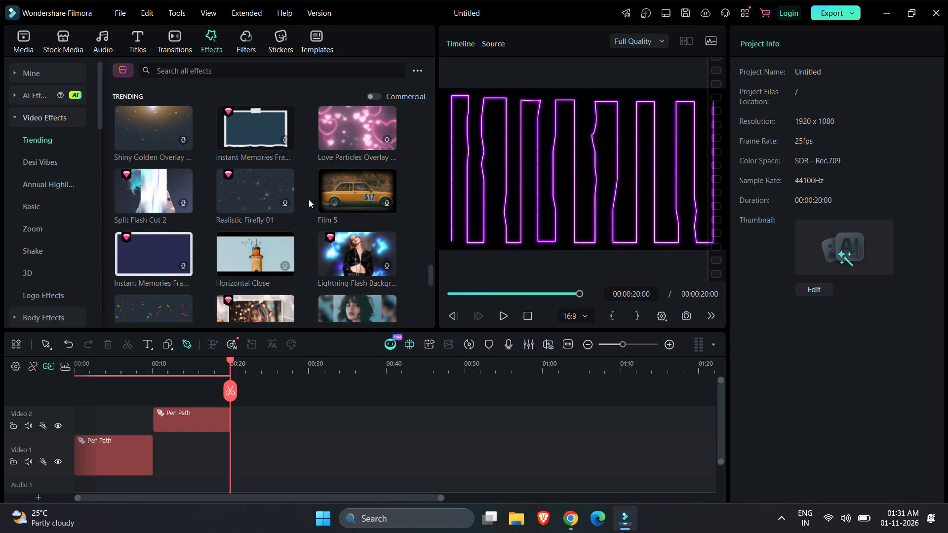
scroll(309, 199, down, 4)
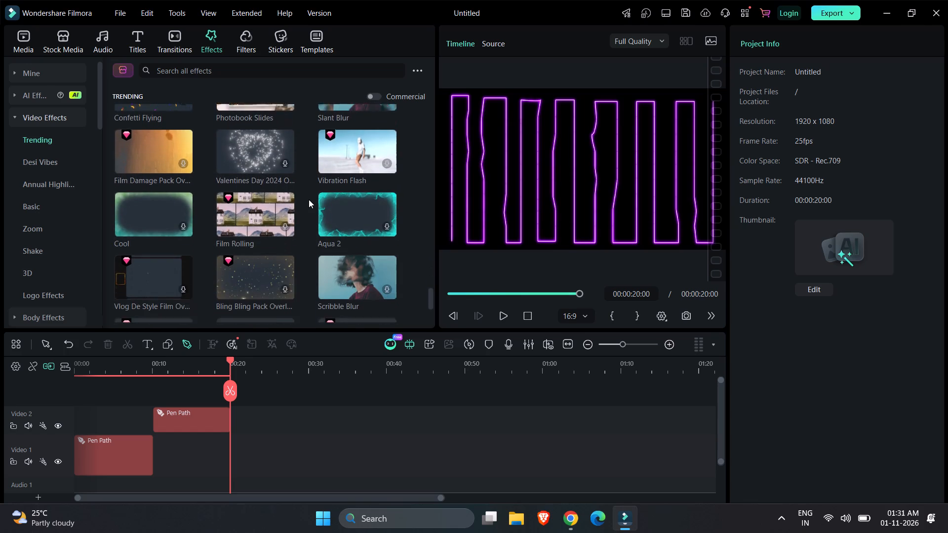
scroll(309, 199, down, 4)
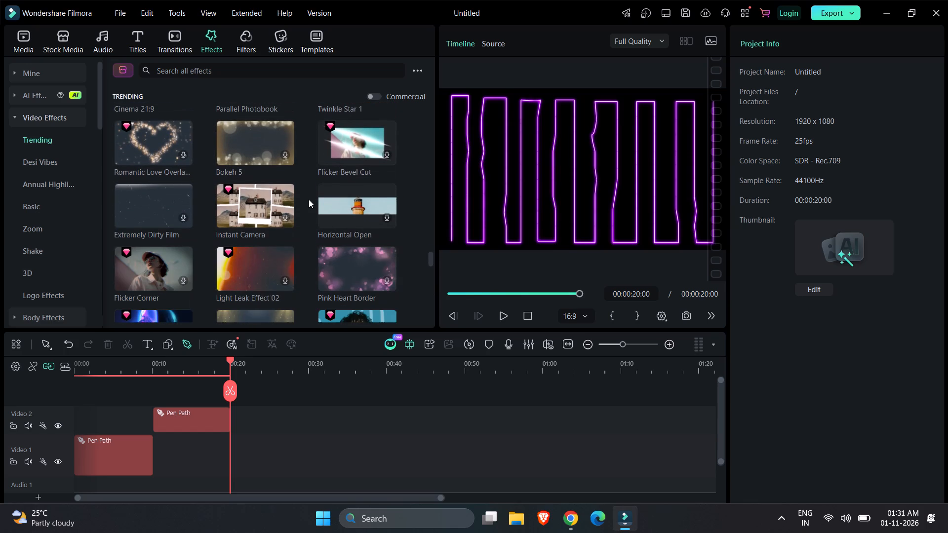
scroll(309, 199, down, 3)
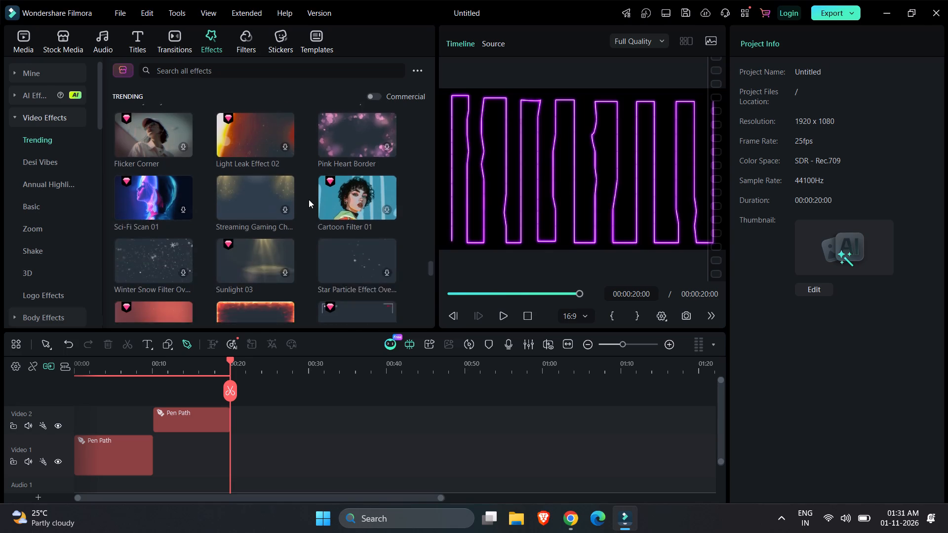
scroll(309, 199, down, 1)
scroll(309, 199, up, 20)
scroll(309, 199, up, 4)
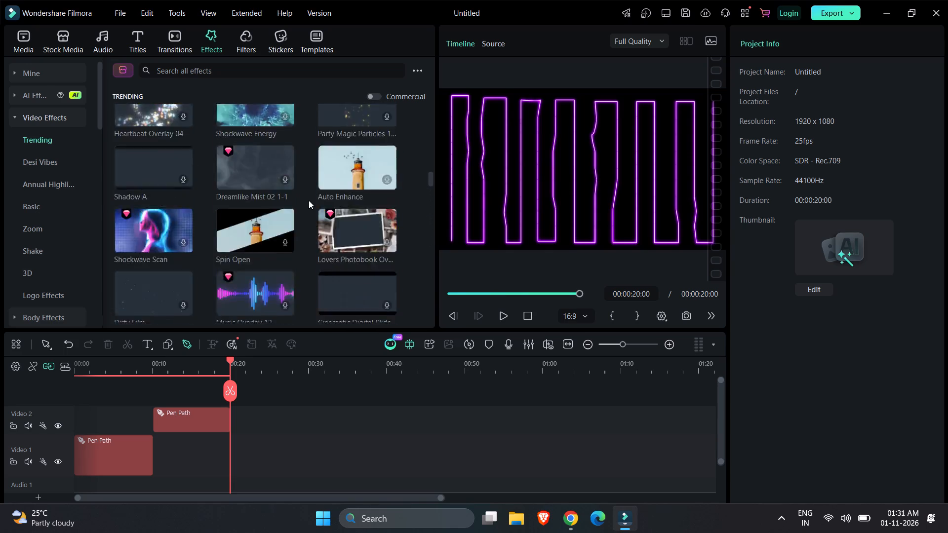
scroll(309, 200, up, 20)
scroll(309, 200, up, 2)
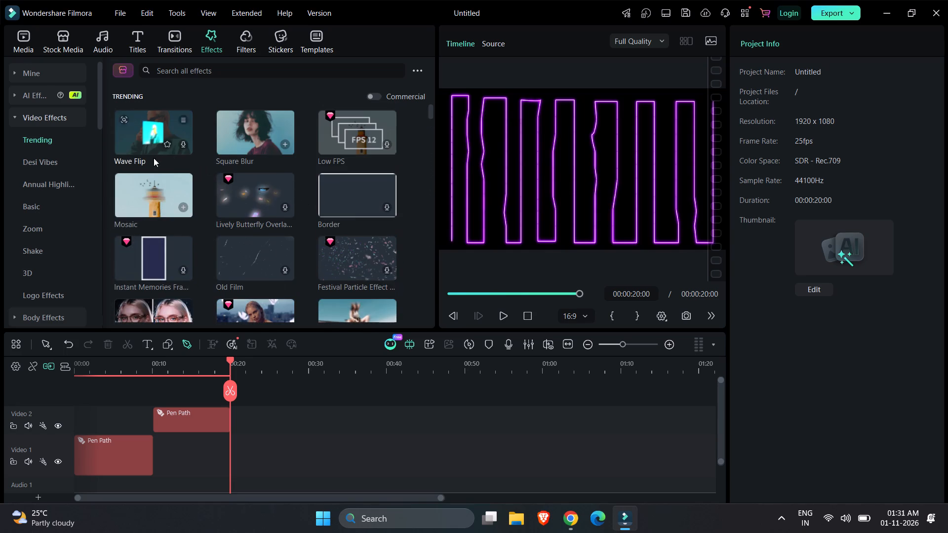
Browse the Annual Highlights body effects and the AI Camera Movement effects for one that suits the line animation.
click(17, 117)
click(21, 145)
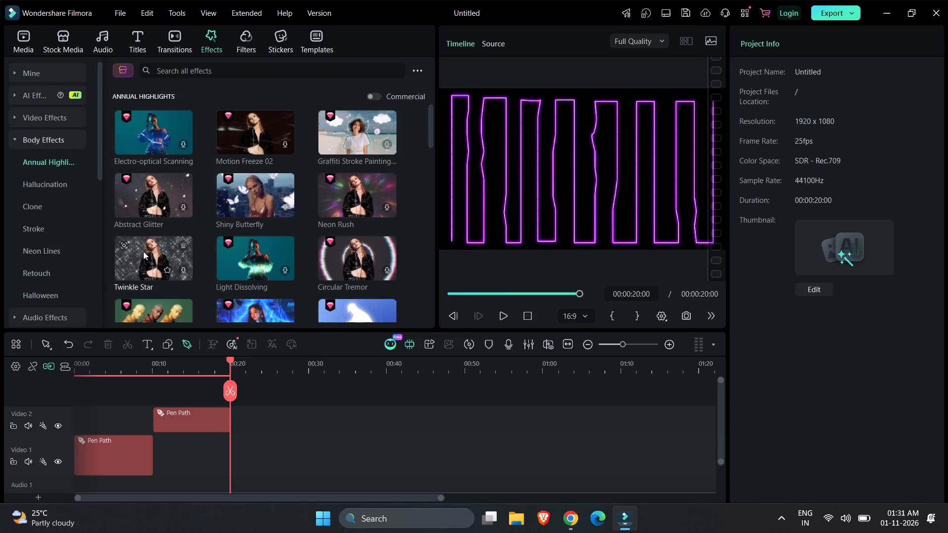
scroll(309, 177, down, 1)
scroll(309, 177, up, 4)
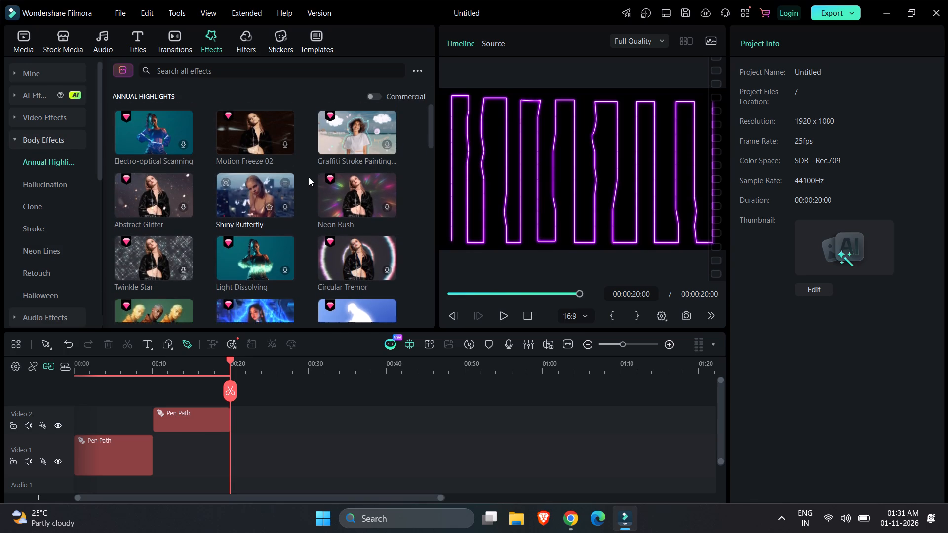
click(17, 136)
click(20, 96)
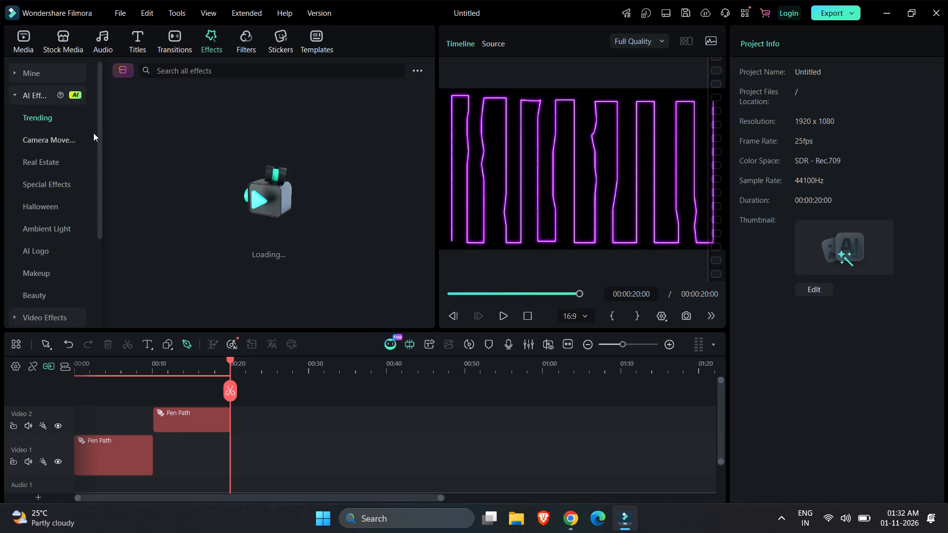
click(59, 147)
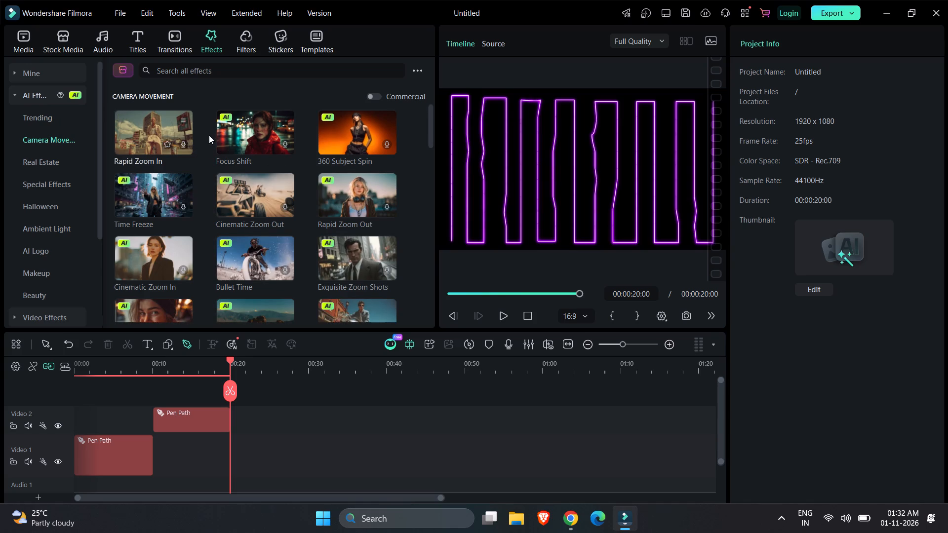
scroll(205, 159, down, 7)
scroll(213, 187, up, 8)
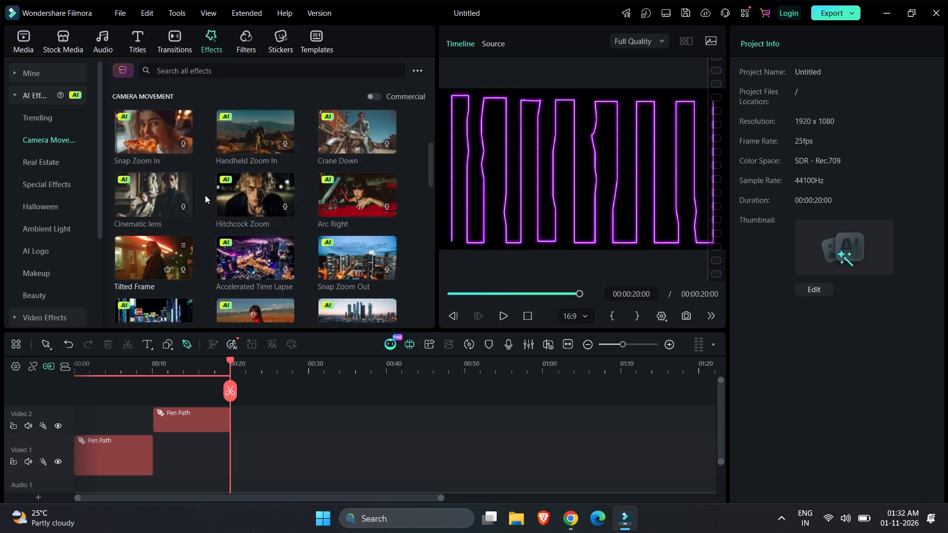
Look through the full set of Basic filters again for one that suits the line animation.
click(240, 38)
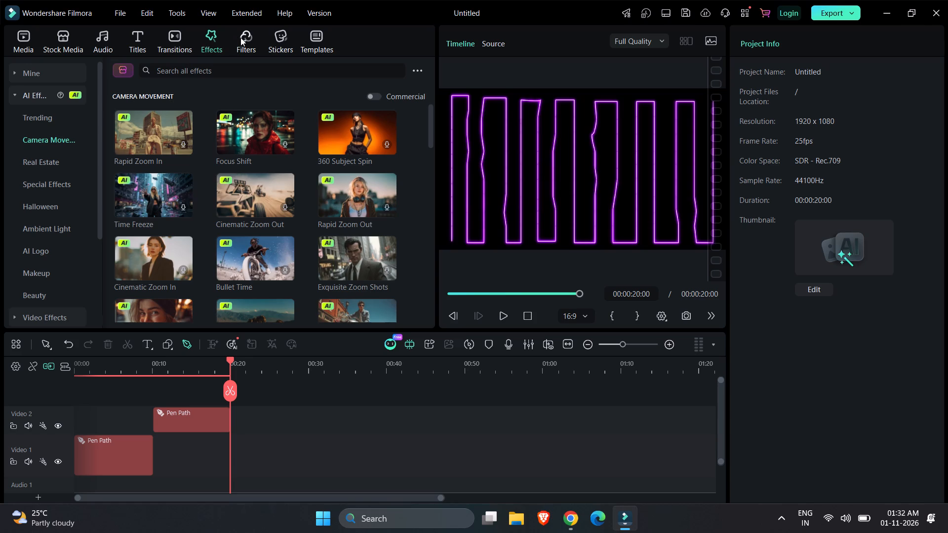
scroll(263, 151, down, 3)
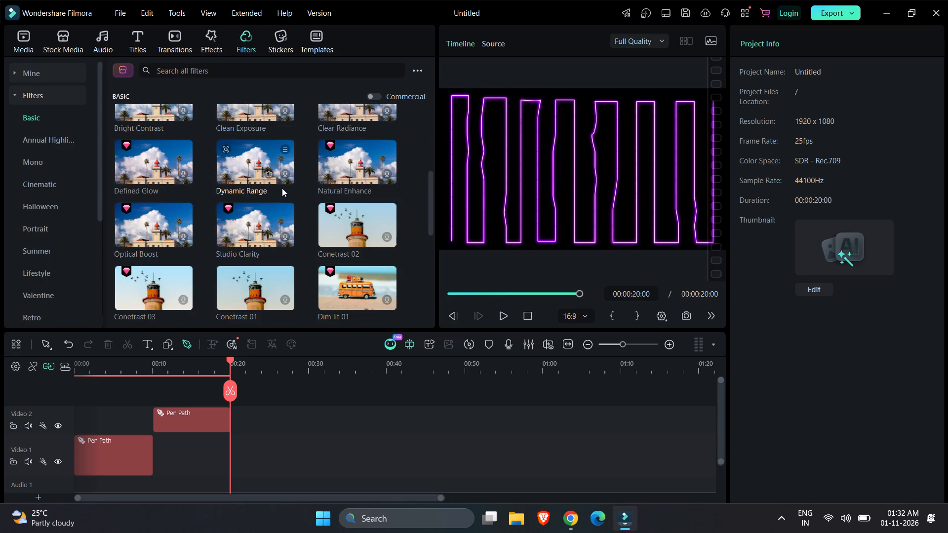
scroll(295, 172, down, 1)
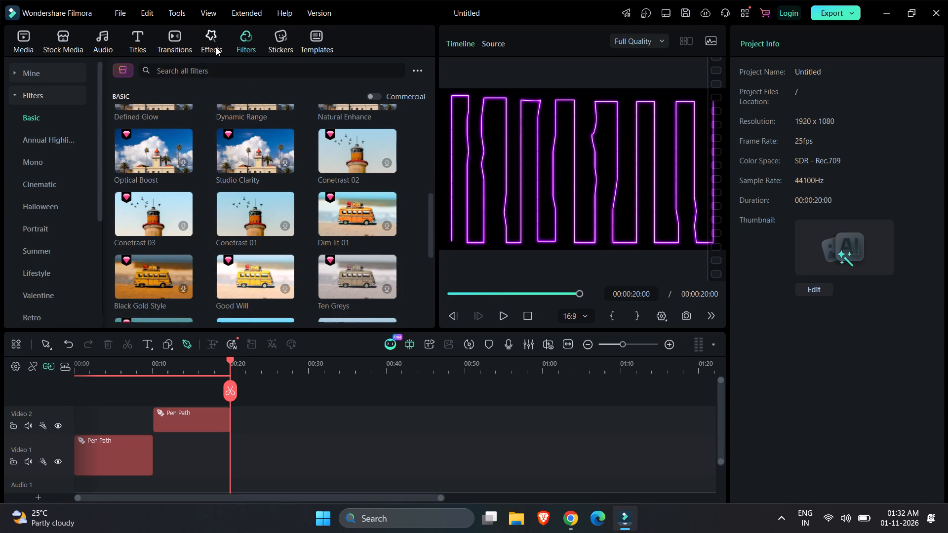
scroll(308, 195, down, 3)
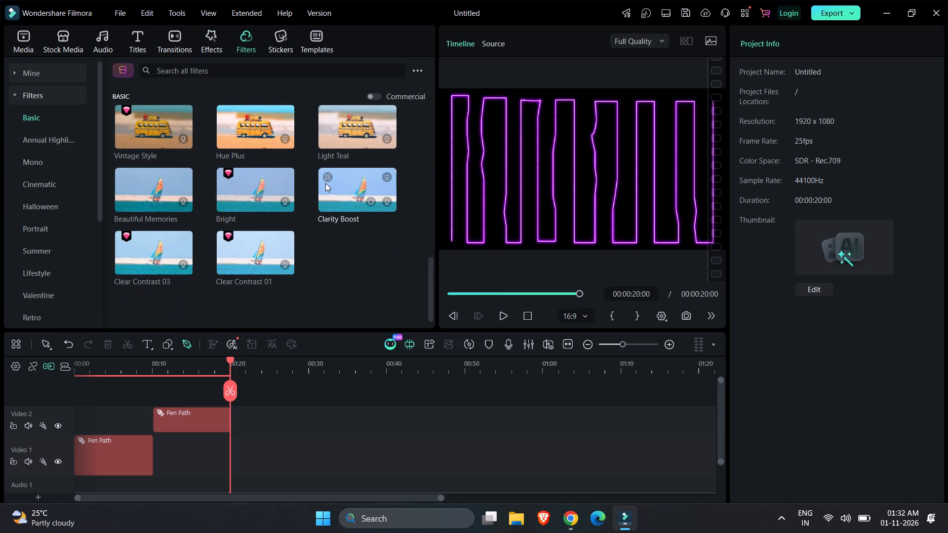
scroll(328, 183, down, 1)
scroll(328, 183, up, 12)
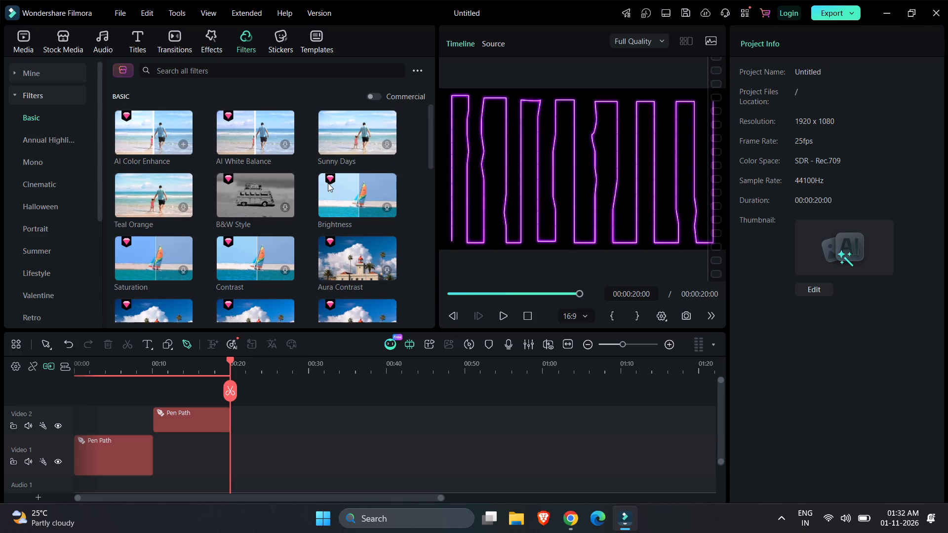
scroll(328, 183, up, 4)
Start a third pen path at 00:00:20:00 with closely spaced anchor points running left to right along the bottom of the frame.
click(332, 395)
click(193, 340)
click(452, 242)
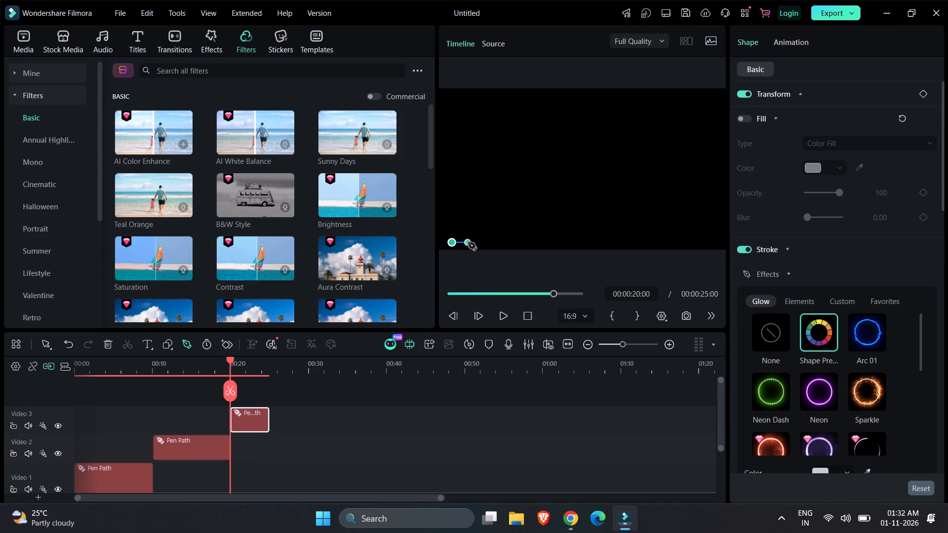
click(468, 242)
click(489, 244)
click(513, 242)
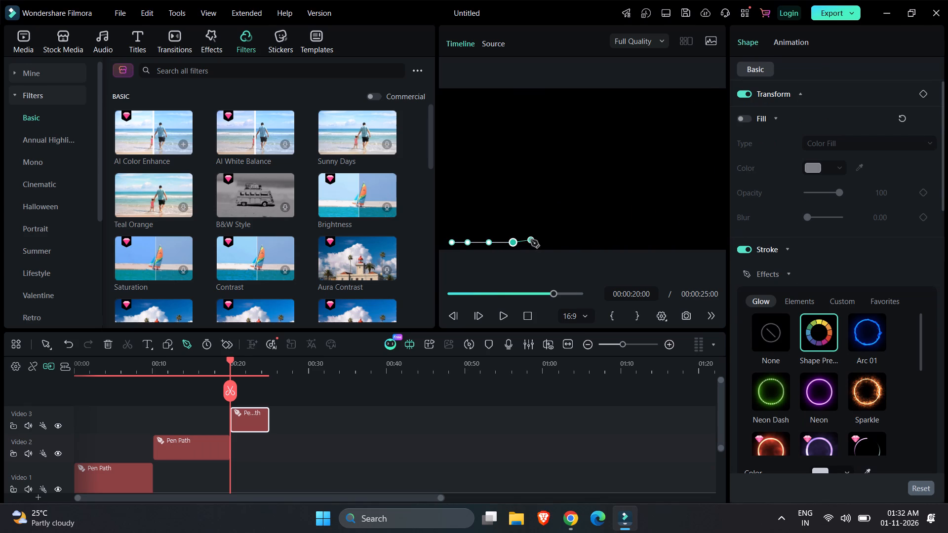
click(533, 242)
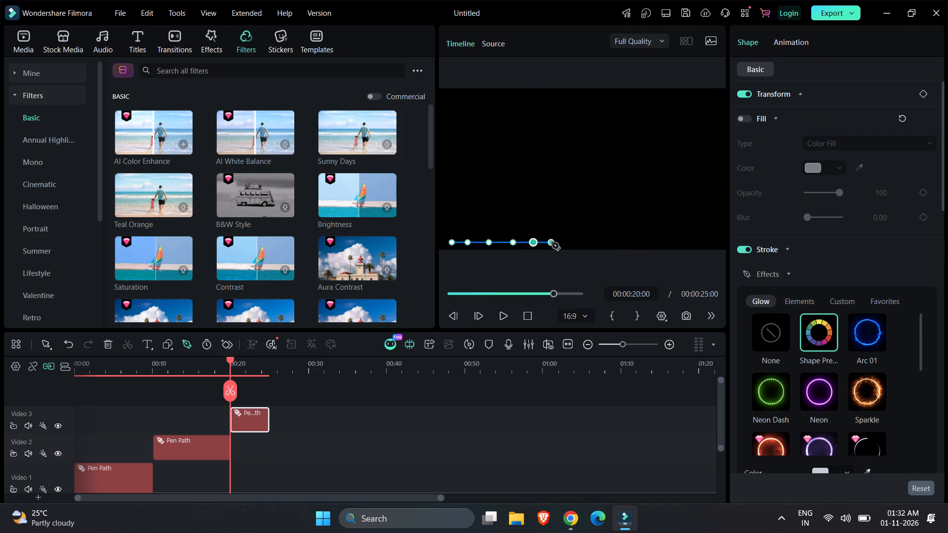
click(552, 242)
click(572, 242)
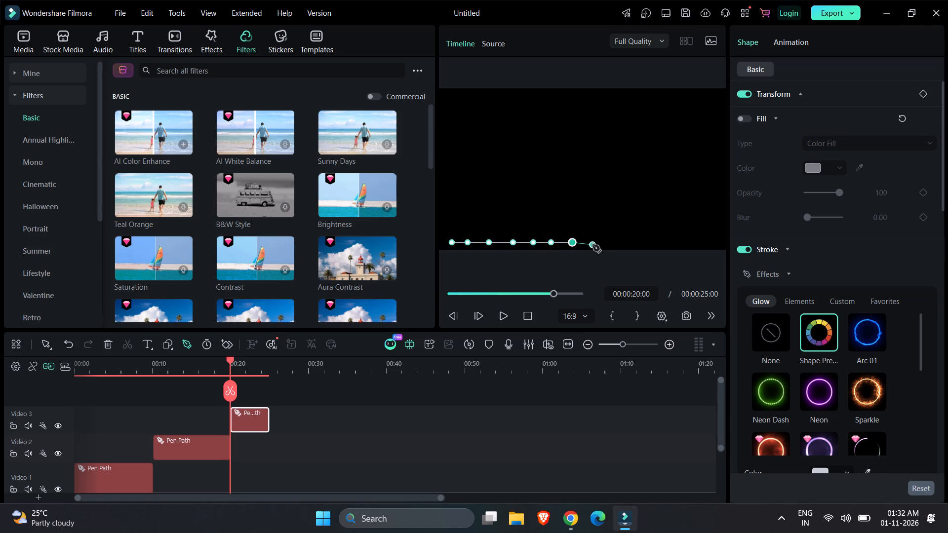
click(593, 243)
click(610, 243)
click(627, 243)
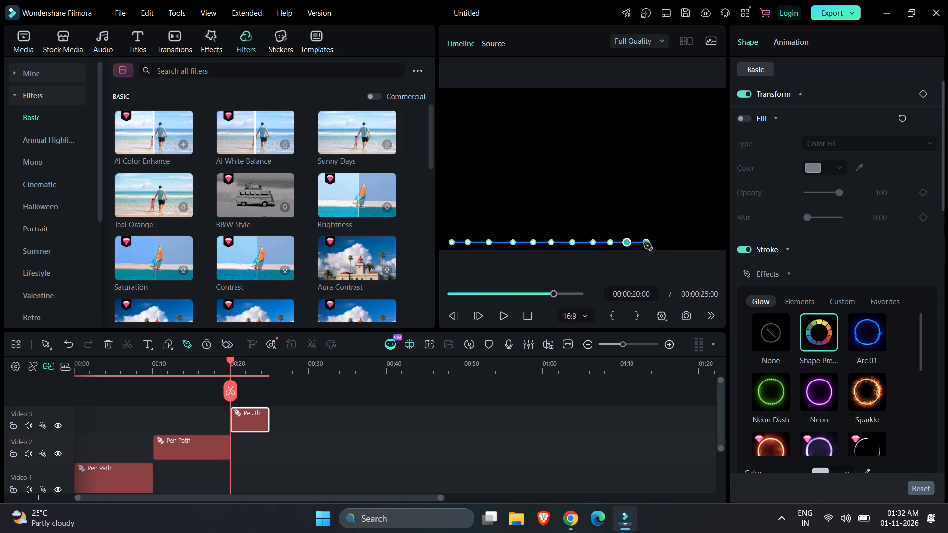
click(644, 242)
click(663, 242)
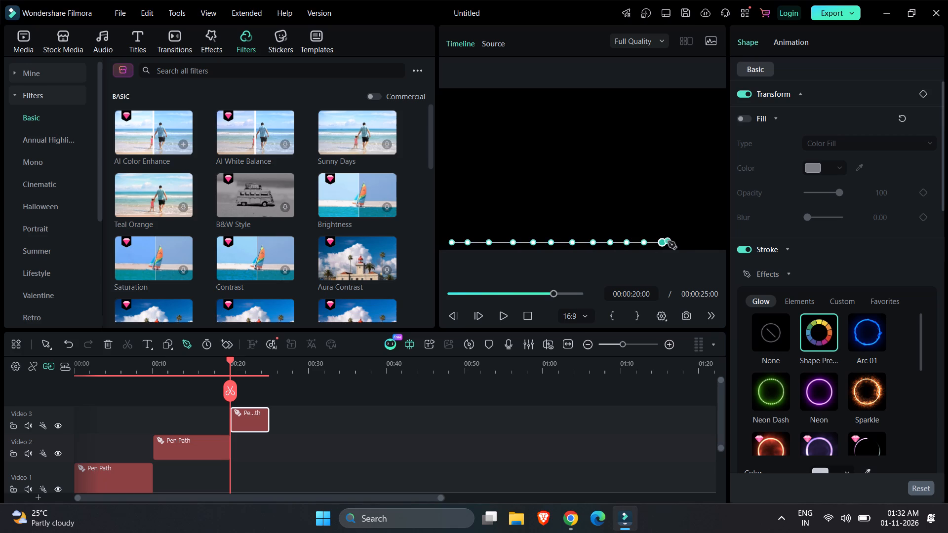
click(681, 241)
click(697, 241)
click(714, 238)
Continue the third pen path up to a second row of closely spaced anchor points, running from the frame's right edge back to its left edge.
click(714, 221)
click(701, 221)
click(683, 222)
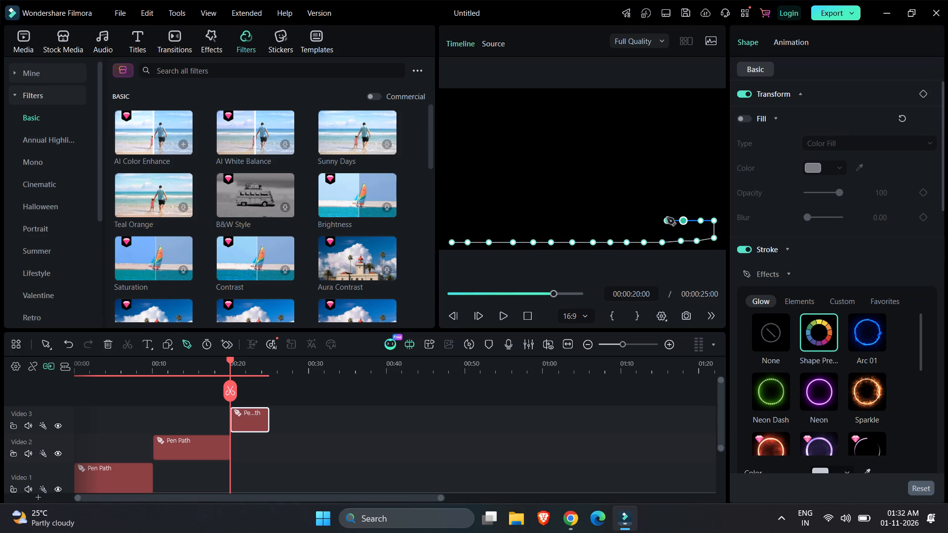
click(663, 220)
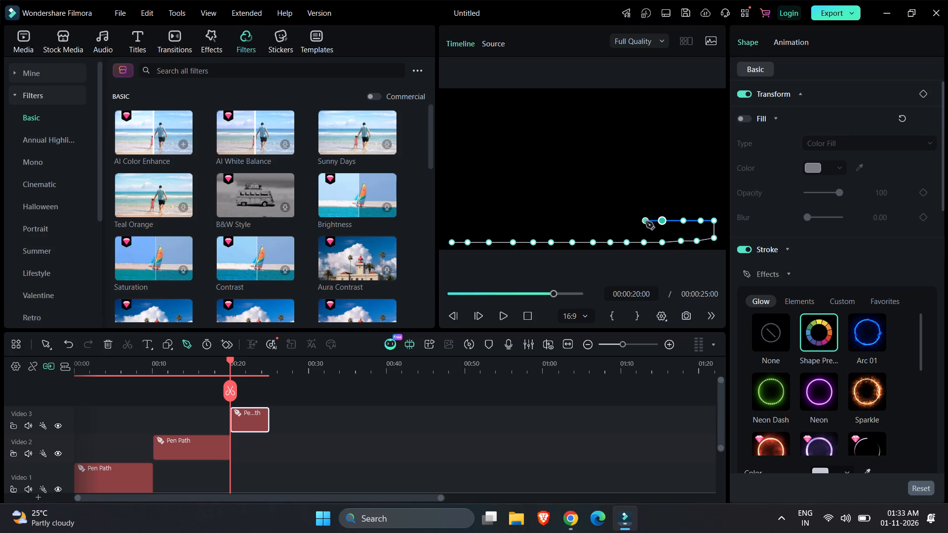
click(644, 222)
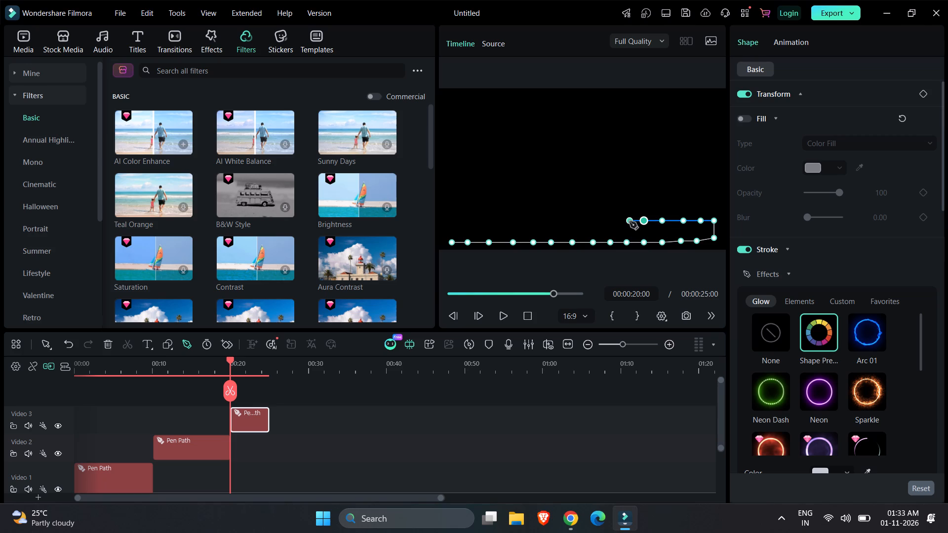
click(627, 222)
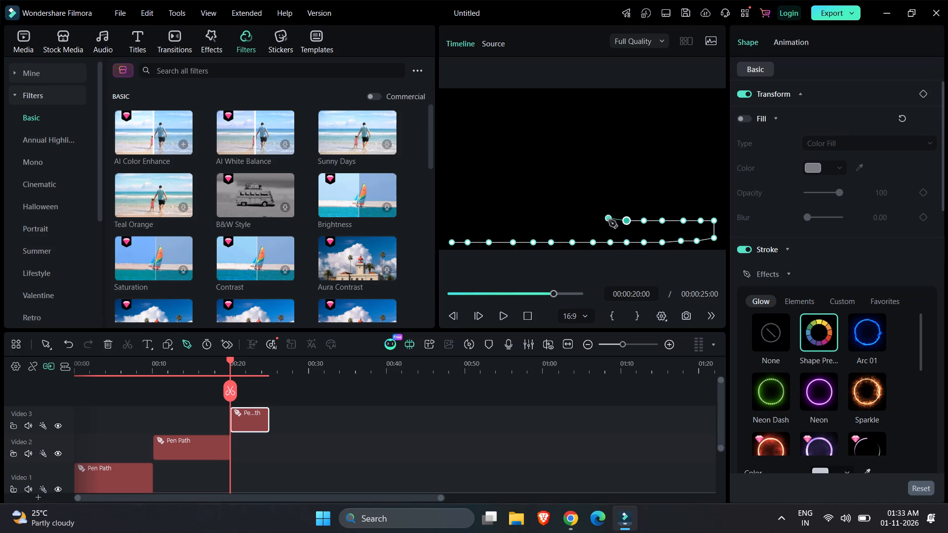
click(610, 220)
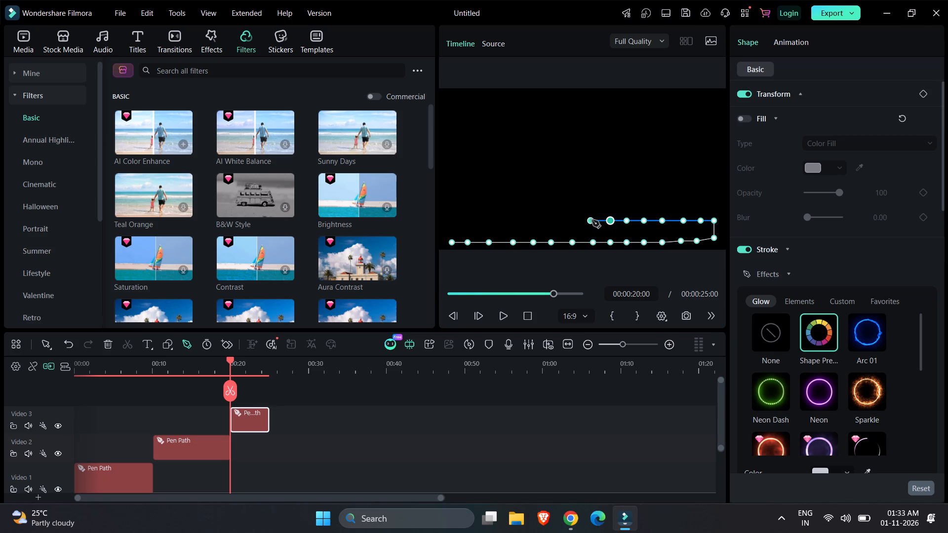
click(592, 220)
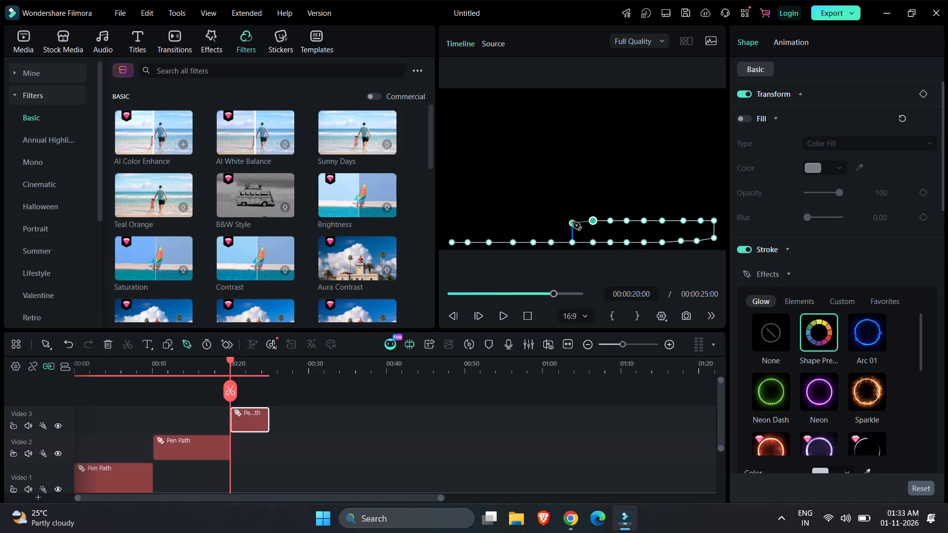
click(573, 222)
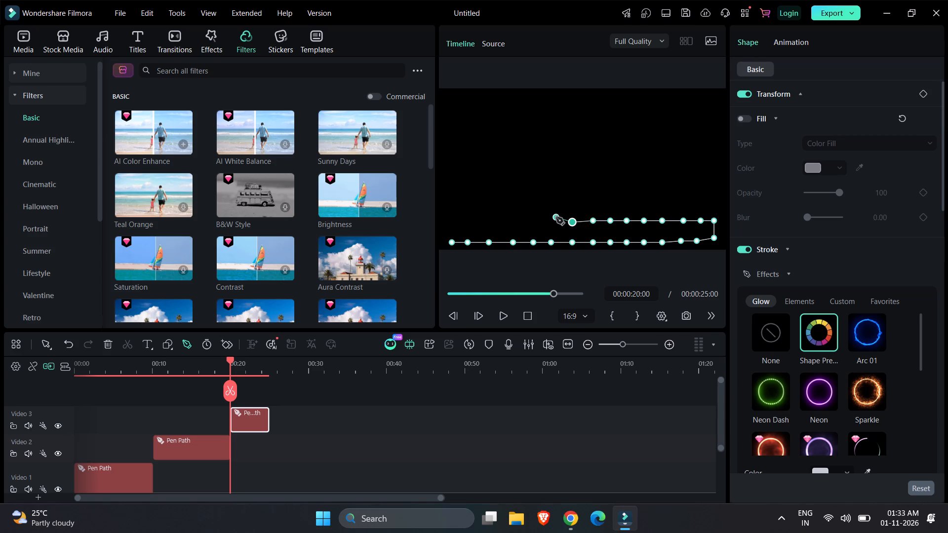
click(552, 220)
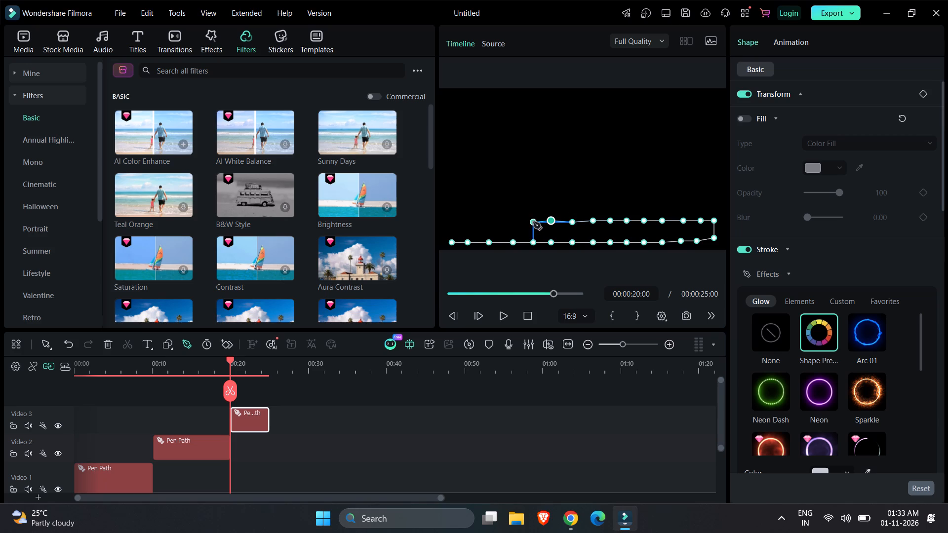
click(533, 222)
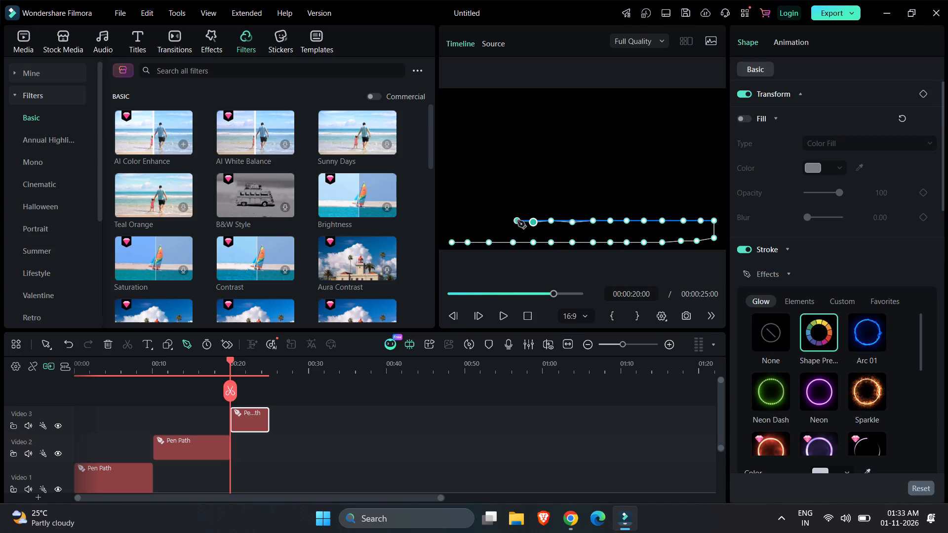
click(511, 222)
click(488, 220)
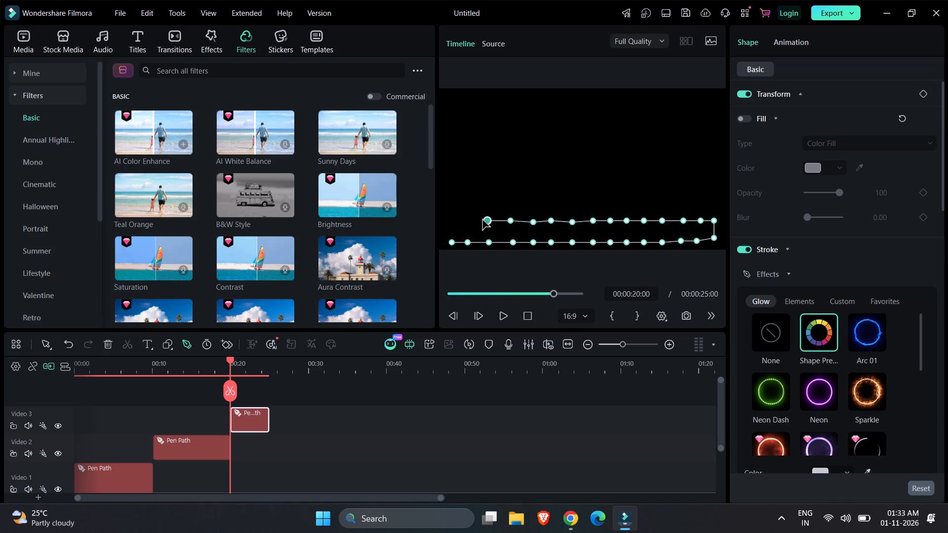
click(472, 220)
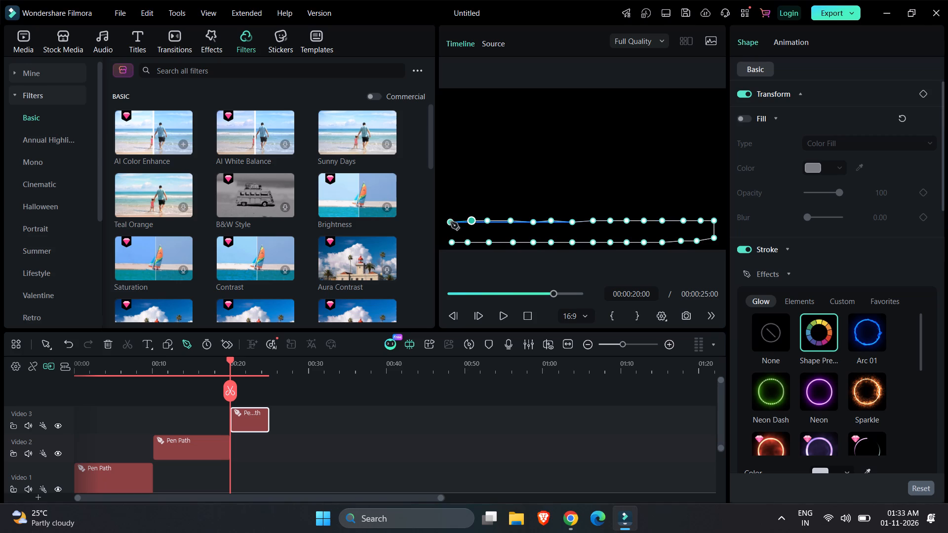
click(451, 222)
Add a third row of closely spaced anchor points above the second, running from the frame's left edge to its right edge.
click(451, 200)
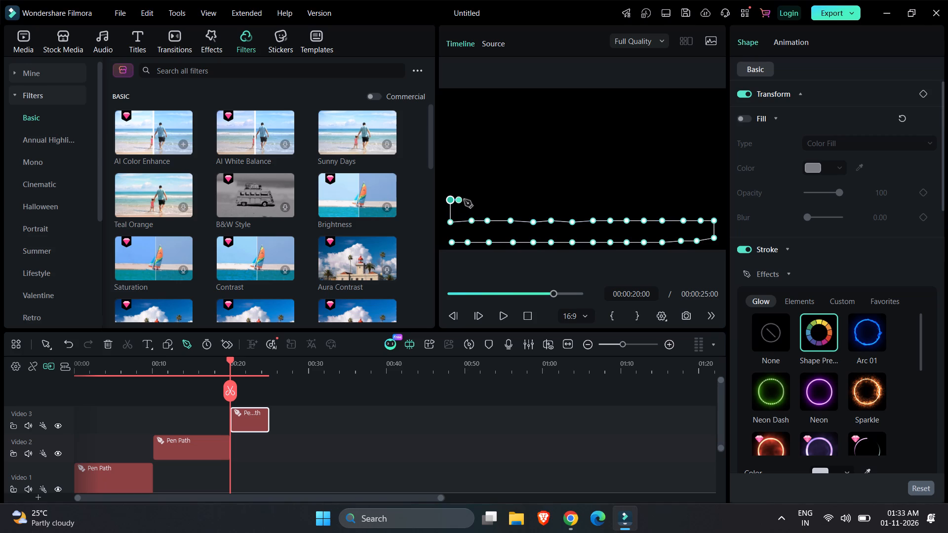
click(468, 200)
click(489, 200)
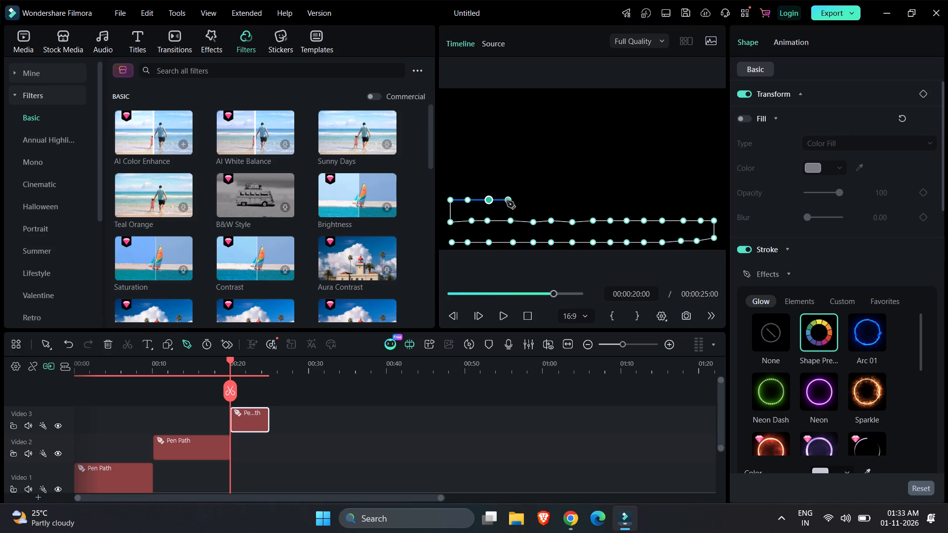
click(507, 201)
click(530, 201)
click(551, 198)
click(569, 197)
click(586, 199)
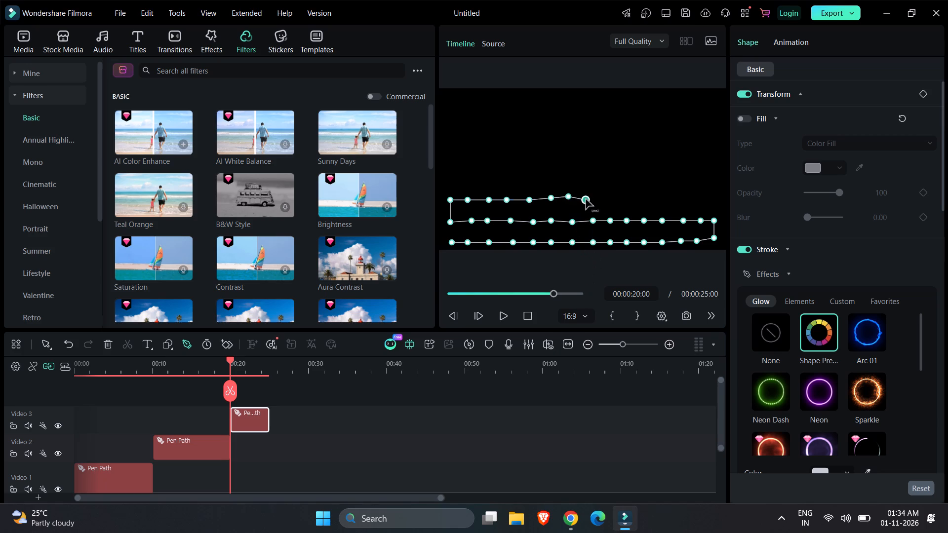
click(609, 203)
click(630, 203)
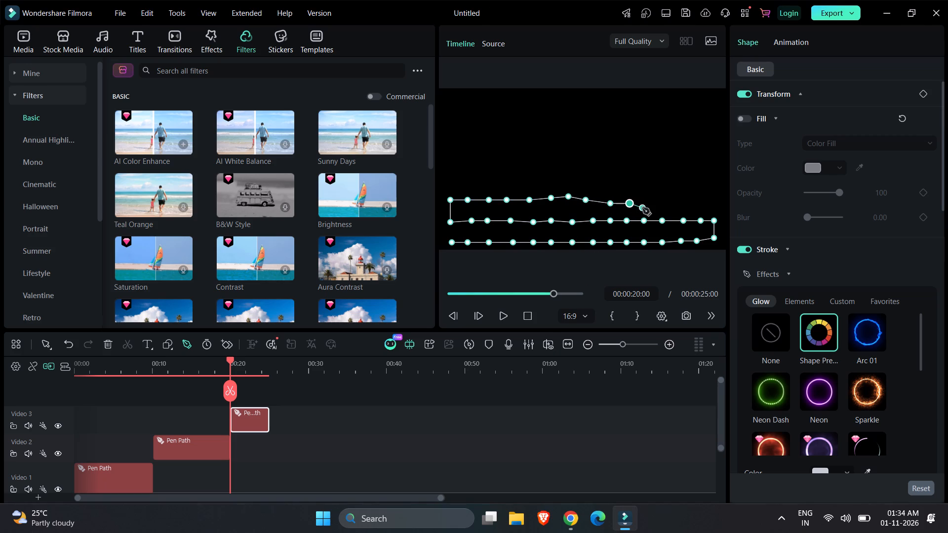
click(648, 201)
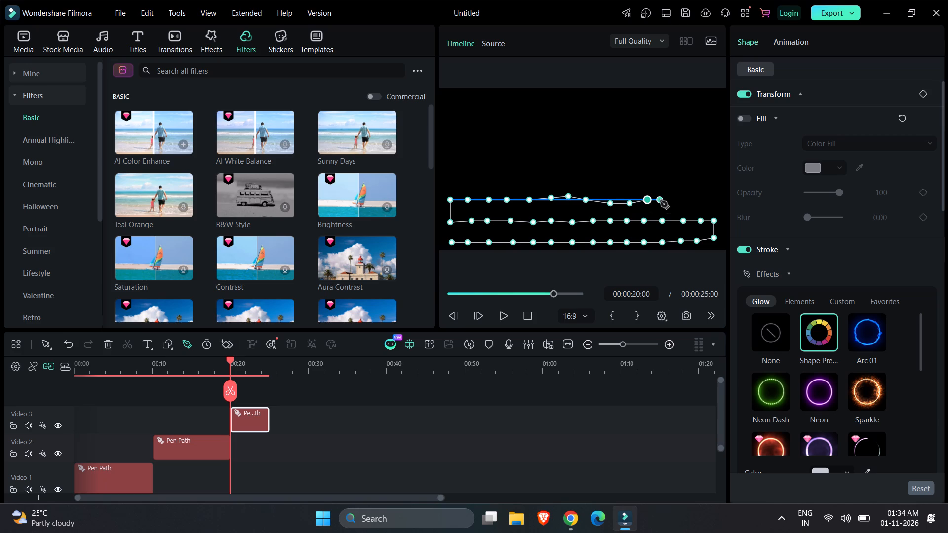
click(660, 201)
click(680, 201)
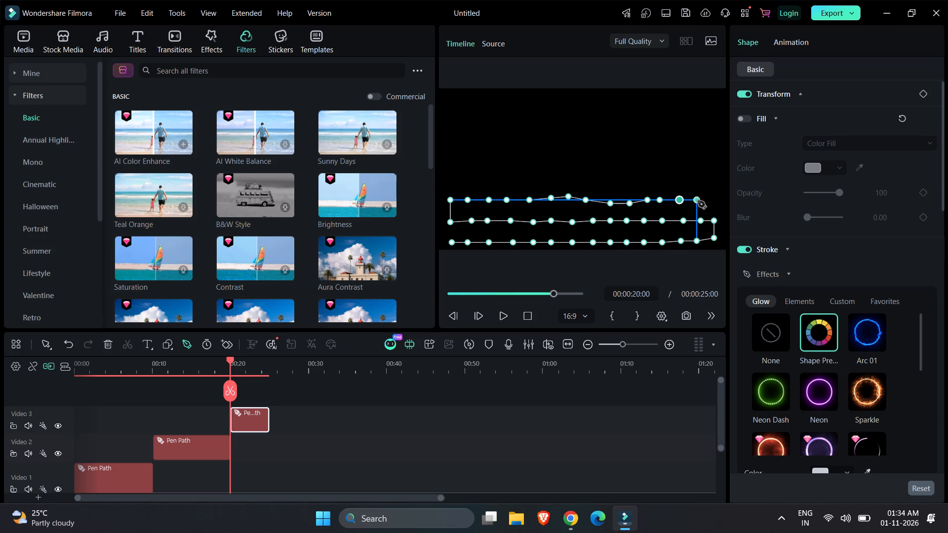
click(698, 201)
click(714, 200)
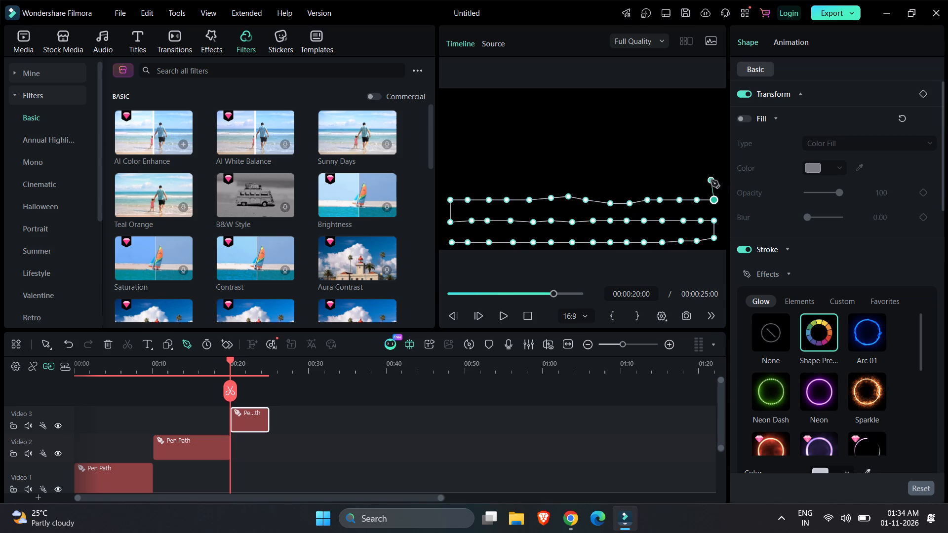
Add a fourth row of anchor points above the third, running from the frame's right edge back to its left edge.
click(713, 179)
click(694, 180)
click(676, 179)
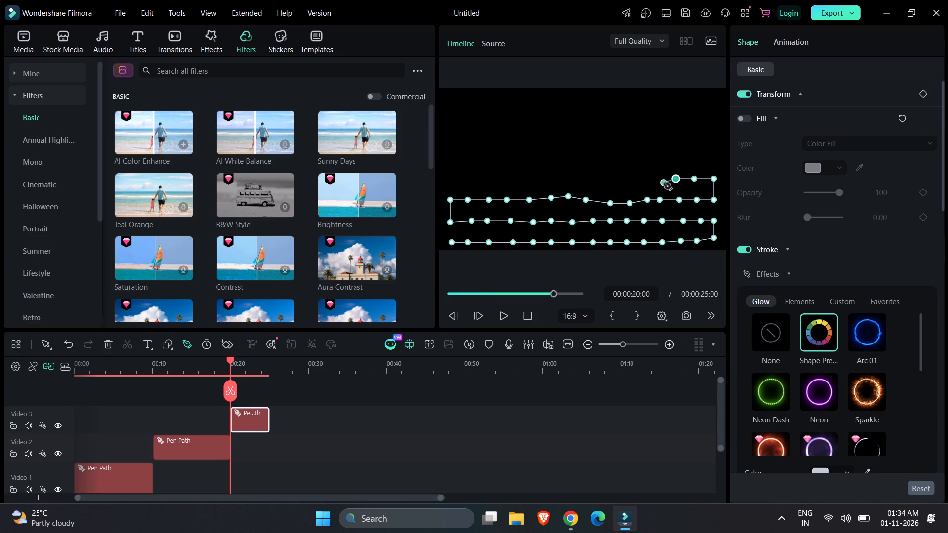
click(659, 180)
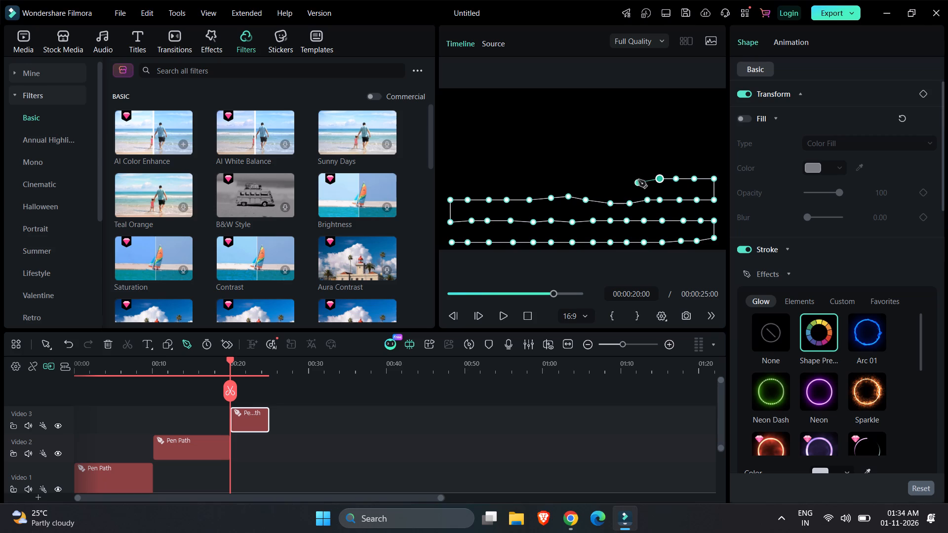
click(638, 179)
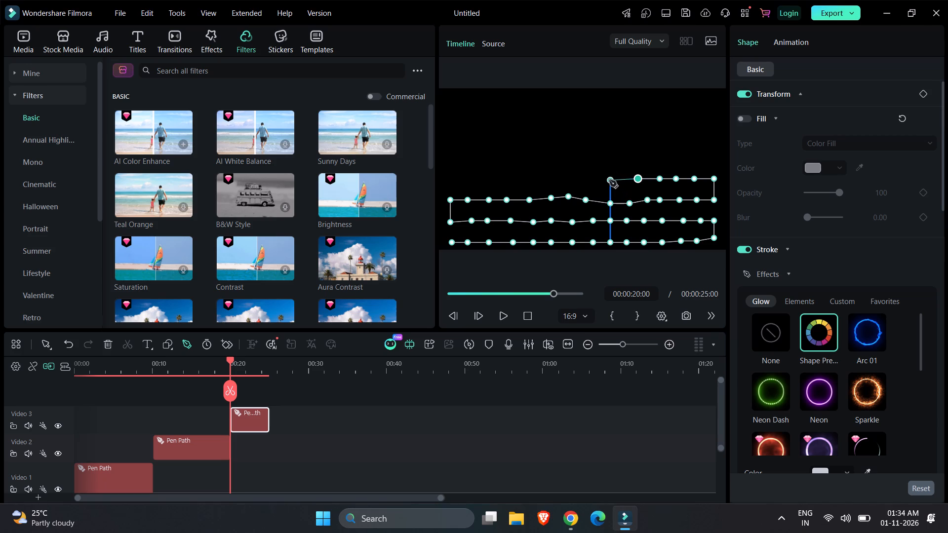
click(610, 176)
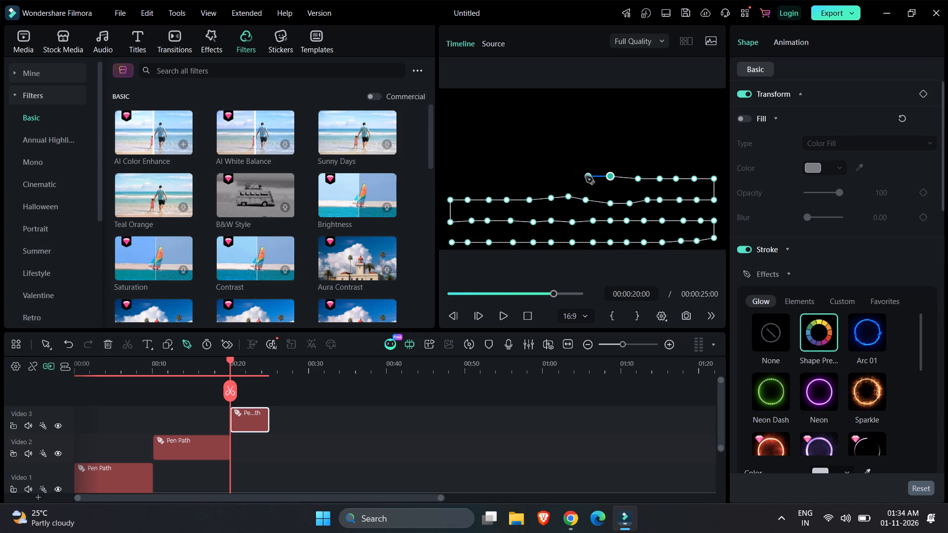
click(586, 176)
click(568, 176)
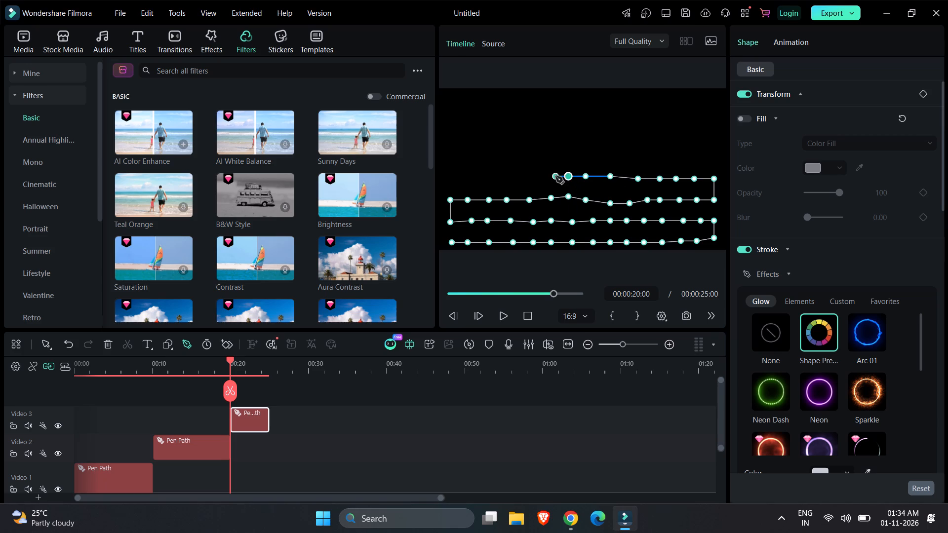
click(548, 176)
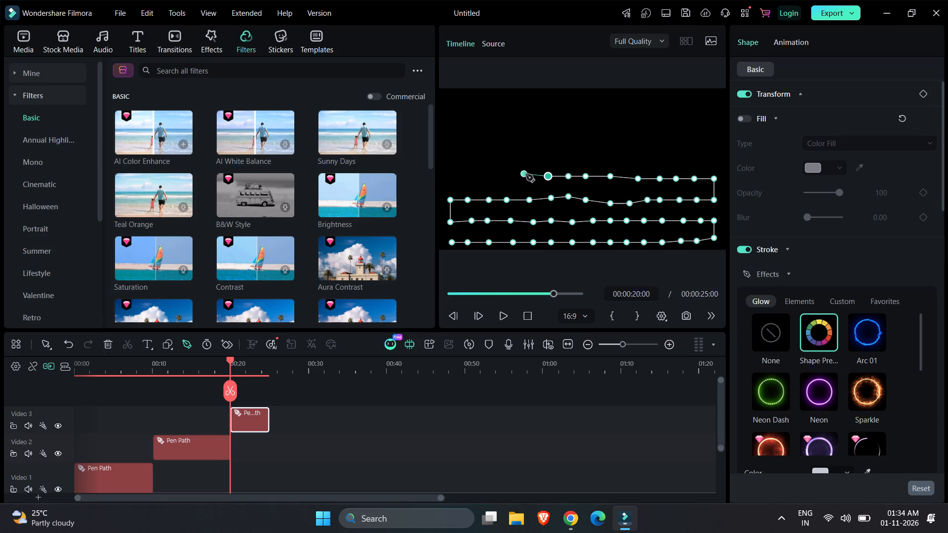
click(520, 177)
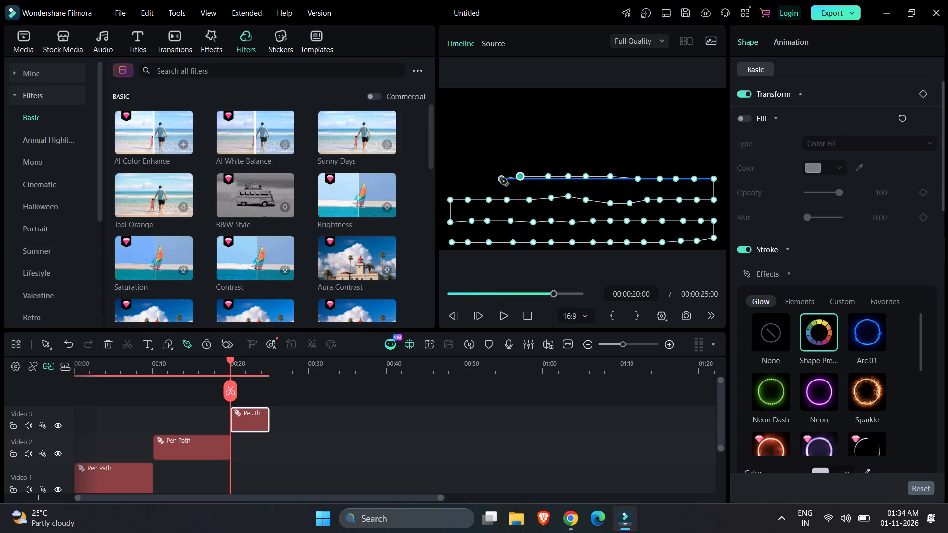
click(494, 174)
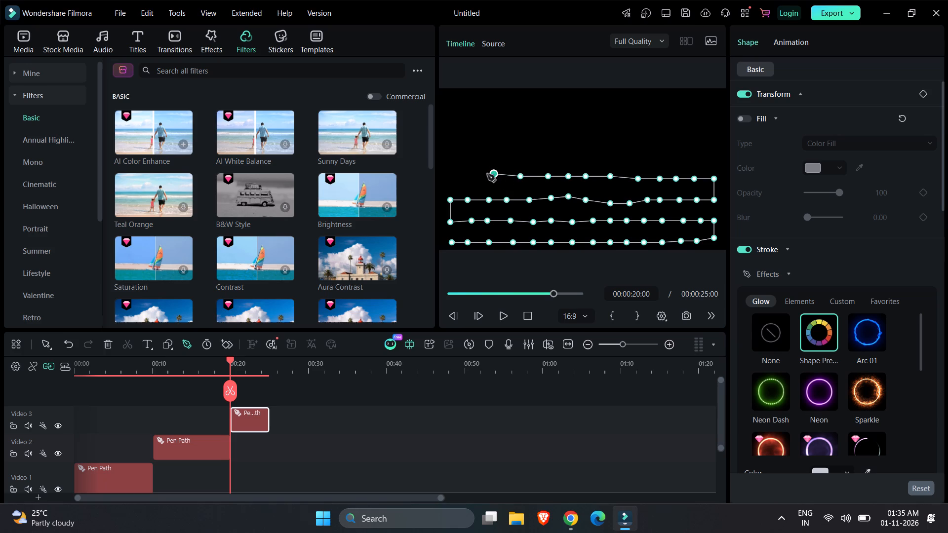
click(474, 173)
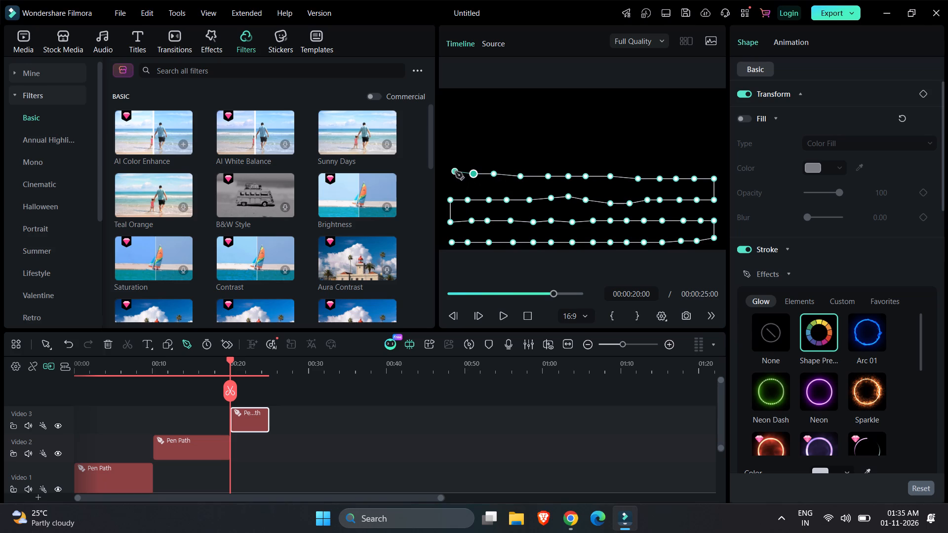
click(451, 172)
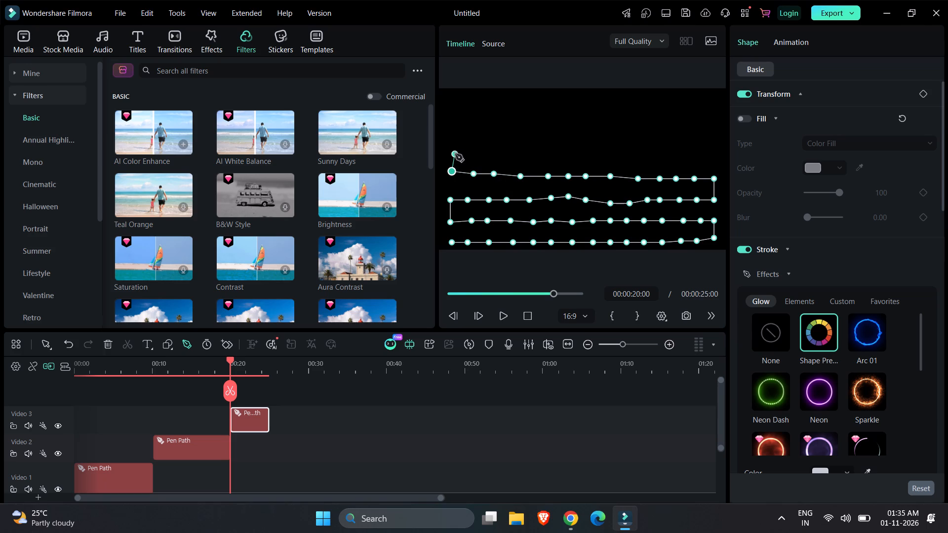
Add a fifth row of anchor points above the fourth, running from the frame's left edge to its right edge.
click(452, 150)
click(469, 149)
click(492, 150)
click(523, 150)
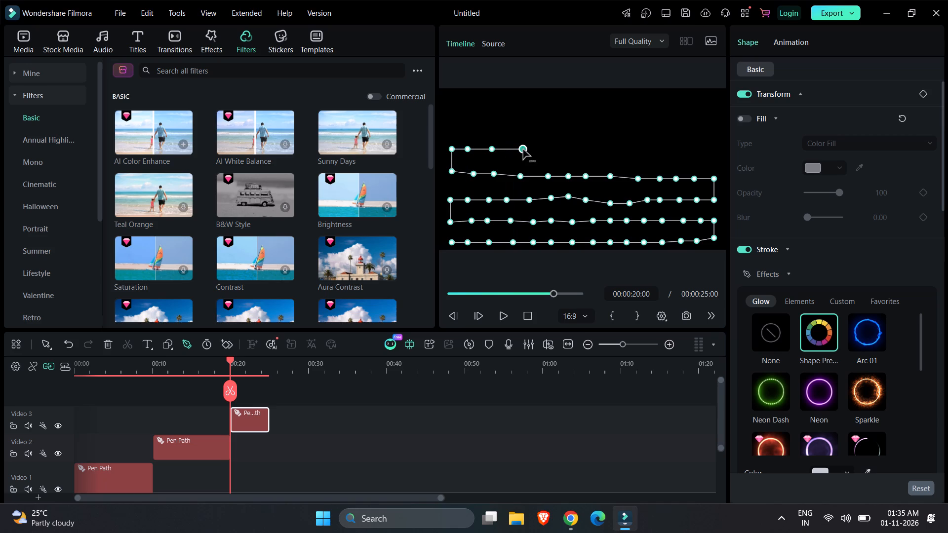
click(548, 149)
click(569, 150)
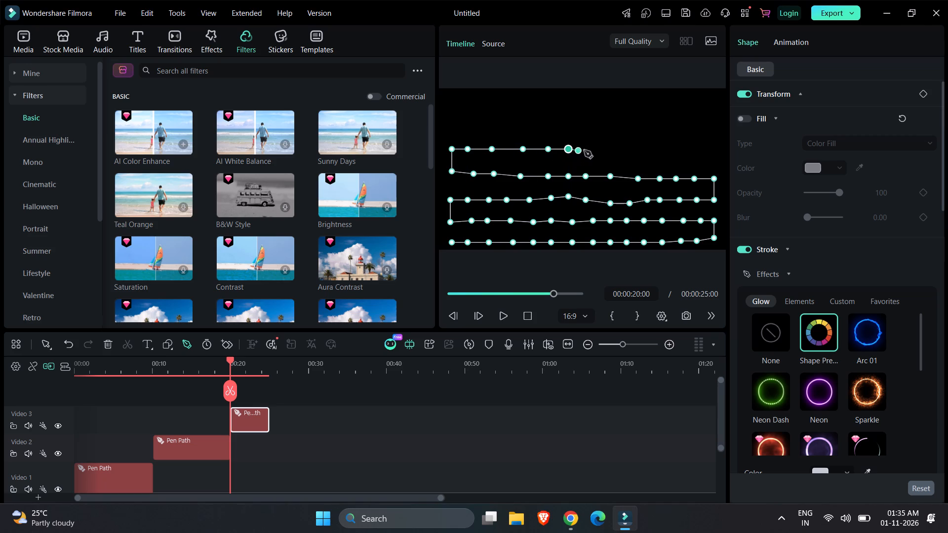
click(592, 150)
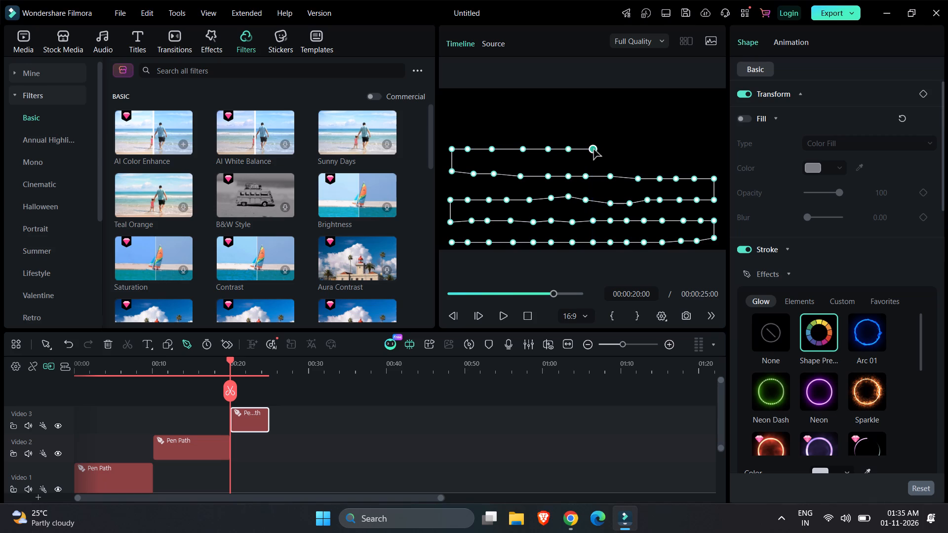
click(600, 157)
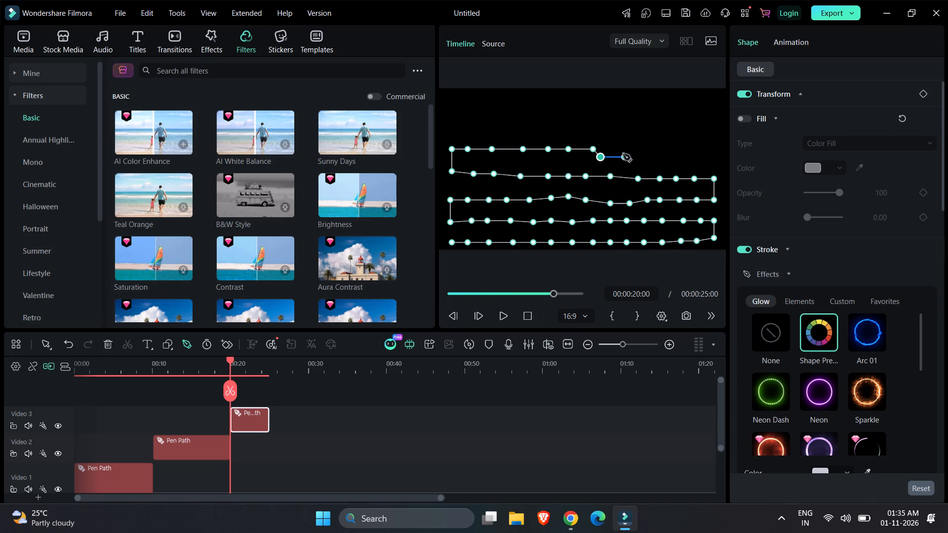
click(622, 154)
click(639, 150)
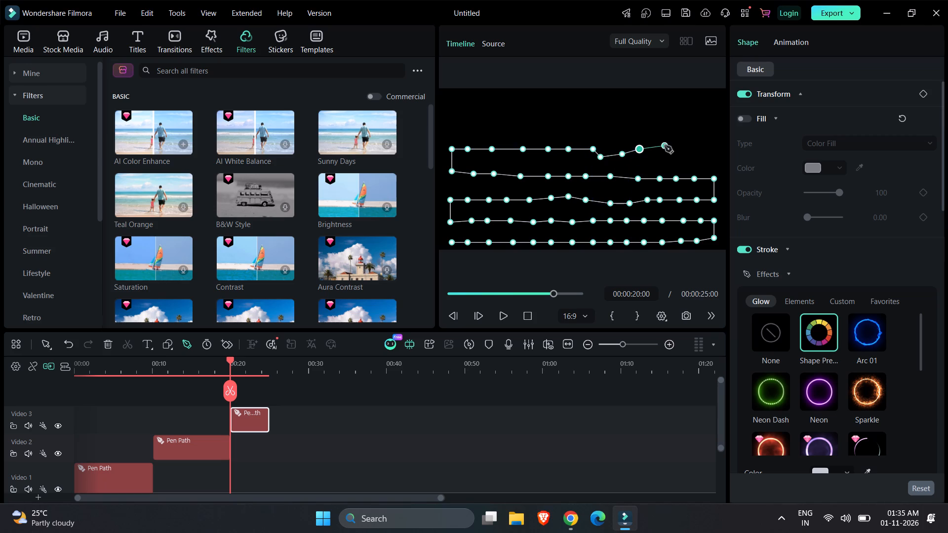
click(655, 147)
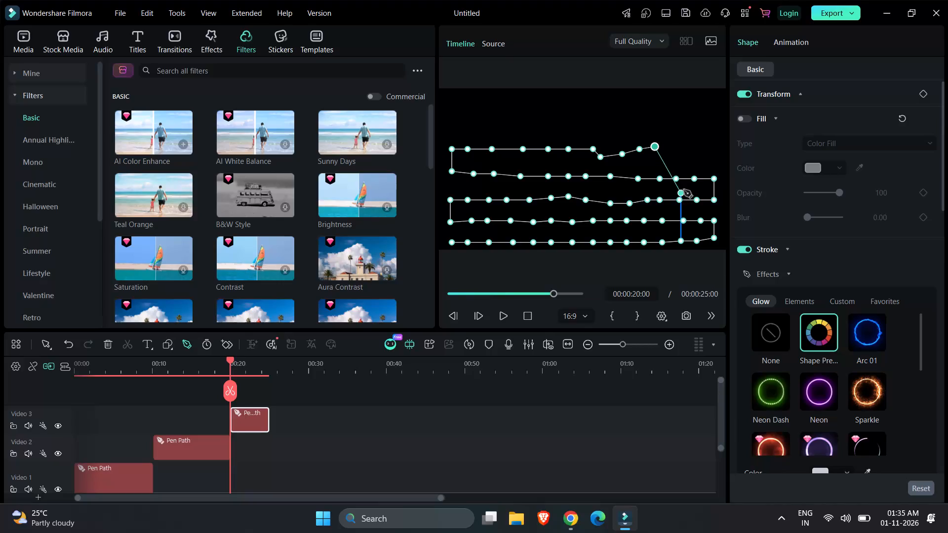
click(671, 145)
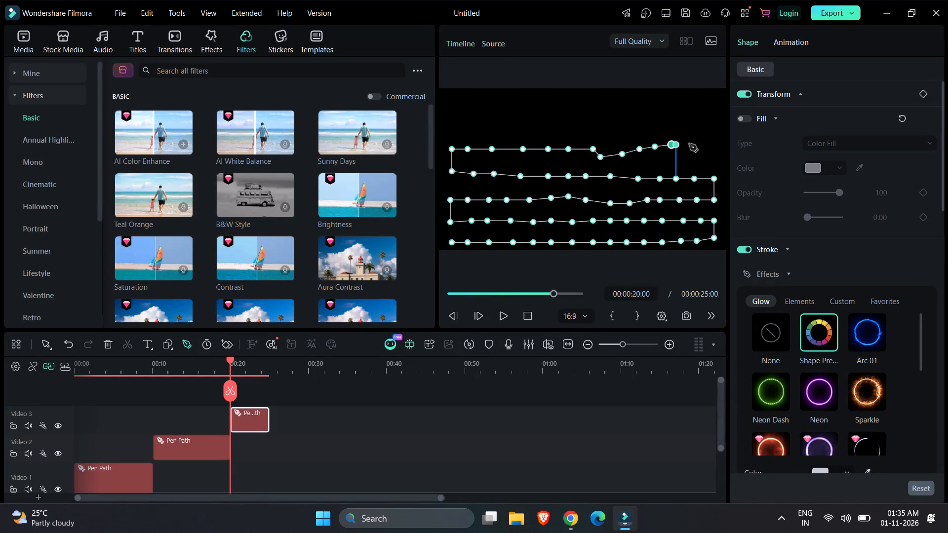
click(690, 148)
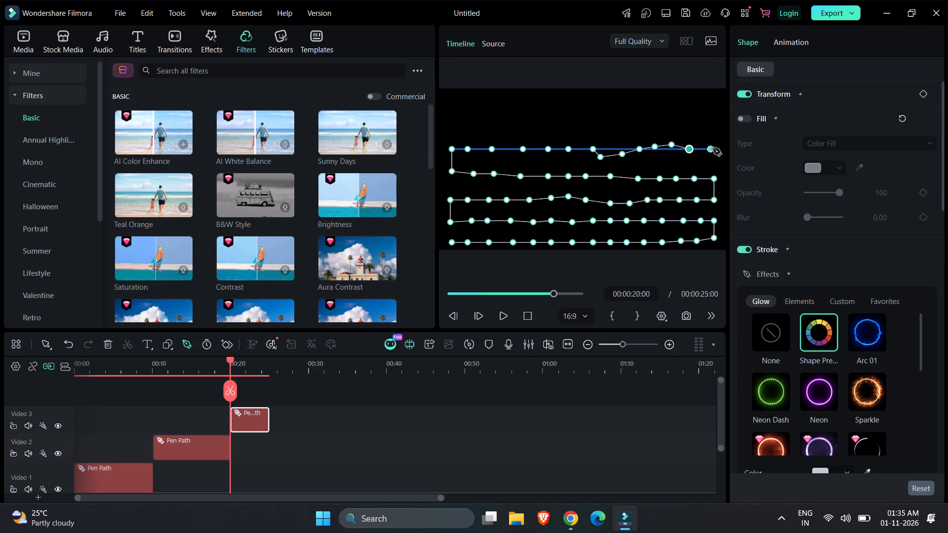
click(713, 148)
Add a sixth row of anchor points above the fifth, running from the frame's right edge back to its left edge.
click(713, 123)
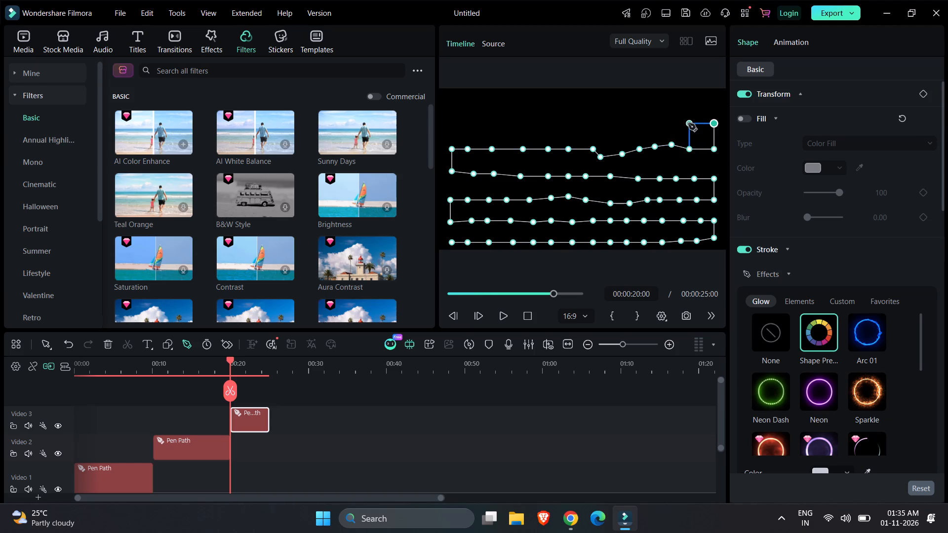
click(688, 123)
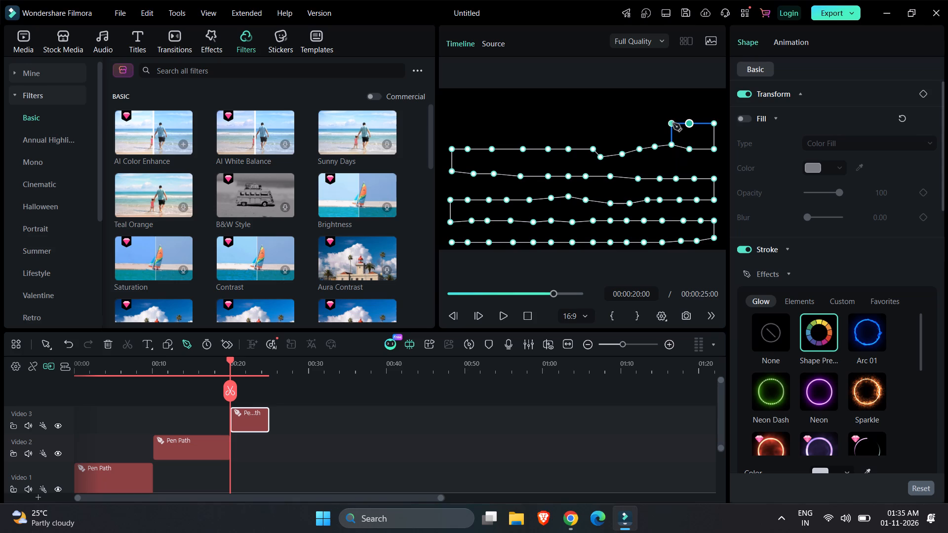
click(673, 123)
click(655, 123)
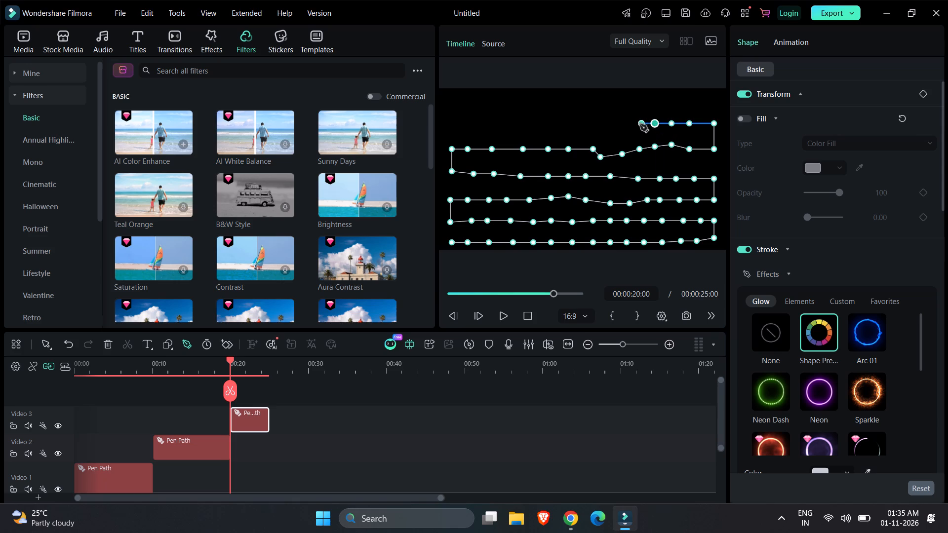
click(640, 124)
click(623, 123)
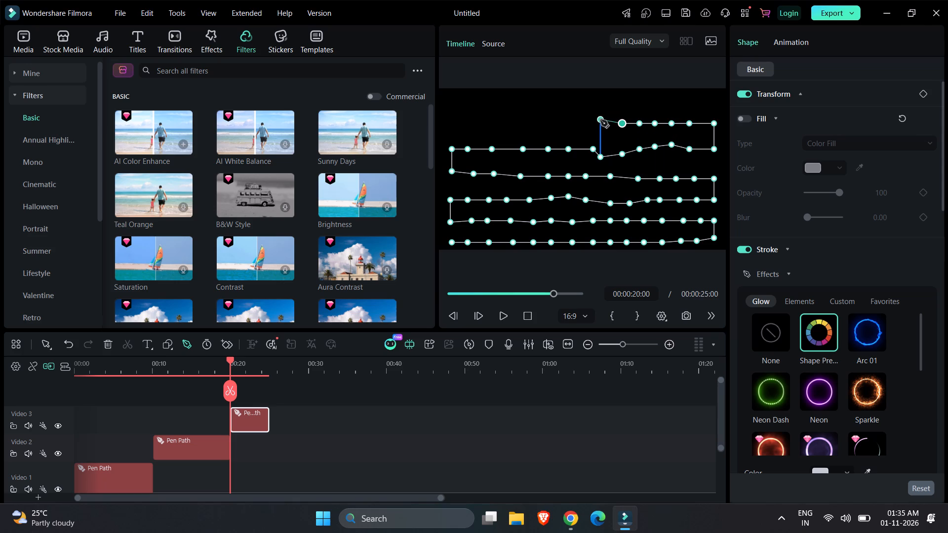
click(600, 123)
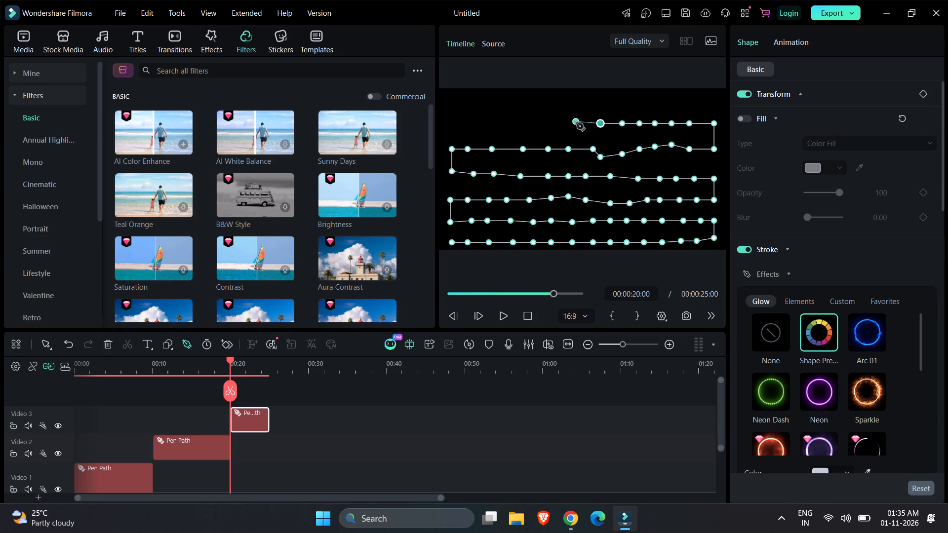
click(576, 123)
click(553, 123)
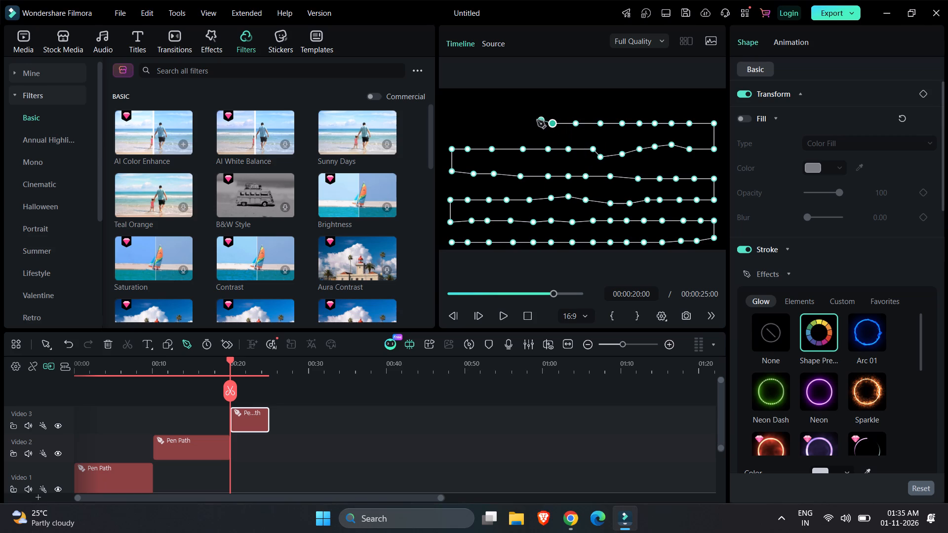
click(532, 124)
click(508, 124)
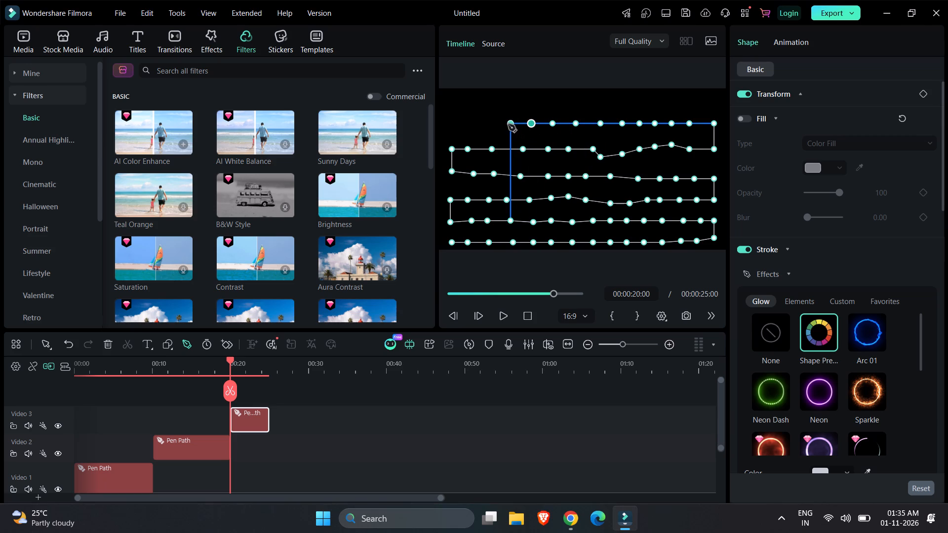
click(483, 124)
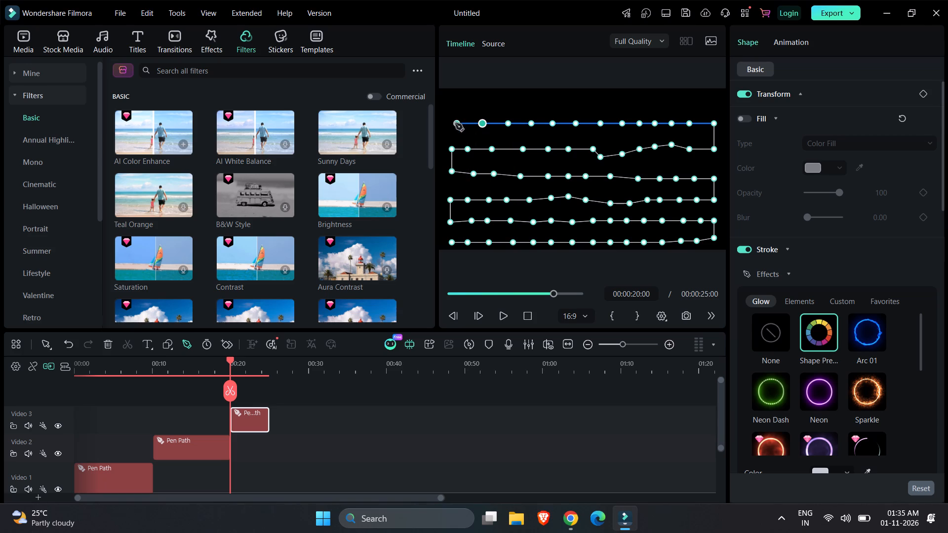
click(455, 123)
Add a seventh row of anchor points along the top of the frame, running left to right, and finish the third pen path.
click(455, 98)
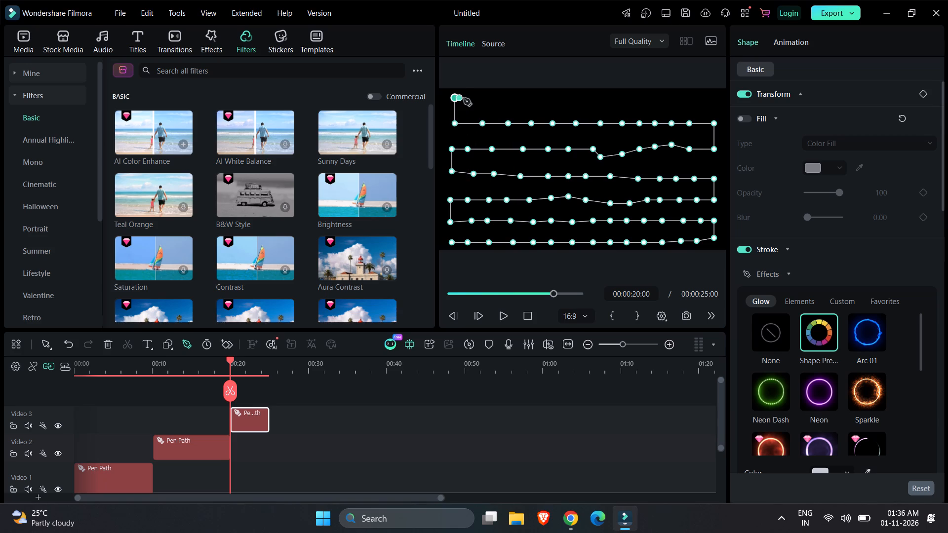
click(480, 98)
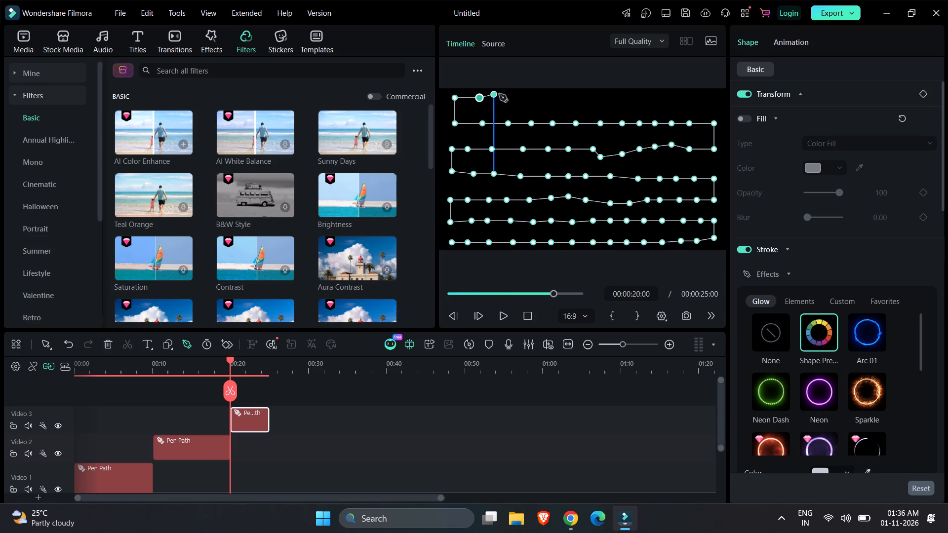
click(504, 98)
click(528, 99)
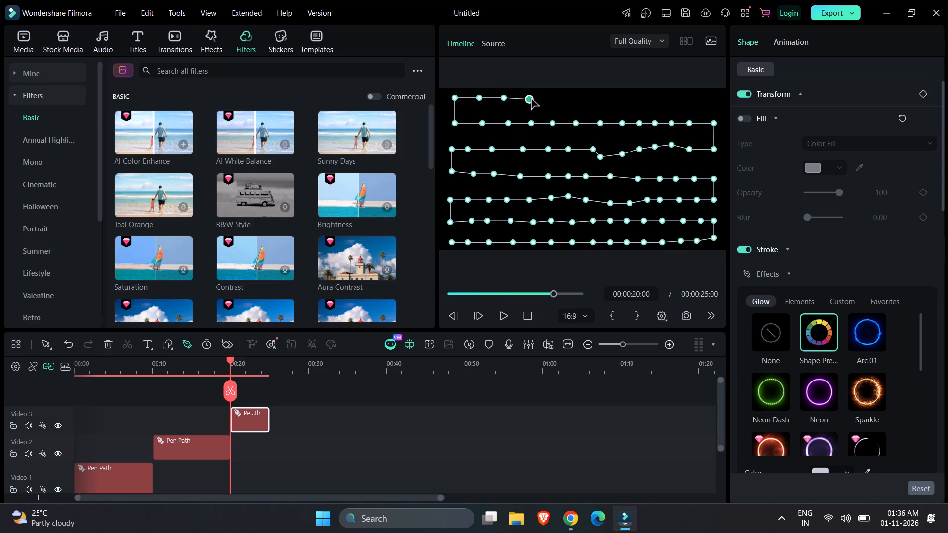
click(554, 98)
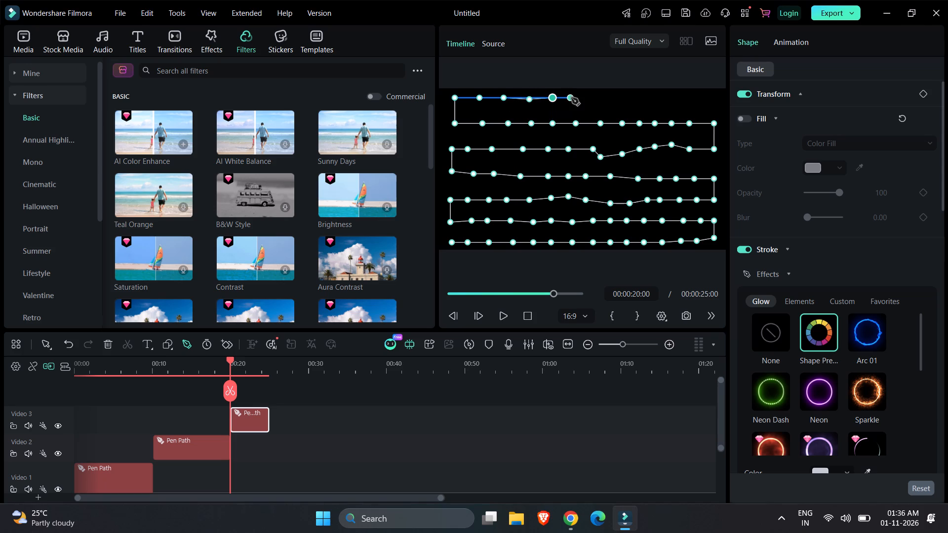
click(571, 98)
click(603, 98)
click(632, 98)
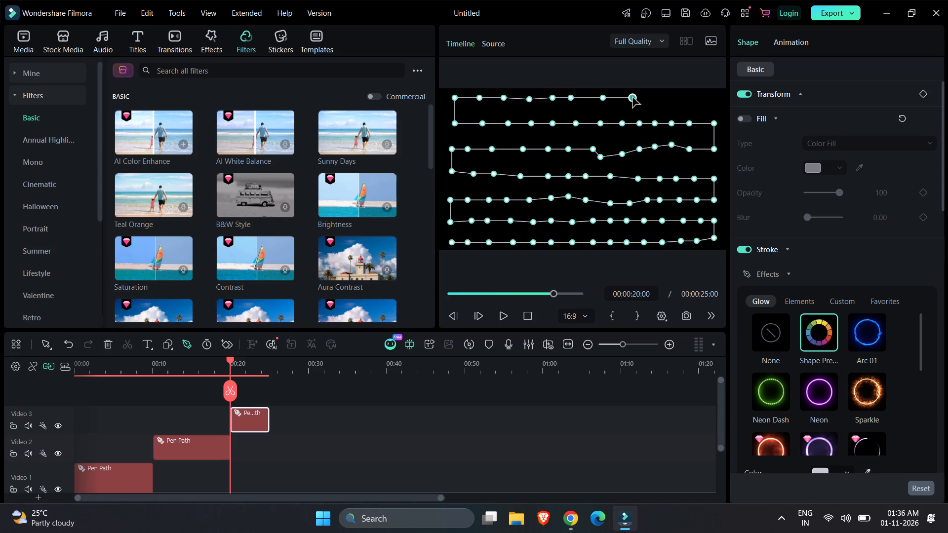
click(655, 99)
click(680, 98)
click(711, 98)
click(713, 123)
click(602, 409)
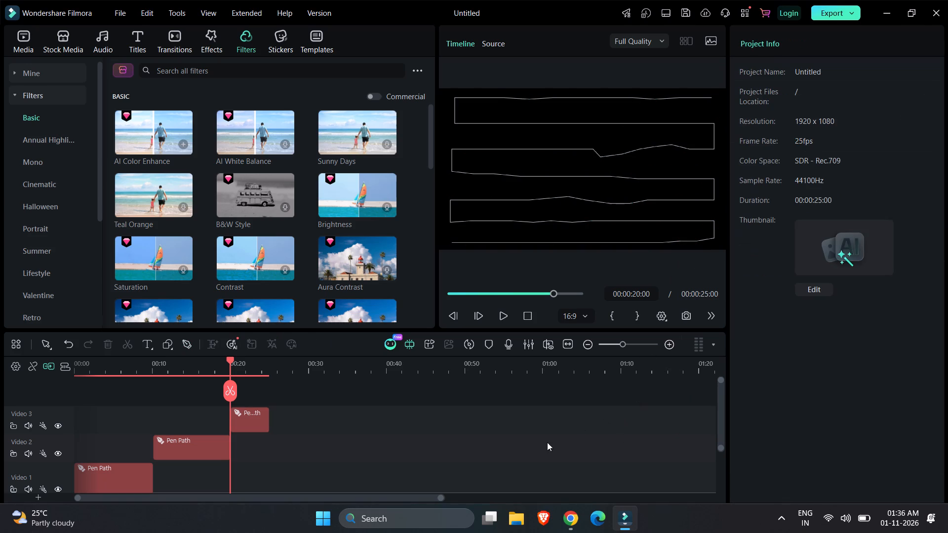
Extend the Pen Path clip on Video 3 to end at 00:00:30:01 and move the playhead to its end.
click(249, 407)
click(253, 415)
drag(269, 417, 285, 417)
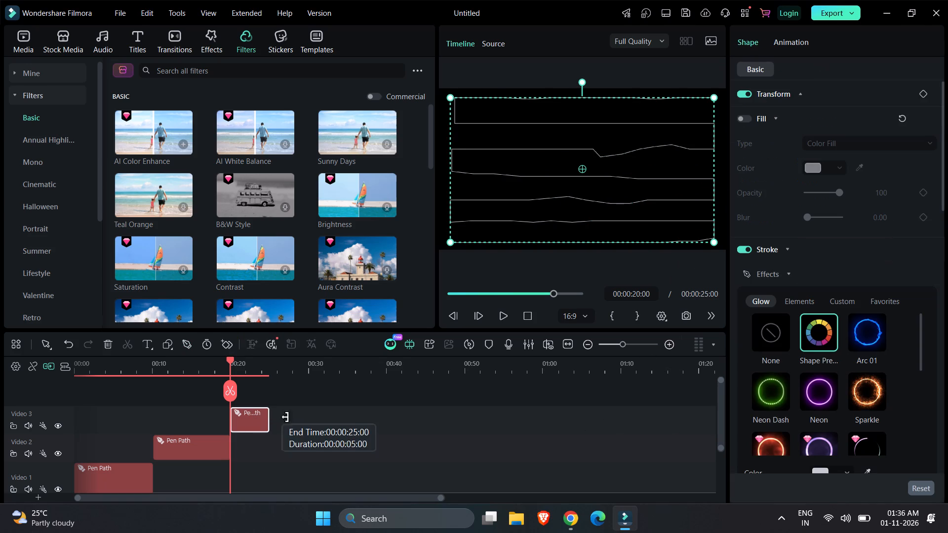
drag(285, 417, 308, 411)
drag(230, 391, 313, 384)
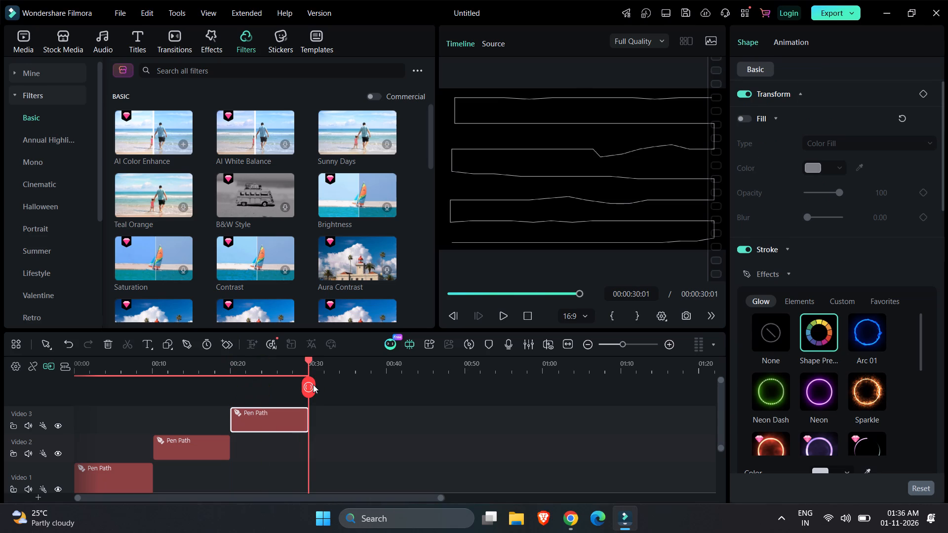
drag(313, 384, 311, 392)
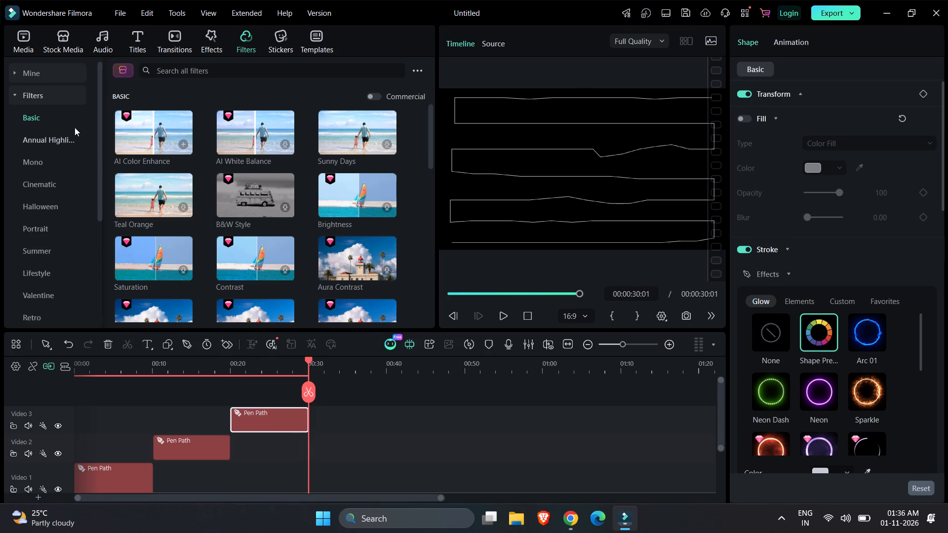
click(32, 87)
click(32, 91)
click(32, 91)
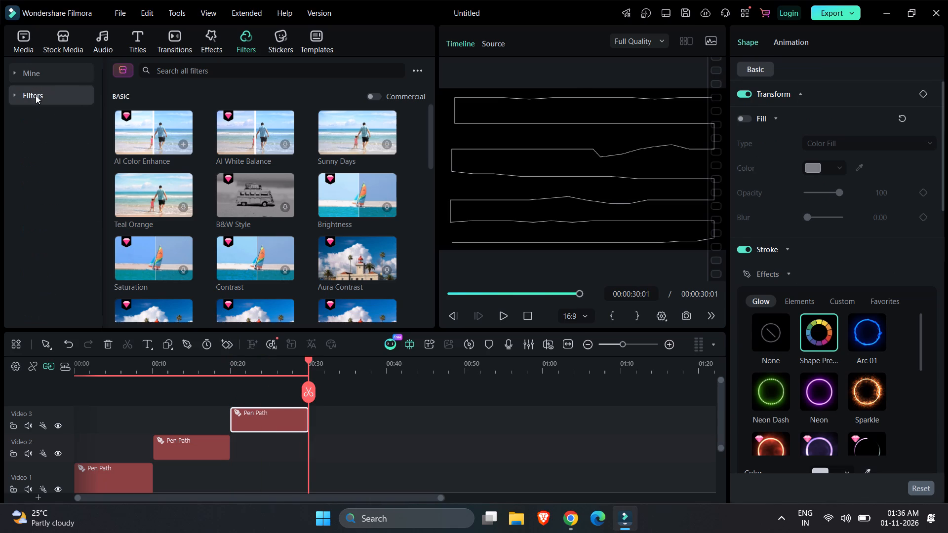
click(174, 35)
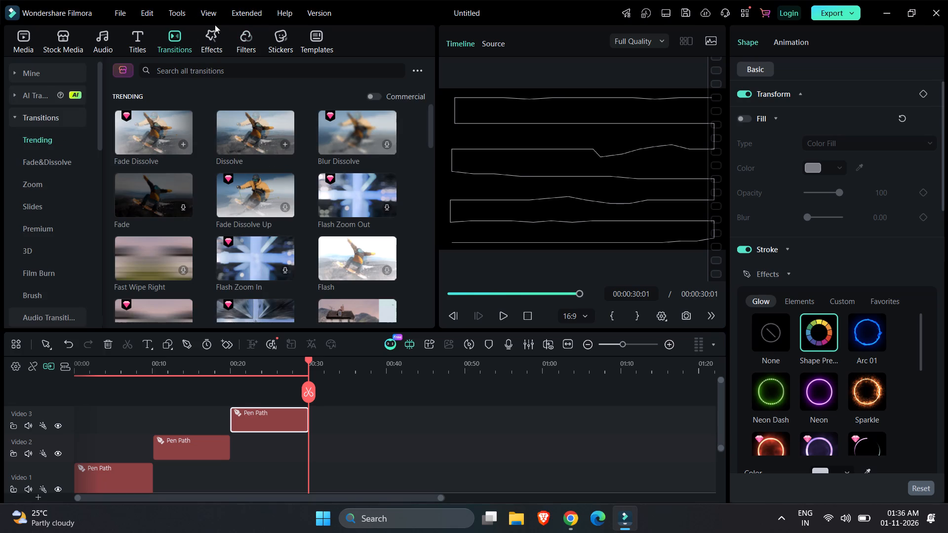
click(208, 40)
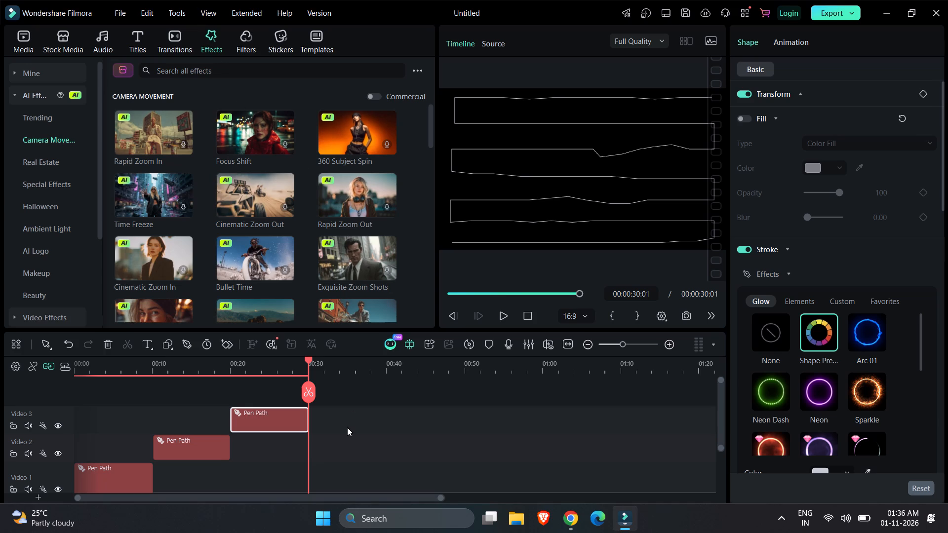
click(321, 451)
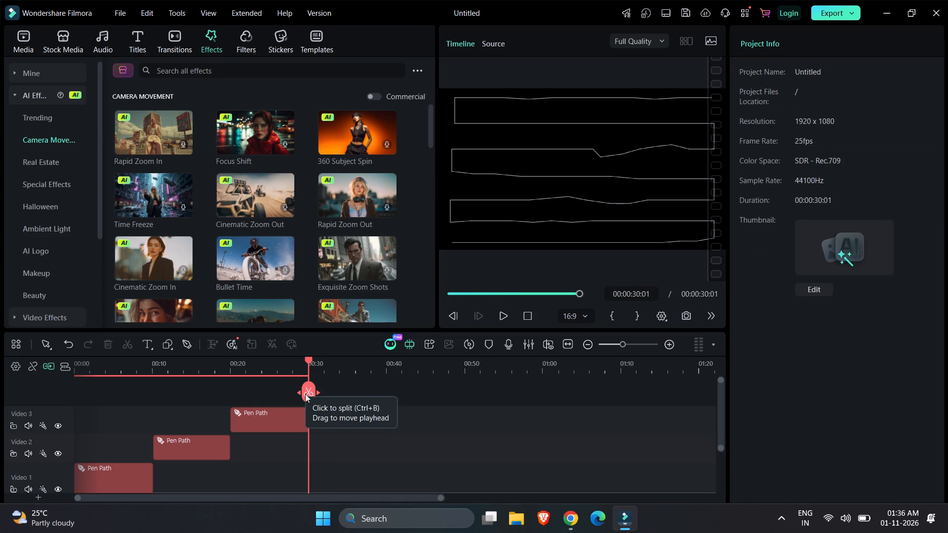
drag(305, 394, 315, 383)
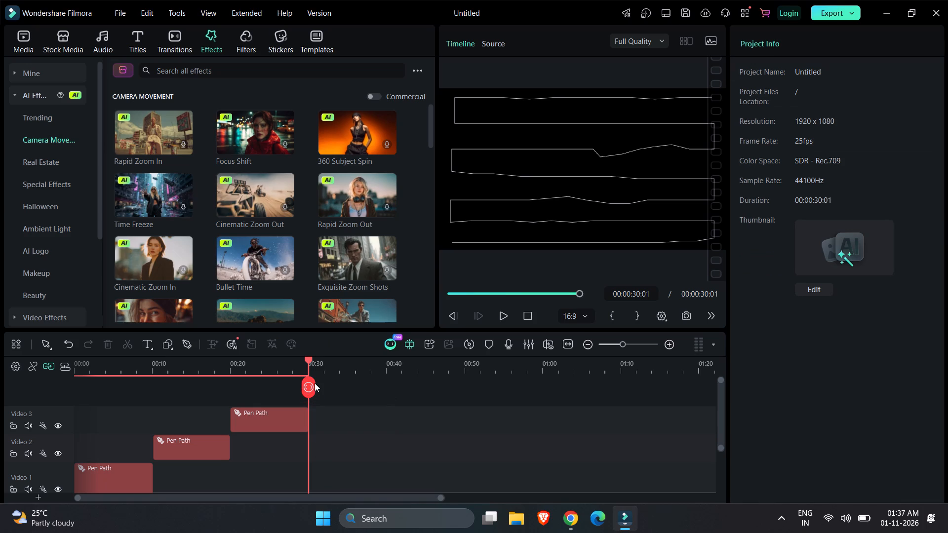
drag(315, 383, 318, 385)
Browse the AI effects, filters and trending stickers libraries.
click(16, 99)
click(16, 99)
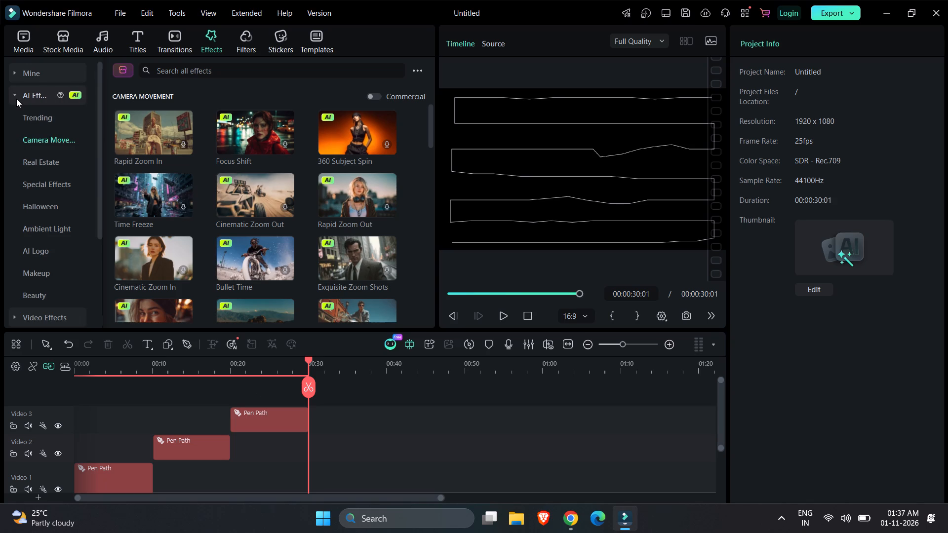
click(16, 97)
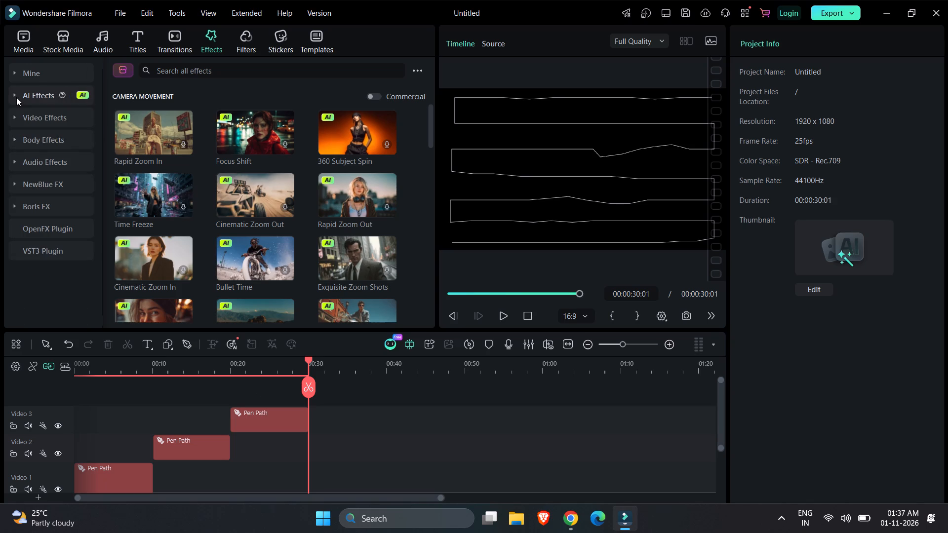
click(16, 97)
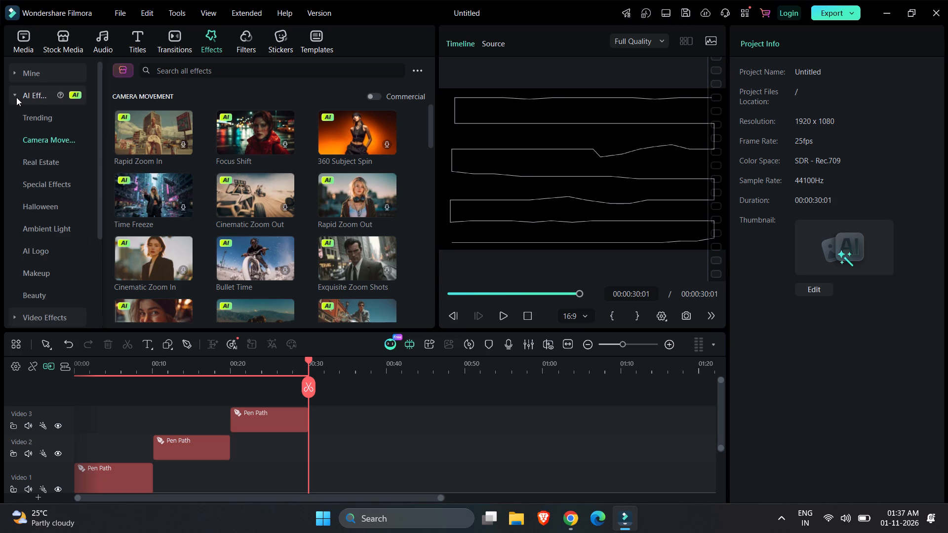
click(16, 97)
click(237, 49)
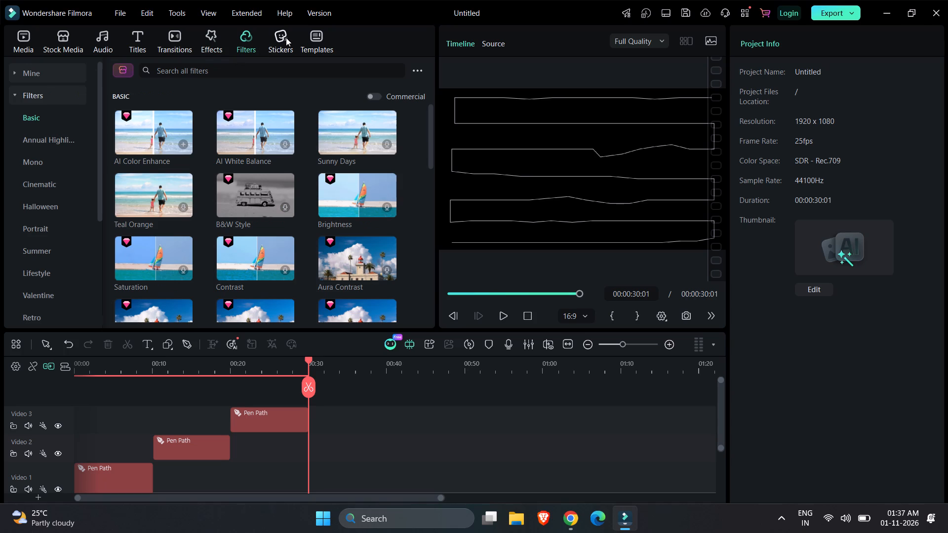
click(286, 38)
click(248, 40)
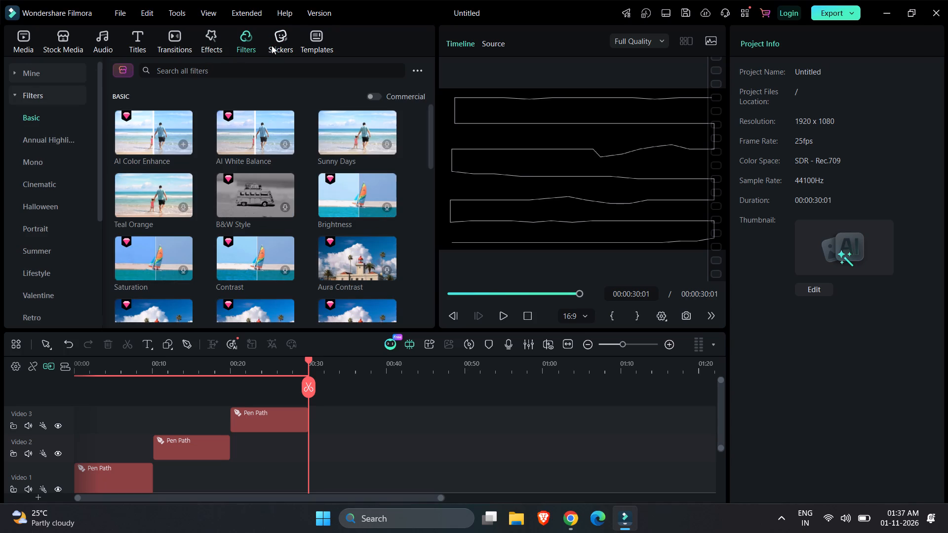
click(272, 45)
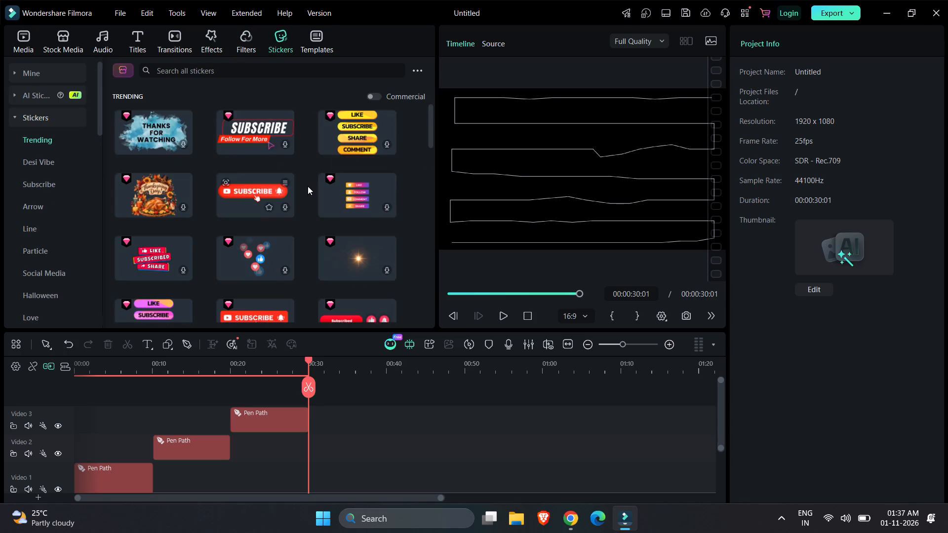
scroll(308, 185, down, 7)
scroll(308, 185, up, 7)
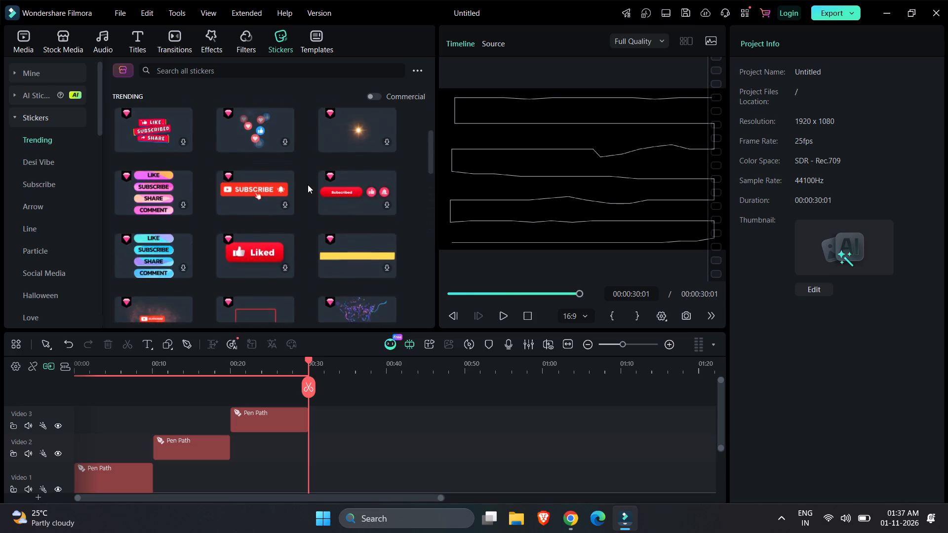
scroll(308, 185, up, 3)
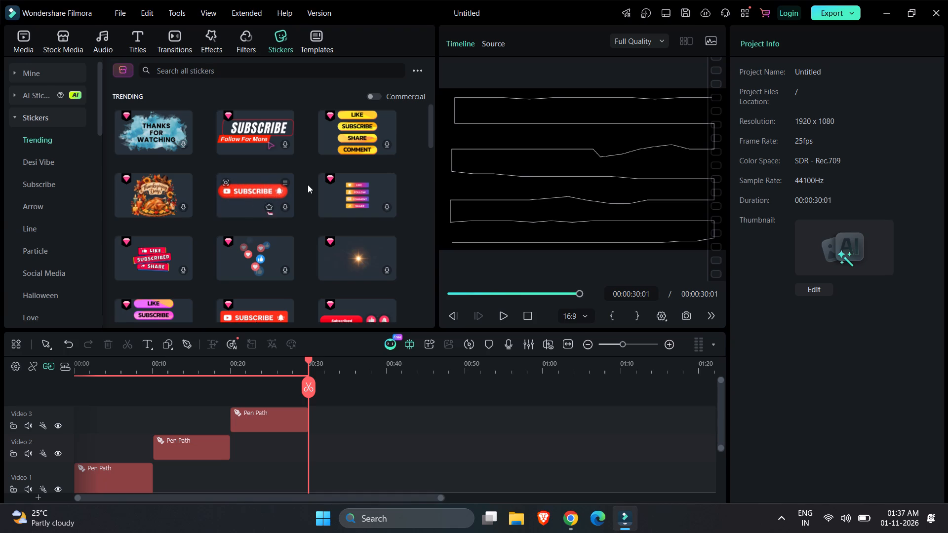
Select the third pen path in the preview and shift it slightly left to meet the frame's left edge.
click(480, 121)
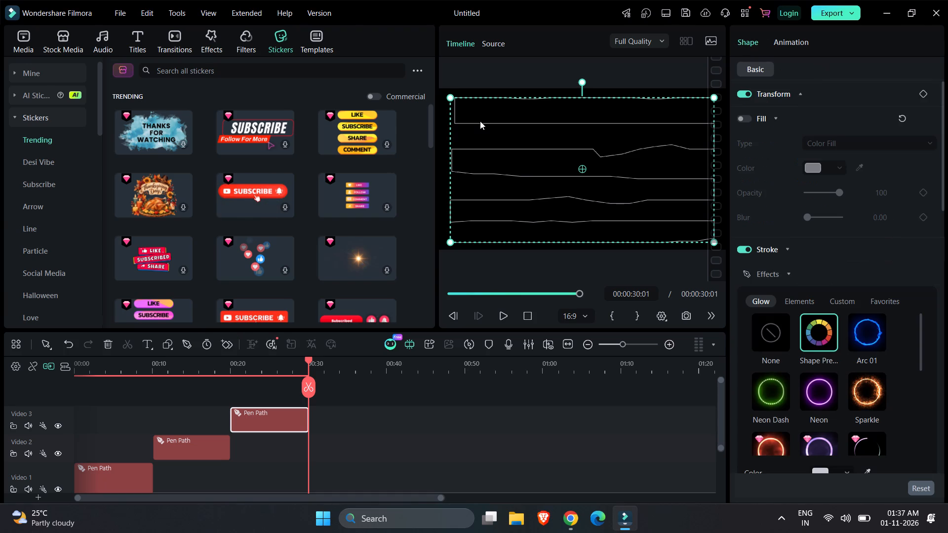
drag(564, 150, 558, 149)
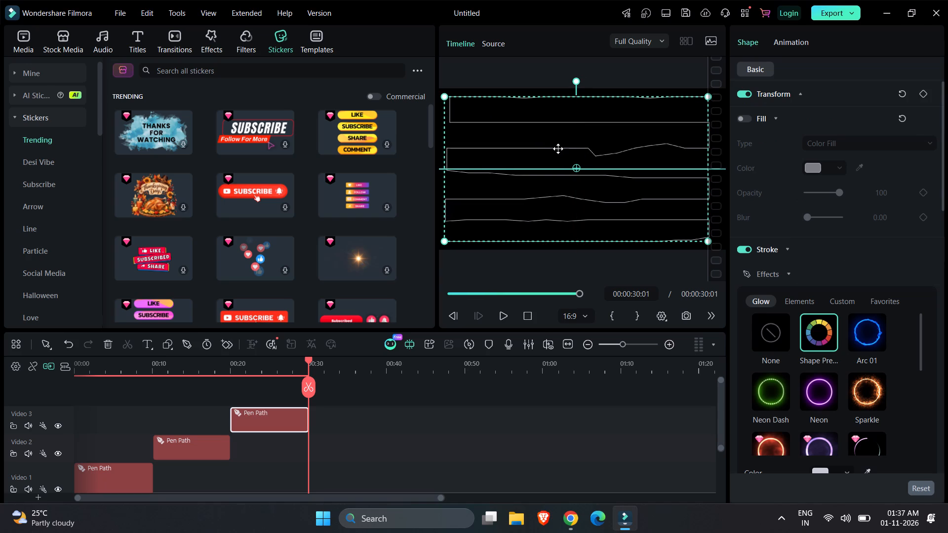
drag(558, 149, 556, 149)
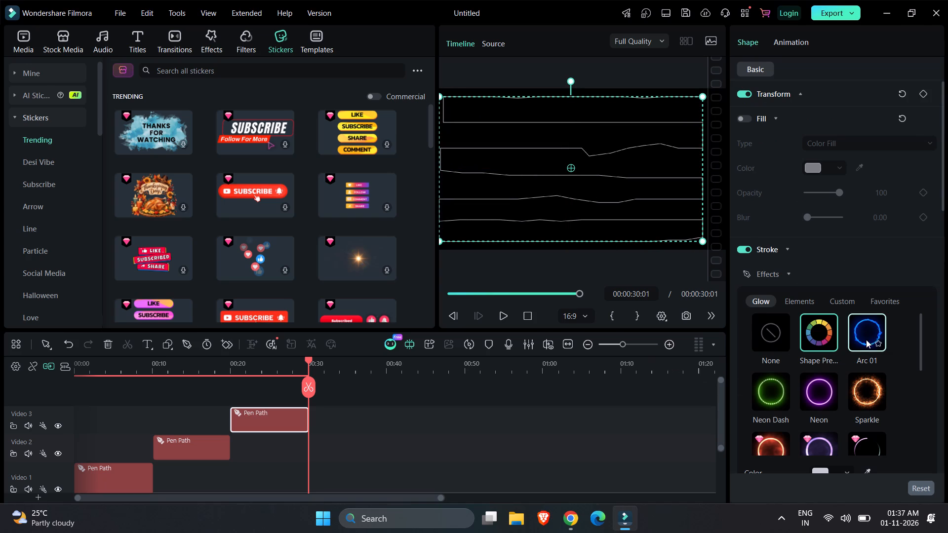
Apply the Sparkle glow effect to the third pen path's stroke and deselect the clip.
click(868, 380)
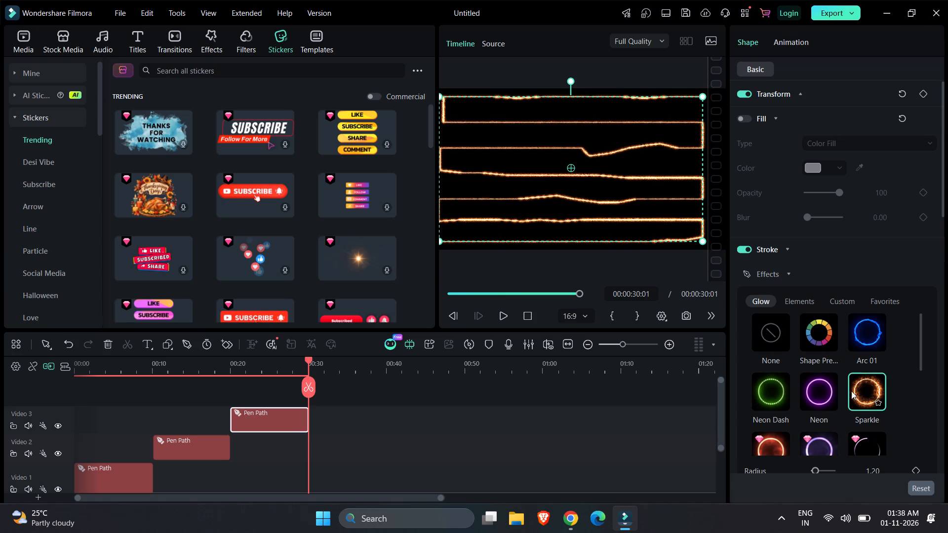
click(550, 441)
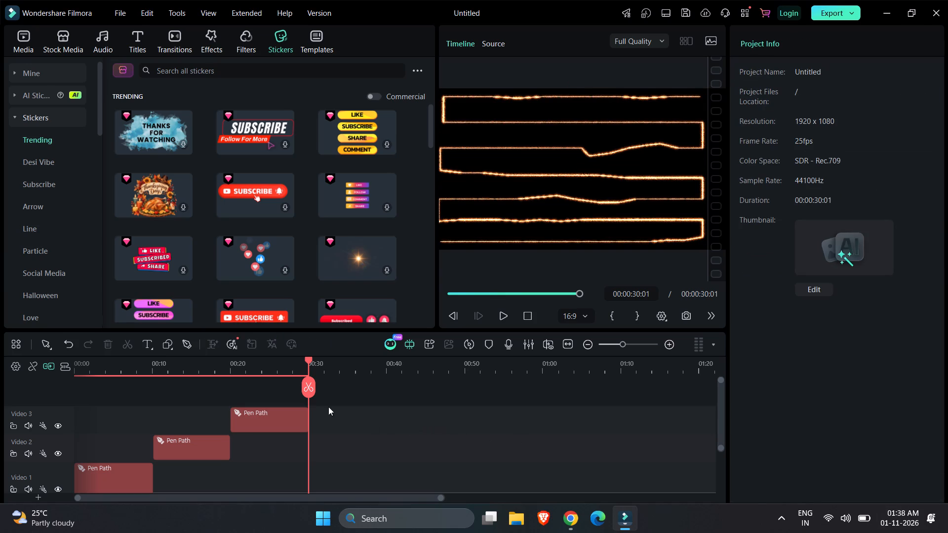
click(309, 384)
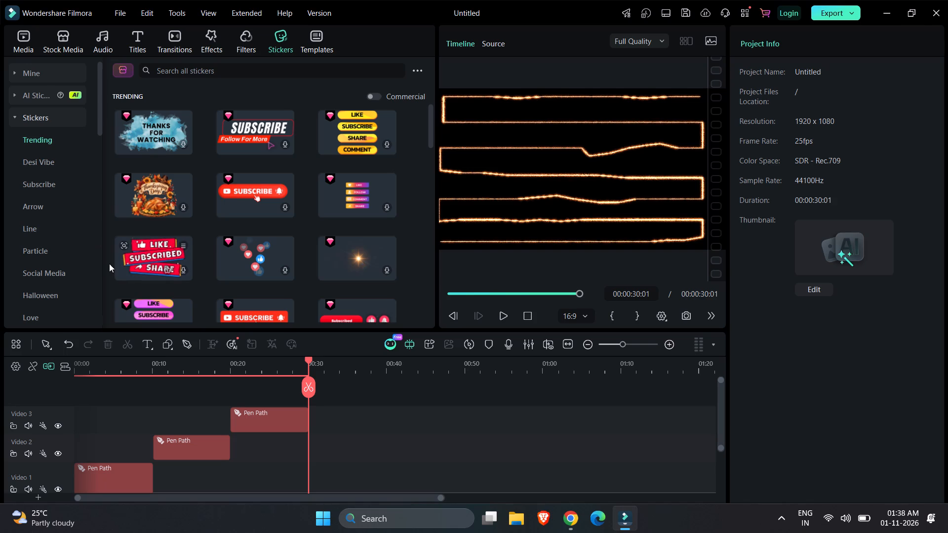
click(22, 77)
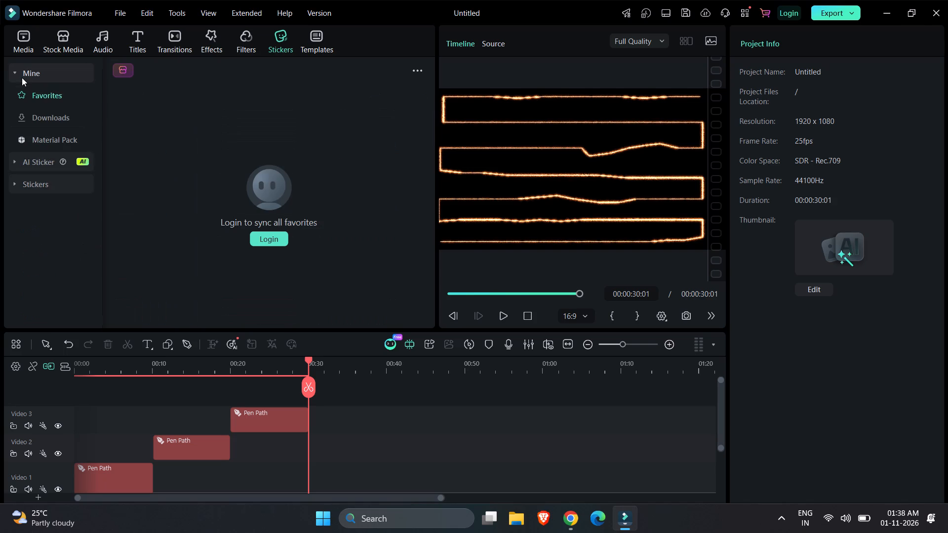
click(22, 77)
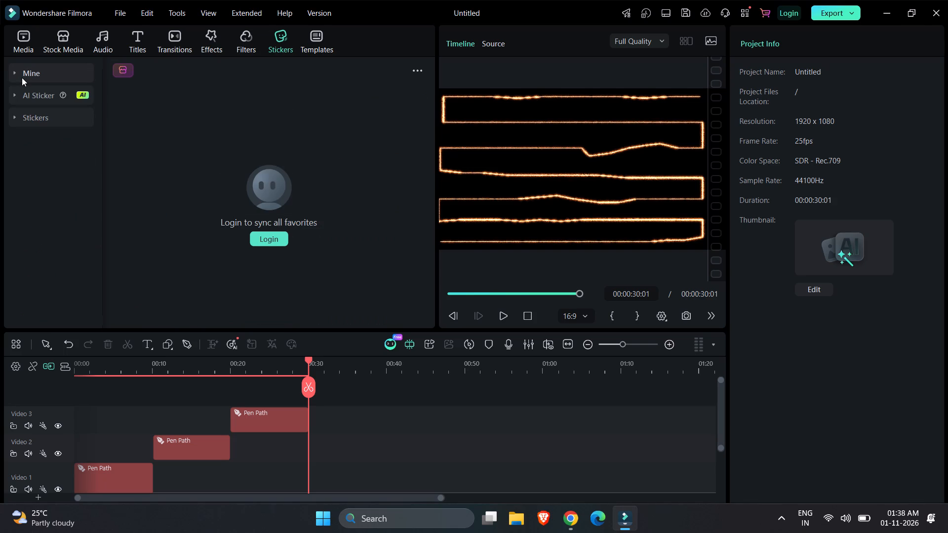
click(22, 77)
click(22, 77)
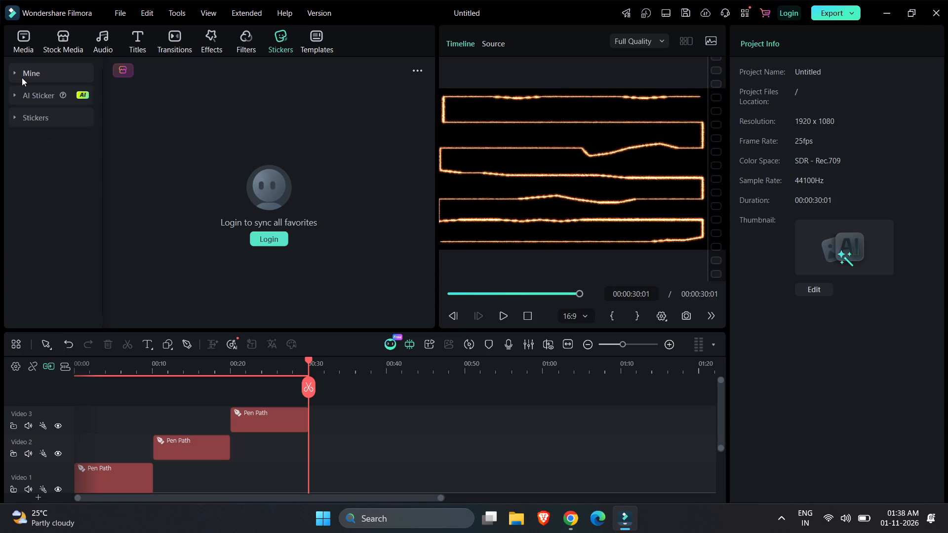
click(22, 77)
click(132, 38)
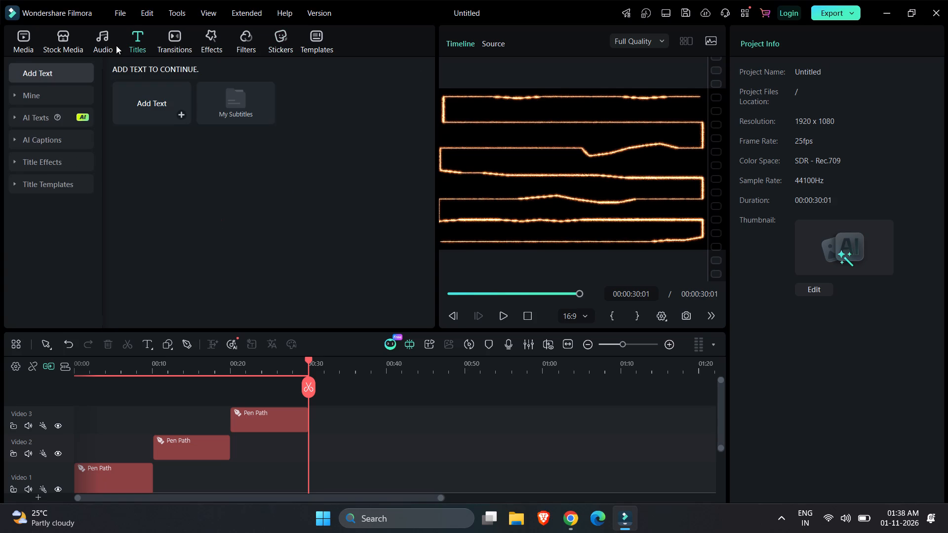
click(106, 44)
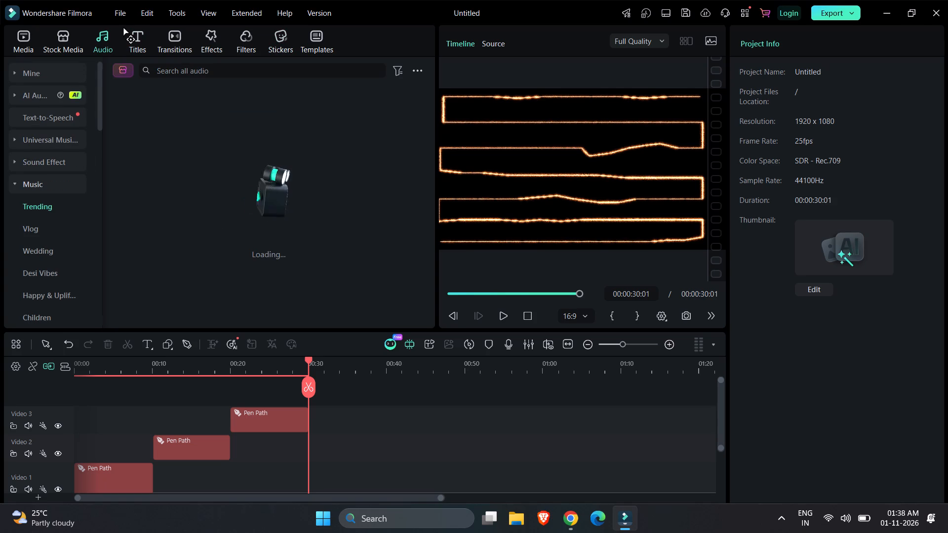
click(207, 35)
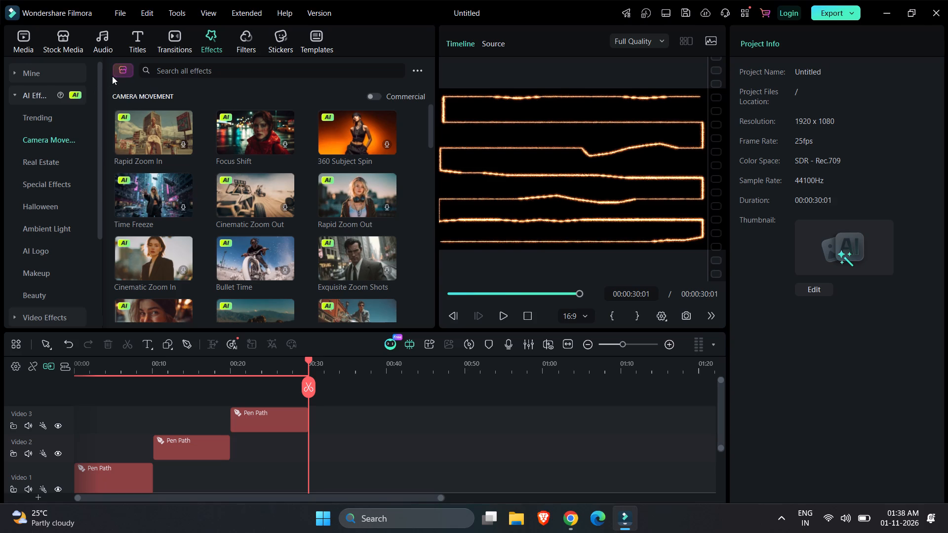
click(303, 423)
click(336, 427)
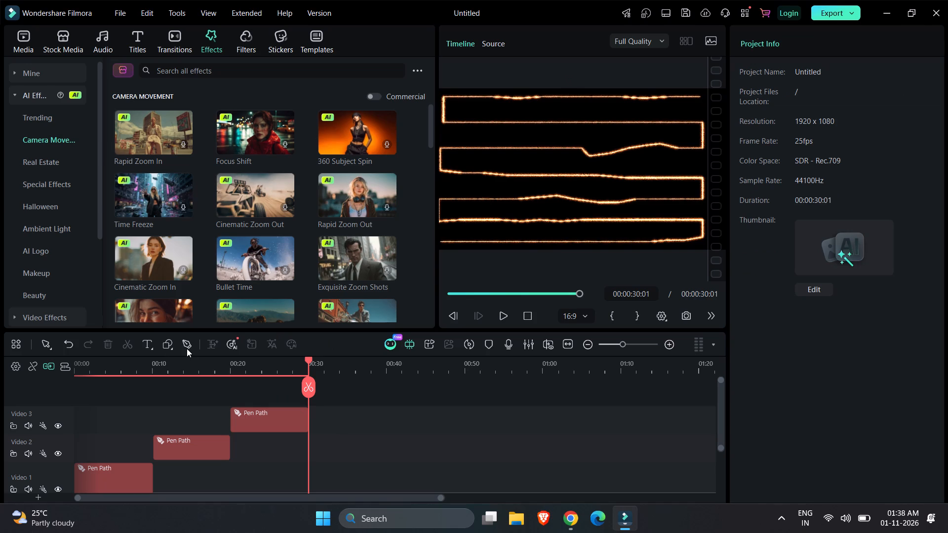
Start a fourth pen path at 00:00:30:01 with eleven anchor points up the frame's left edge, from bottom corner to top corner.
click(187, 348)
click(445, 239)
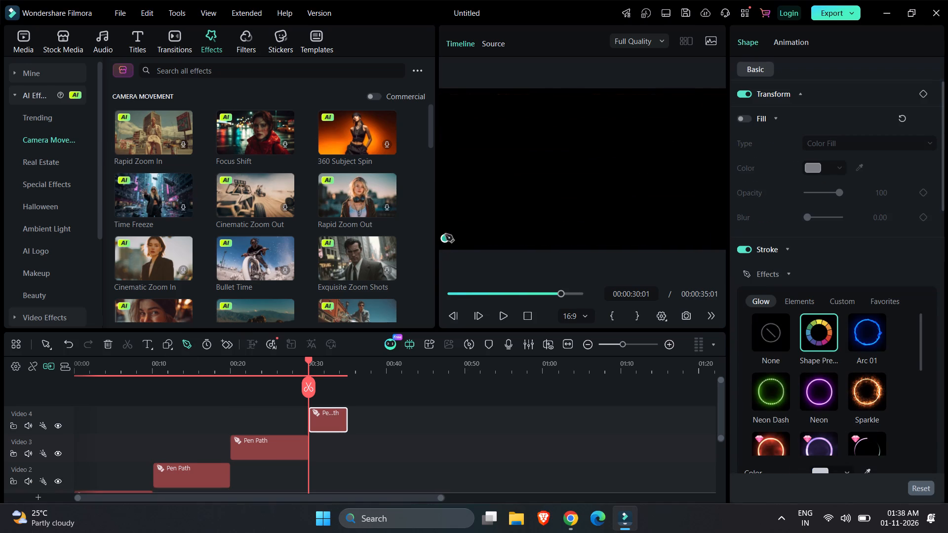
click(445, 225)
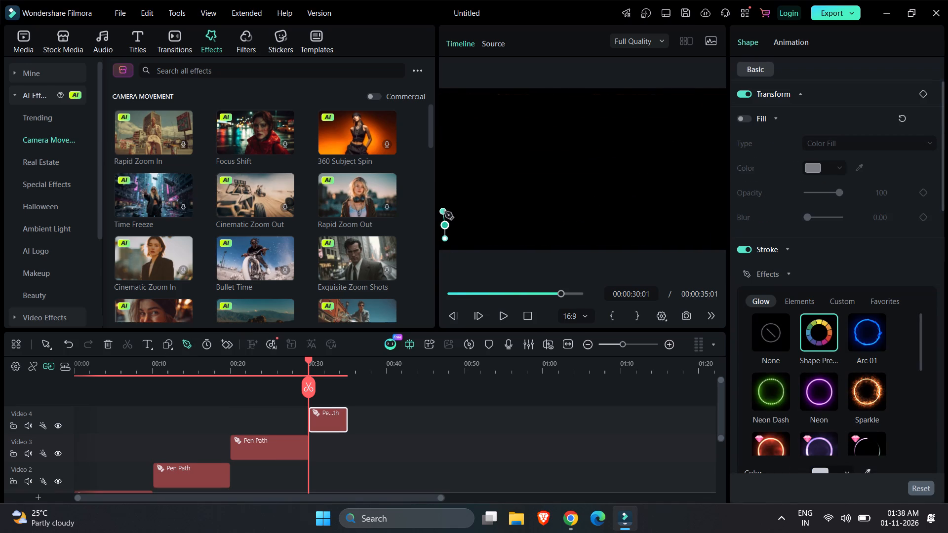
click(445, 212)
click(445, 195)
click(445, 181)
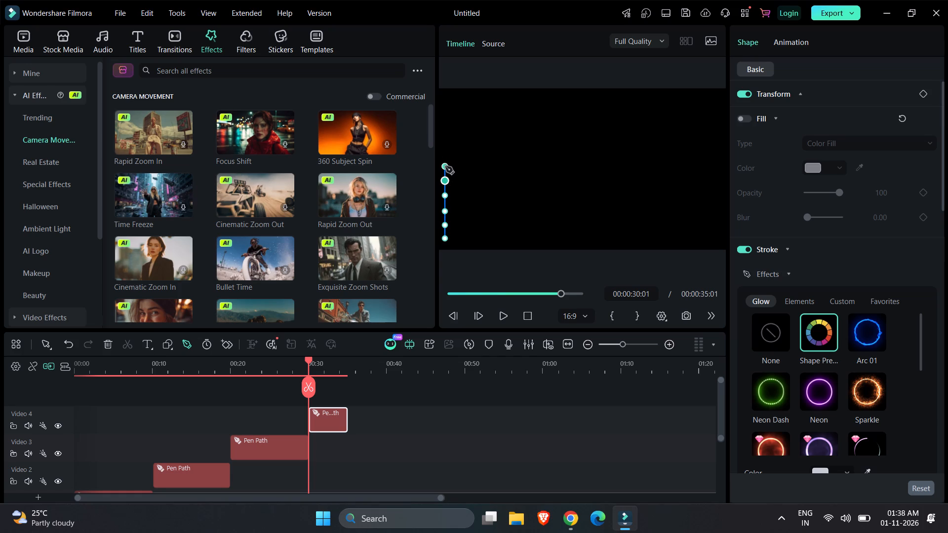
click(445, 166)
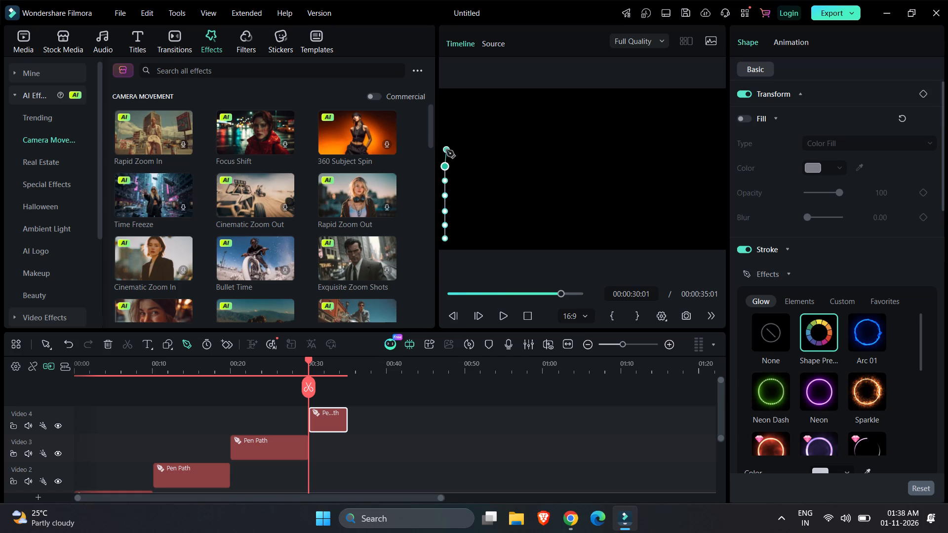
click(445, 150)
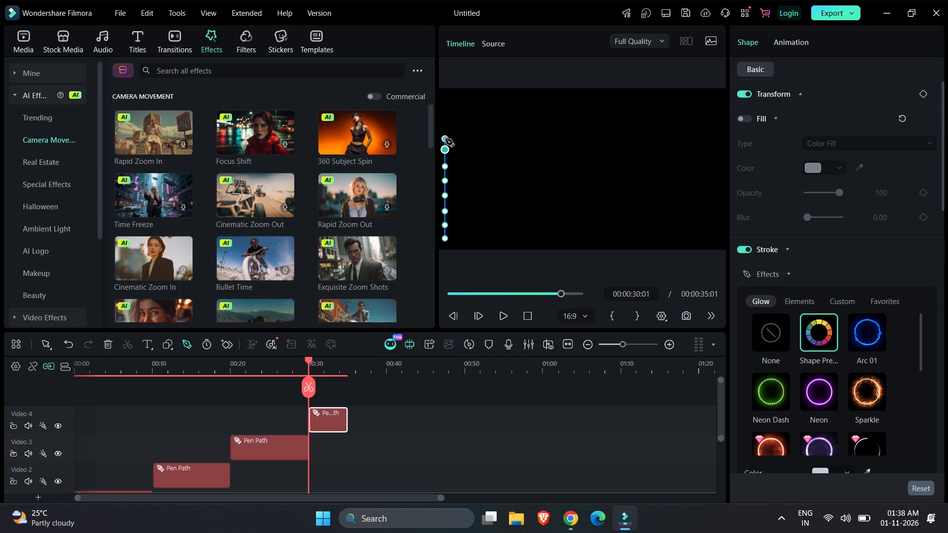
click(446, 135)
click(445, 125)
click(442, 109)
click(445, 97)
Continue the fourth pen path with sixteen anchor points along the frame's top edge, from the left corner to the right corner.
click(459, 97)
click(475, 97)
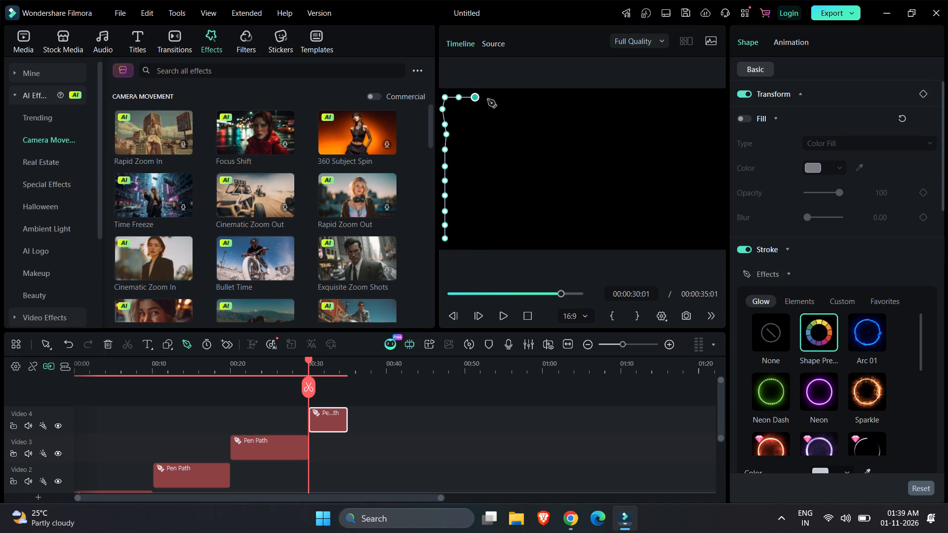
click(492, 97)
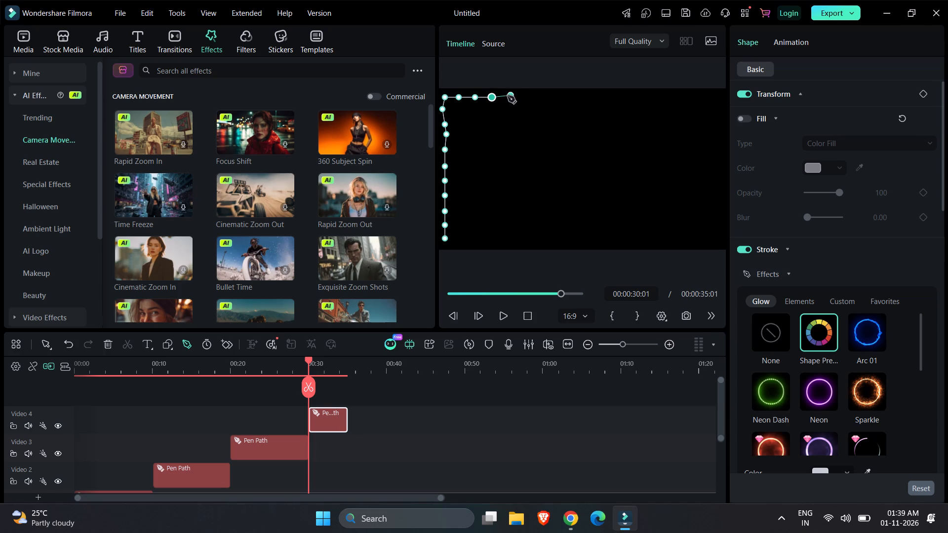
click(508, 97)
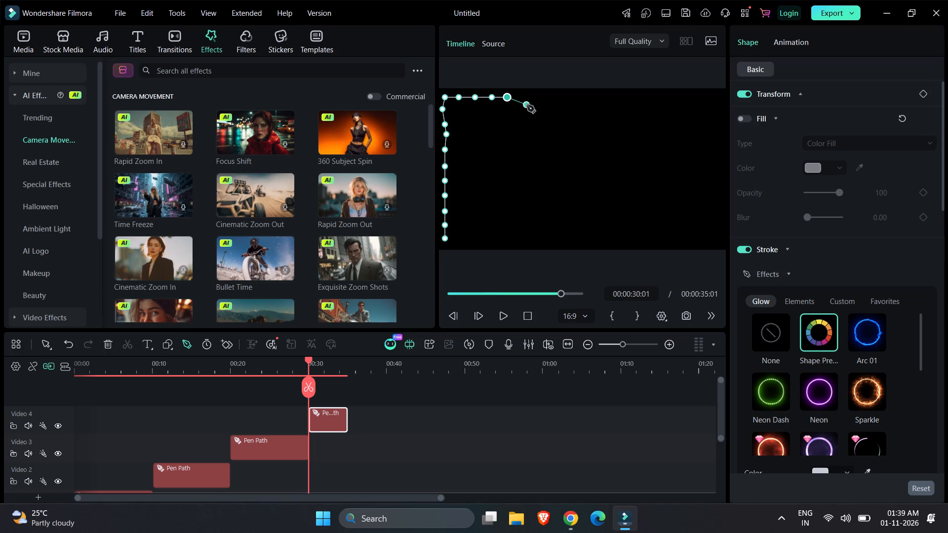
click(527, 97)
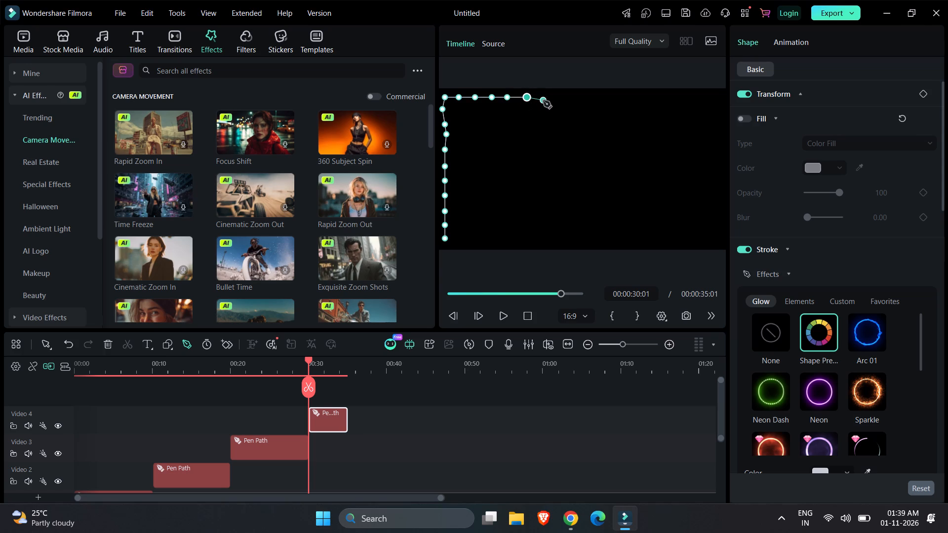
click(543, 100)
click(567, 101)
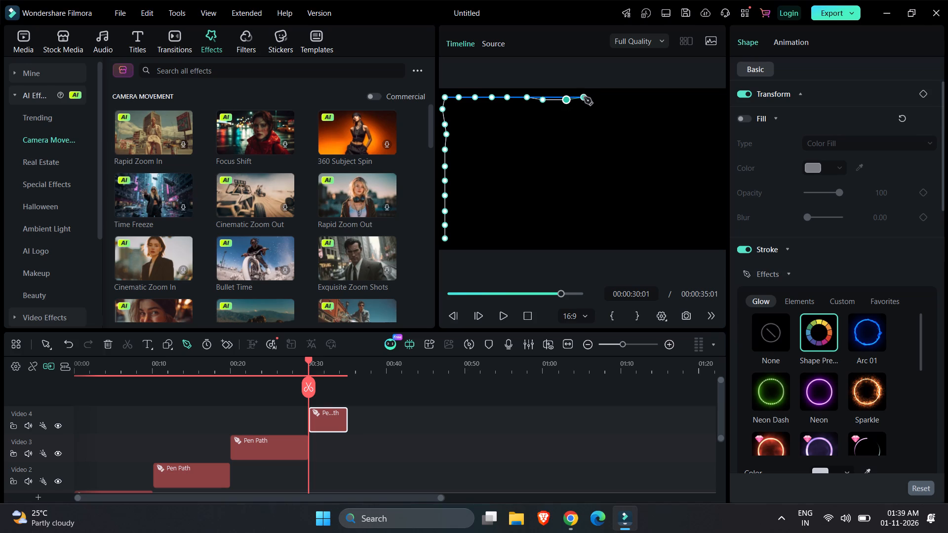
click(582, 101)
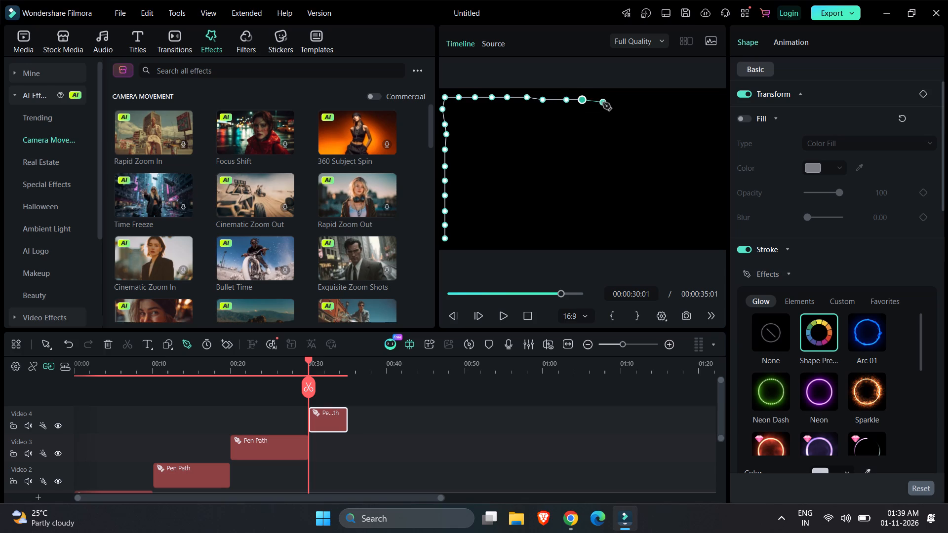
click(599, 100)
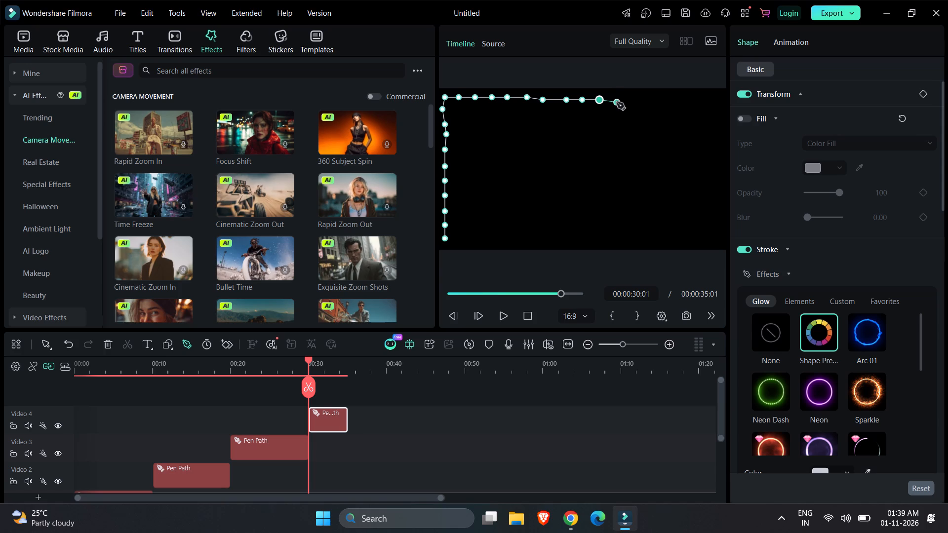
click(617, 100)
click(636, 99)
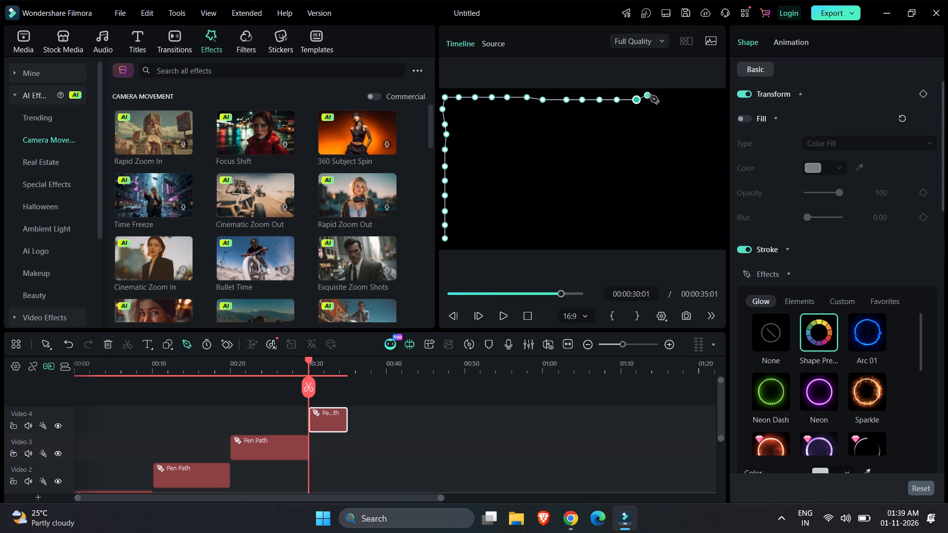
click(654, 100)
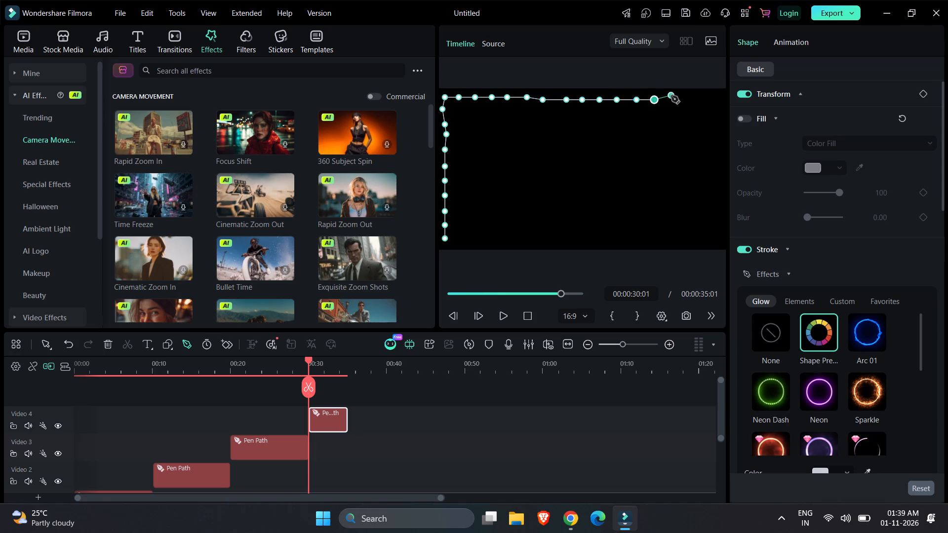
click(671, 100)
click(686, 100)
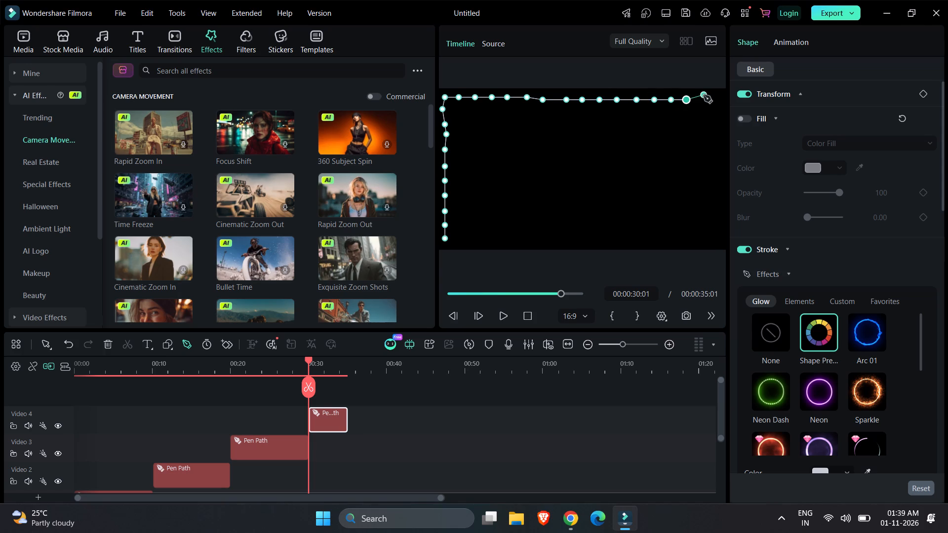
click(701, 102)
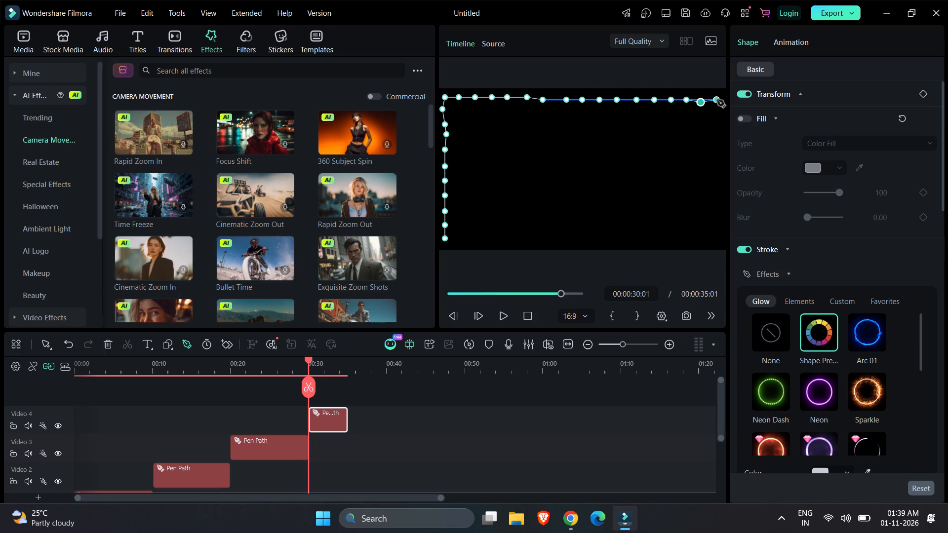
click(717, 100)
Extend the fourth pen path with nine anchor points down the frame's right edge to the bottom corner.
click(717, 114)
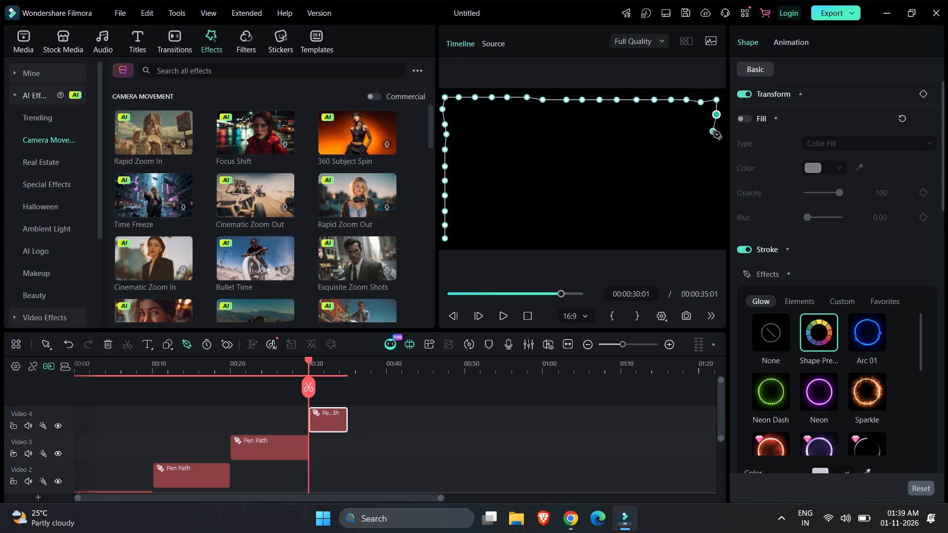
click(715, 131)
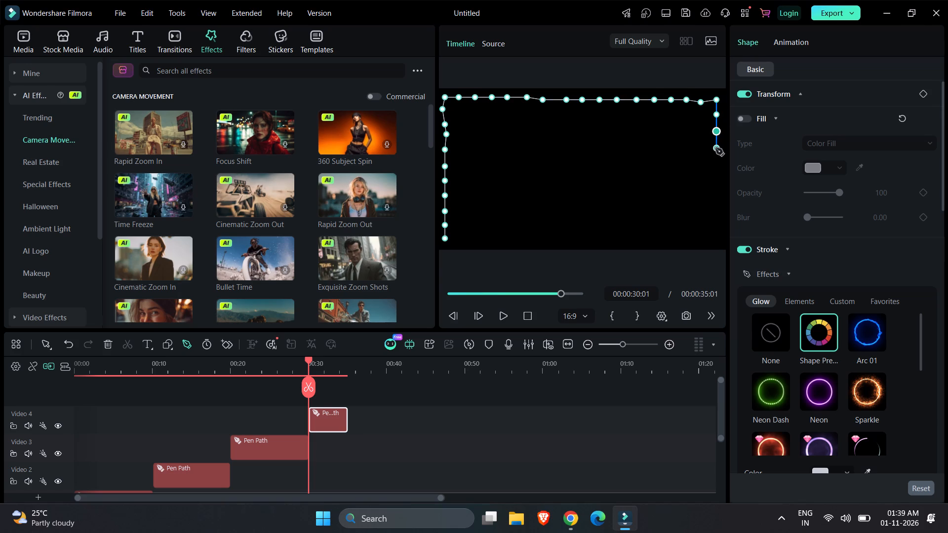
click(715, 148)
click(715, 162)
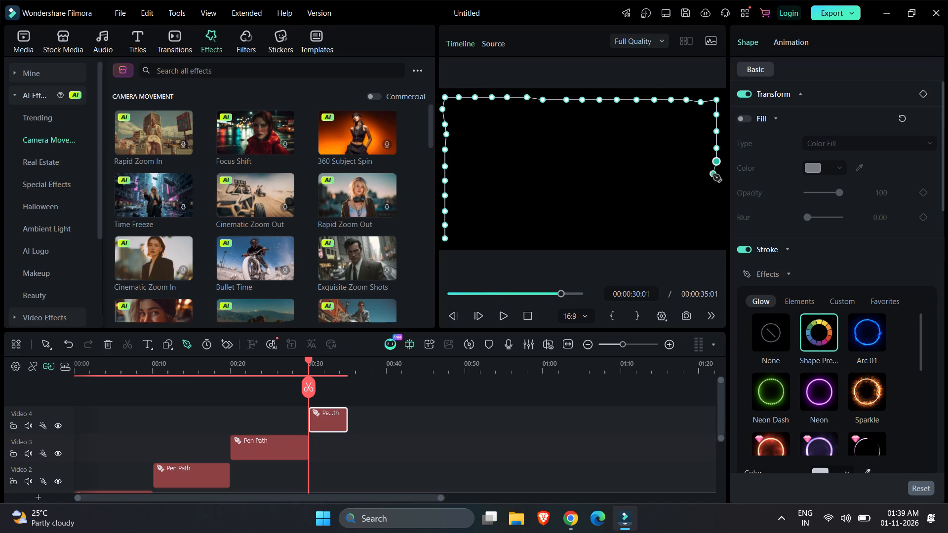
click(715, 181)
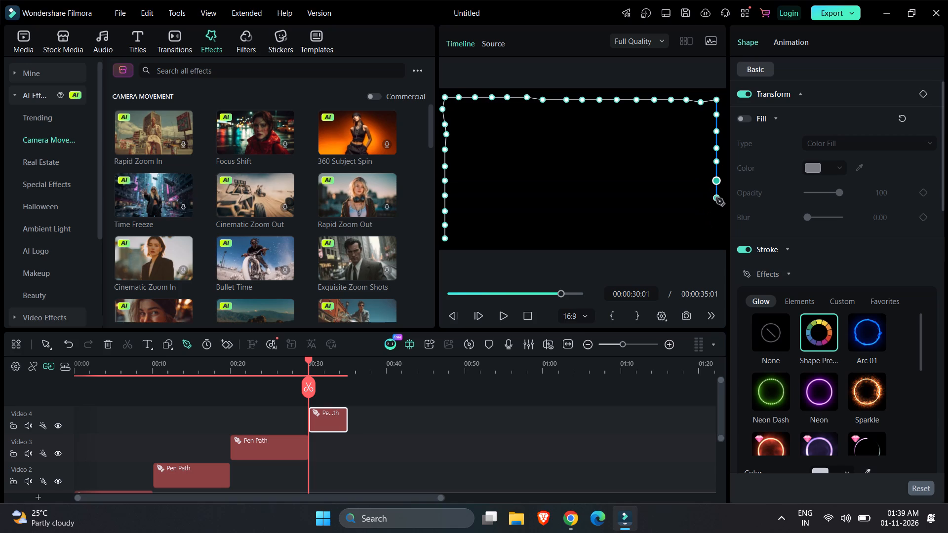
click(716, 198)
click(715, 215)
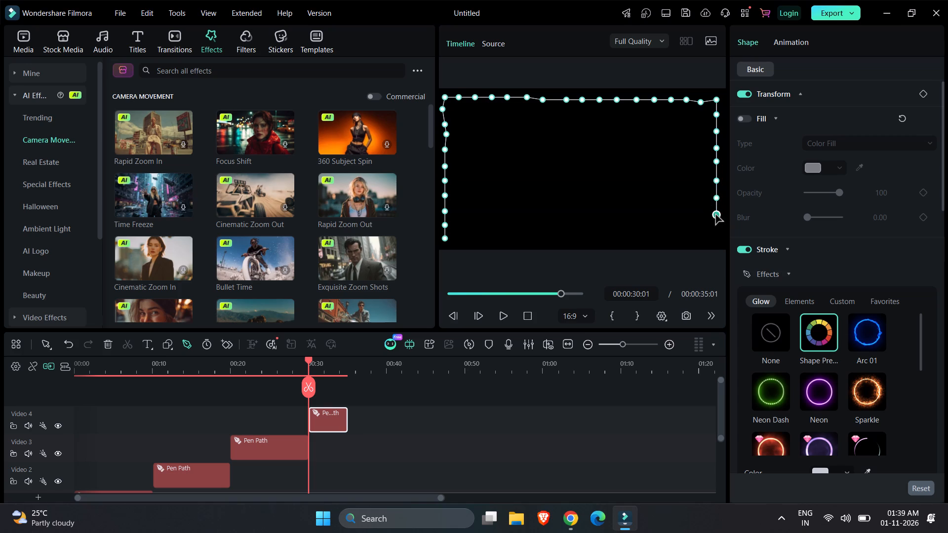
click(715, 225)
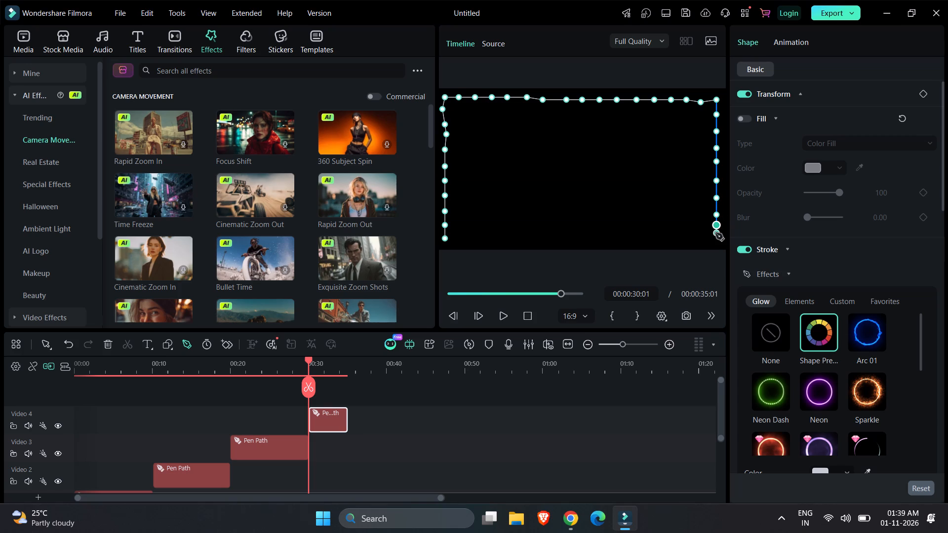
click(715, 235)
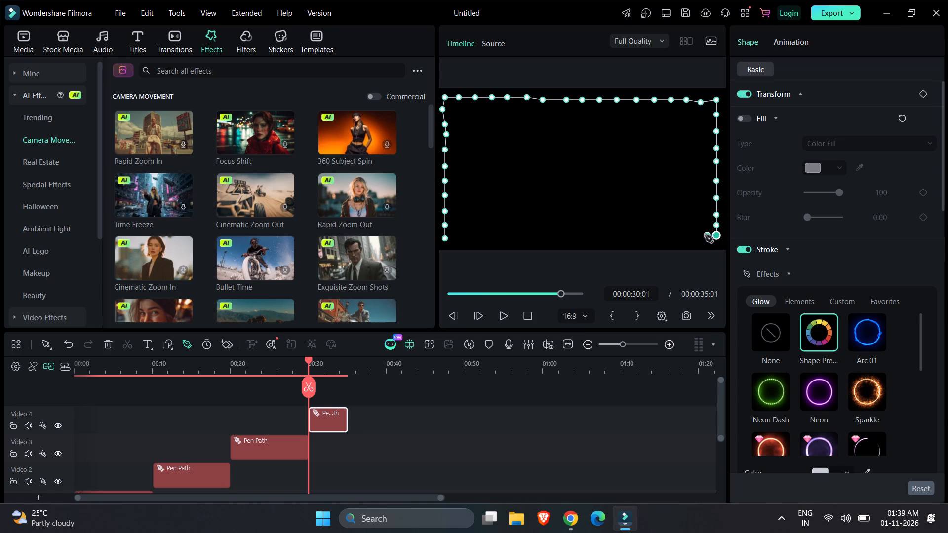
Run the fourth pen path along the frame's bottom edge with seventeen anchor points, back to its starting corner, and finish drawing.
click(705, 235)
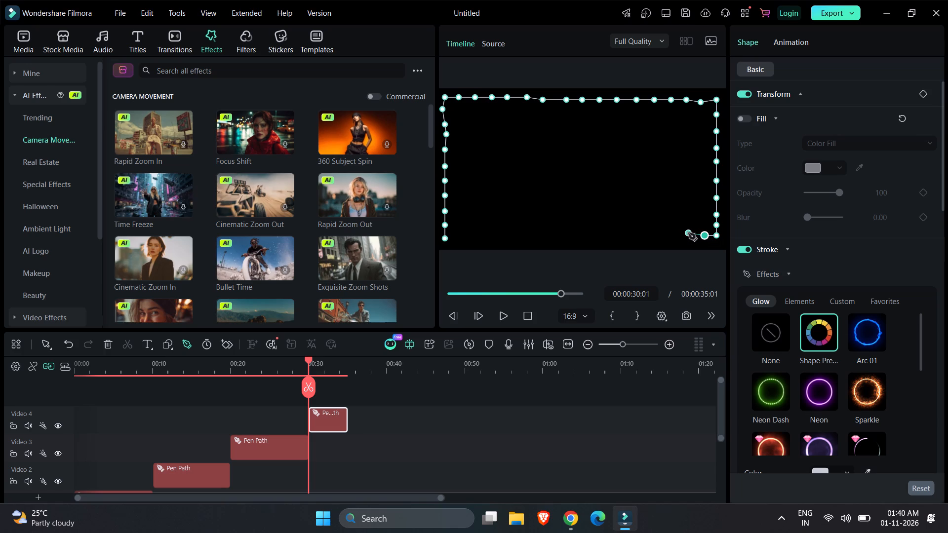
click(687, 237)
click(670, 237)
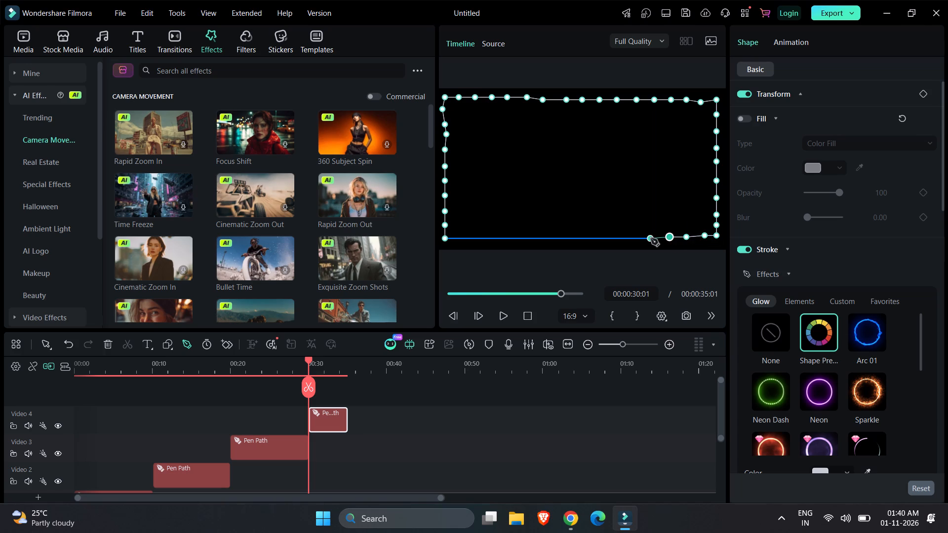
click(652, 238)
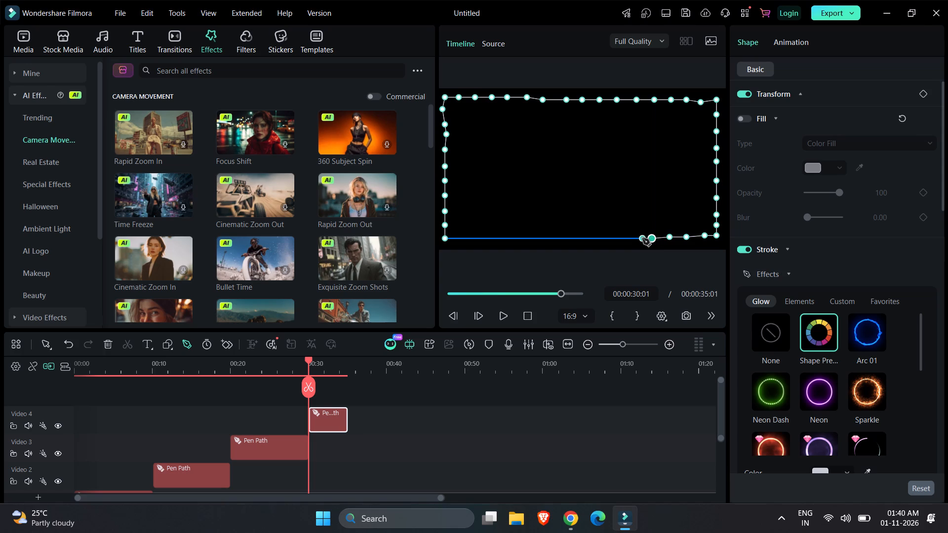
click(638, 238)
click(629, 238)
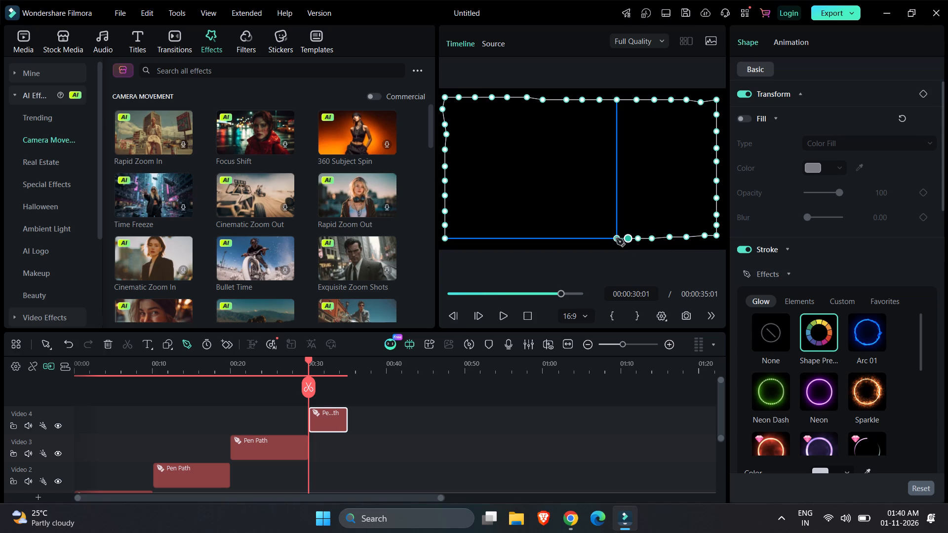
click(616, 238)
click(605, 238)
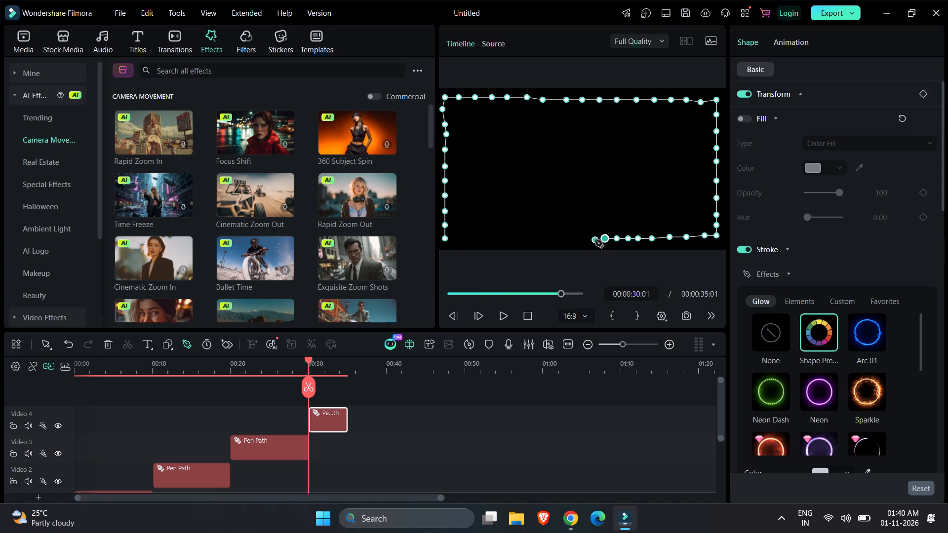
click(591, 239)
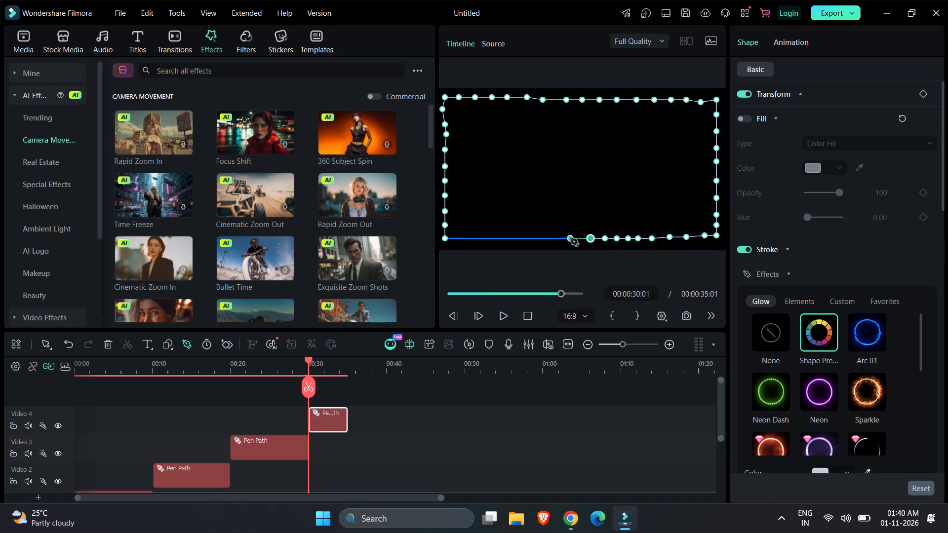
click(570, 238)
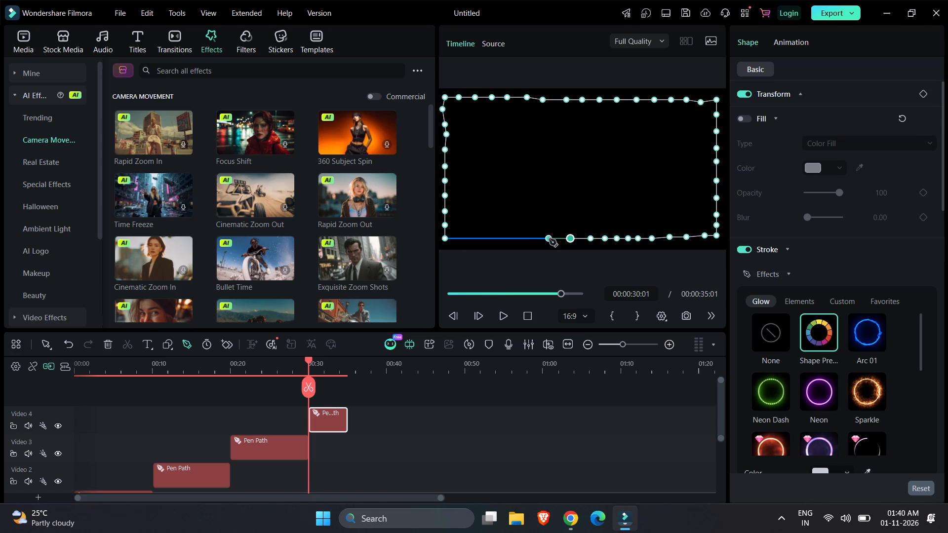
click(553, 239)
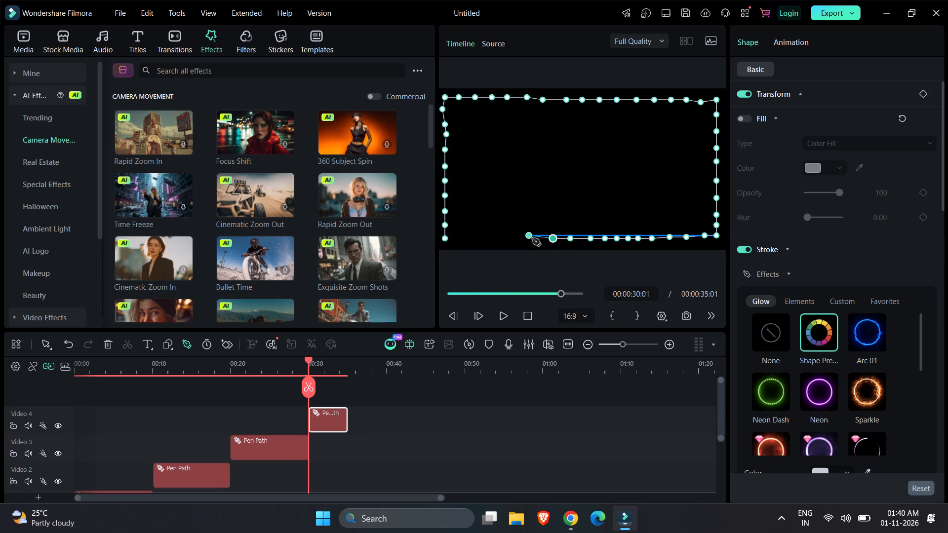
click(532, 238)
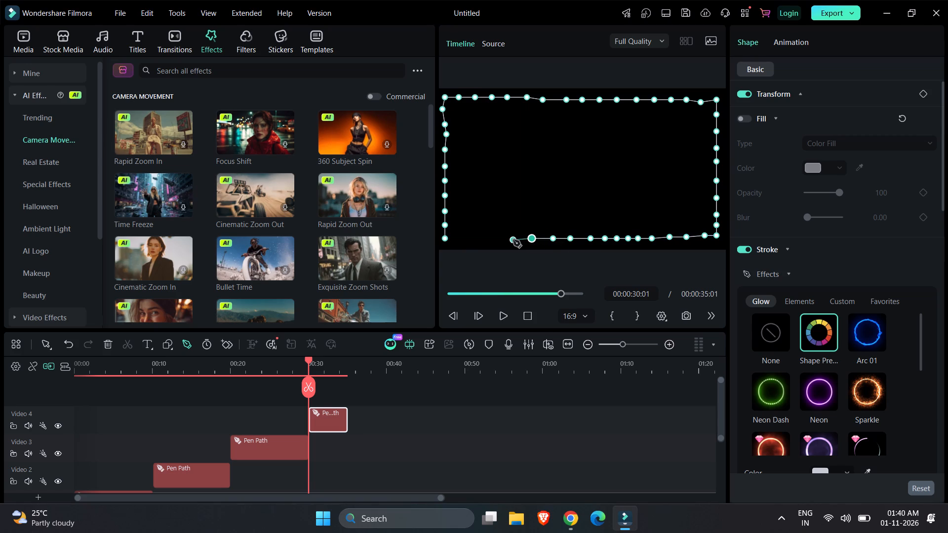
click(517, 239)
click(499, 239)
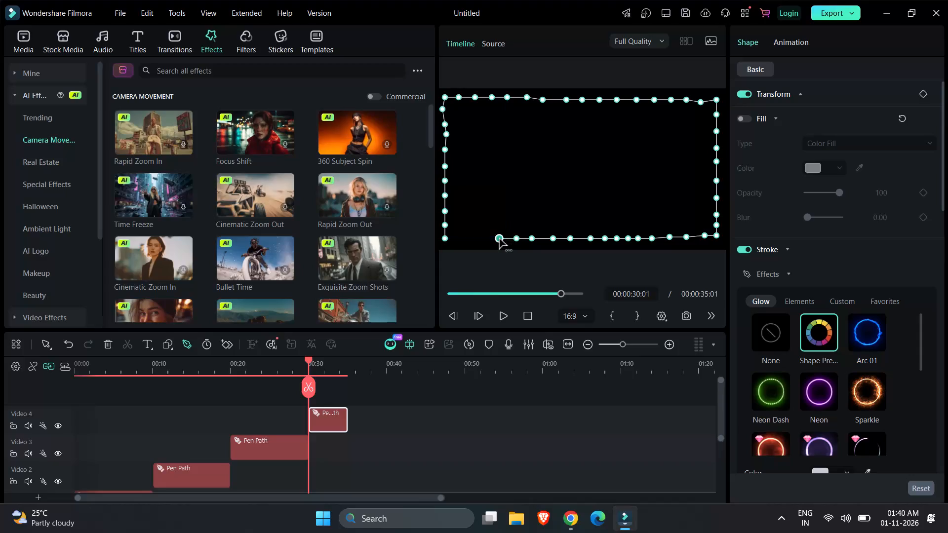
click(481, 238)
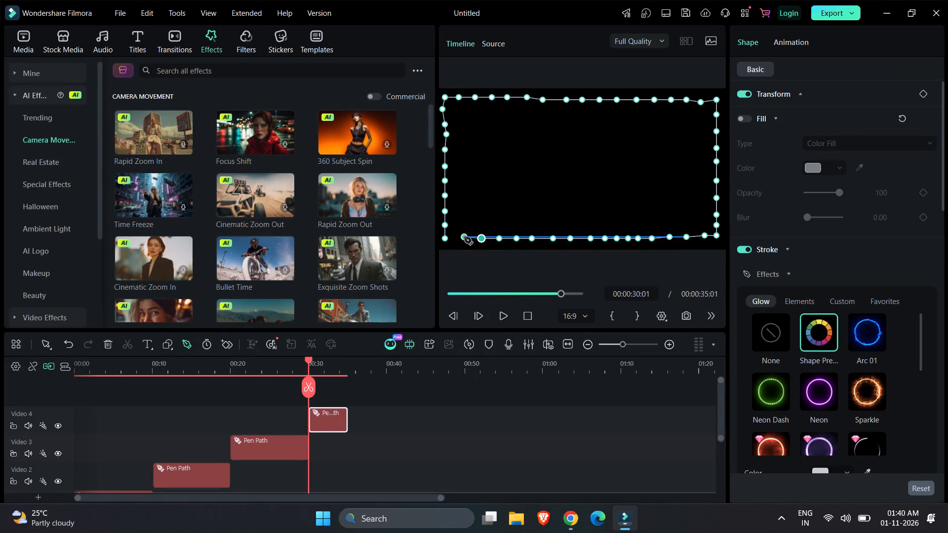
click(464, 238)
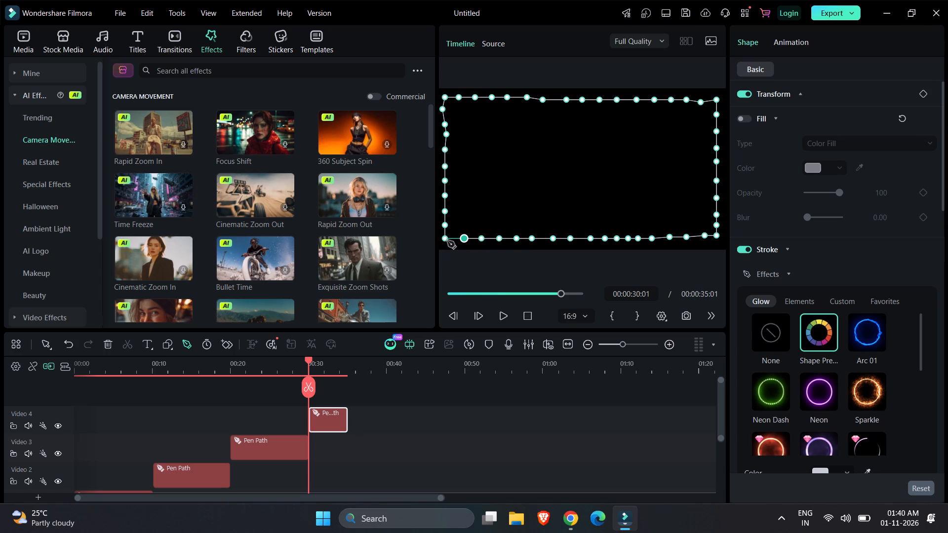
click(445, 239)
click(490, 409)
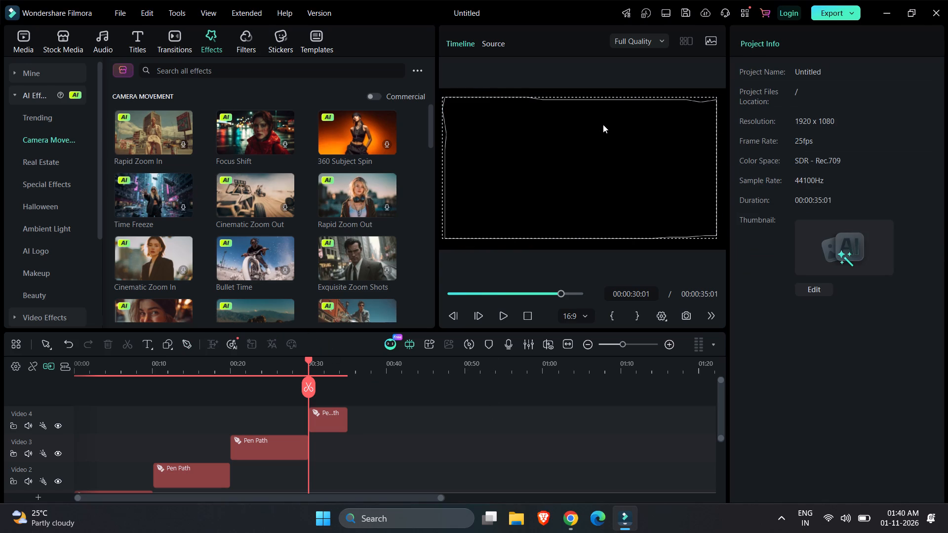
Extend the fourth pen path clip on the timeline so it ends at 00:00:40:00.
click(334, 425)
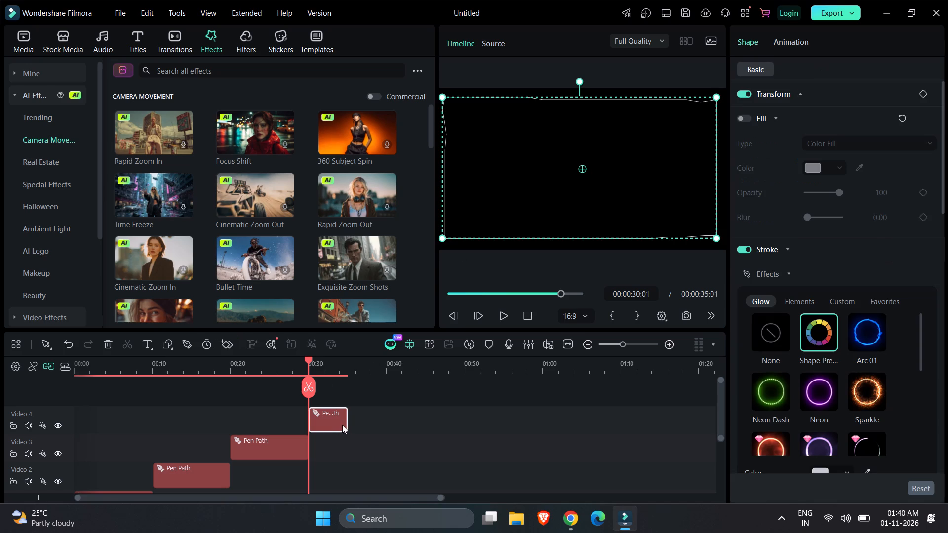
drag(345, 422, 384, 417)
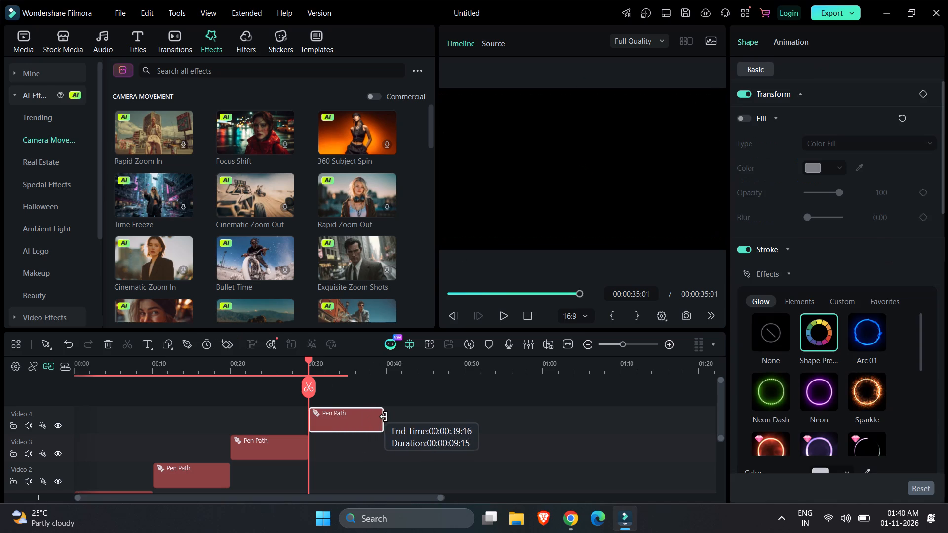
drag(384, 417, 383, 417)
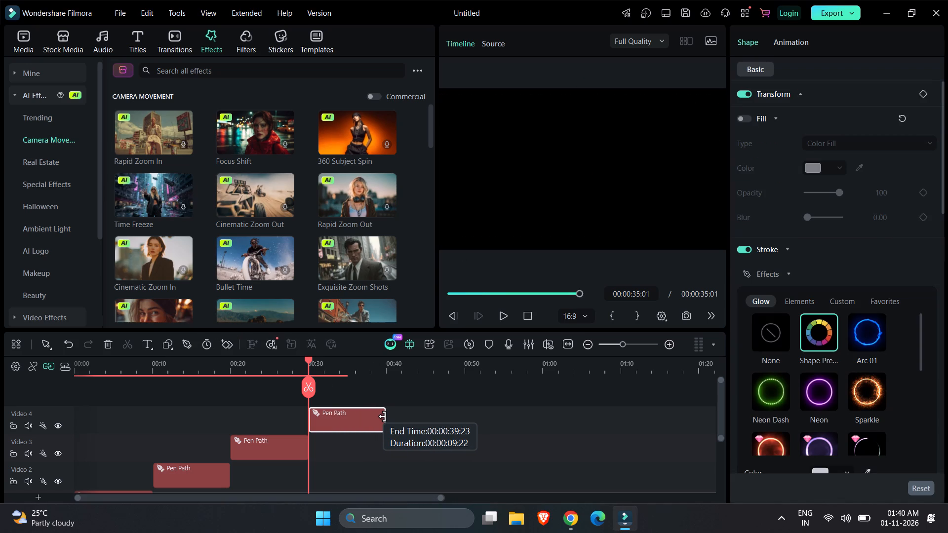
drag(383, 417, 384, 417)
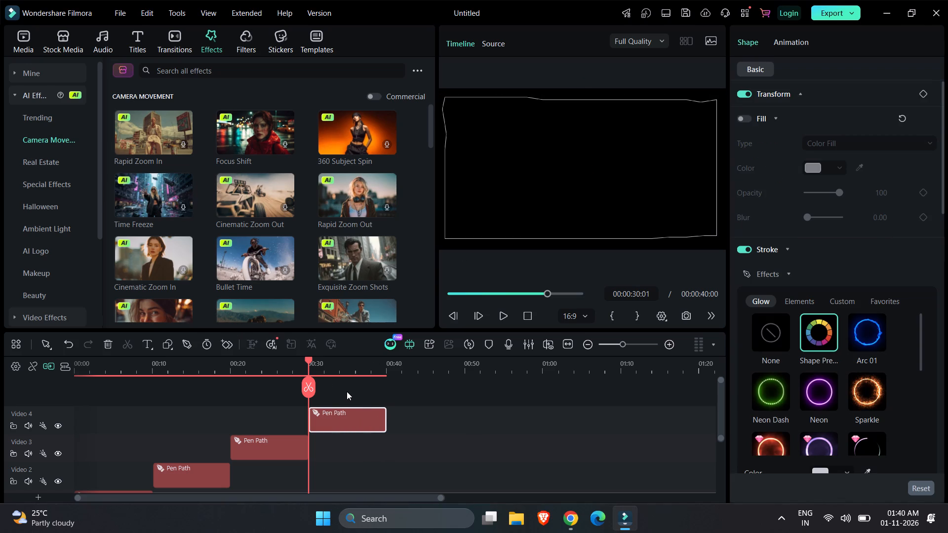
click(347, 391)
Draw a fifth pen path at 00:00:30:01 with eleven anchor points, bowing inward between the frame outline's bottom-left and top-left corners.
click(186, 342)
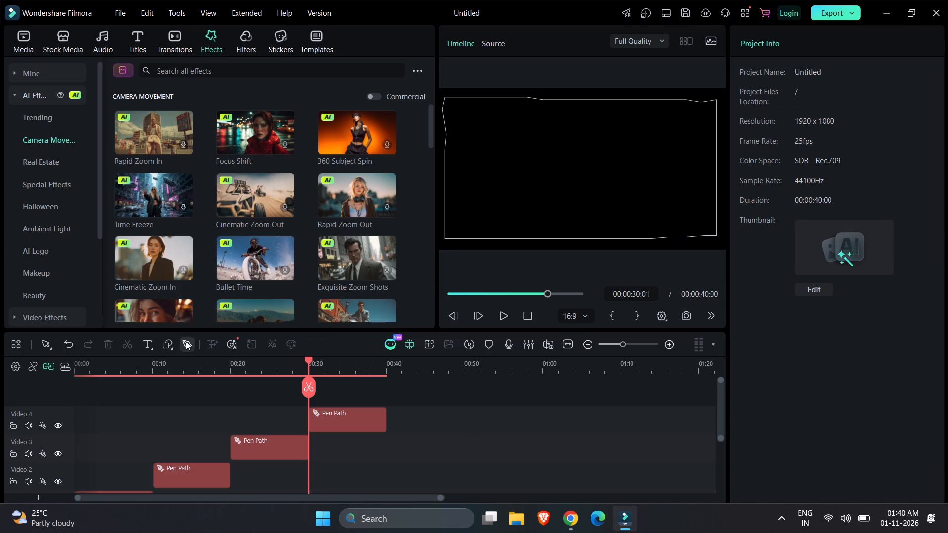
click(446, 236)
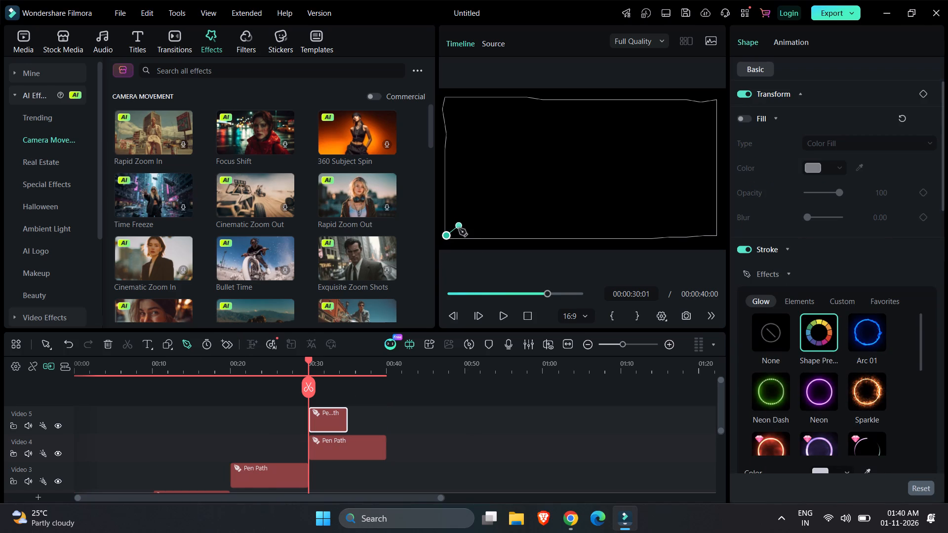
click(454, 228)
click(466, 219)
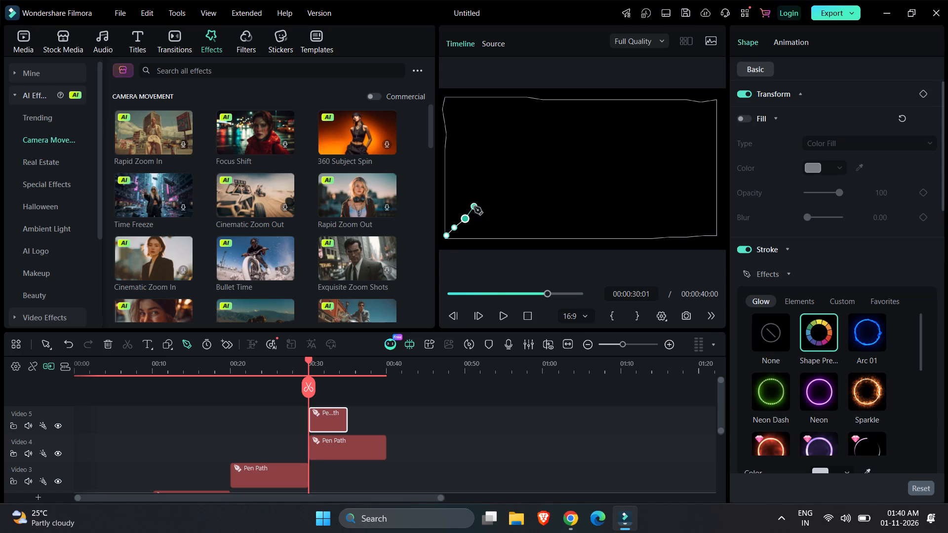
click(474, 207)
click(478, 190)
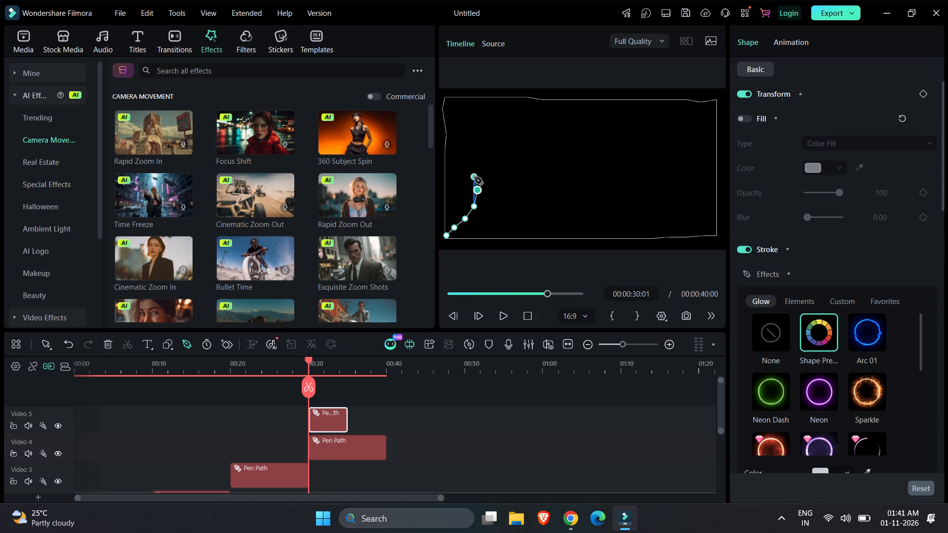
click(479, 175)
click(478, 161)
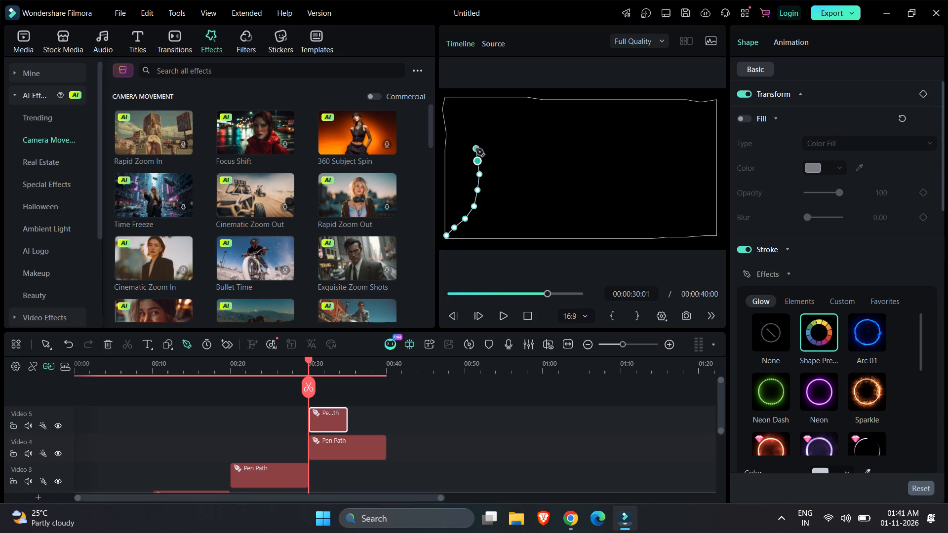
click(476, 146)
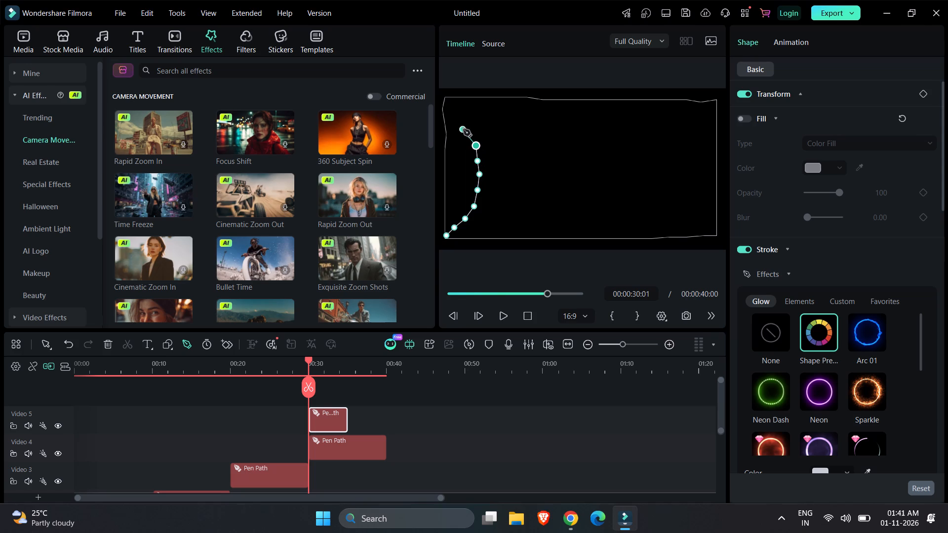
click(471, 129)
click(462, 116)
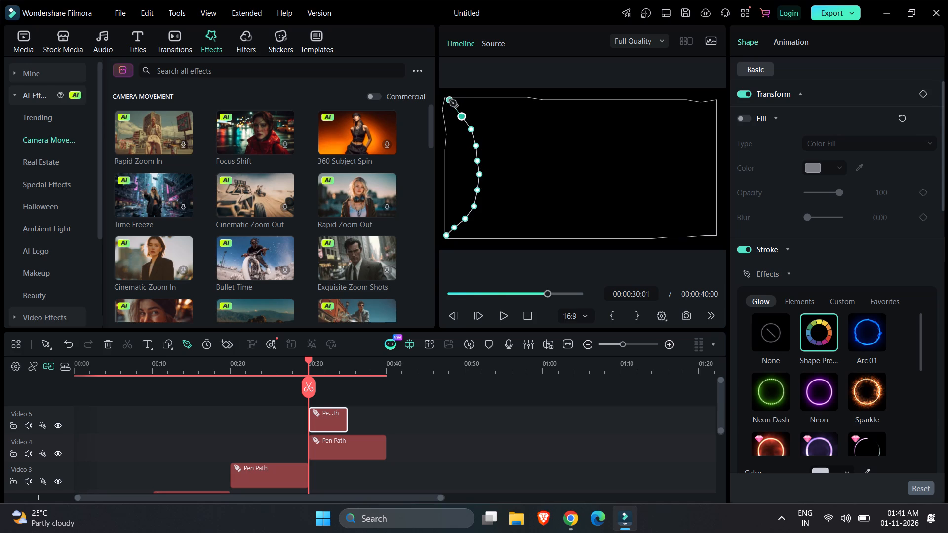
click(446, 100)
click(441, 423)
Extend the fifth pen path clip to end level with the fourth path's clip at 00:00:40:00.
click(327, 419)
drag(343, 421, 356, 423)
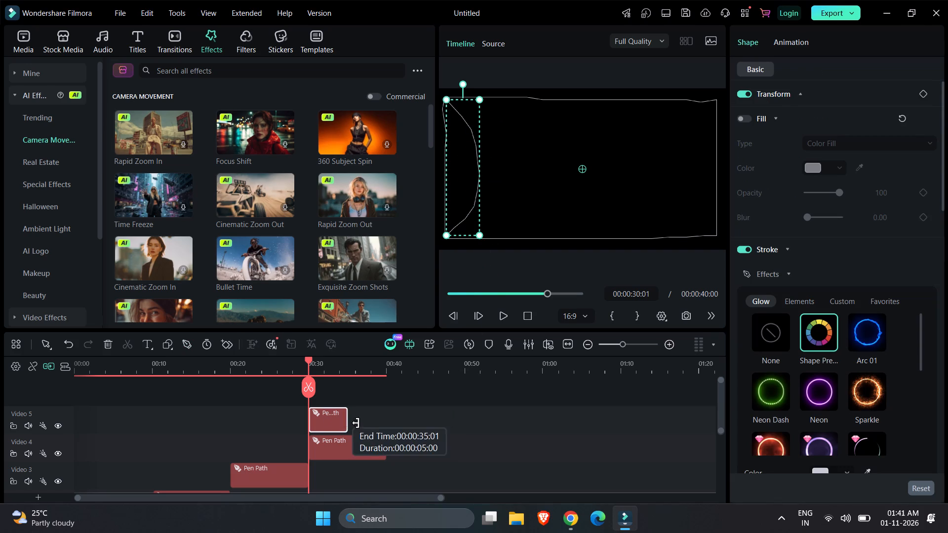
drag(356, 423, 380, 422)
click(348, 390)
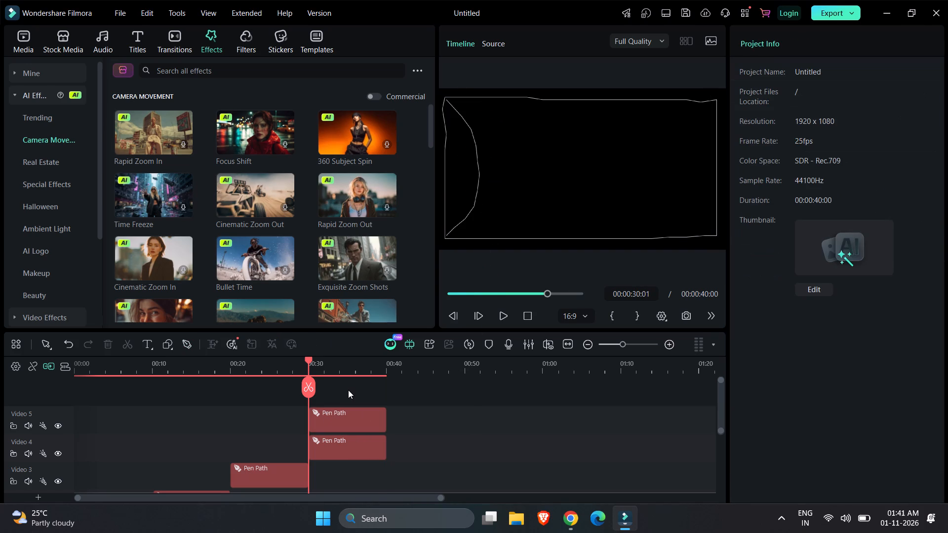
Draw a sixth pen path at 00:00:30:01 with eleven anchor points, bowing inward between the frame outline's bottom-right and top-right corners.
click(182, 347)
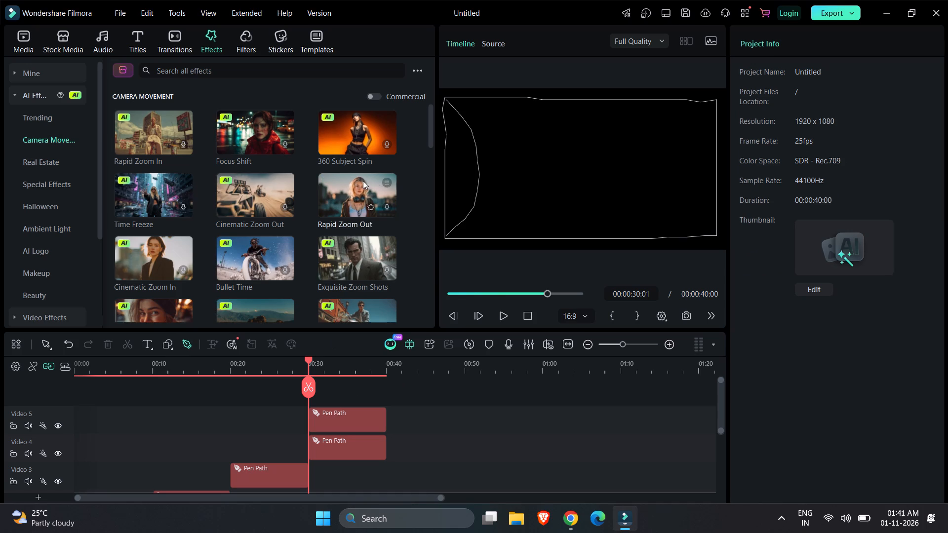
click(714, 236)
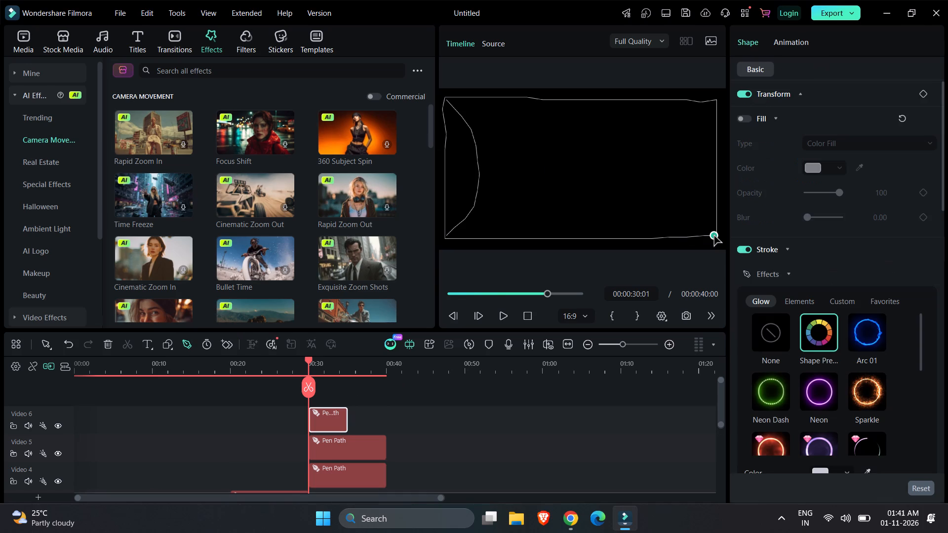
click(702, 226)
click(695, 215)
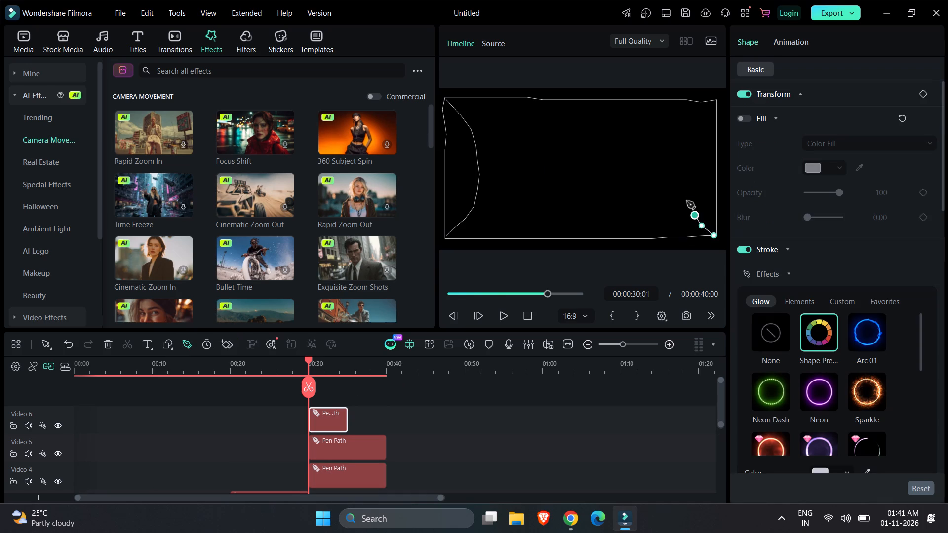
click(687, 201)
click(683, 185)
click(683, 169)
click(681, 152)
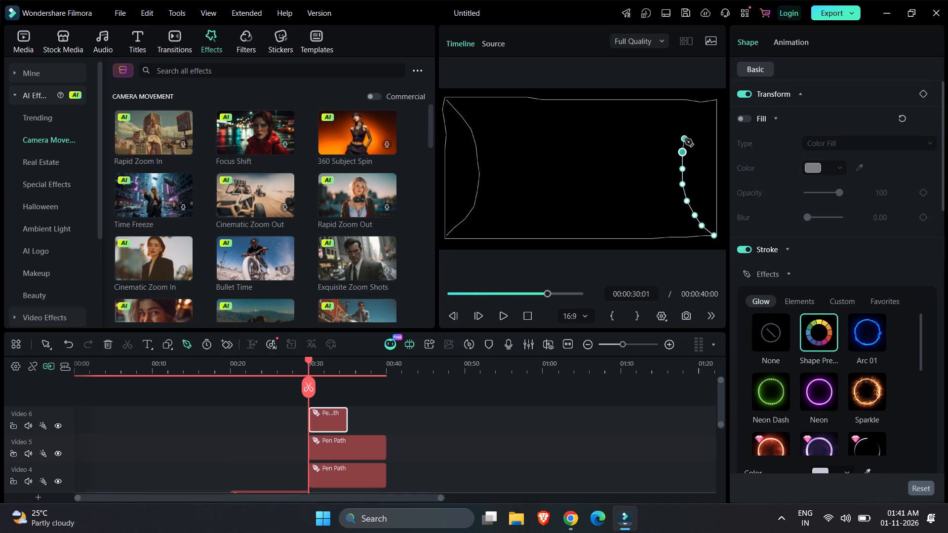
click(685, 139)
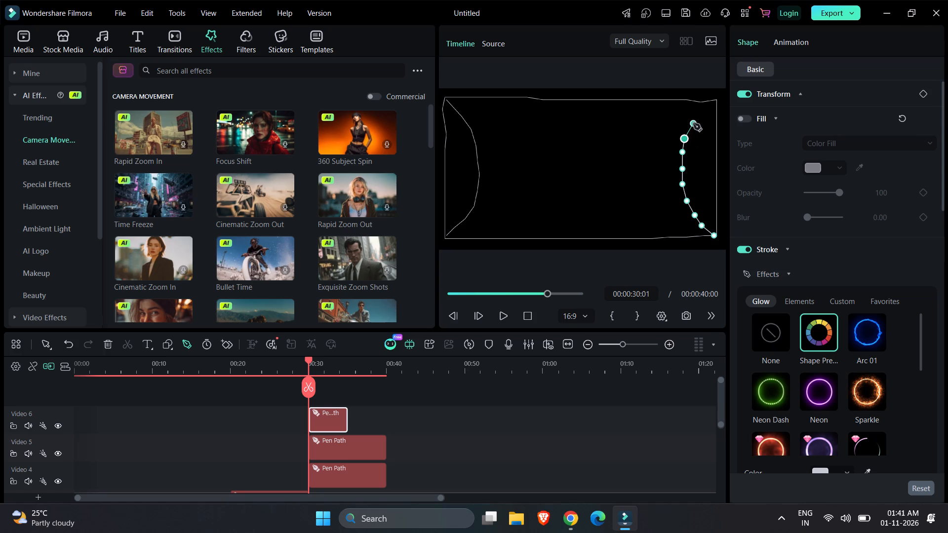
click(693, 123)
click(702, 111)
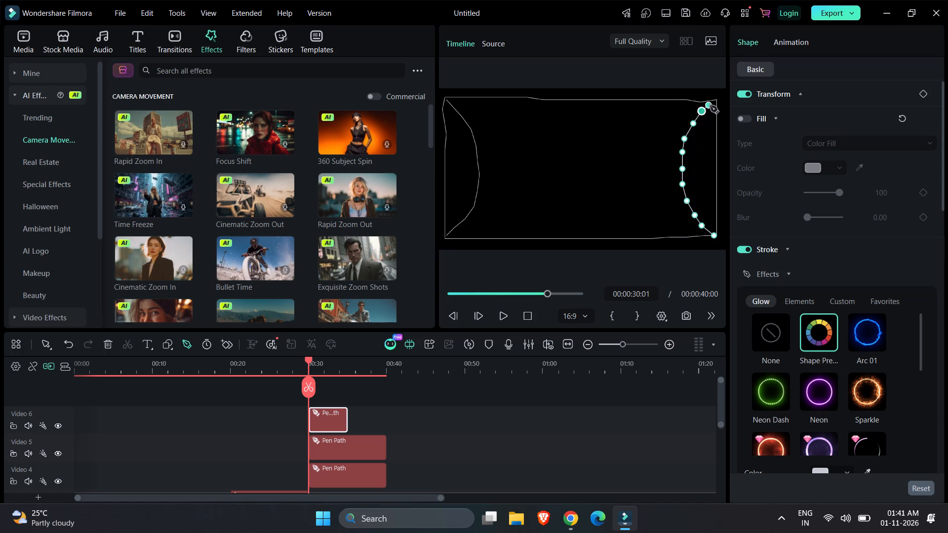
click(715, 101)
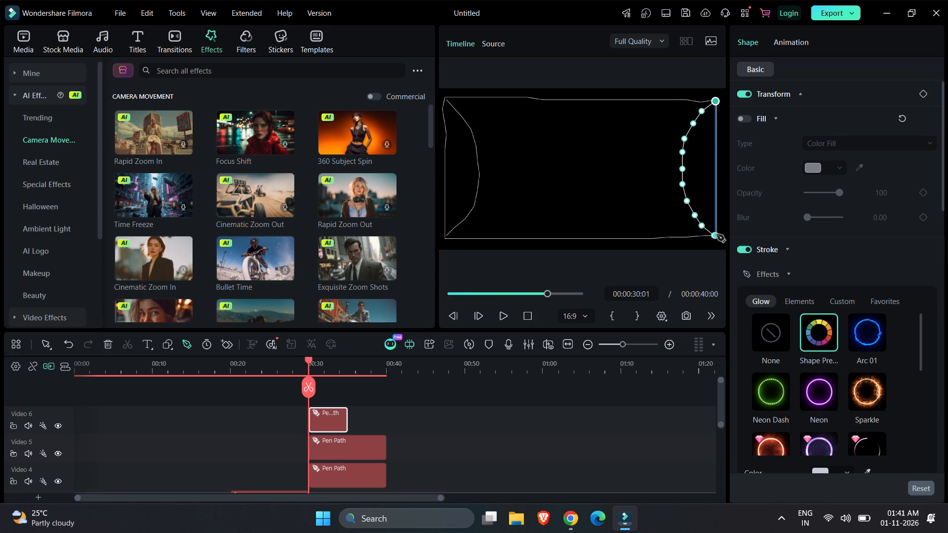
click(602, 444)
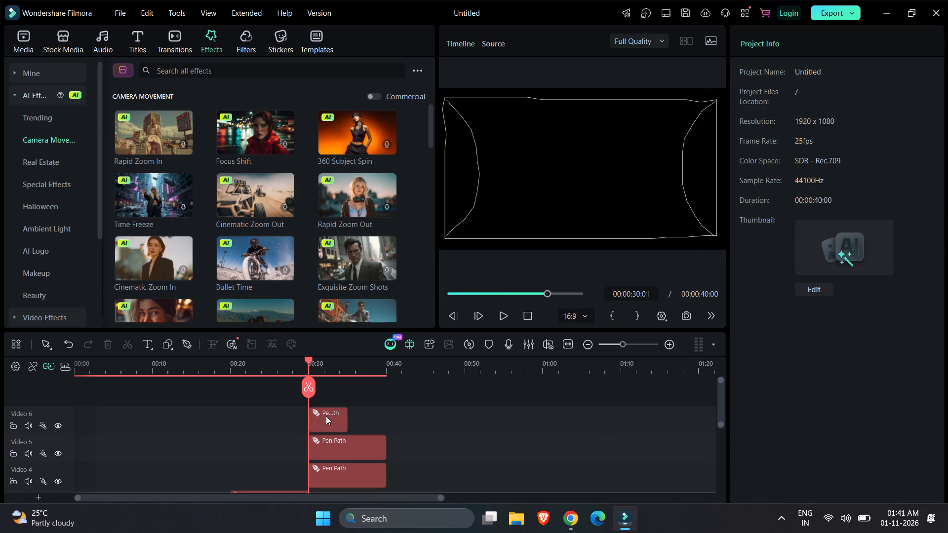
Extend the sixth pen path clip to end level with the two path clips below it at 00:00:40:00.
click(326, 416)
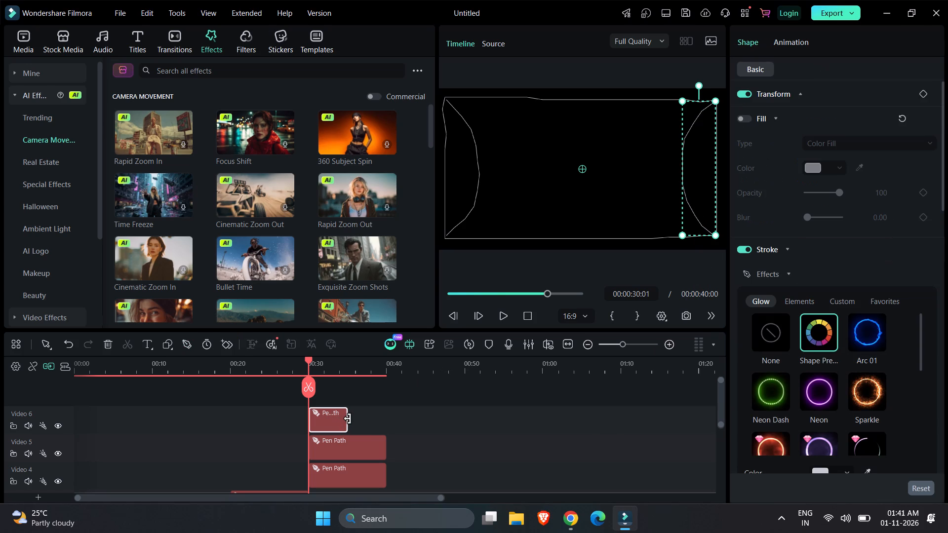
drag(348, 419, 381, 420)
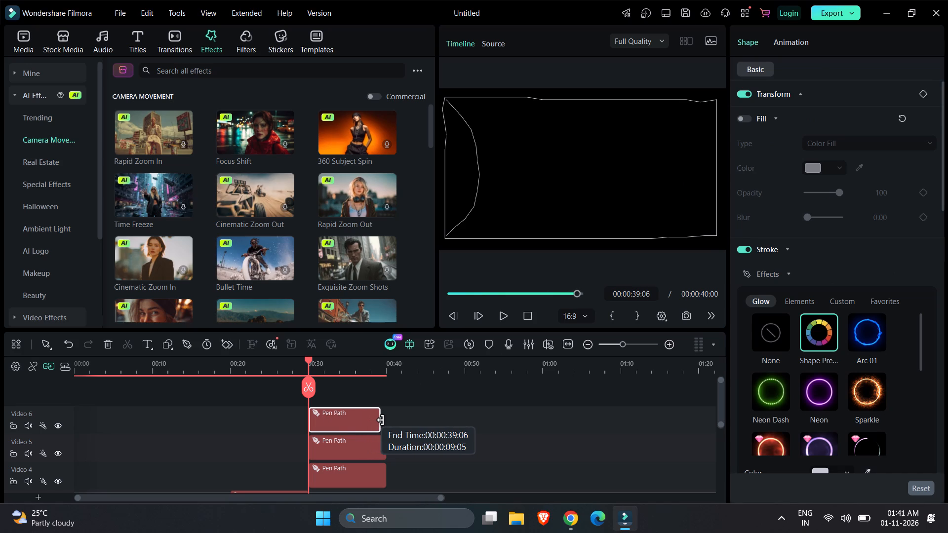
drag(381, 420, 385, 420)
click(413, 427)
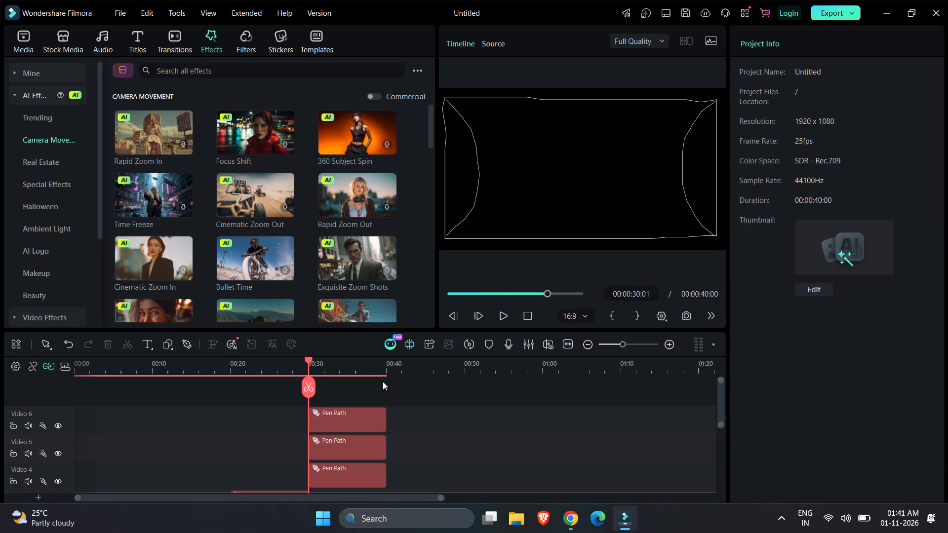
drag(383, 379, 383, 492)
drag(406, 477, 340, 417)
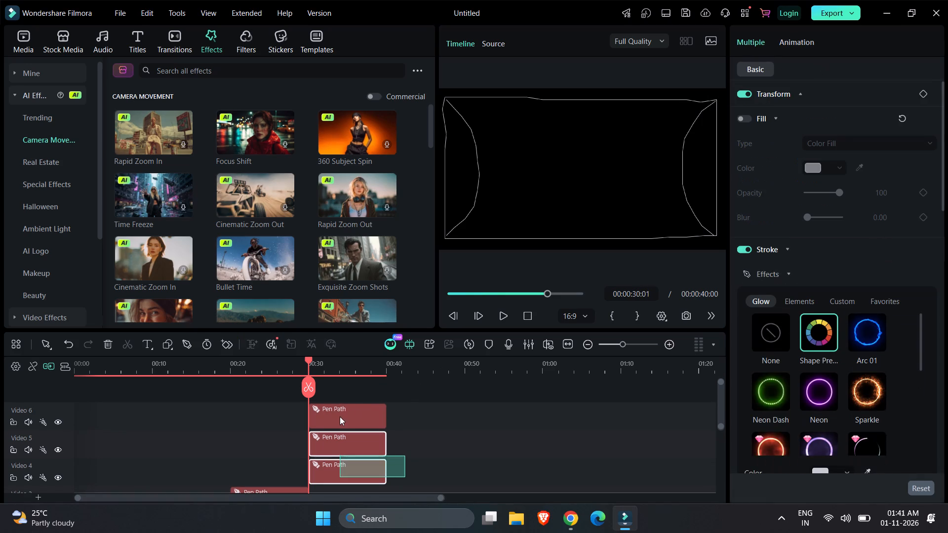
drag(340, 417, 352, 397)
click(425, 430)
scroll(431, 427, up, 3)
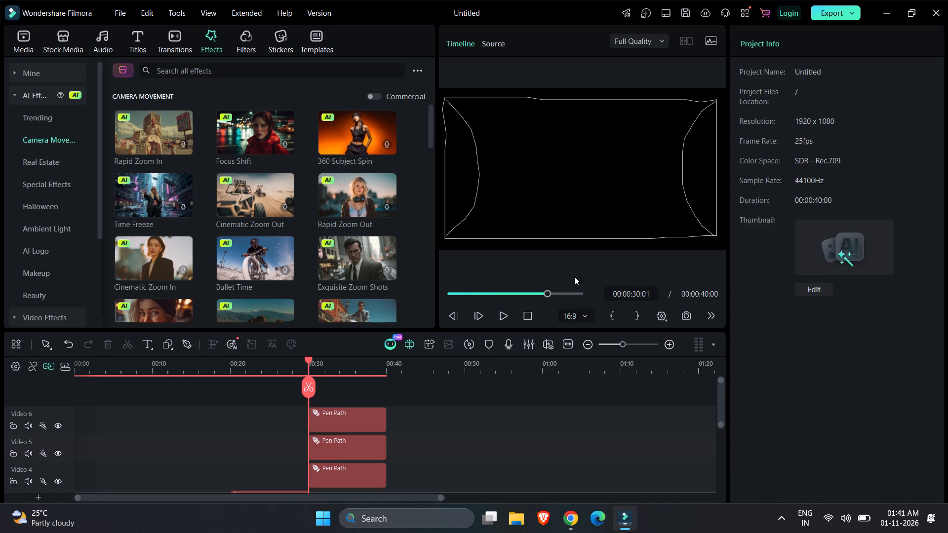
Draw a wide, short filled rectangle at 00:00:30:01 across the upper middle of the frame, between the two curved paths.
click(166, 348)
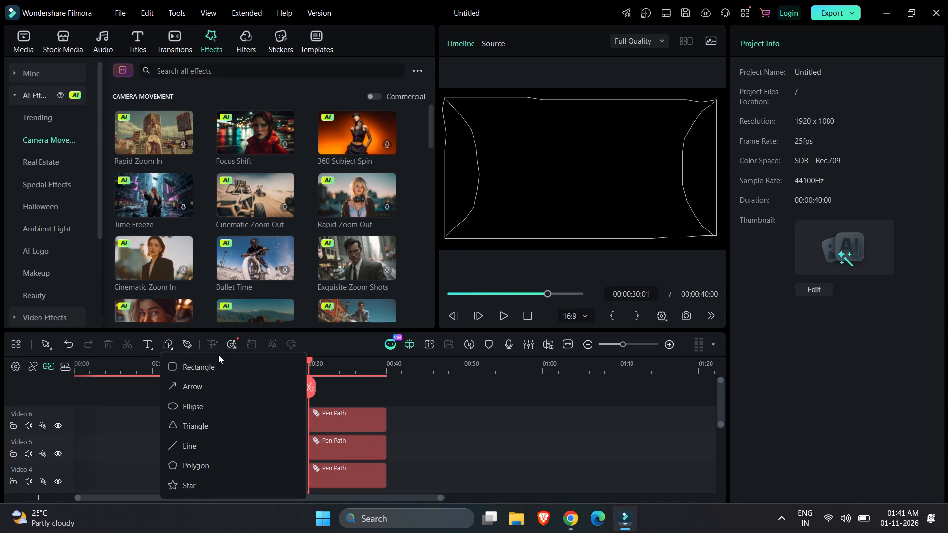
click(218, 367)
drag(501, 119, 570, 152)
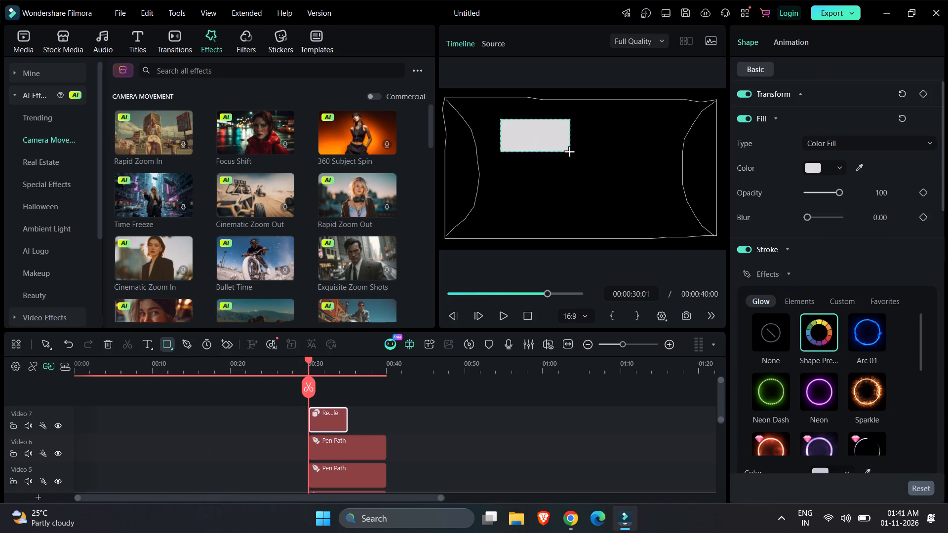
drag(570, 152, 670, 143)
Nudge the frame outline path slightly upward so its corners sit closer to the ends of the two side curves.
click(505, 171)
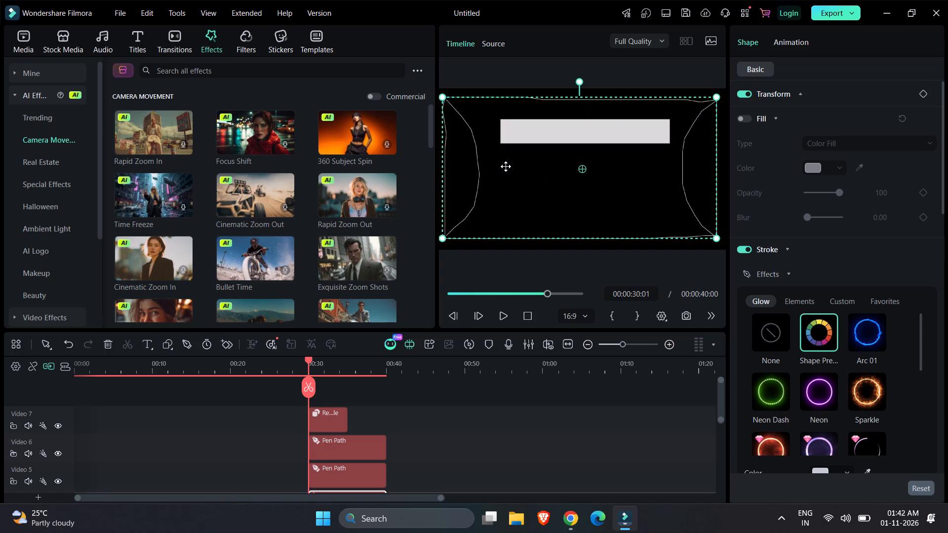
drag(506, 166, 505, 167)
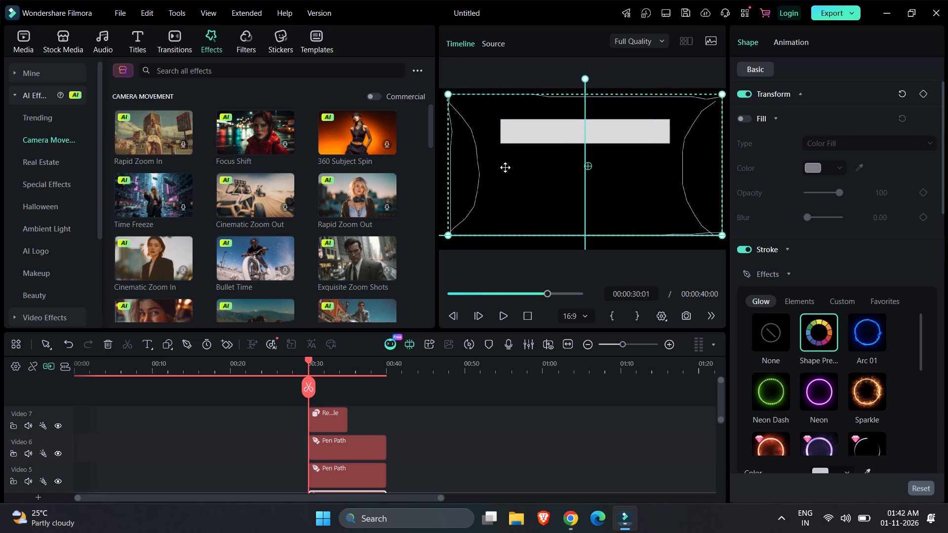
drag(505, 167, 513, 164)
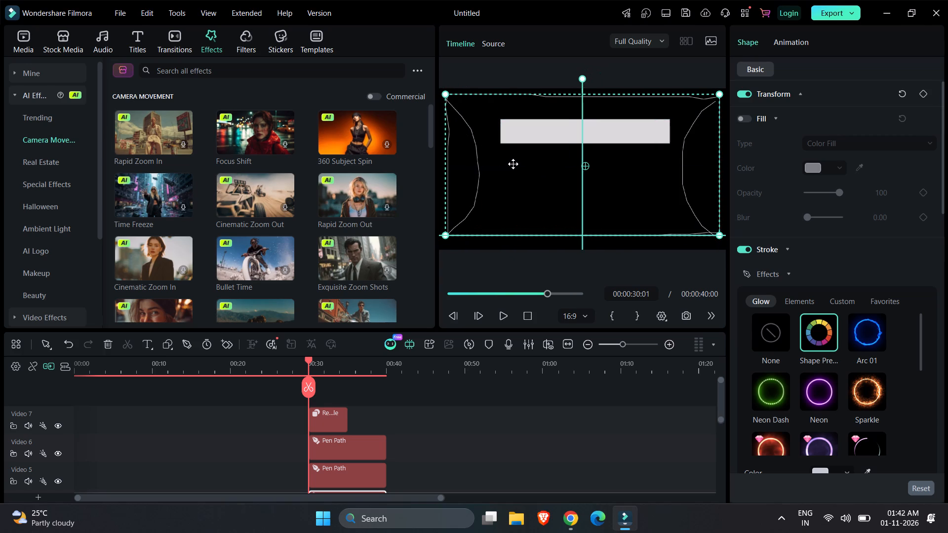
drag(513, 164, 509, 164)
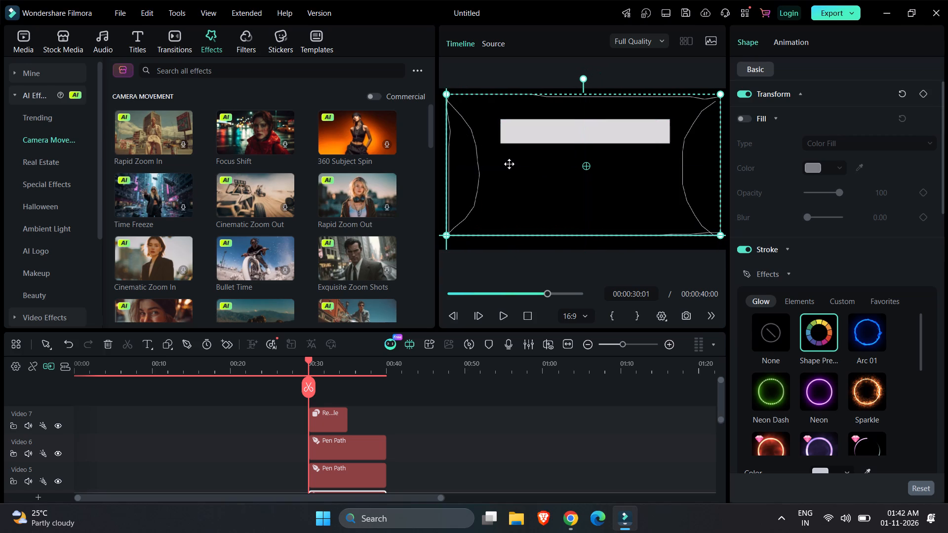
drag(509, 164, 510, 158)
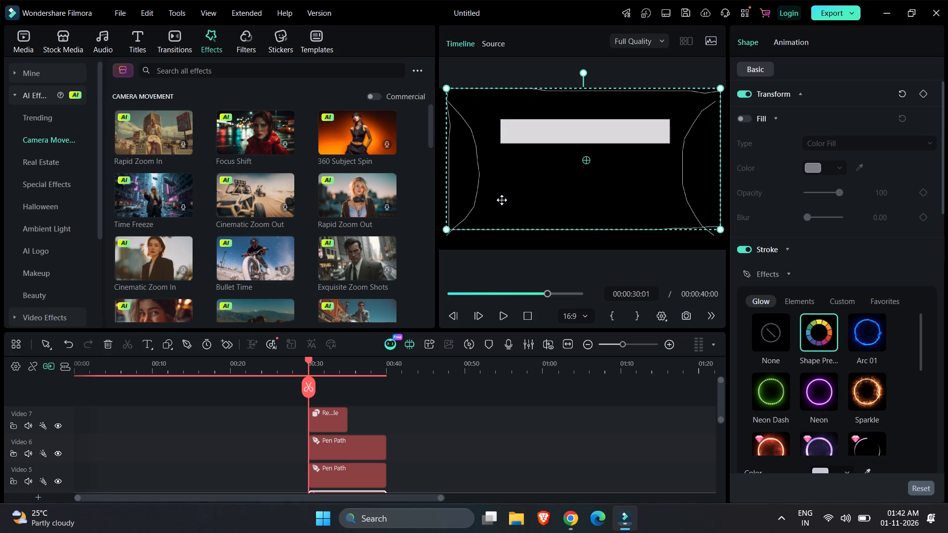
drag(525, 186, 521, 191)
click(496, 419)
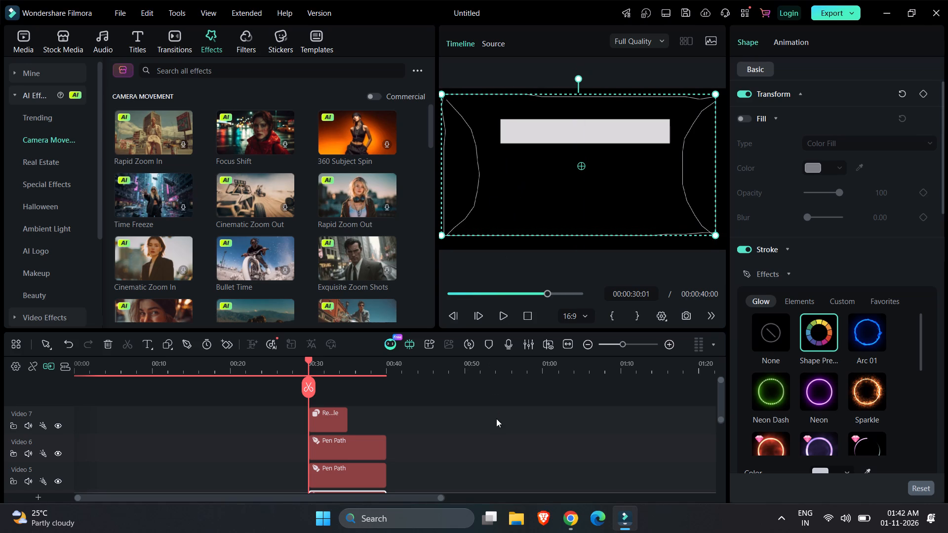
Delete the filled rectangle between the two side curves.
click(584, 133)
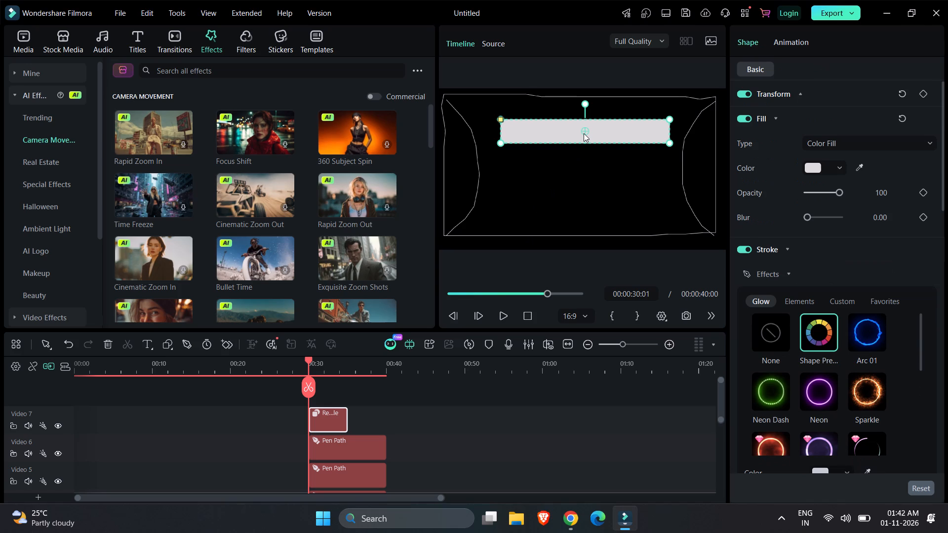
click(111, 342)
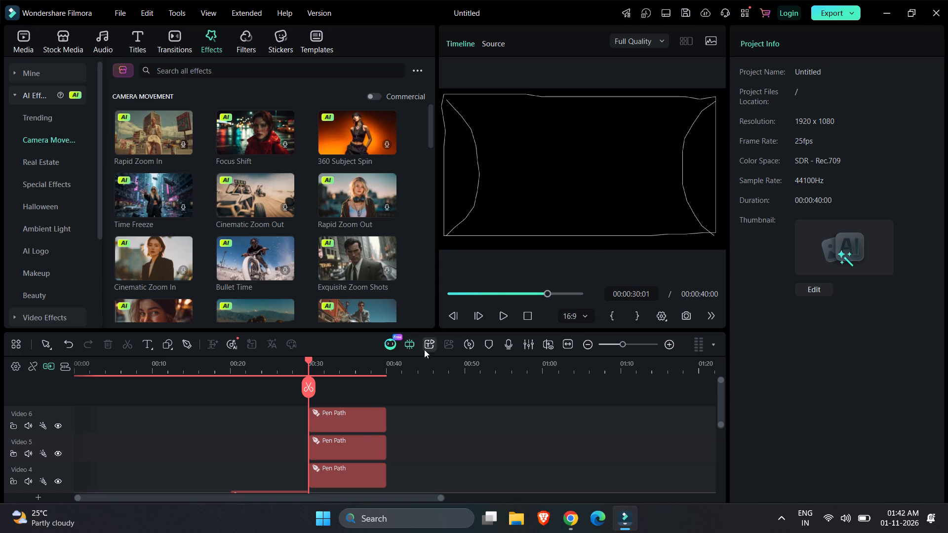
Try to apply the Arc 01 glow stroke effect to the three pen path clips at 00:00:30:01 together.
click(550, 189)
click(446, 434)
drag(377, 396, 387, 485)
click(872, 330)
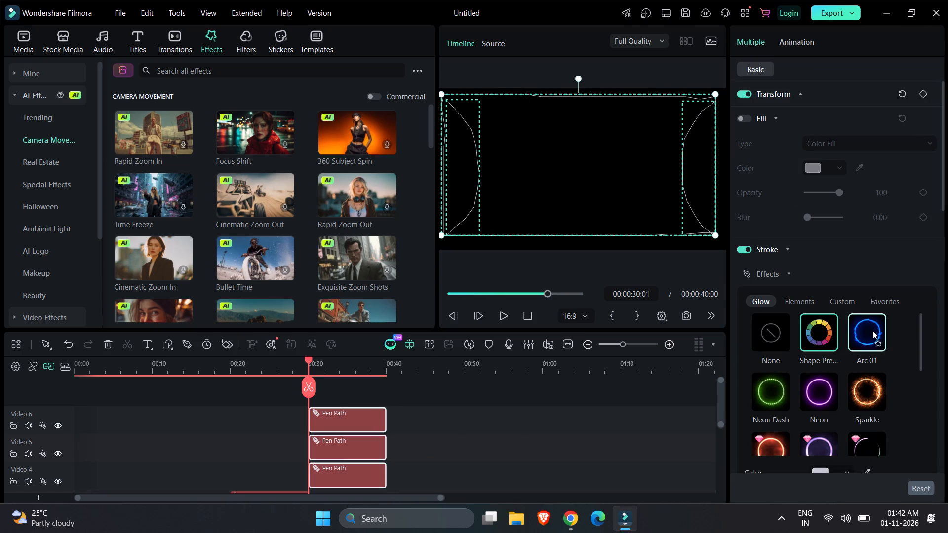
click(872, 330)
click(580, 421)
Apply the Arc 01 glow stroke effect to the frame outline path.
click(575, 178)
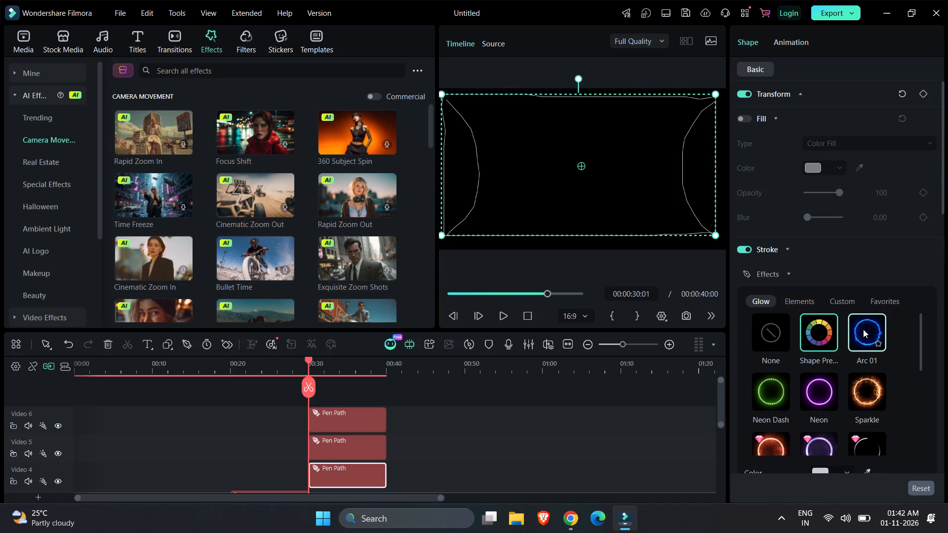
click(863, 329)
Apply the Sparkle glow stroke effect to both inward-bowing side curves.
click(477, 174)
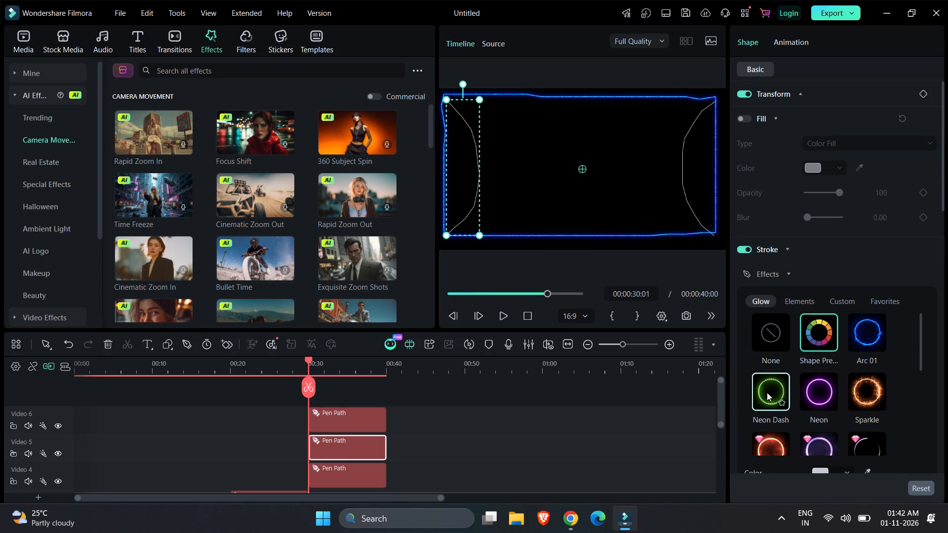
click(852, 394)
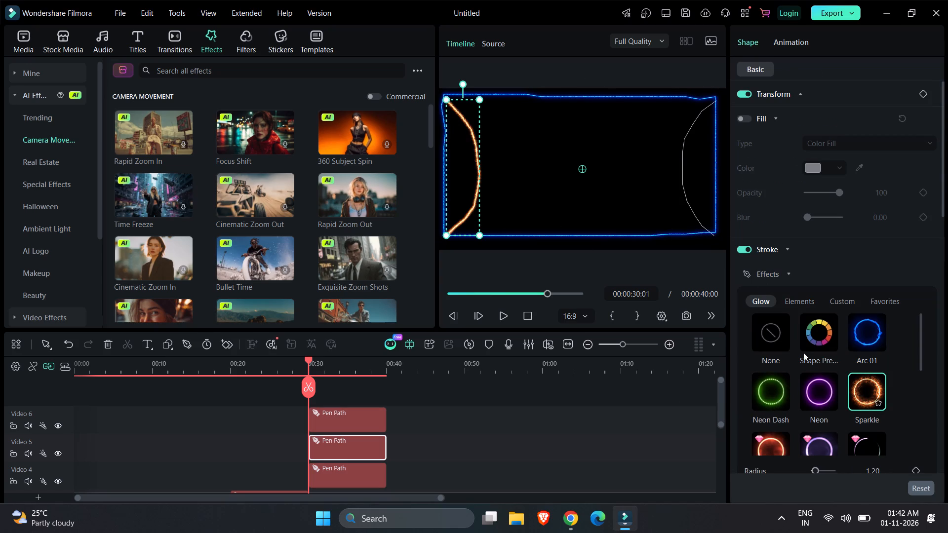
click(697, 165)
click(860, 377)
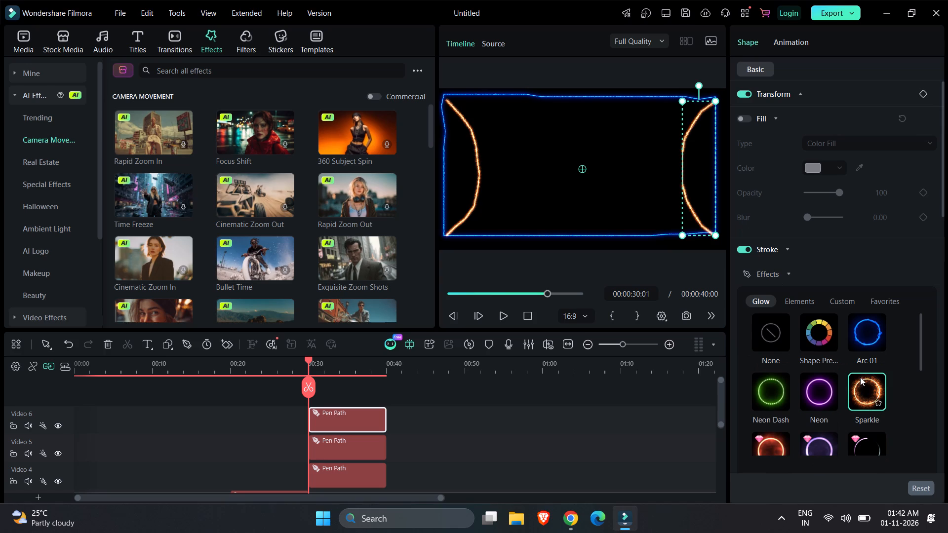
click(537, 466)
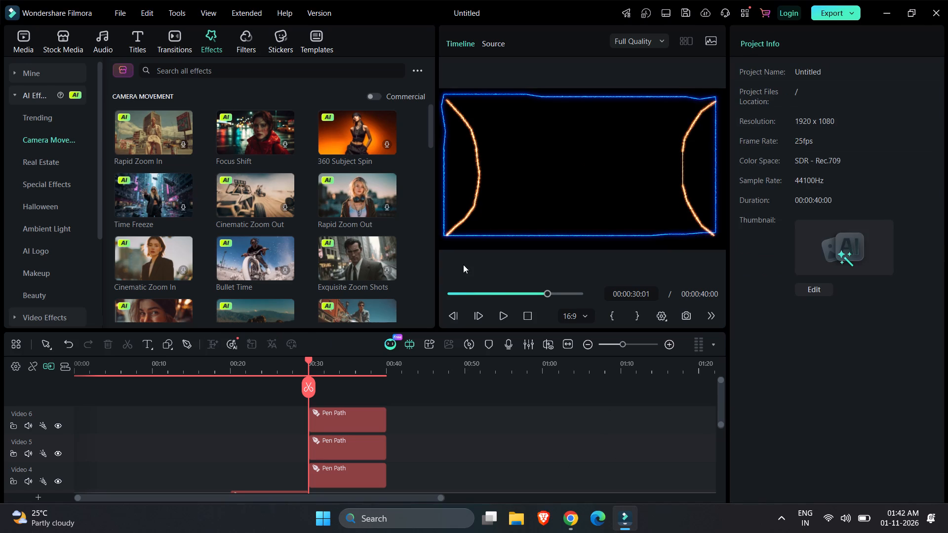
Draw a straight horizontal pen path at 00:00:30:01 with seventeen anchor points, joining the midpoints of the left and right side curves.
click(181, 342)
click(479, 173)
click(488, 173)
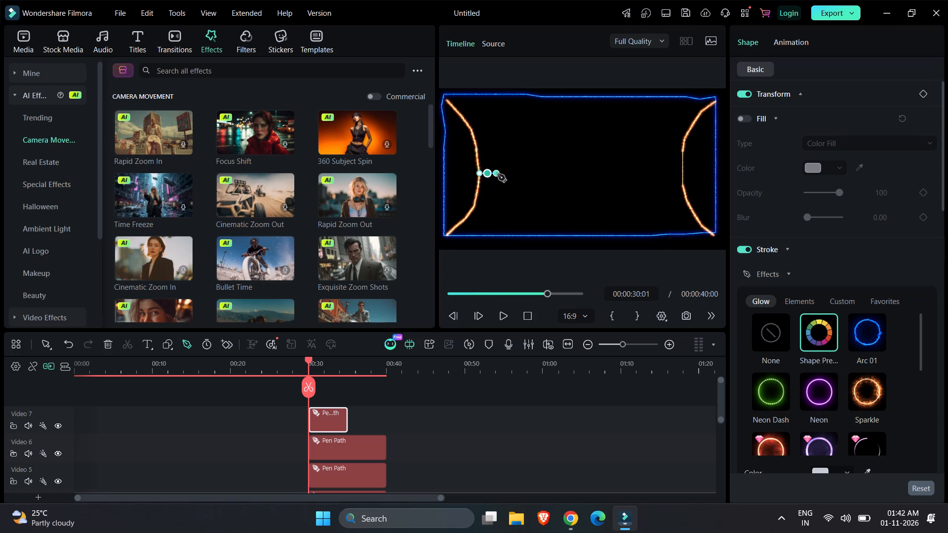
click(498, 174)
click(510, 174)
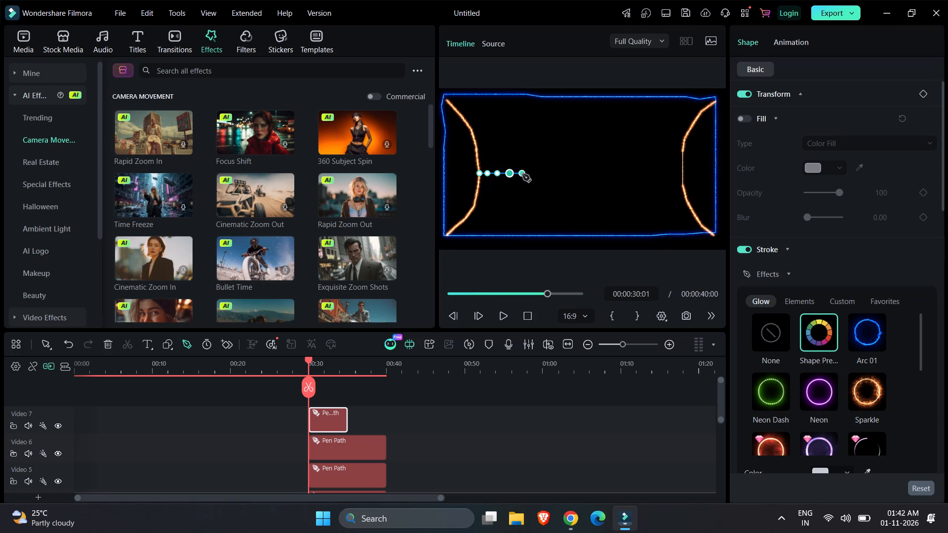
click(522, 174)
click(531, 174)
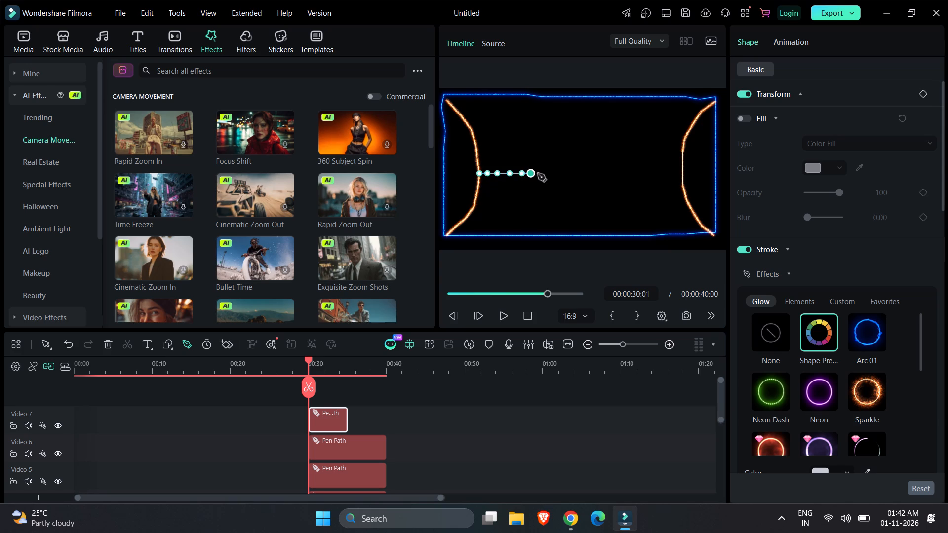
click(543, 174)
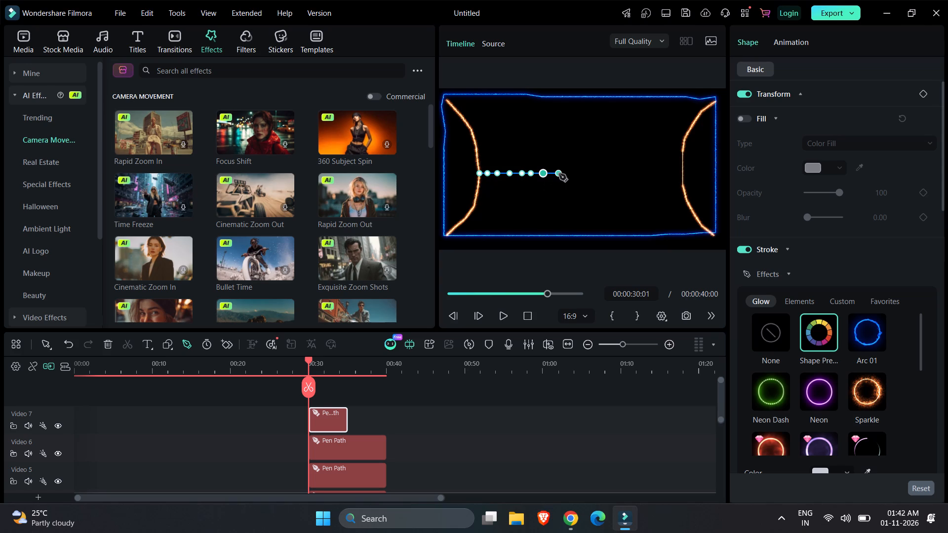
click(559, 174)
click(572, 174)
click(584, 174)
click(597, 174)
click(614, 174)
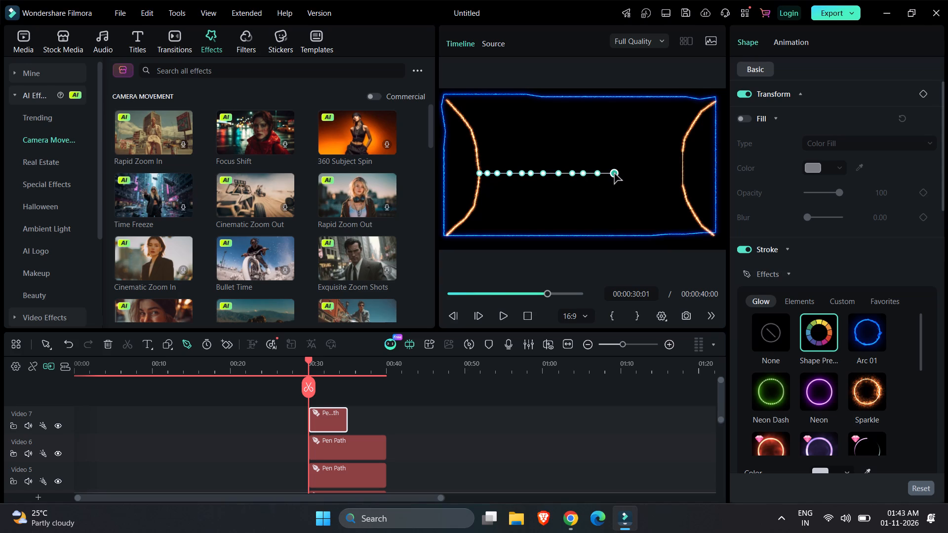
click(625, 174)
click(636, 174)
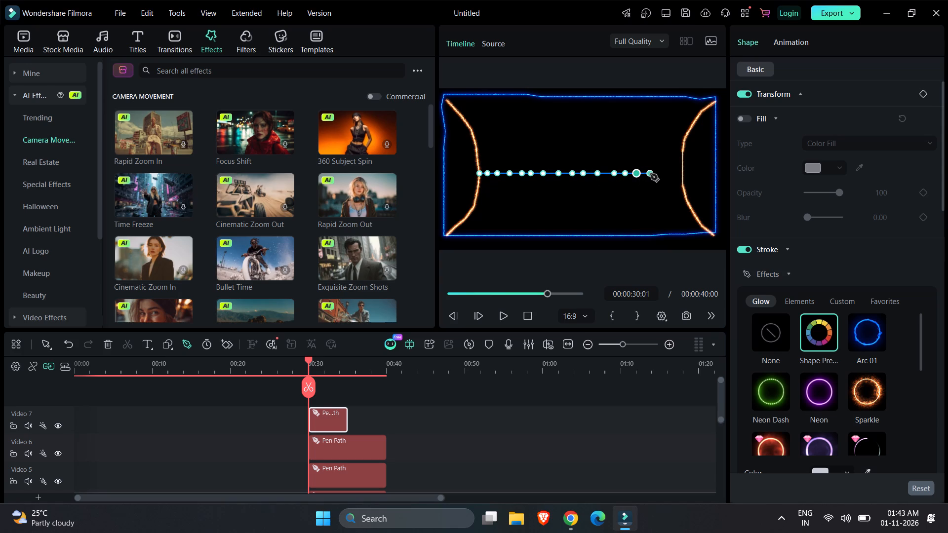
click(650, 174)
click(663, 174)
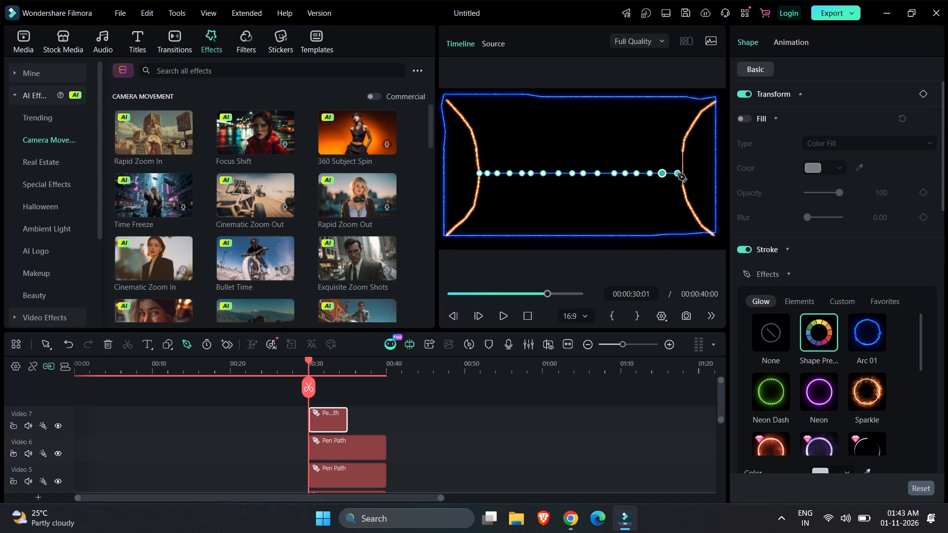
click(682, 174)
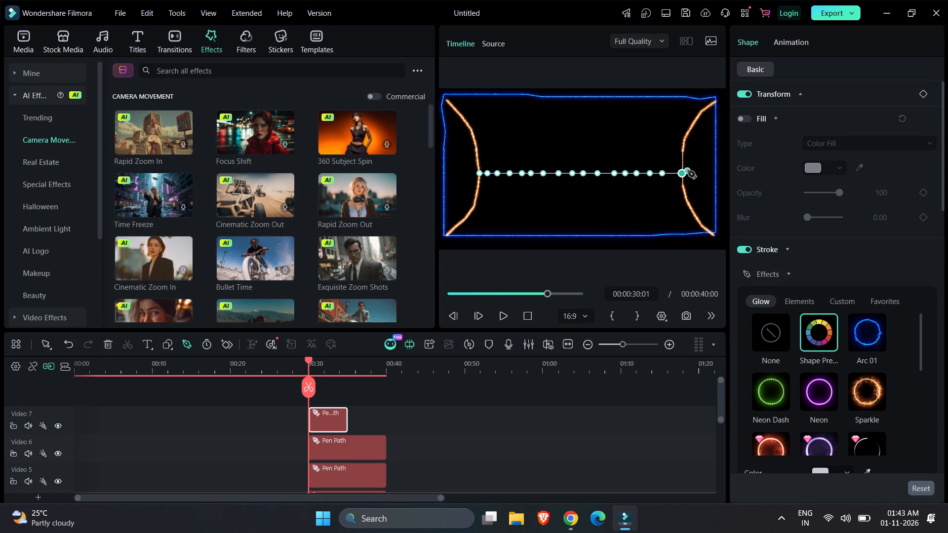
click(655, 427)
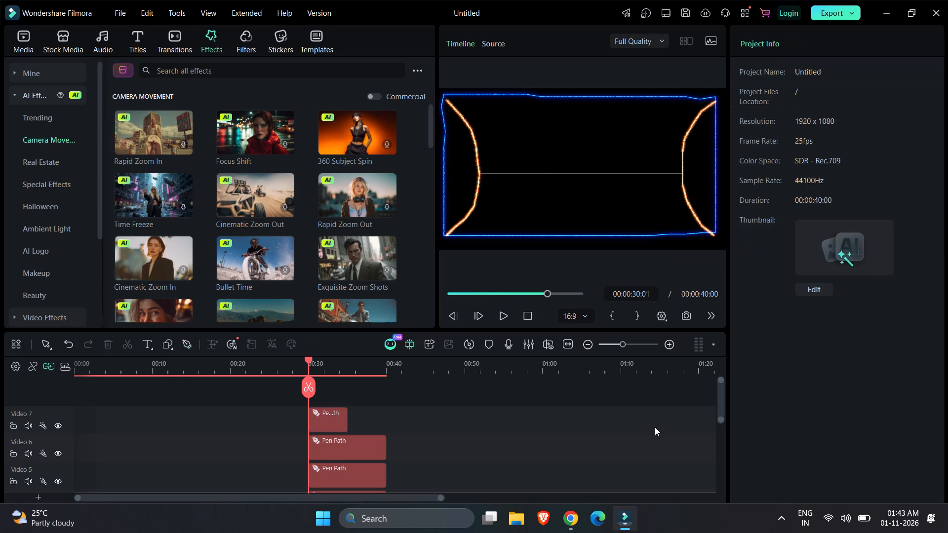
Extend the horizontal line's clip to end level with the path clips below it at 00:00:40:00.
click(572, 173)
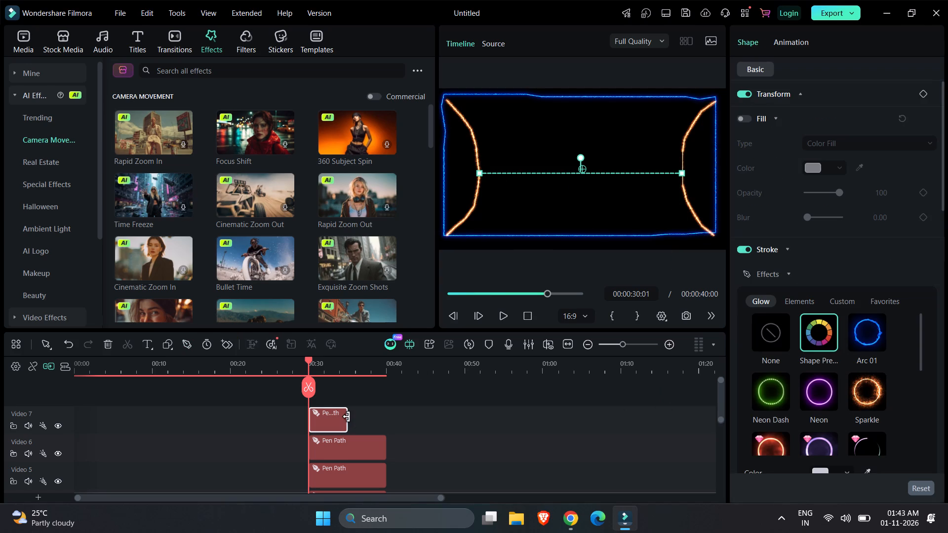
drag(347, 417, 387, 412)
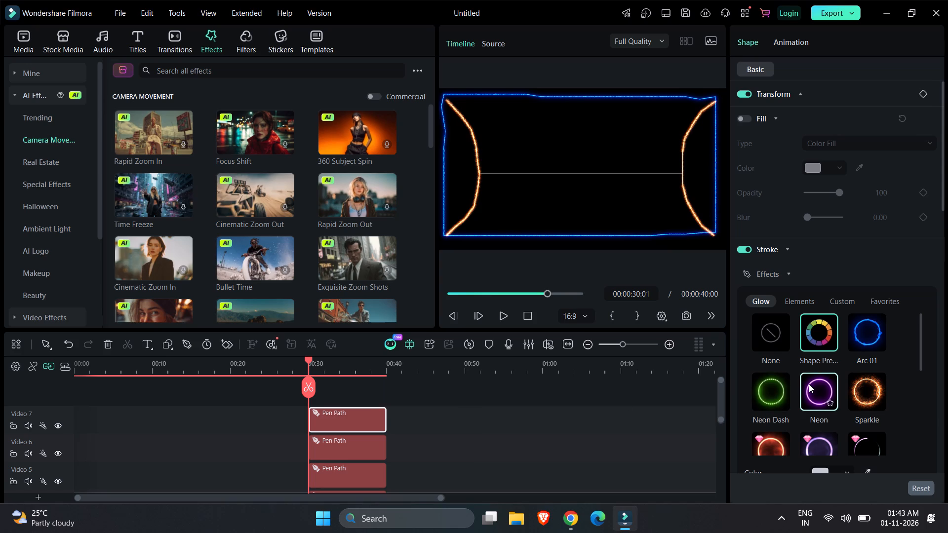
Apply the Neon glow stroke effect to the horizontal line path.
click(809, 384)
click(516, 406)
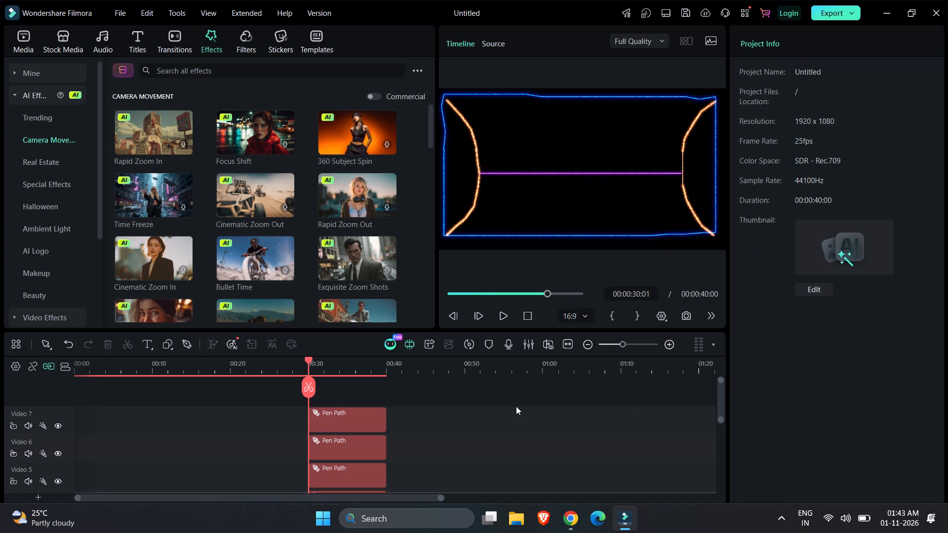
Start a new pen path at 00:00:40:00 with six anchor points rising vertically from the frame's bottom-left corner to just below mid-height.
drag(306, 389, 361, 389)
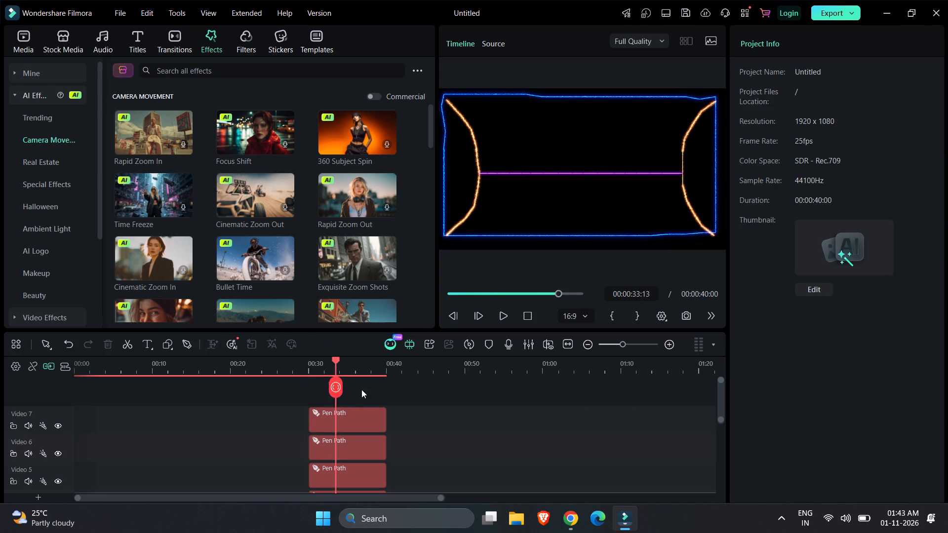
drag(361, 389, 410, 384)
click(460, 442)
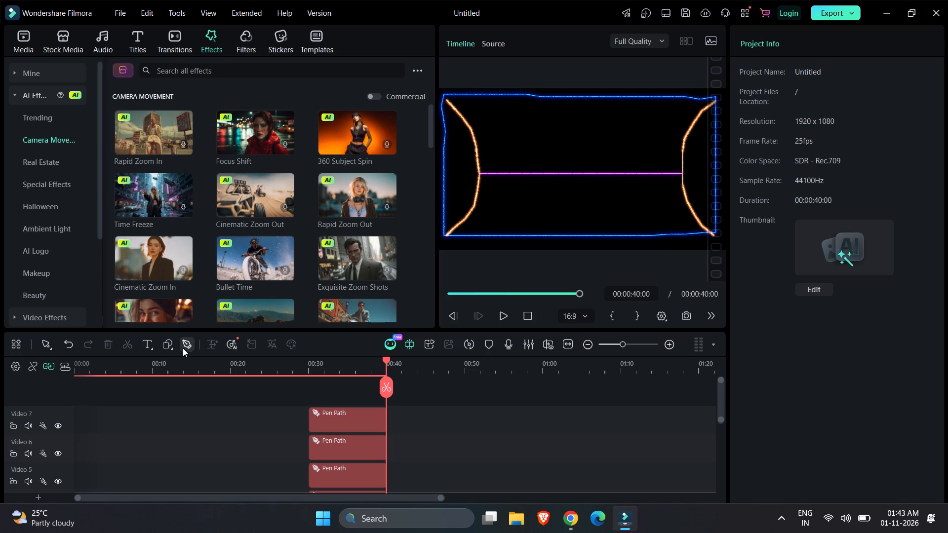
click(179, 345)
click(189, 345)
click(445, 247)
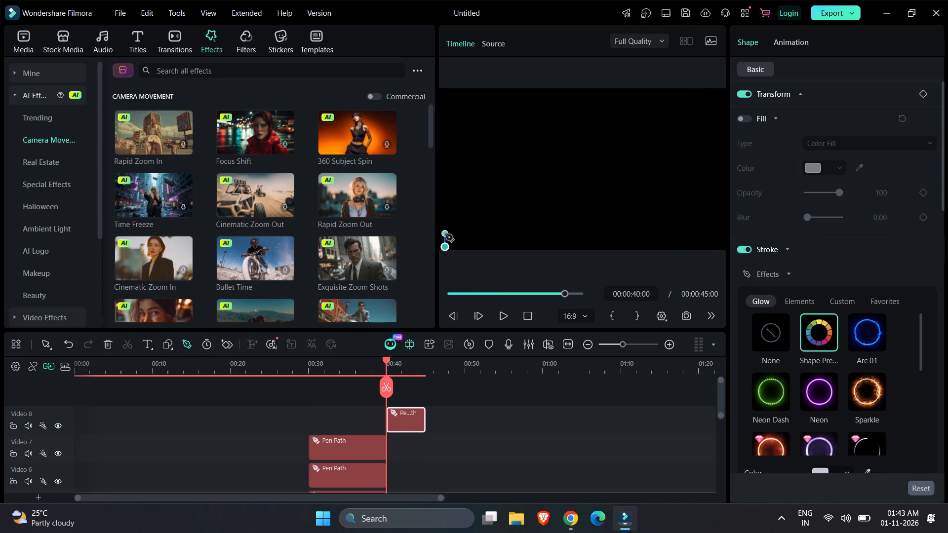
click(445, 234)
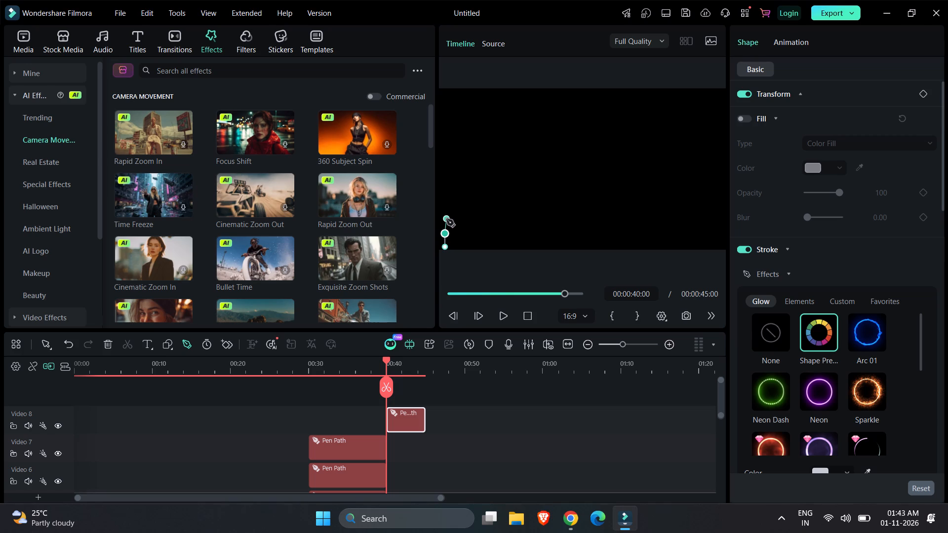
click(445, 219)
click(445, 207)
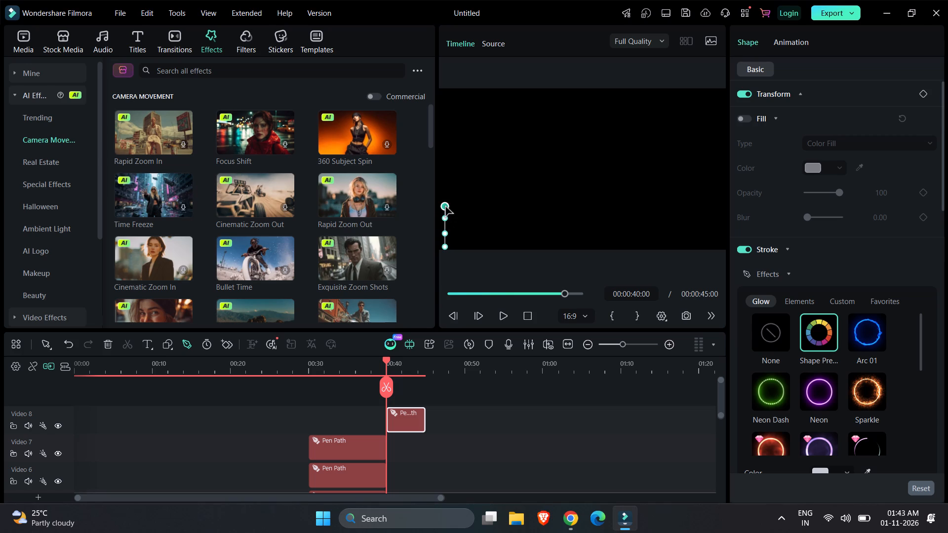
click(445, 197)
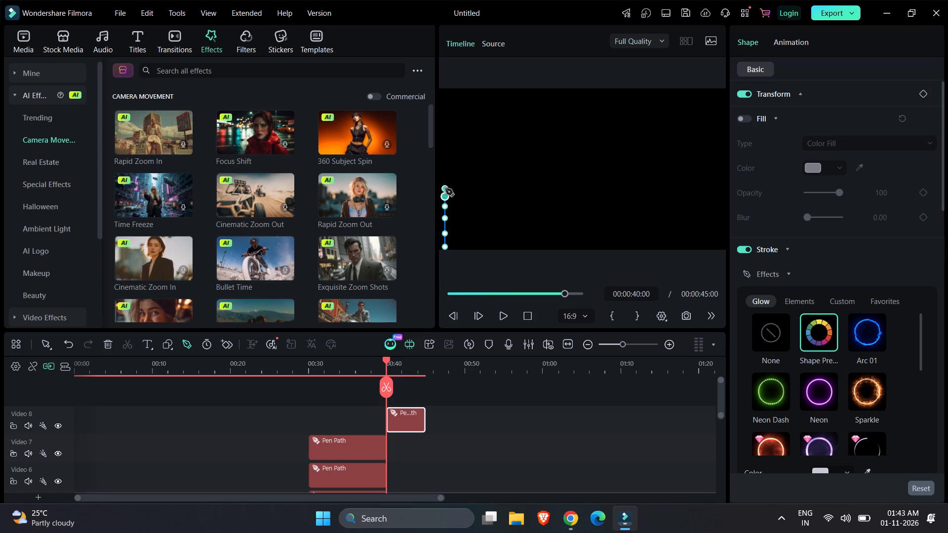
click(445, 189)
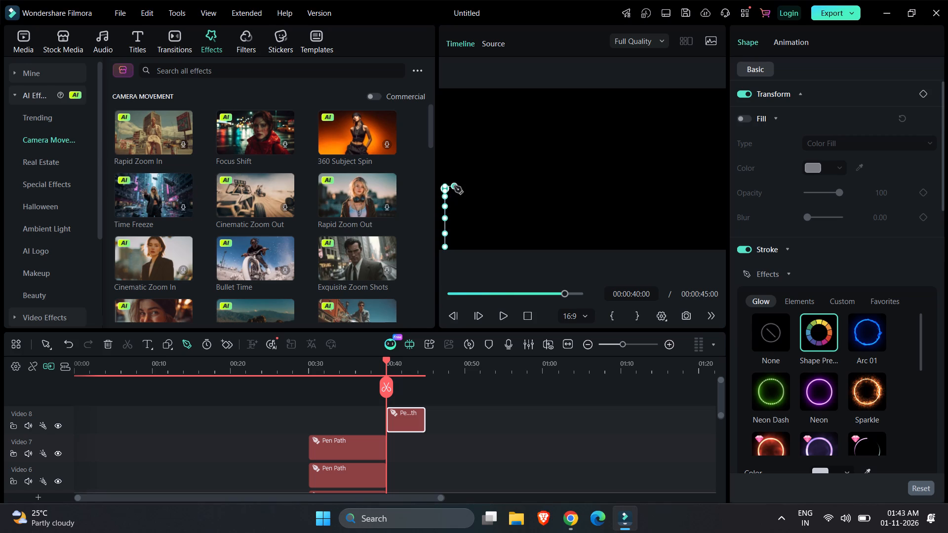
Continue the pen path horizontally rightward with eight anchor points, ending a little over a third of the way across the frame.
click(454, 189)
click(466, 189)
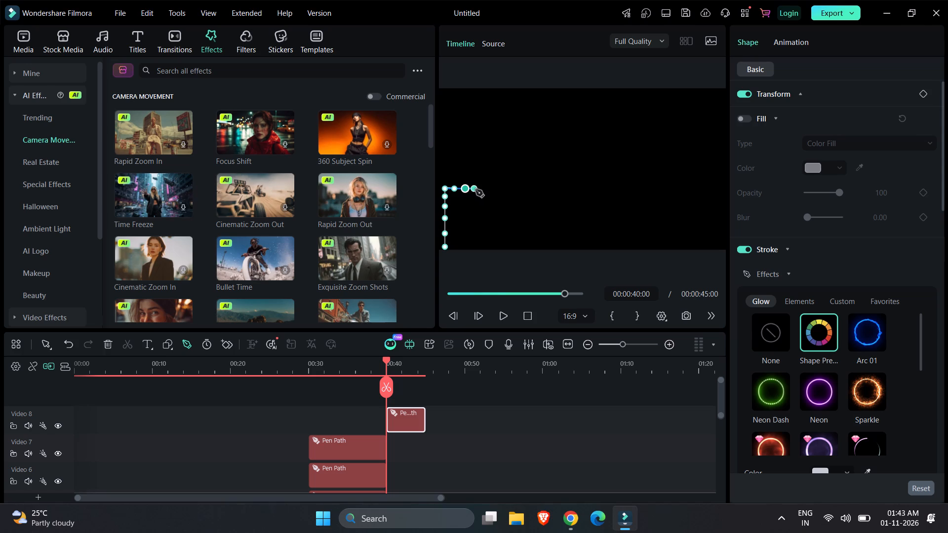
click(475, 190)
click(491, 190)
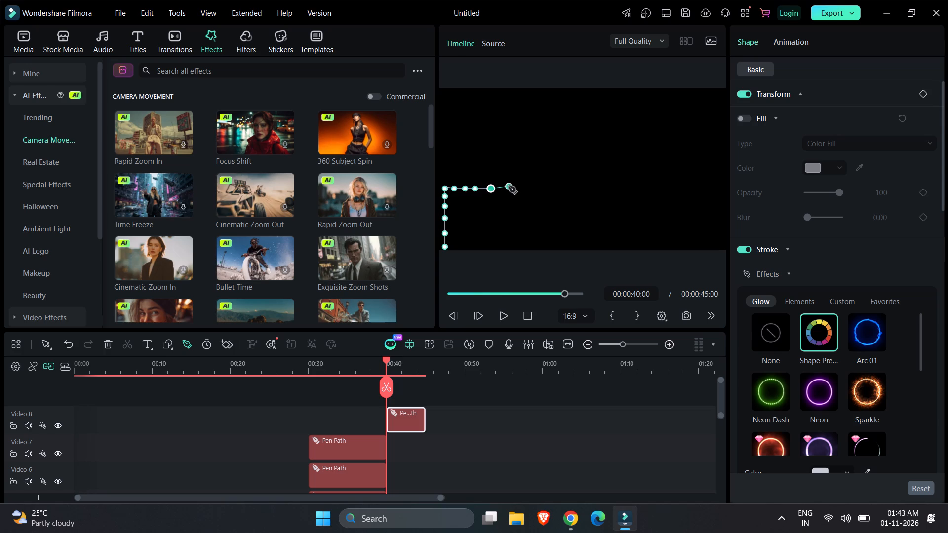
click(509, 189)
click(520, 189)
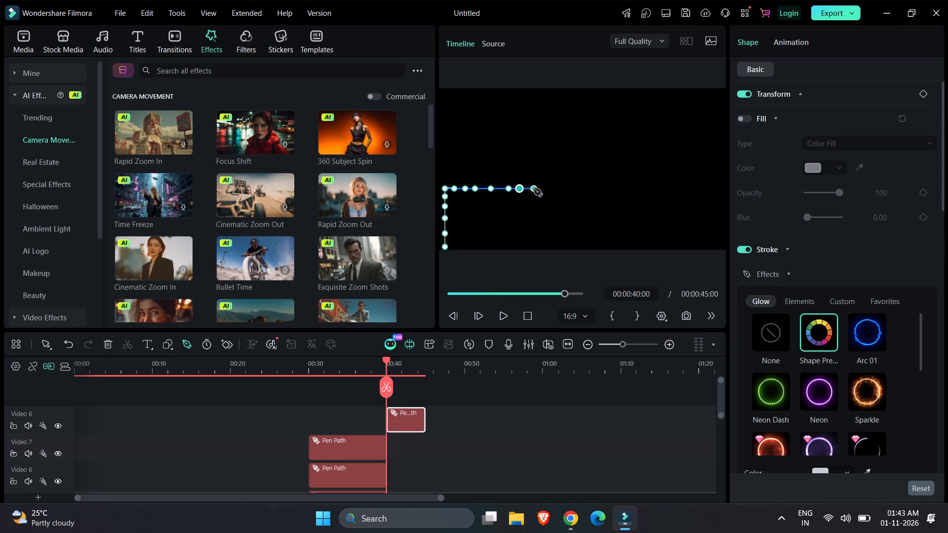
click(534, 189)
click(546, 189)
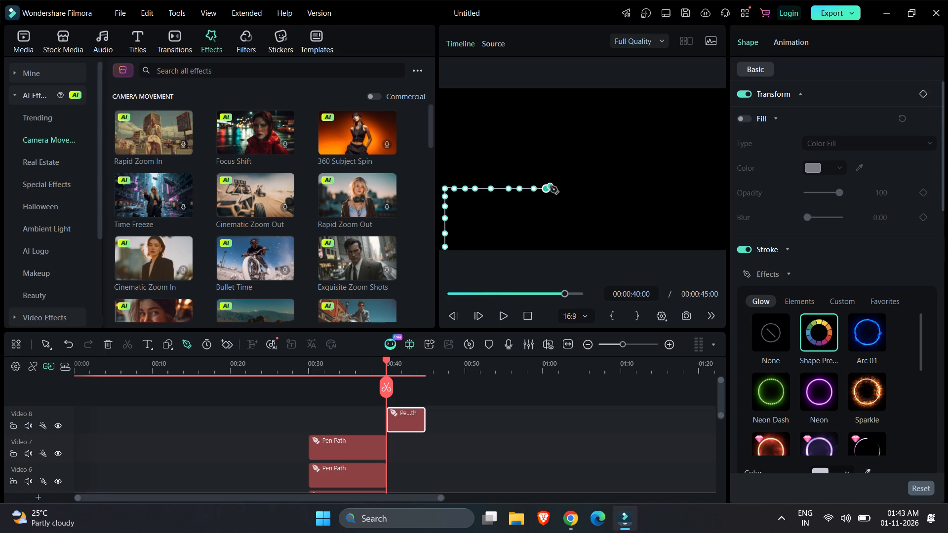
Continue the pen path straight up with nine anchor points to the frame's top edge.
click(545, 178)
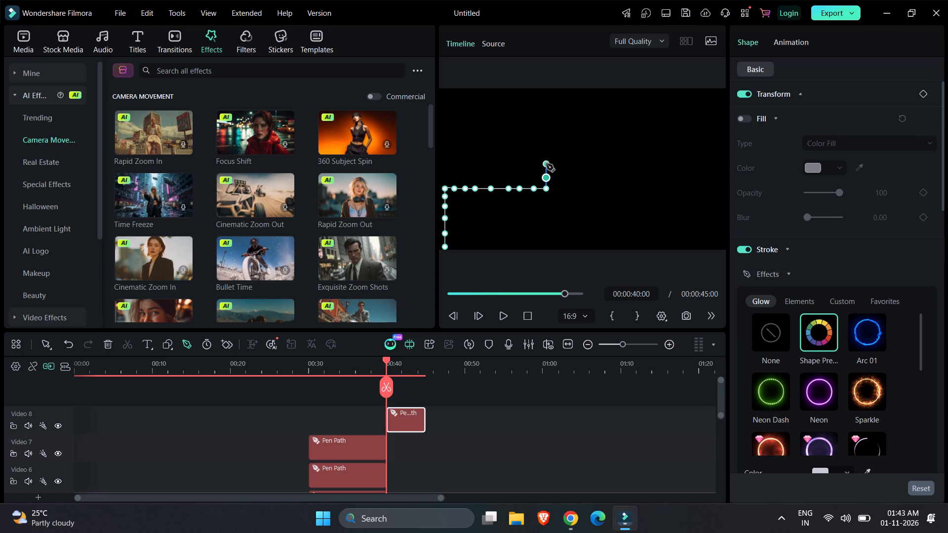
click(546, 164)
click(546, 155)
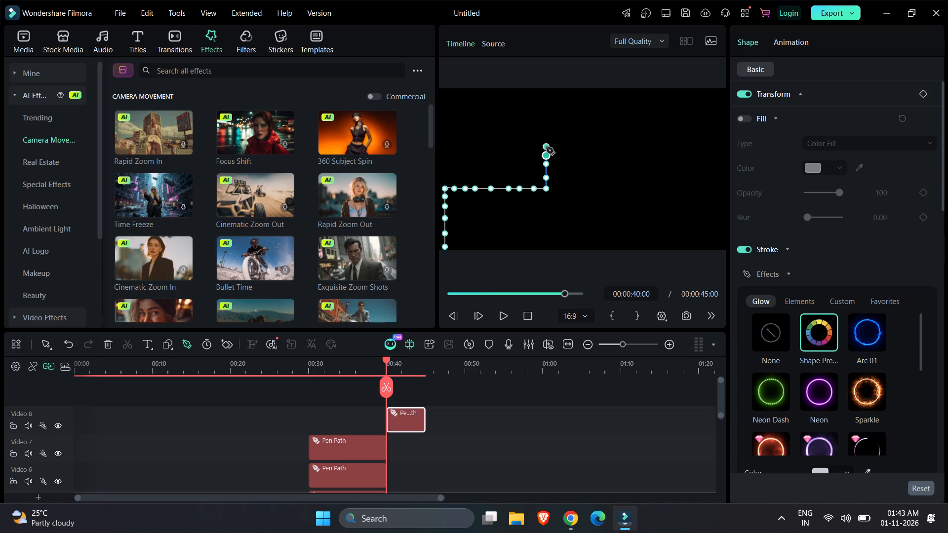
click(546, 147)
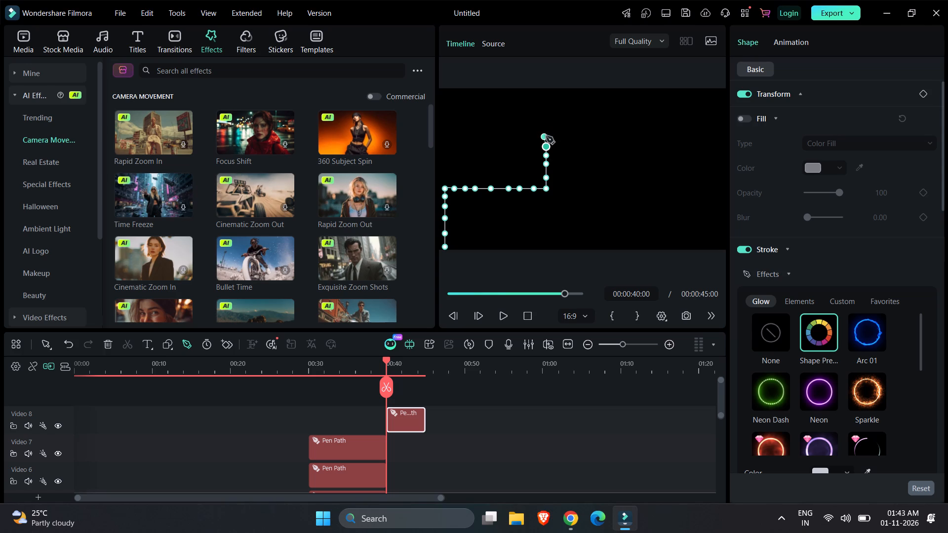
click(546, 136)
click(546, 126)
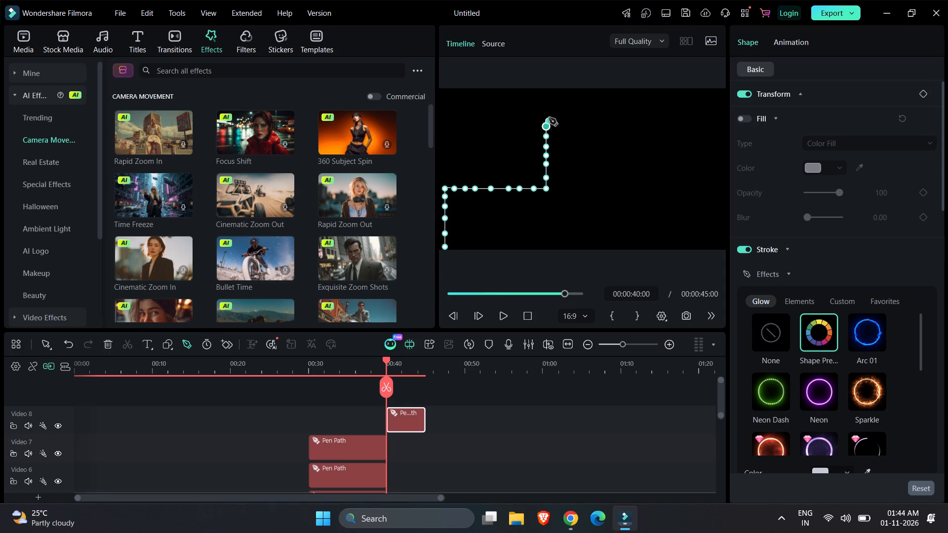
click(545, 115)
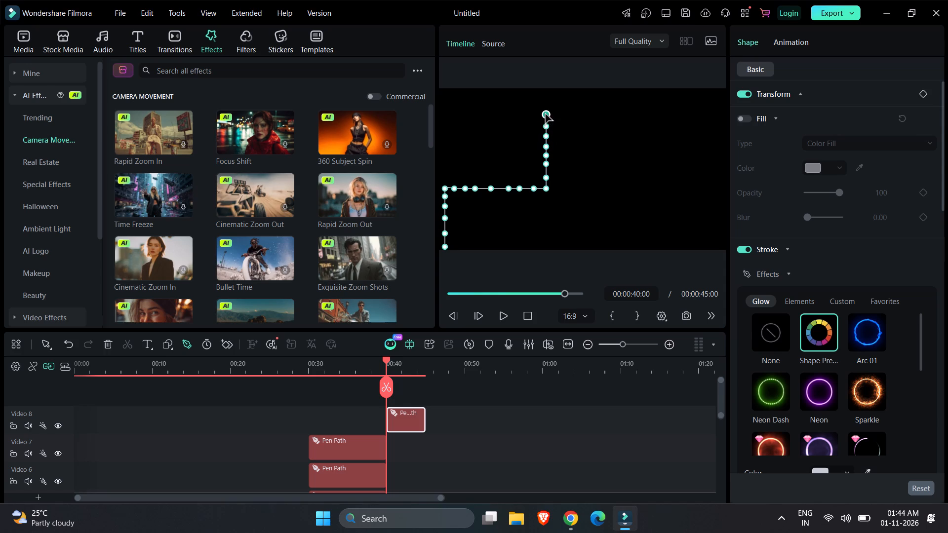
click(545, 103)
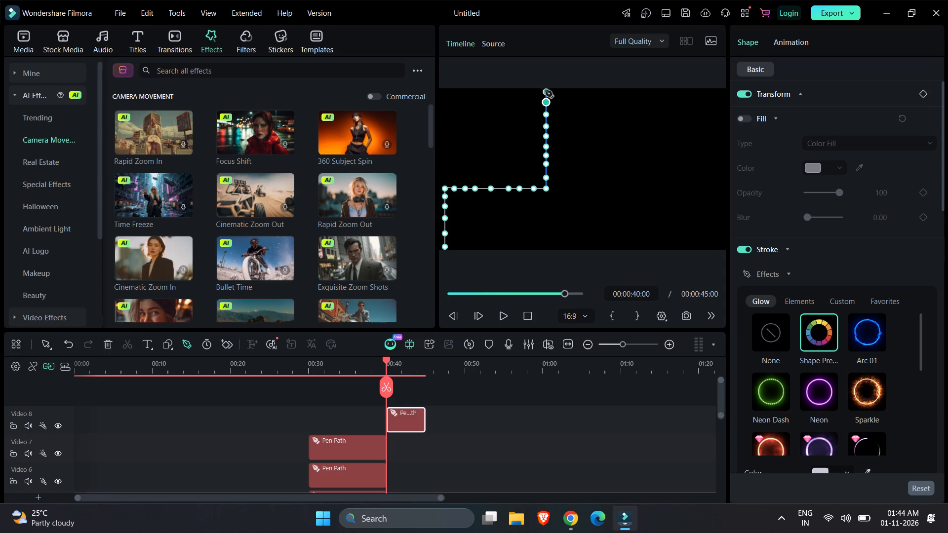
click(545, 90)
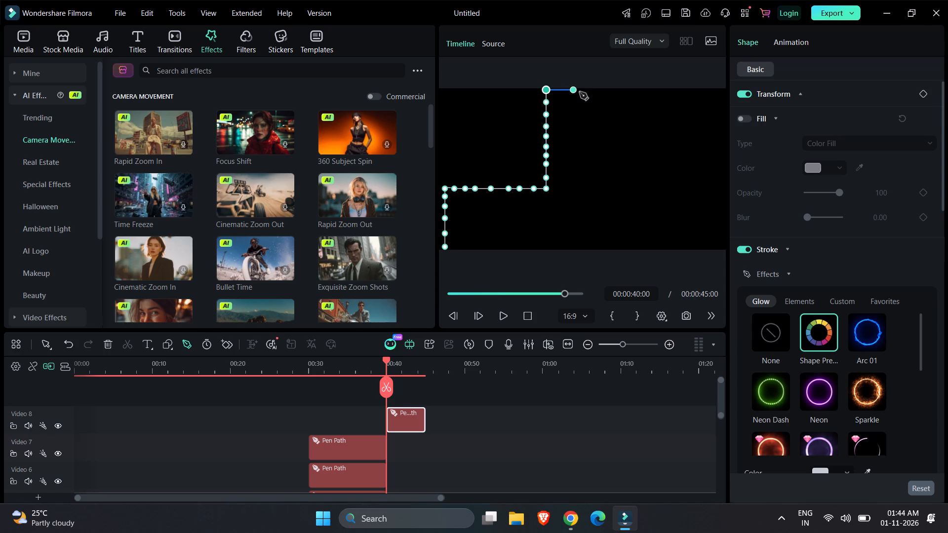
Continue the pen path along the frame's top edge with twelve anchor points to the top-right corner.
click(557, 90)
click(570, 89)
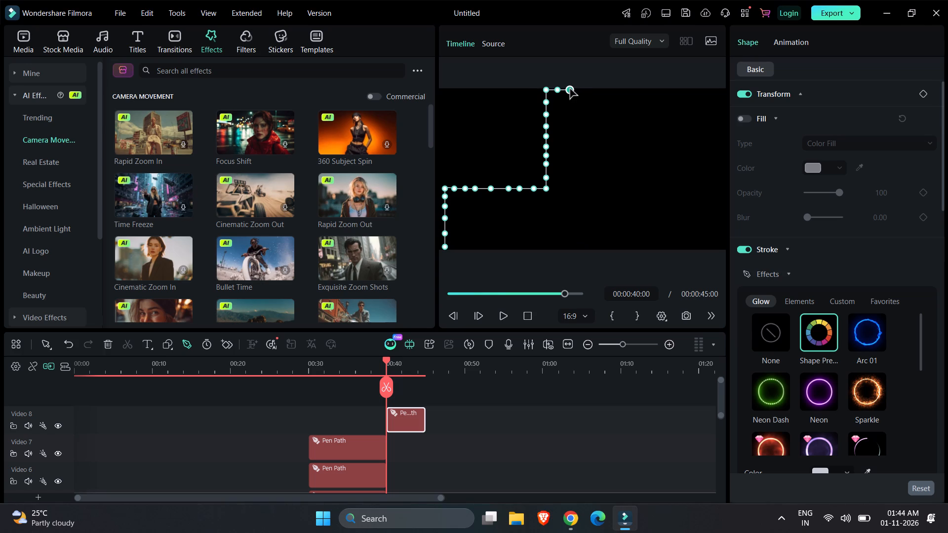
click(580, 89)
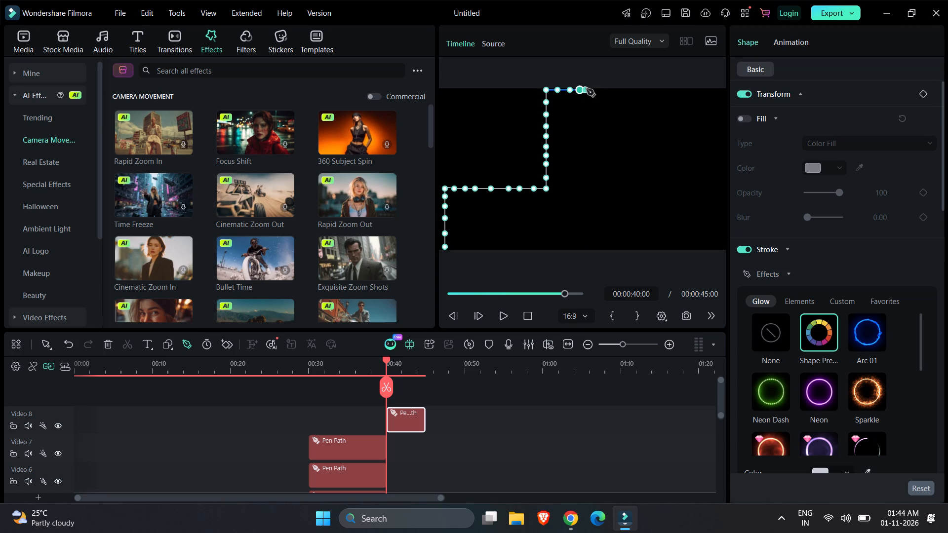
click(594, 89)
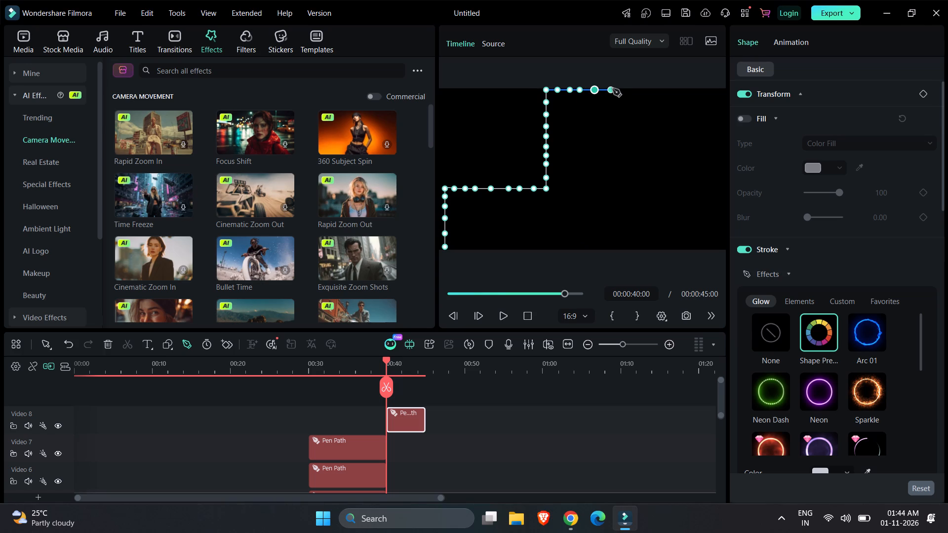
click(613, 89)
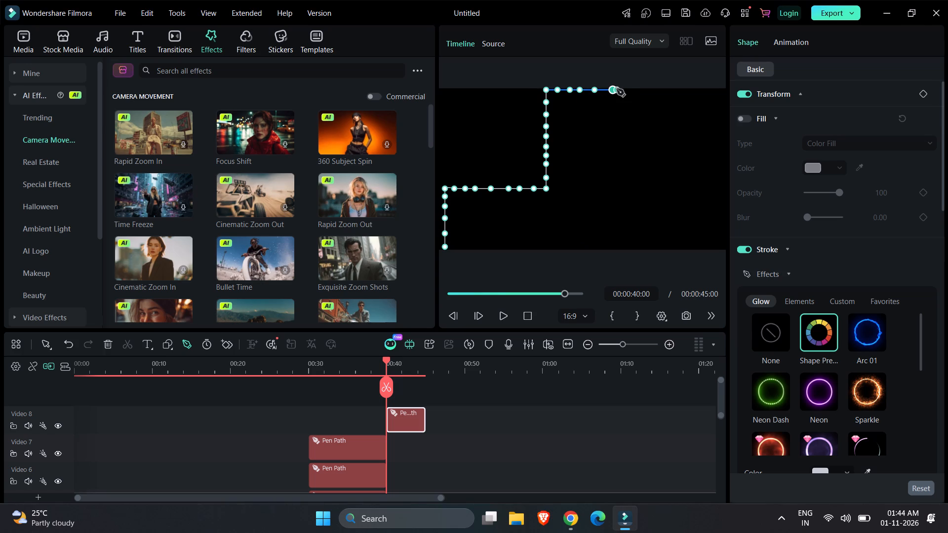
click(625, 89)
click(638, 90)
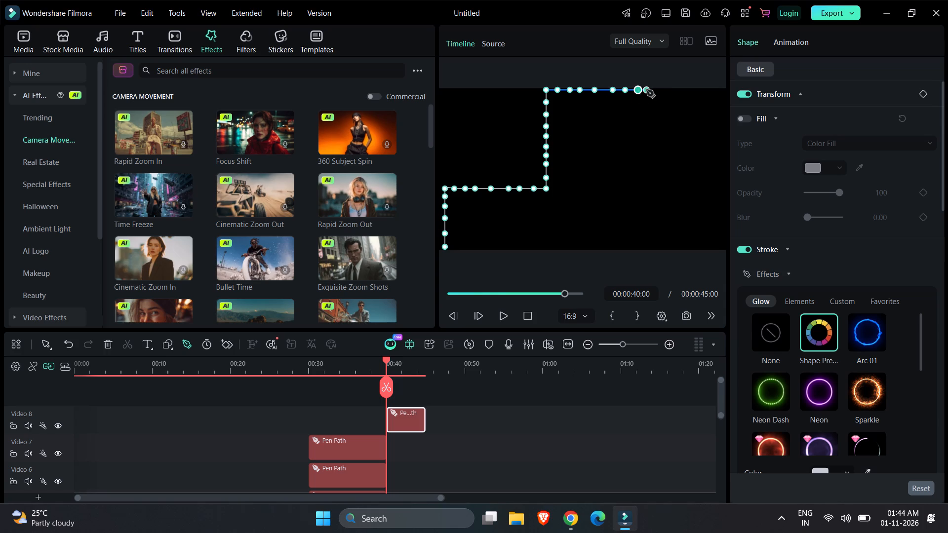
click(654, 90)
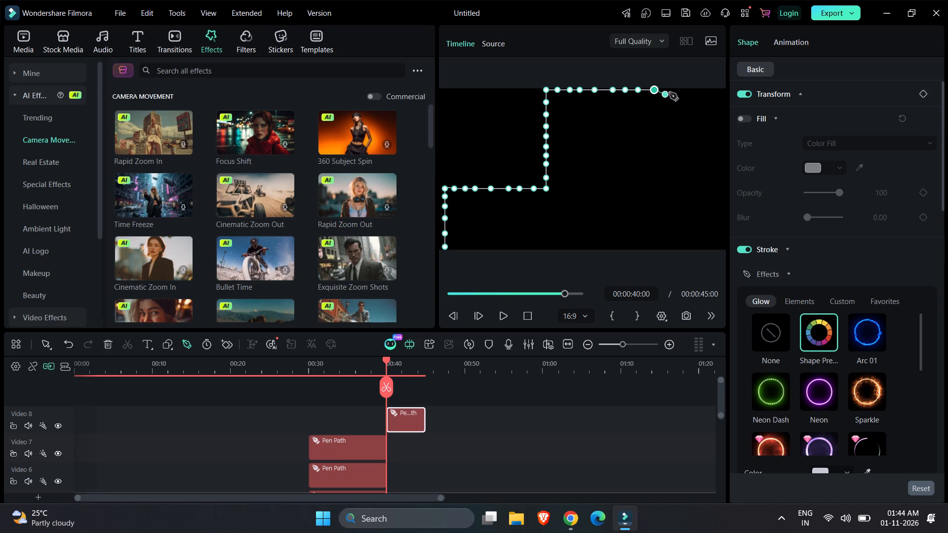
click(668, 90)
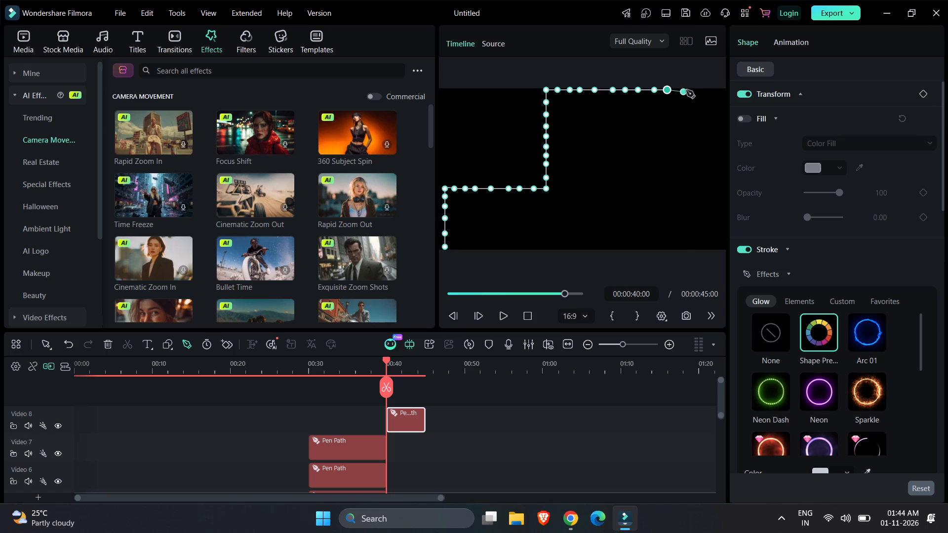
click(686, 90)
click(703, 91)
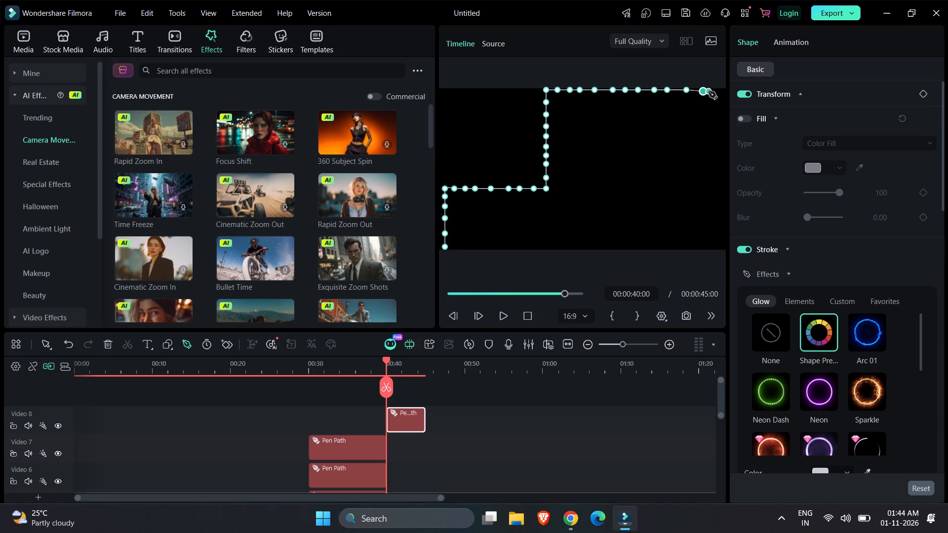
click(715, 91)
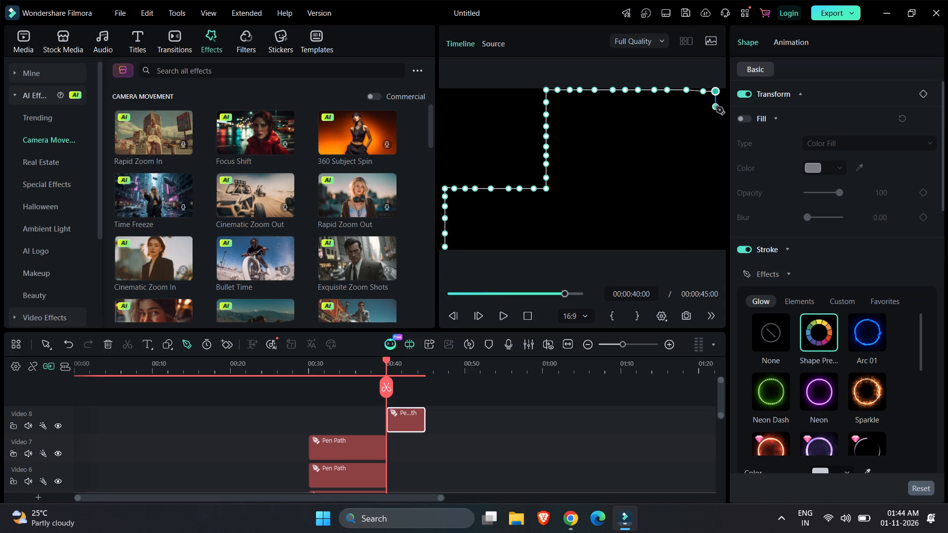
Continue the pen path down the frame's right edge with eleven anchor points to the bottom-right corner.
click(716, 107)
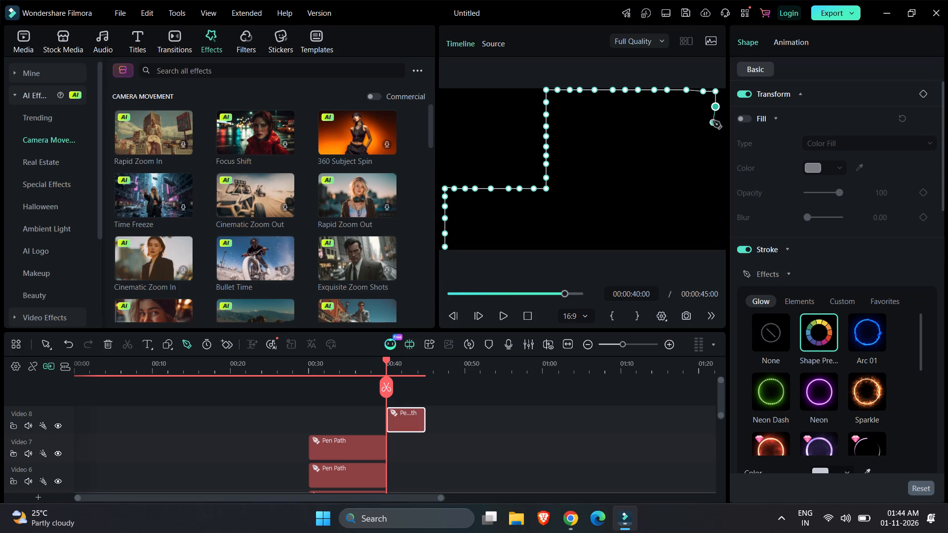
click(717, 121)
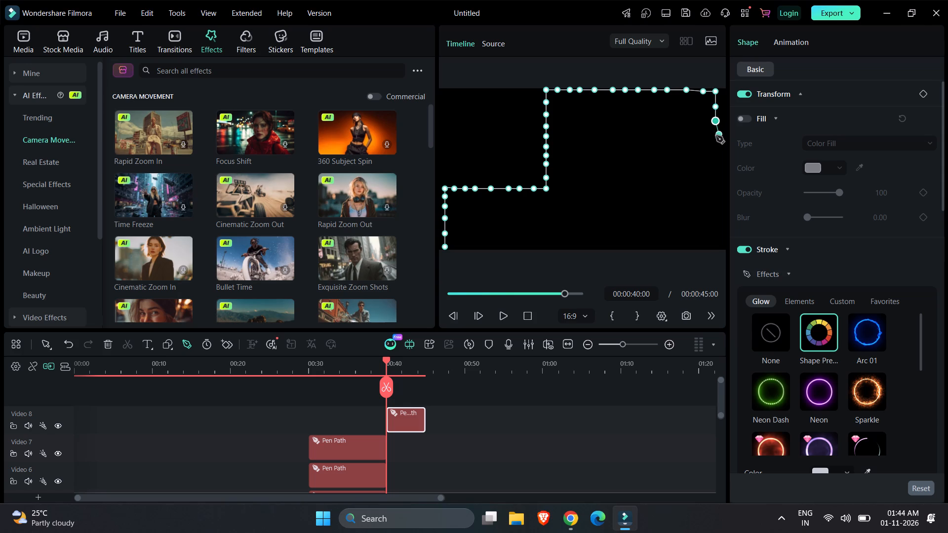
click(717, 137)
click(717, 148)
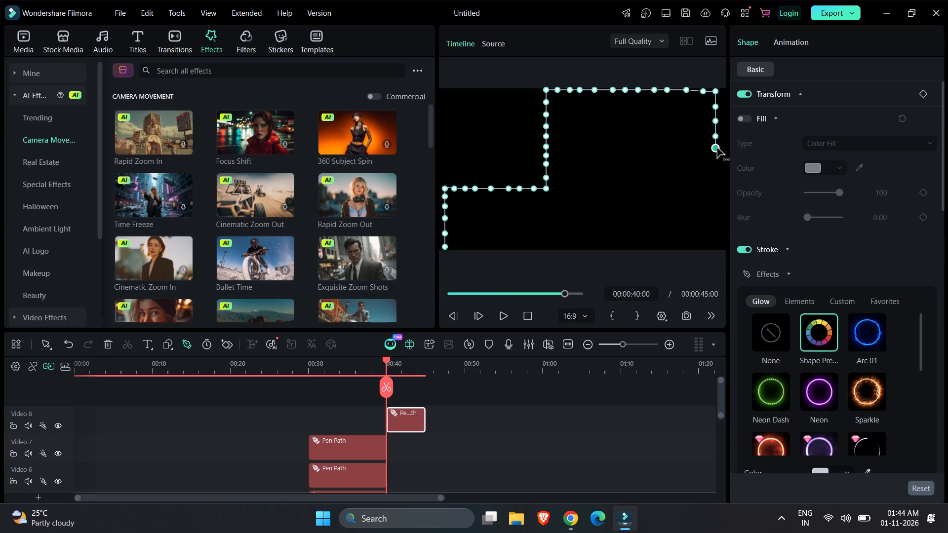
click(717, 160)
click(716, 174)
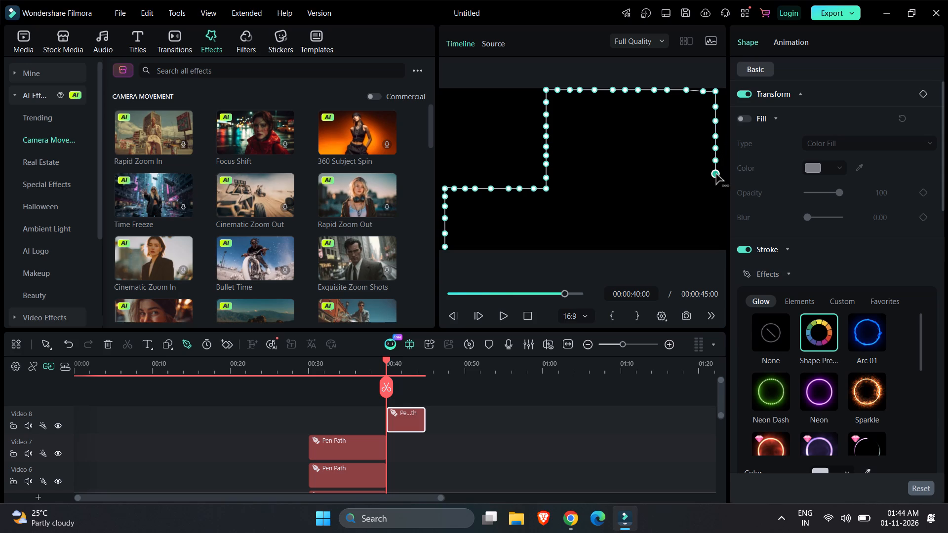
click(716, 186)
click(716, 195)
click(717, 211)
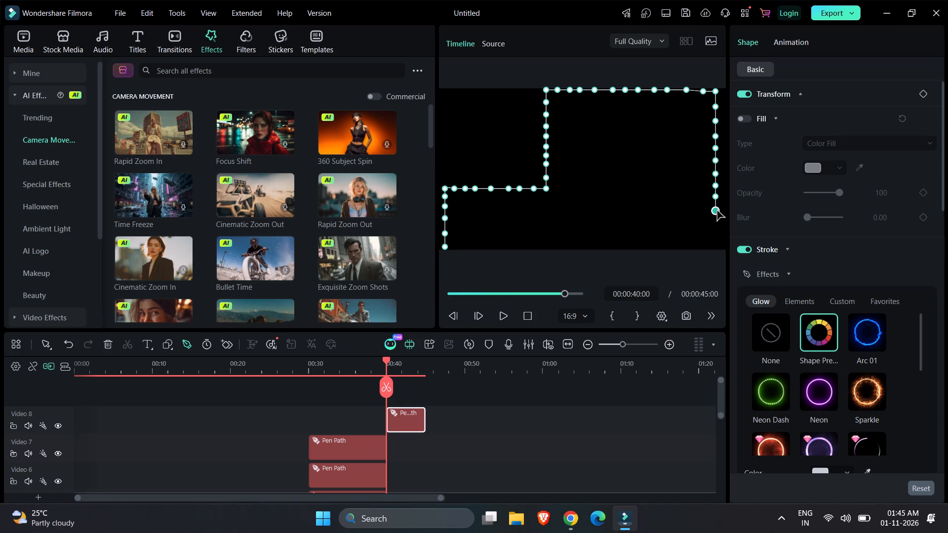
click(717, 225)
click(717, 240)
Continue the pen path leftward along the frame's bottom edge with ten anchor points, ending at about the middle.
click(704, 240)
click(692, 240)
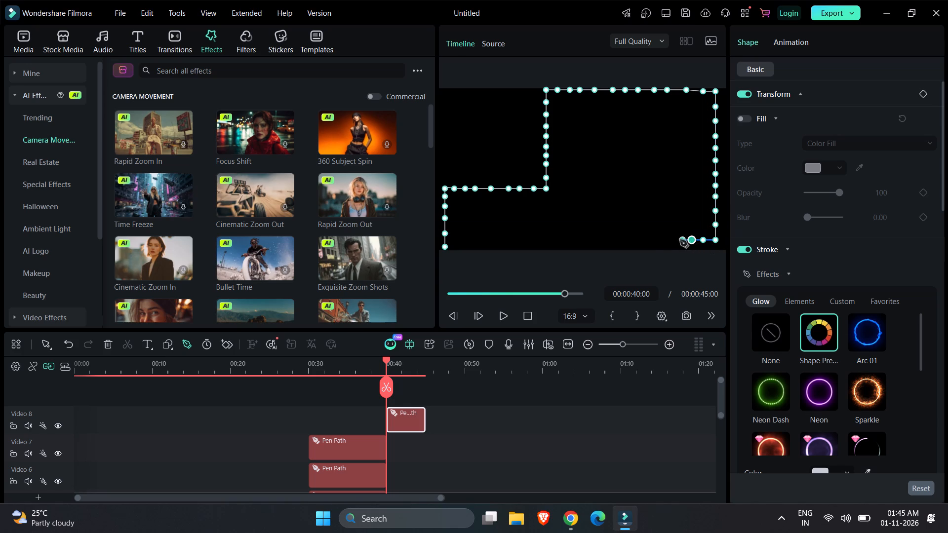
click(676, 240)
click(662, 240)
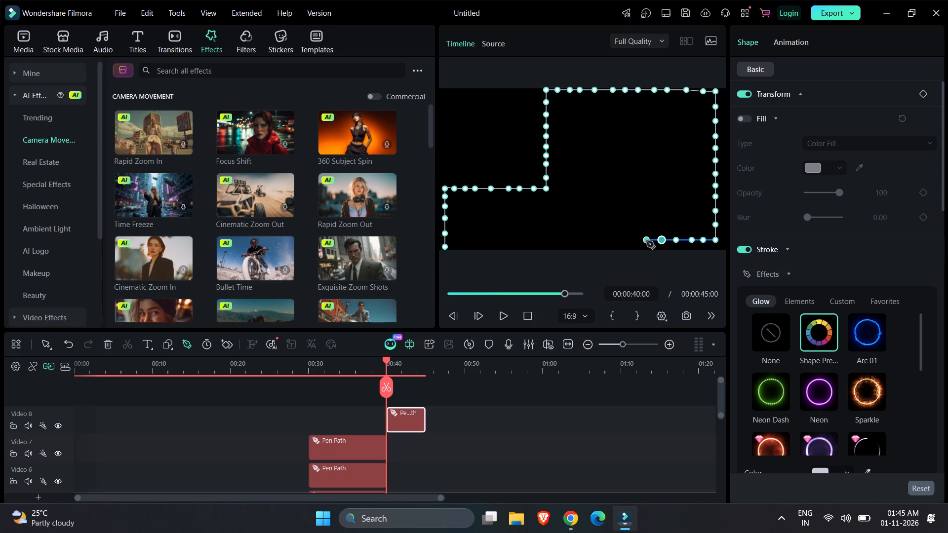
click(646, 241)
click(632, 241)
click(617, 241)
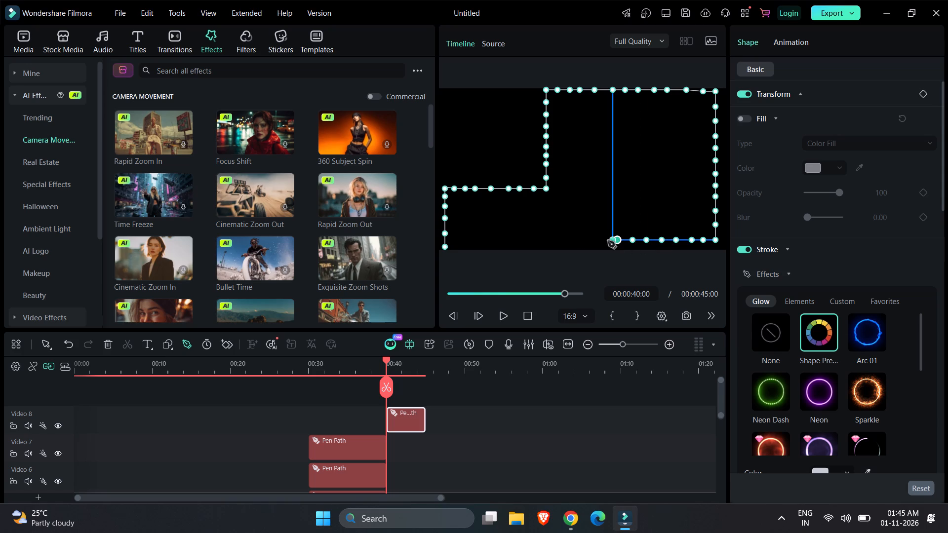
click(605, 241)
click(591, 240)
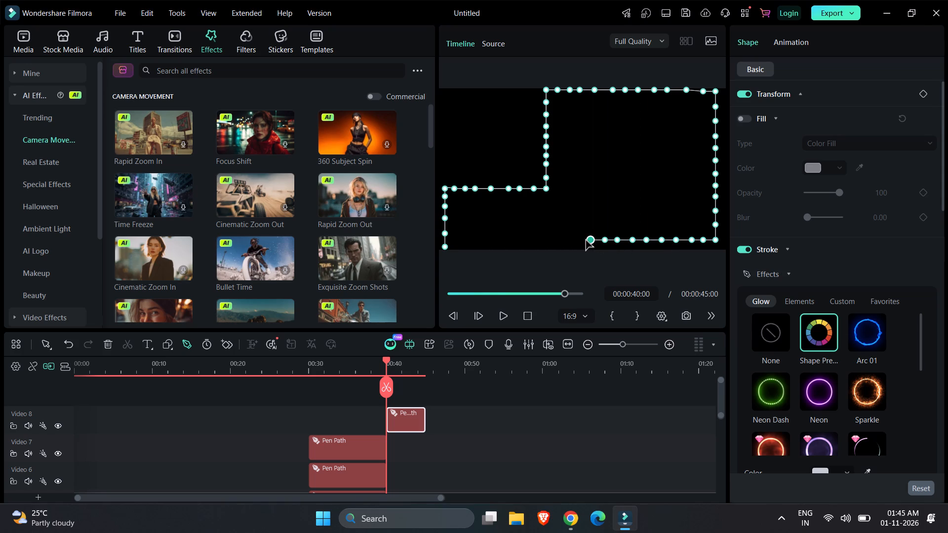
click(576, 241)
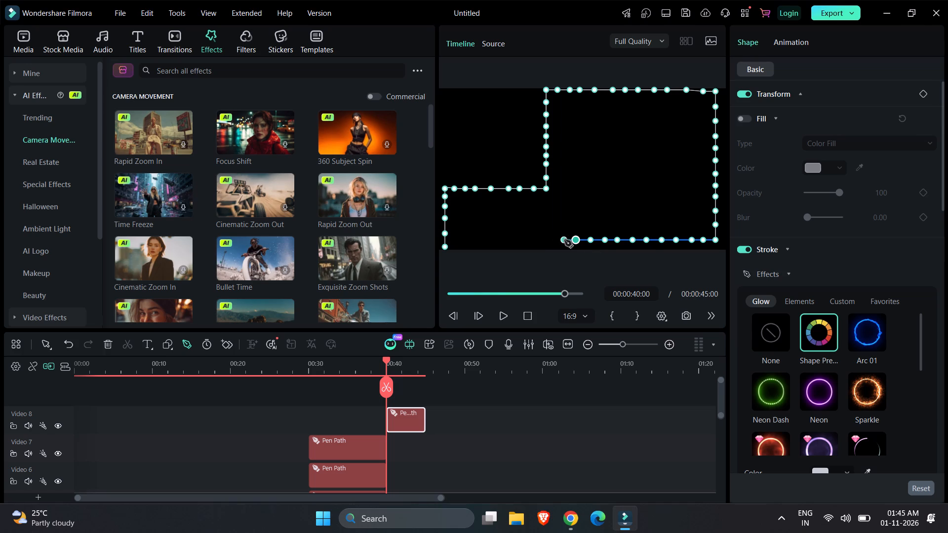
Finish the pen path along the frame's bottom edge with eleven more anchor points, ending by the starting point in the bottom-left corner.
click(564, 240)
click(551, 240)
click(540, 240)
click(526, 241)
click(511, 241)
click(498, 240)
click(492, 240)
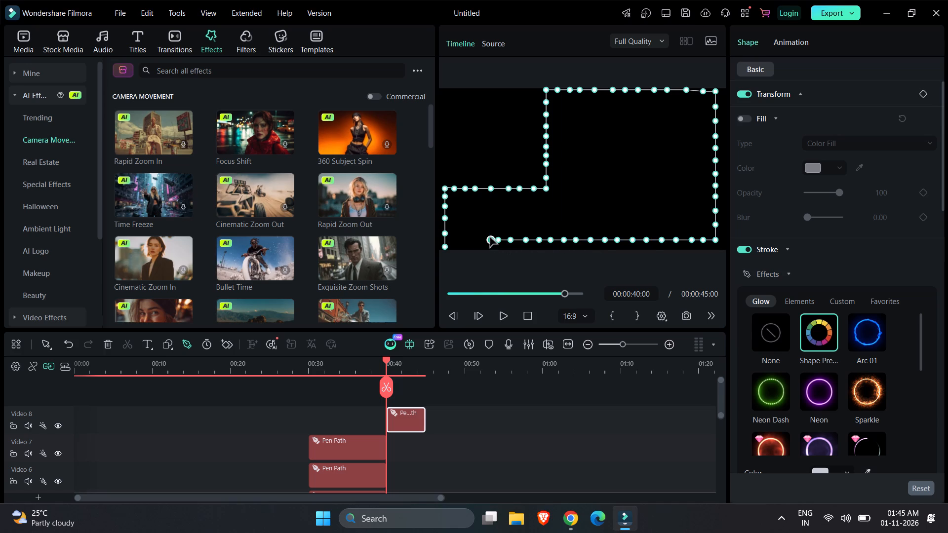
click(481, 241)
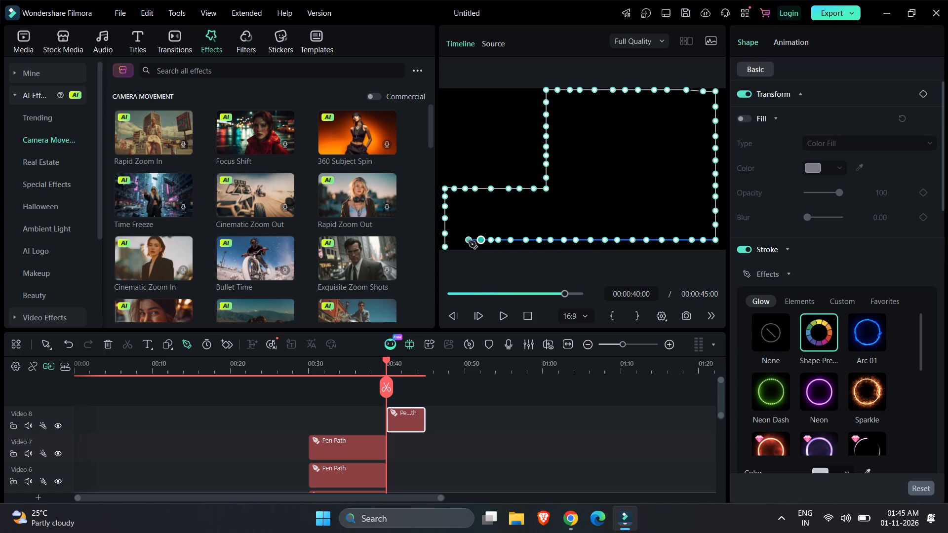
click(469, 241)
click(460, 240)
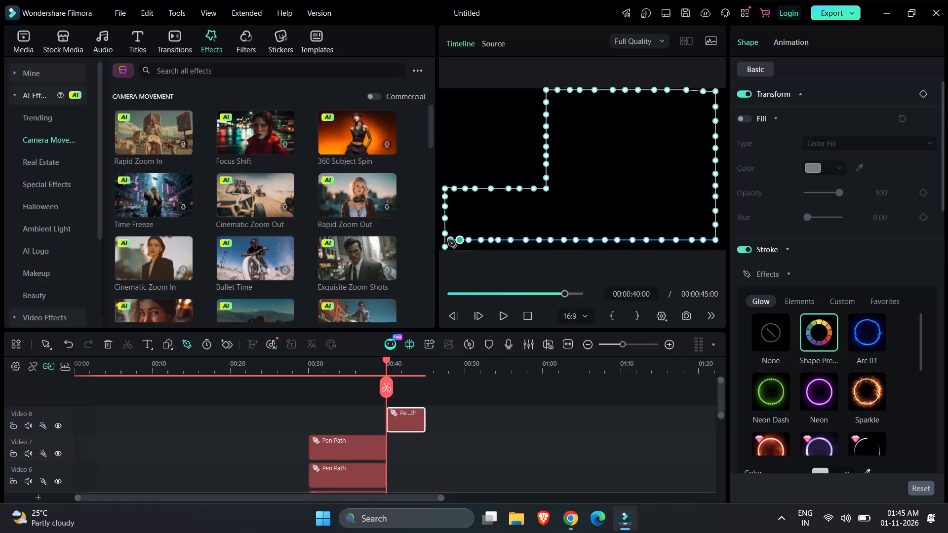
click(446, 240)
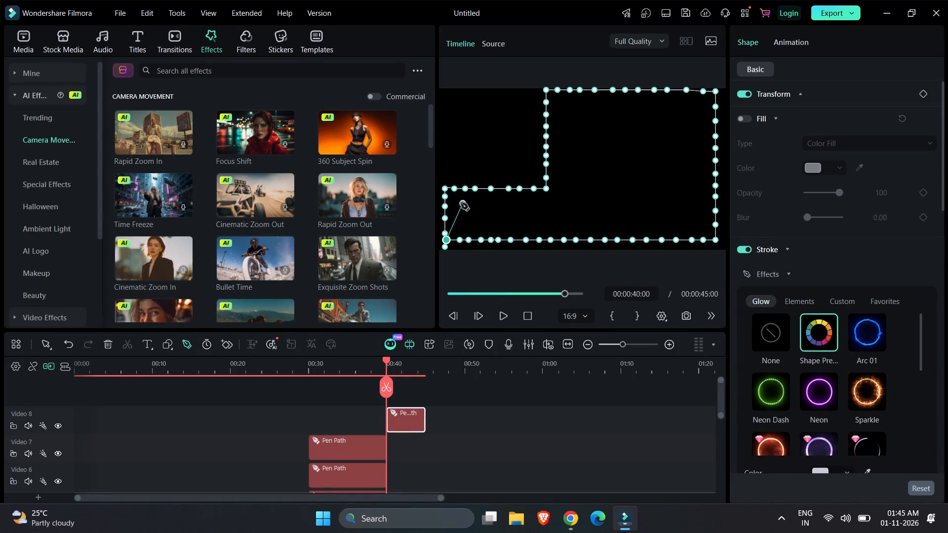
click(532, 449)
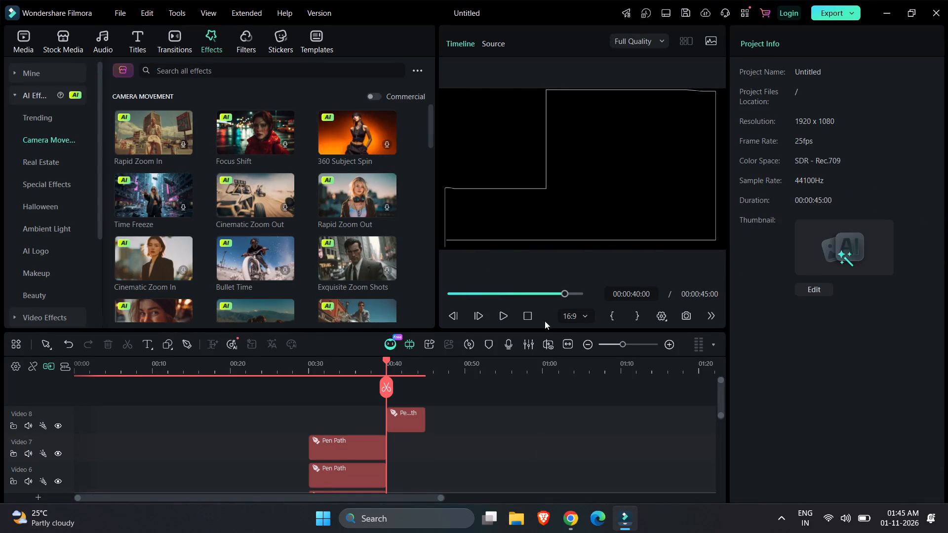
Apply the Sparkle glow effect to the stepped outline's stroke and nudge the shape slightly down and to the right in the frame.
click(544, 190)
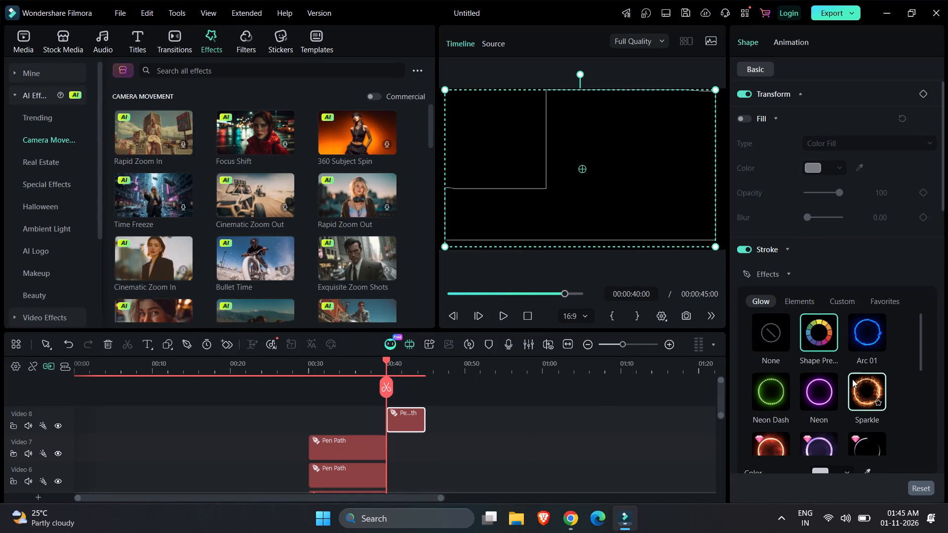
click(863, 380)
click(587, 415)
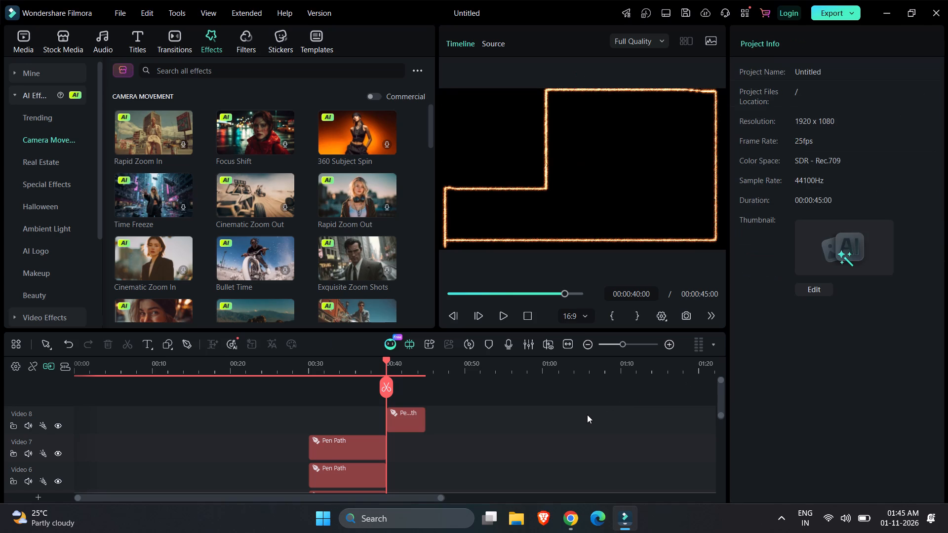
click(649, 201)
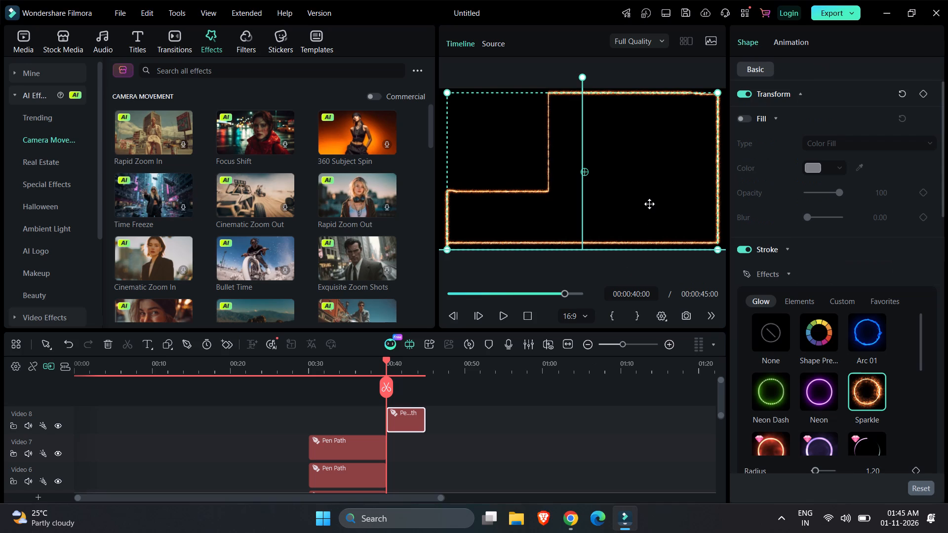
click(624, 398)
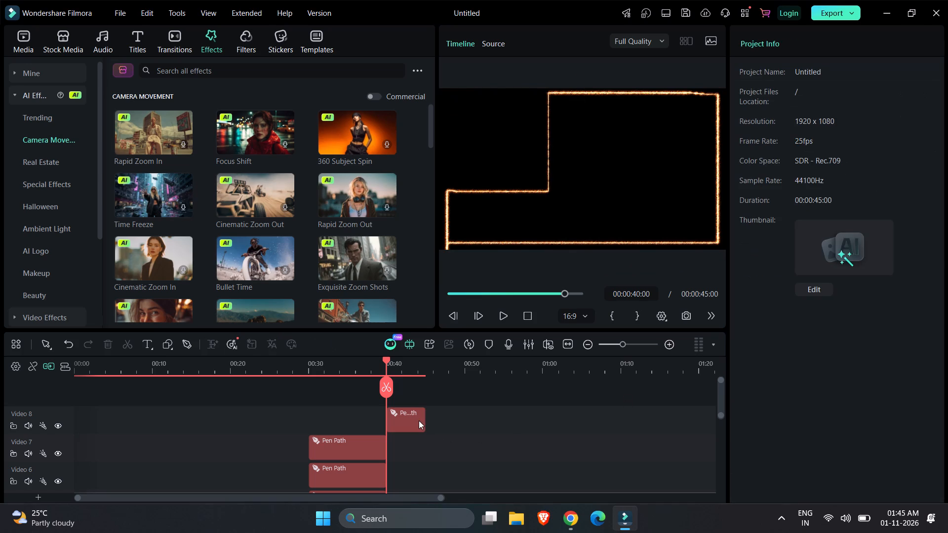
Extend the Video 8 pen path clip to about ten seconds, ending at 00:00:50:03.
click(419, 420)
drag(423, 418, 463, 409)
Start a new pen path at 00:00:50:03 with eight anchor points along the frame's top edge, beginning in the top-left corner.
drag(383, 386, 454, 391)
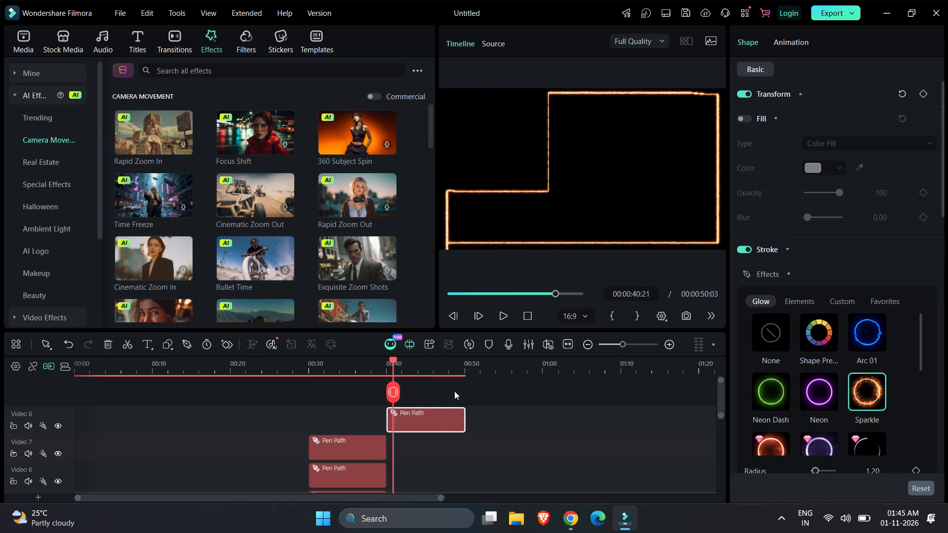
drag(454, 391, 488, 390)
click(495, 394)
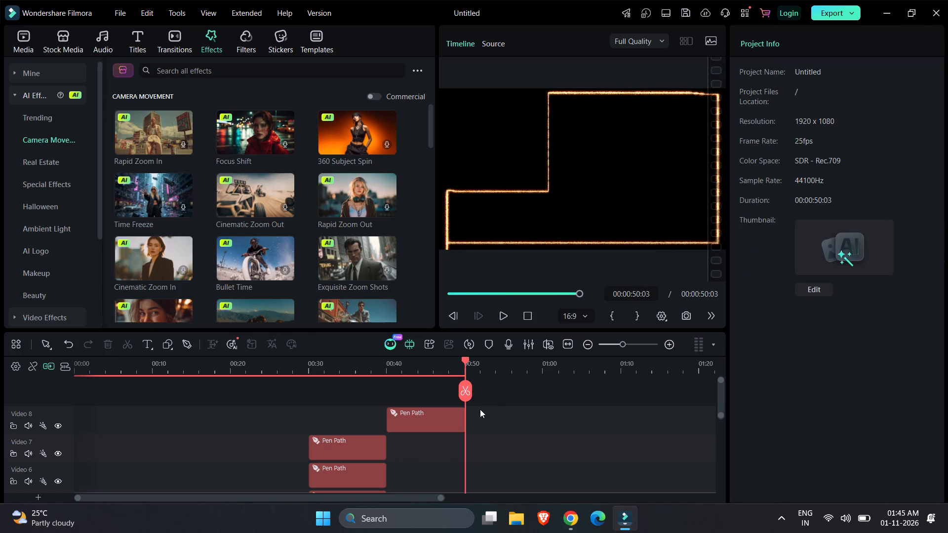
scroll(522, 447, up, 1)
scroll(522, 447, down, 1)
scroll(522, 425, up, 1)
click(183, 345)
click(443, 95)
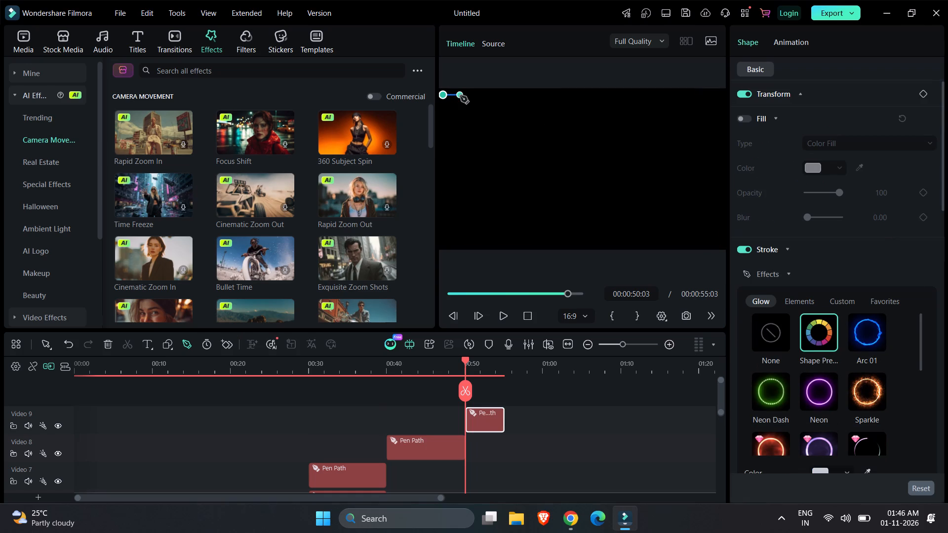
click(460, 96)
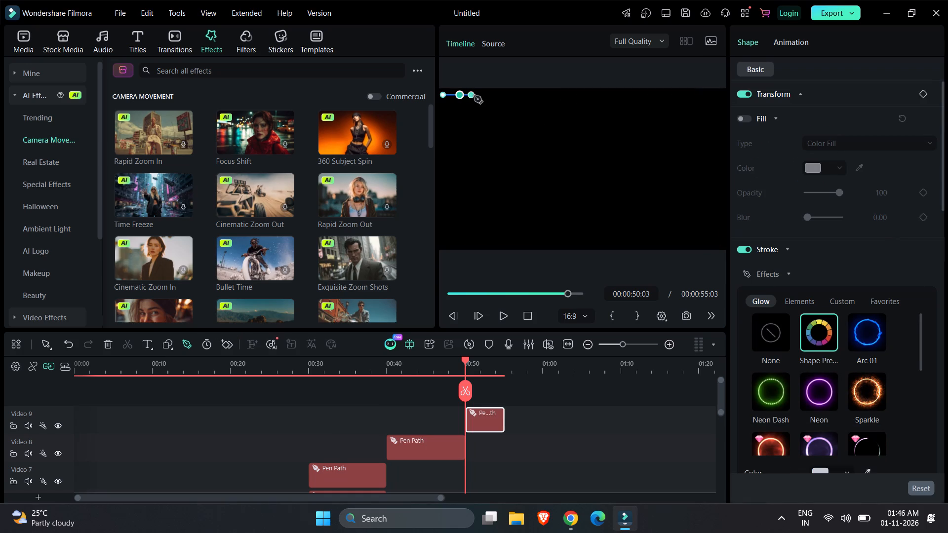
click(474, 96)
click(487, 97)
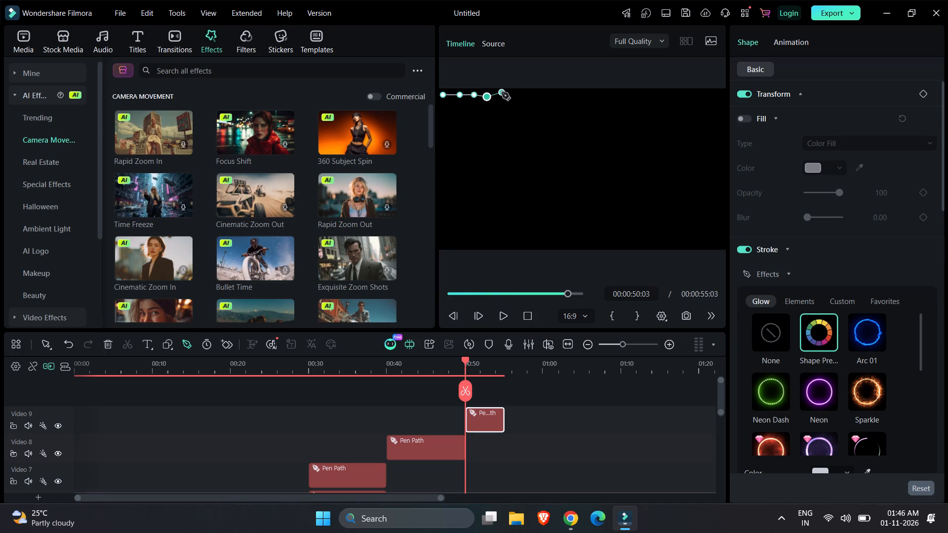
click(503, 95)
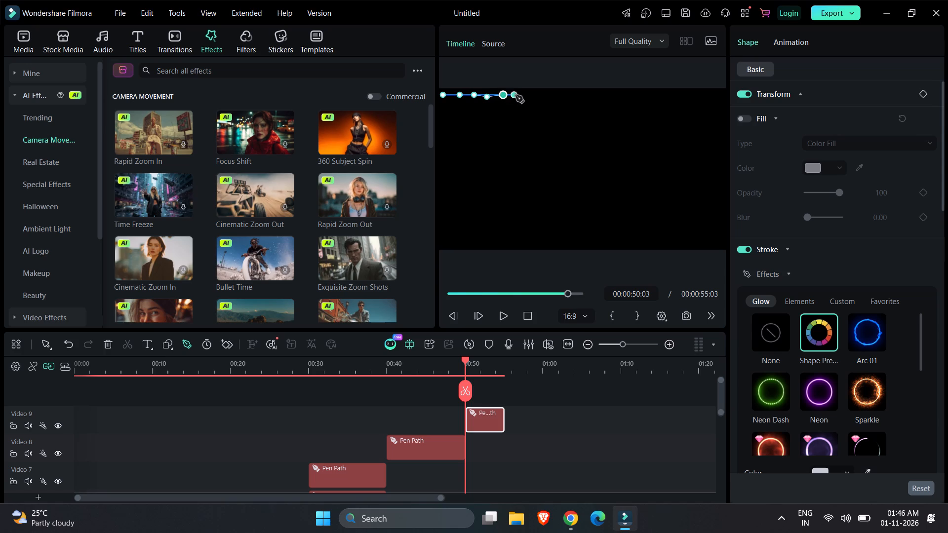
click(515, 95)
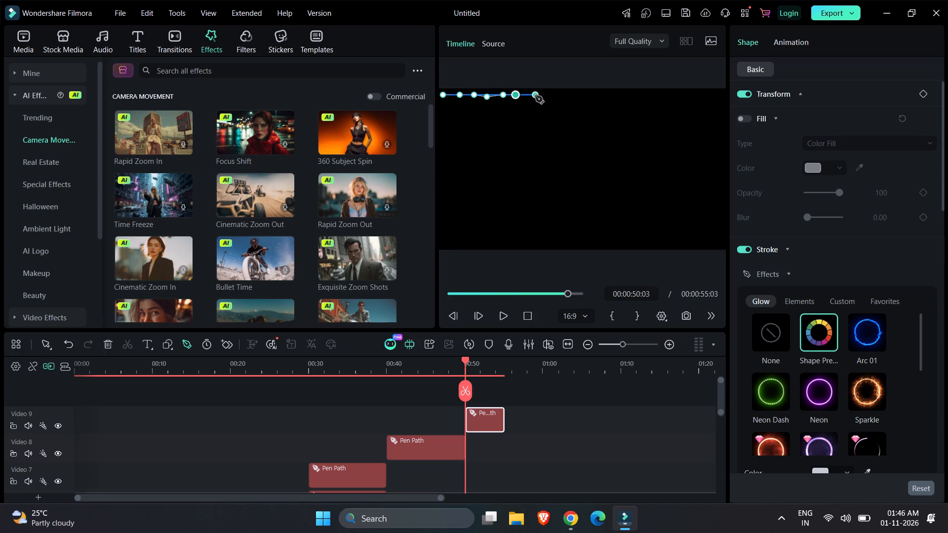
click(535, 96)
click(549, 96)
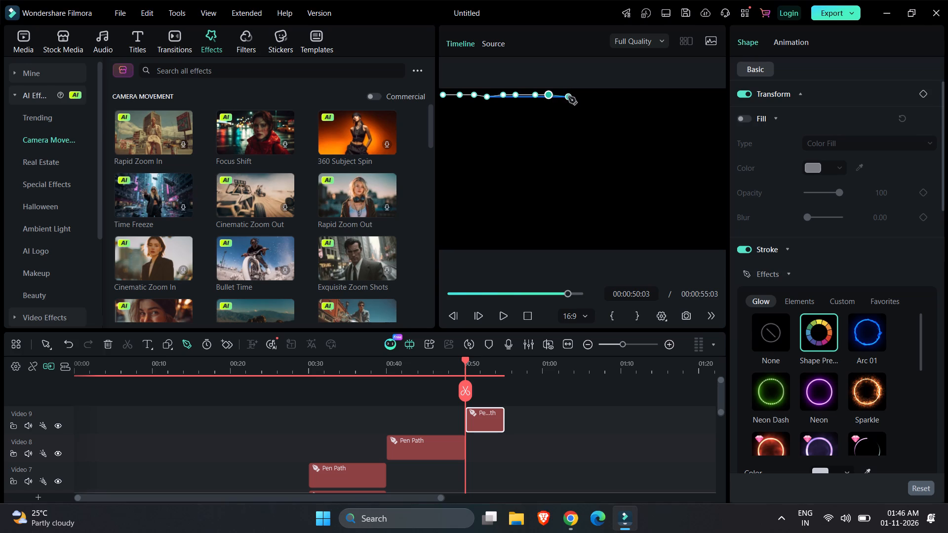
Continue the pen path rightward along the frame's top edge with fourteen more anchor points, ending in the top-right corner.
click(568, 97)
click(581, 97)
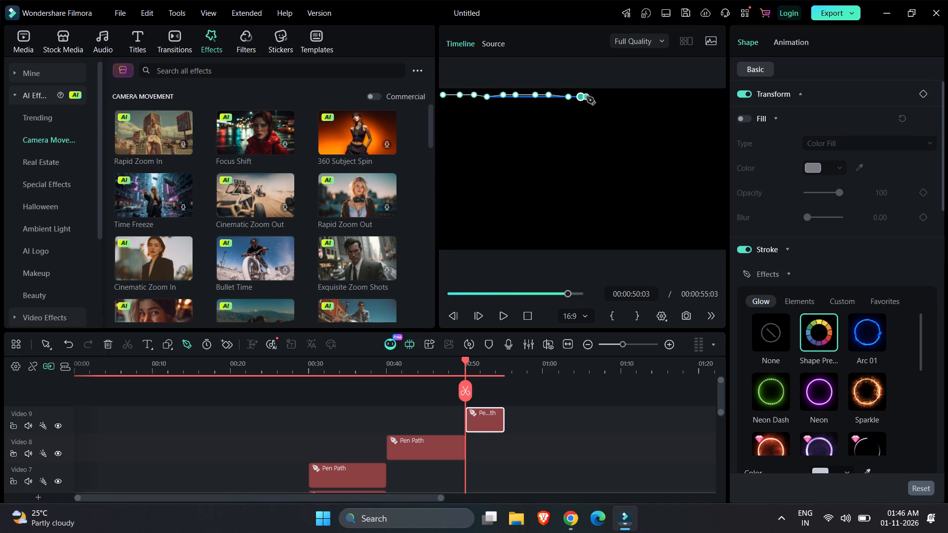
click(591, 97)
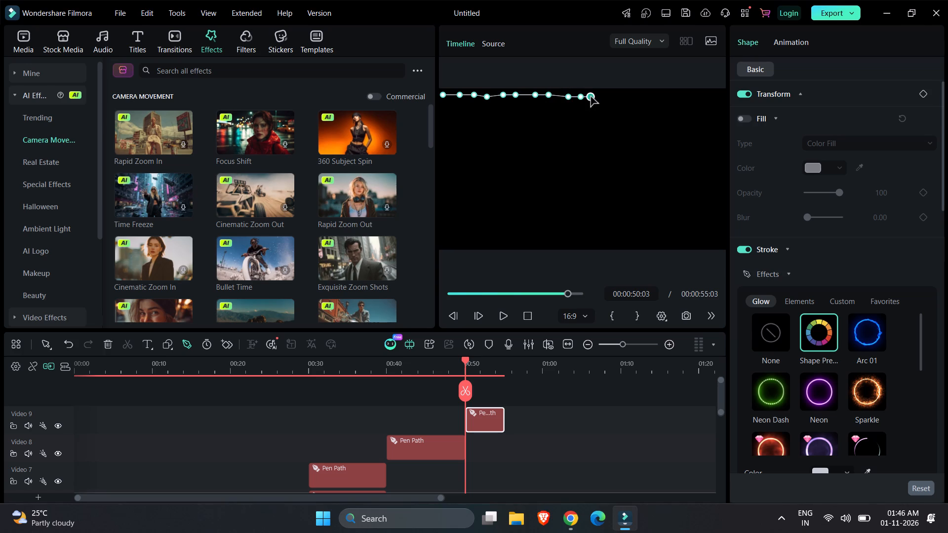
click(599, 97)
click(610, 97)
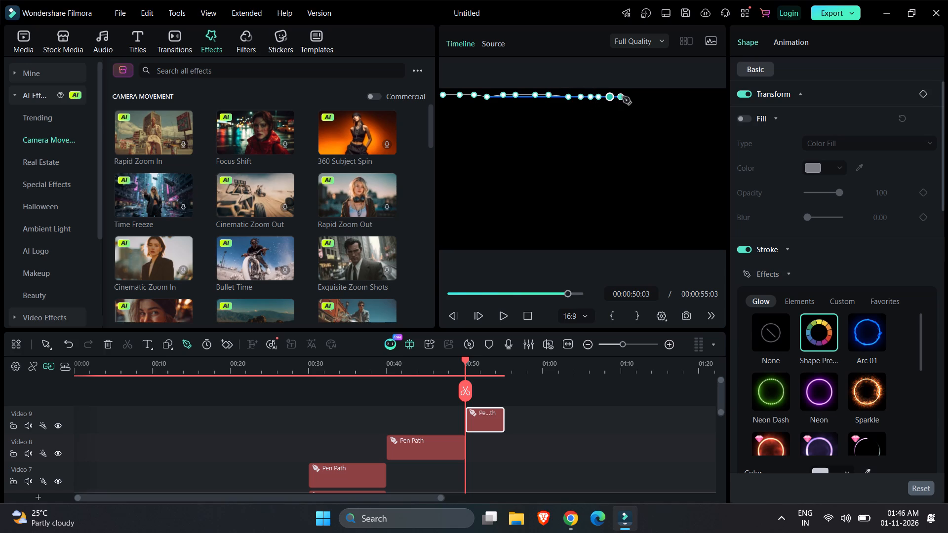
click(623, 97)
click(636, 97)
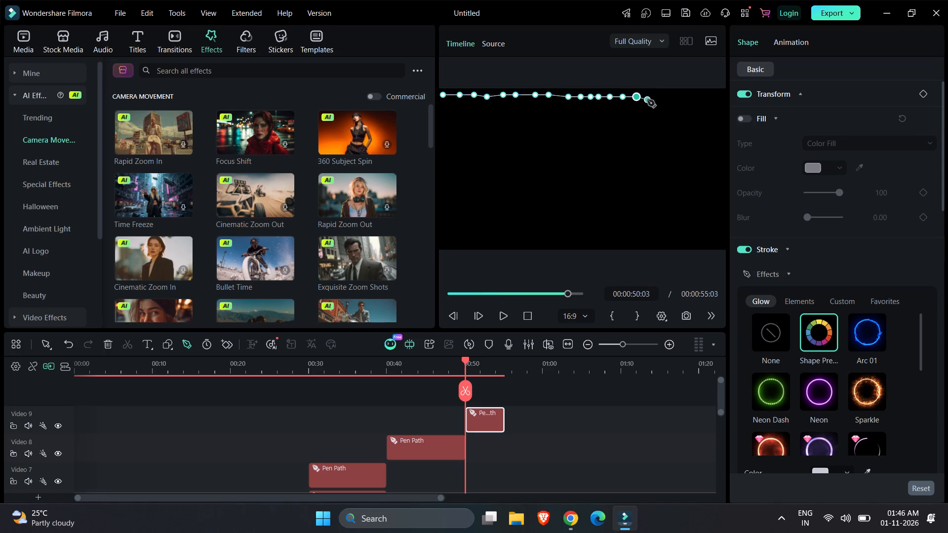
click(648, 97)
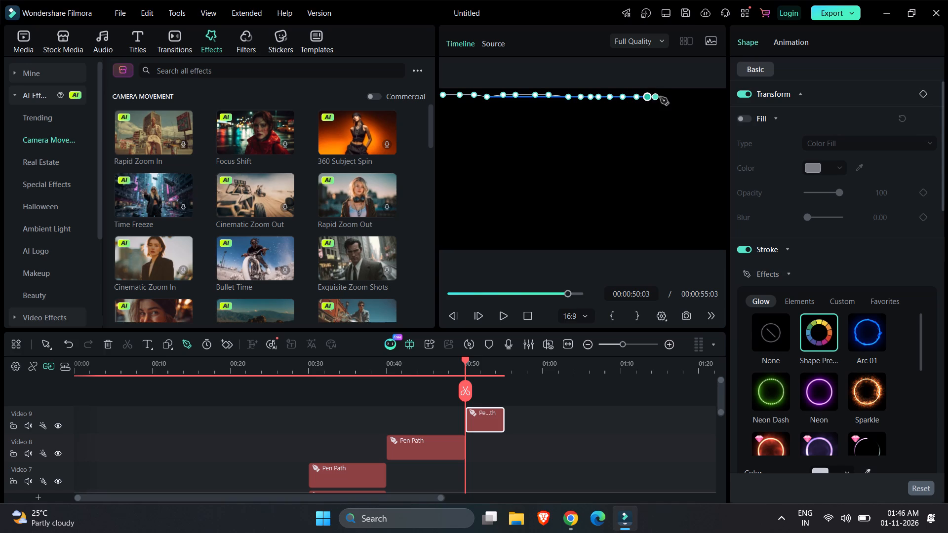
click(660, 97)
click(669, 97)
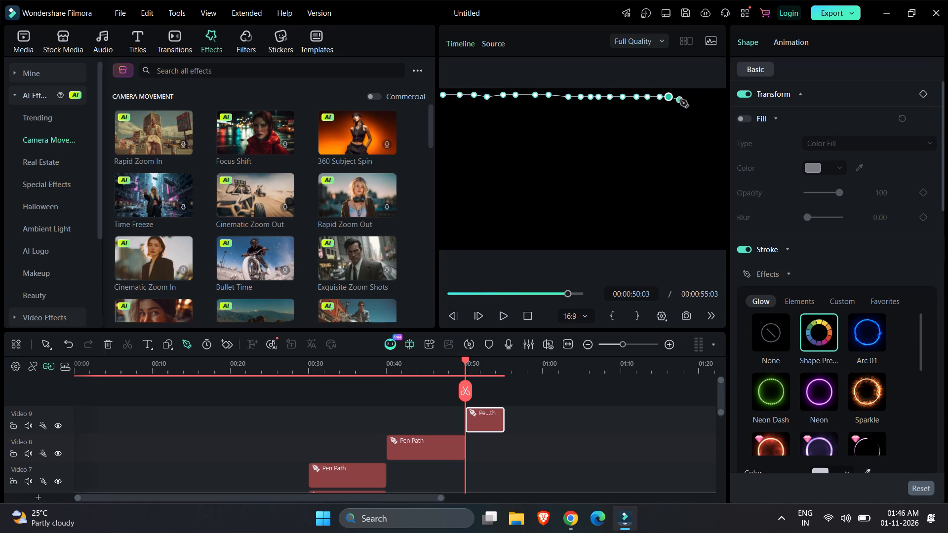
click(683, 97)
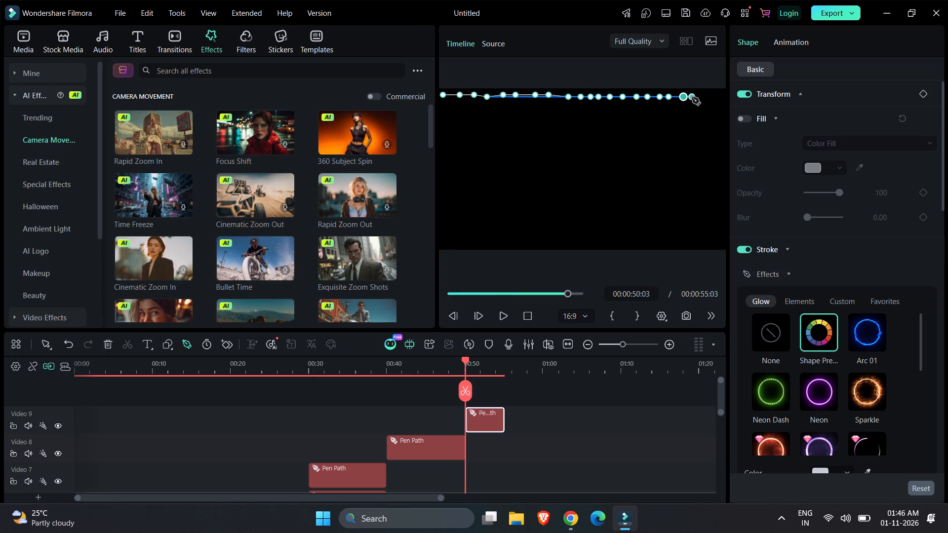
click(693, 96)
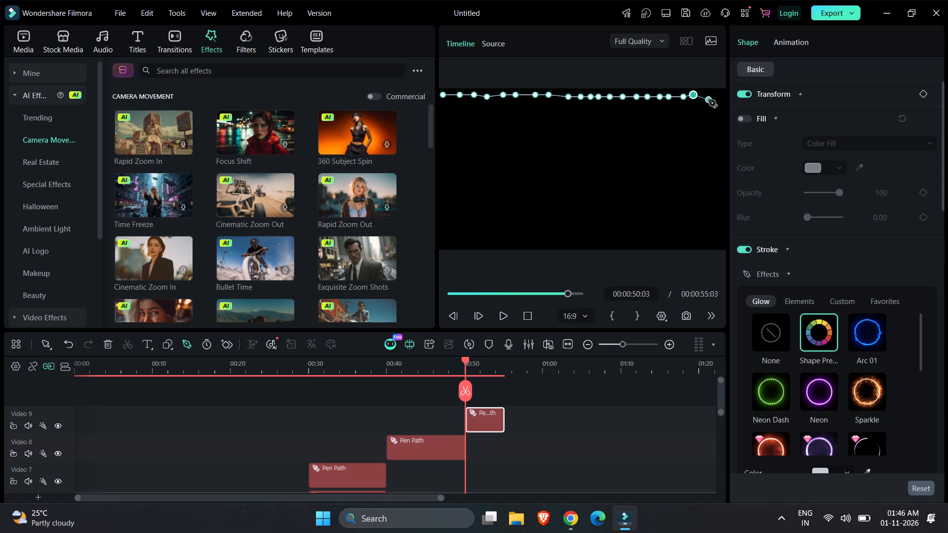
click(706, 97)
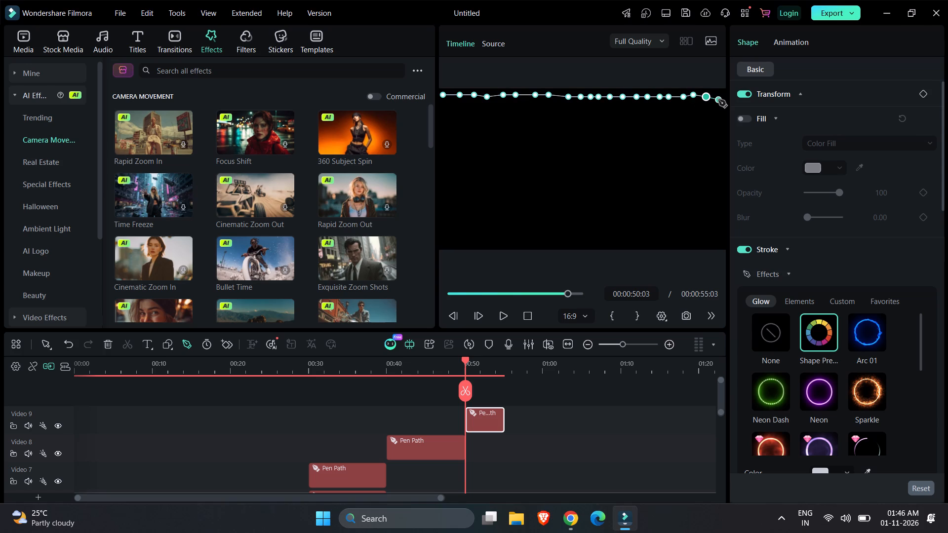
click(718, 96)
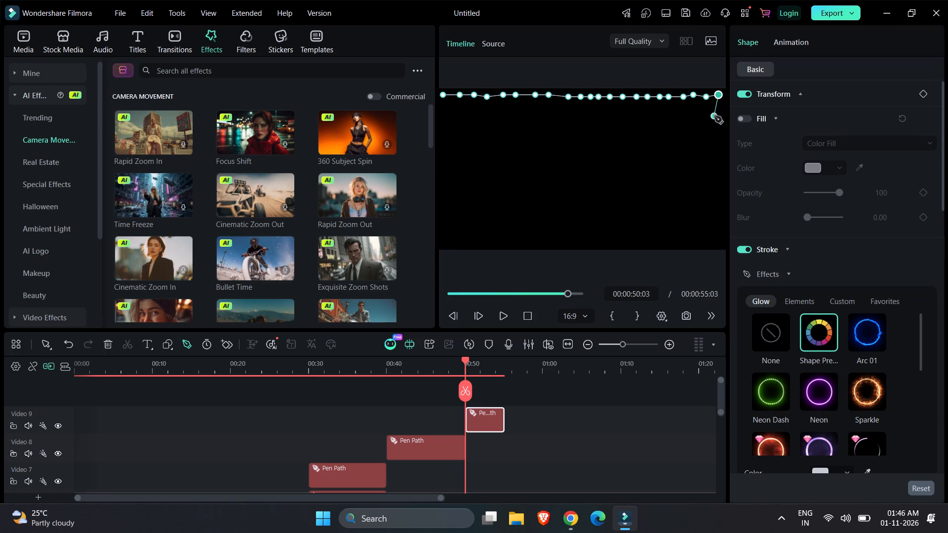
Turn the pen path down at the frame's right edge and run it back leftward in a second row with ten anchor points, ending just right of the middle.
click(721, 113)
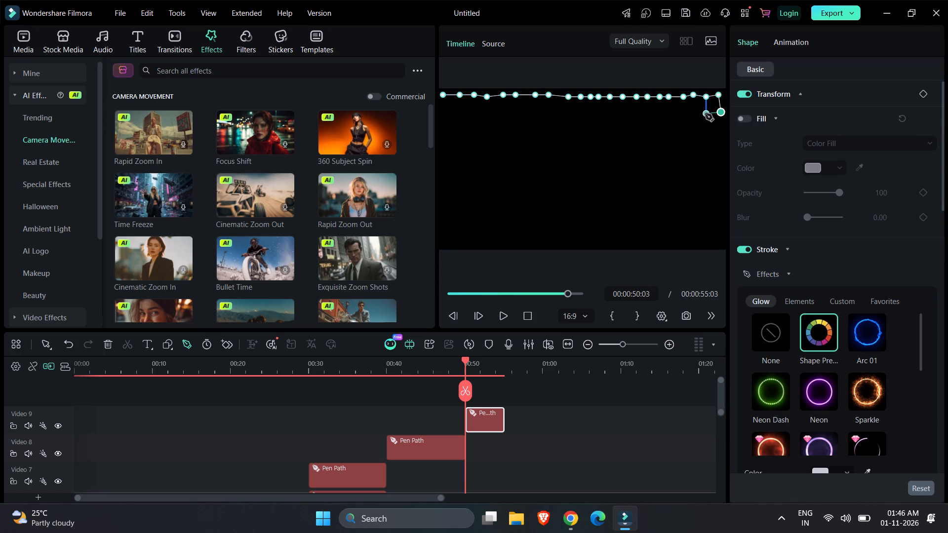
click(705, 114)
click(688, 114)
click(676, 114)
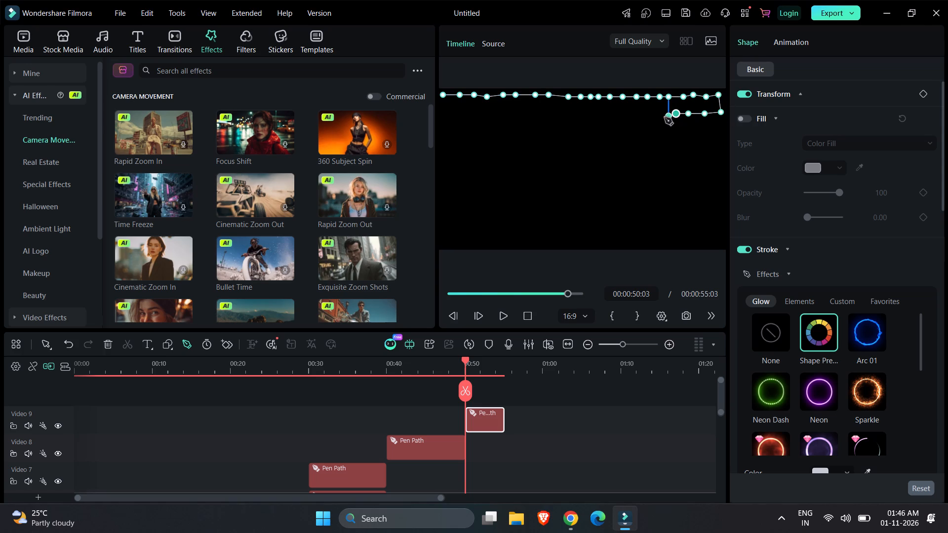
click(663, 114)
click(651, 114)
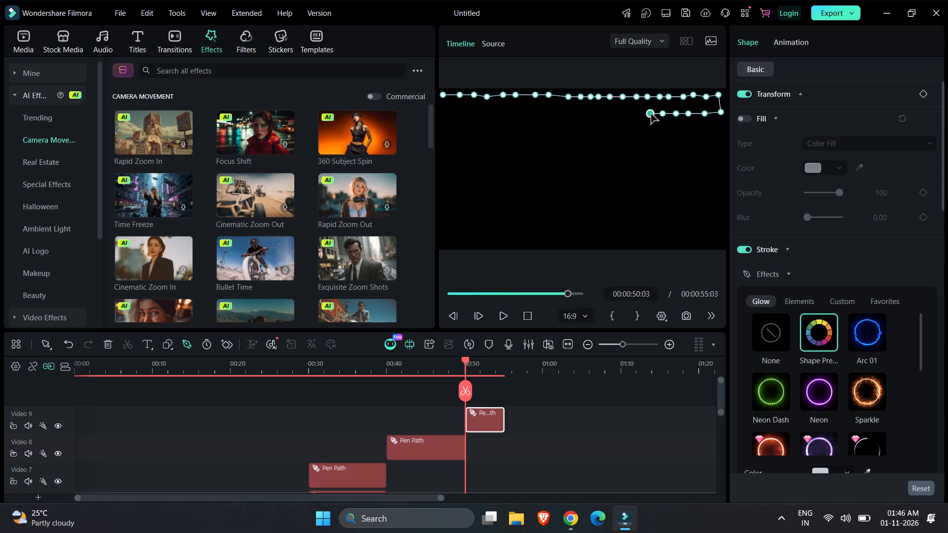
click(638, 114)
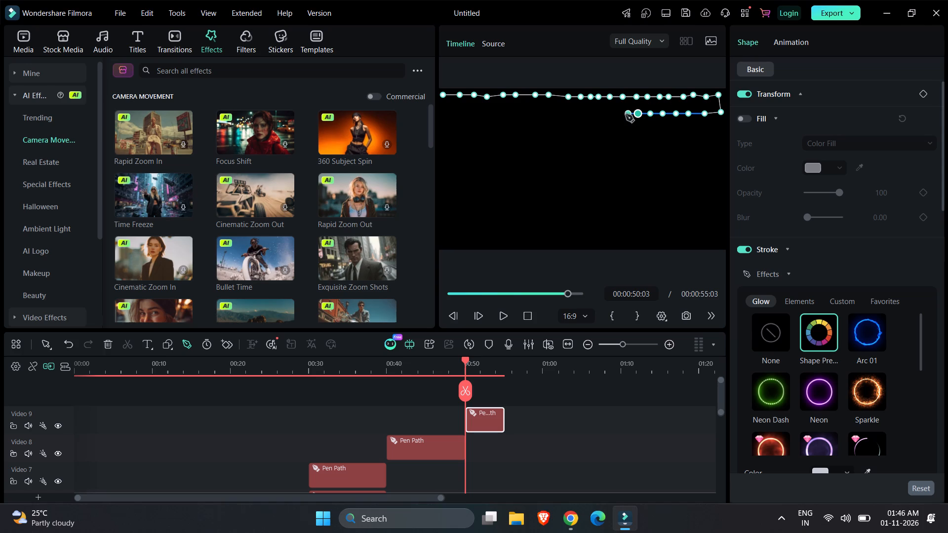
click(623, 114)
click(610, 114)
click(596, 116)
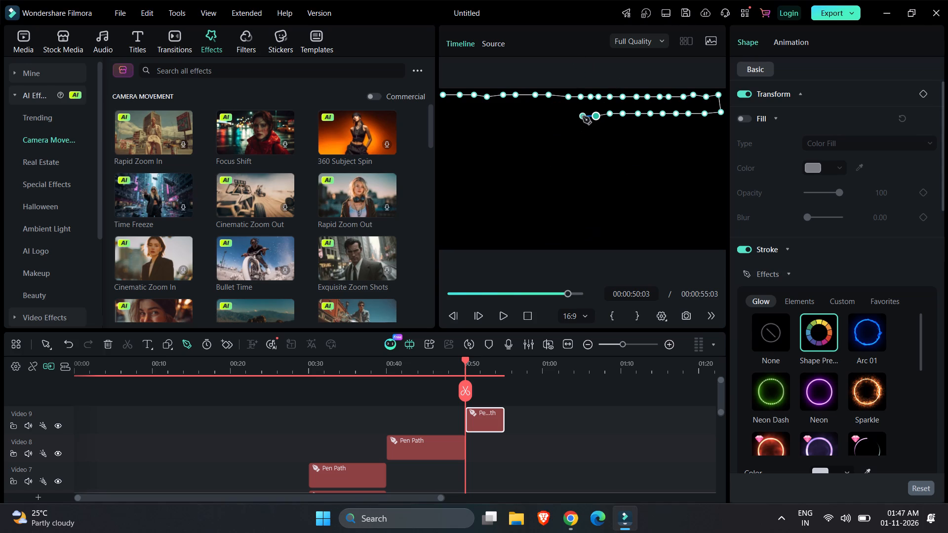
Finish the pen path's second row leftward with eleven more anchor points, ending near the frame's left edge.
click(583, 116)
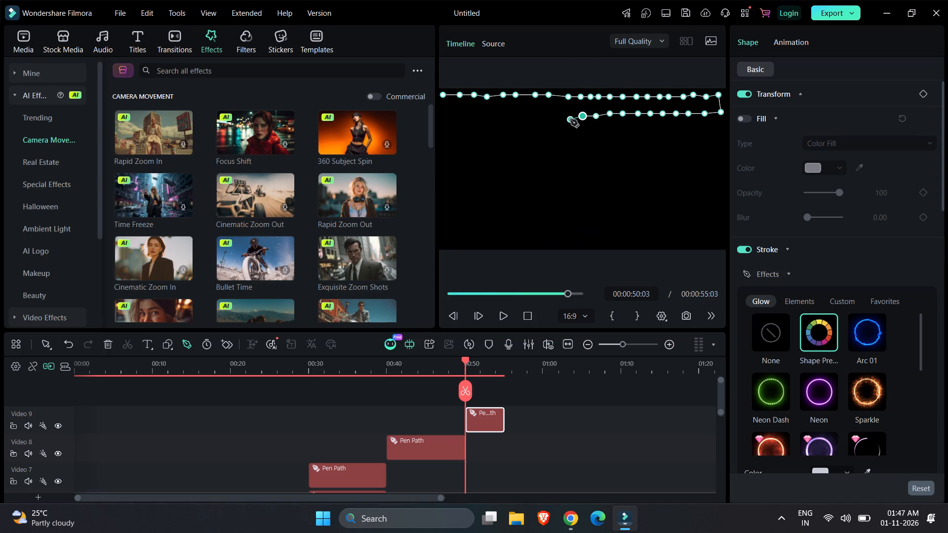
click(569, 116)
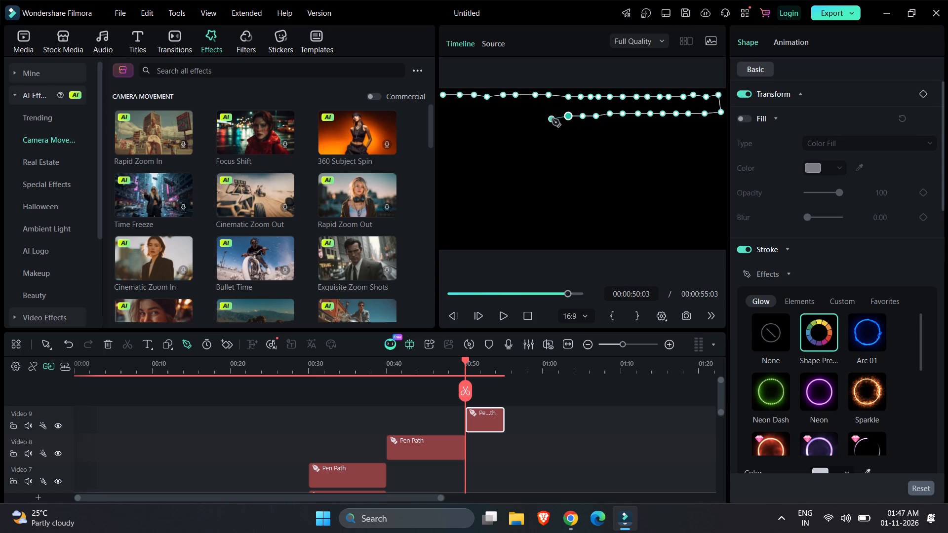
click(556, 116)
click(545, 116)
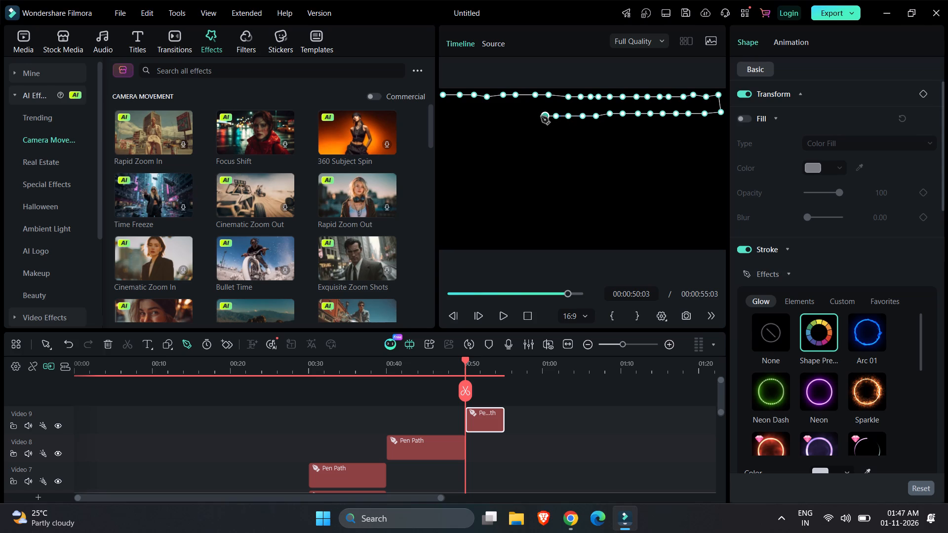
click(535, 116)
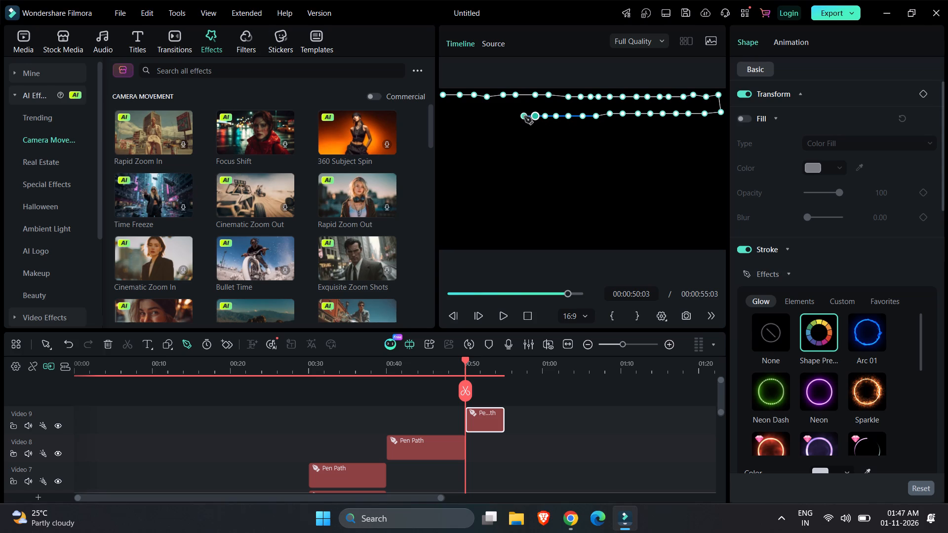
click(524, 116)
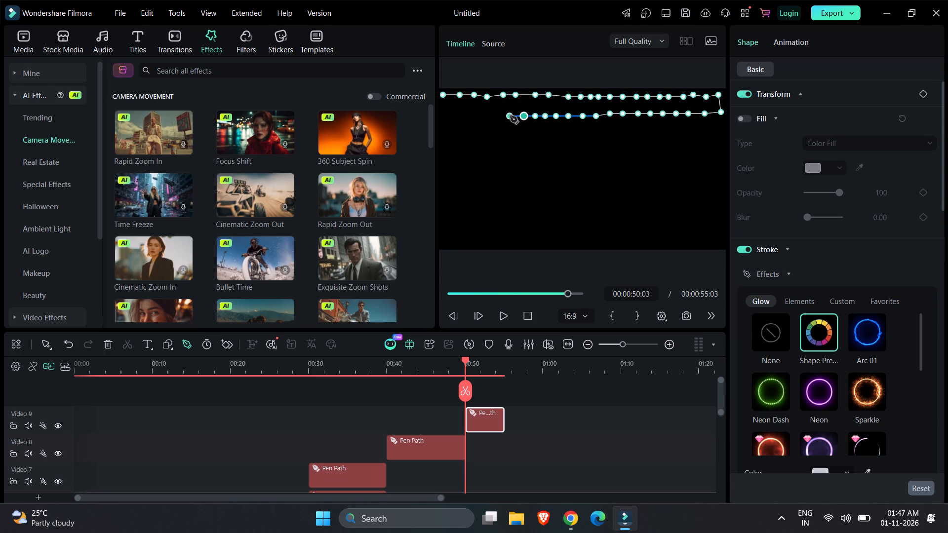
click(510, 116)
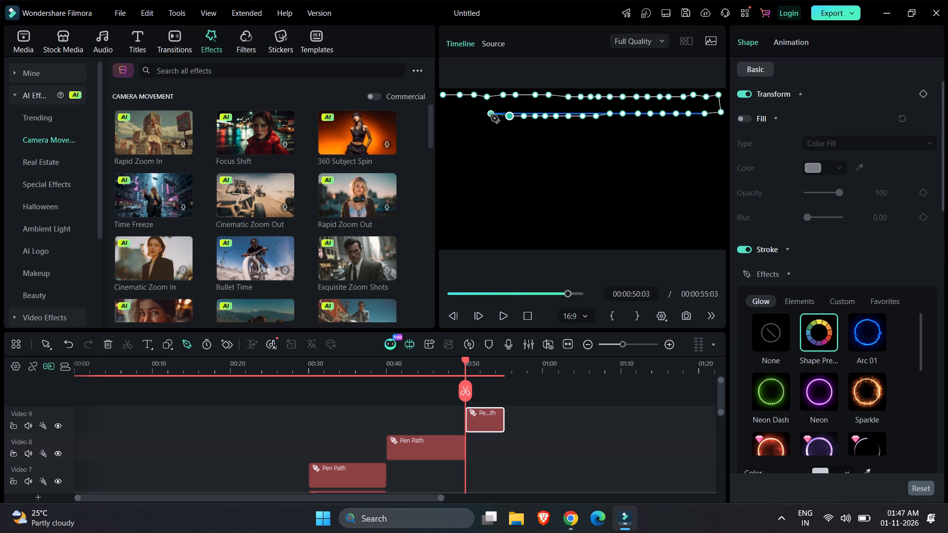
click(491, 115)
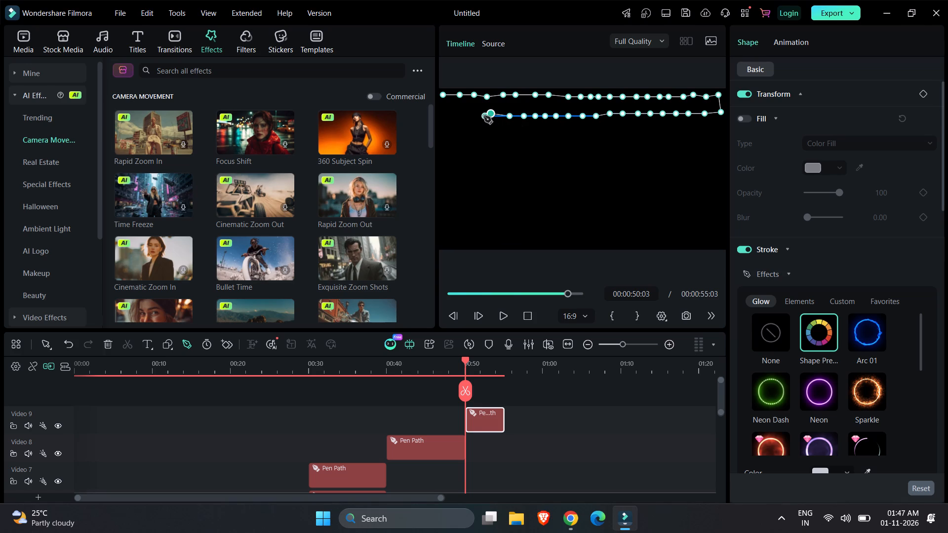
click(477, 116)
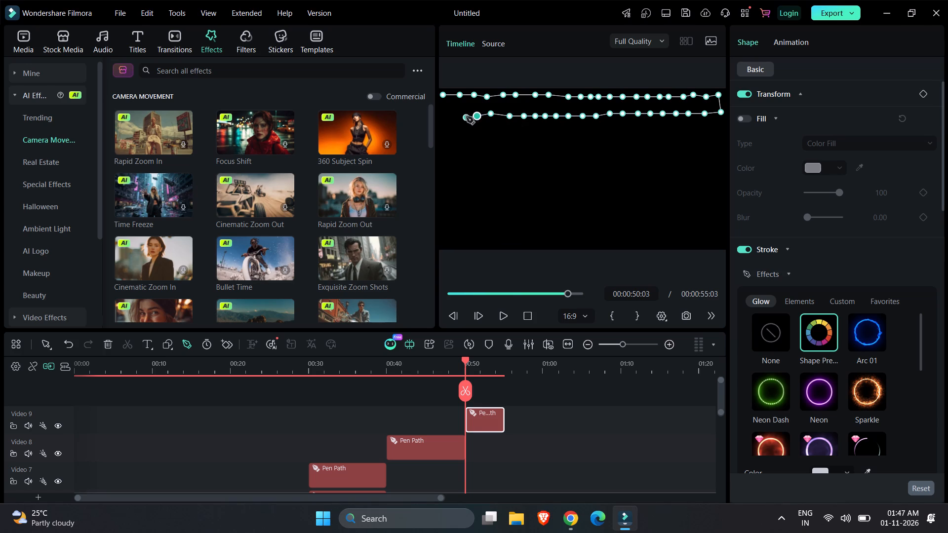
click(466, 116)
click(449, 116)
Turn the pen path down at the frame's left edge and run a third row rightward with twelve anchor points, ending at the middle.
click(449, 136)
click(464, 136)
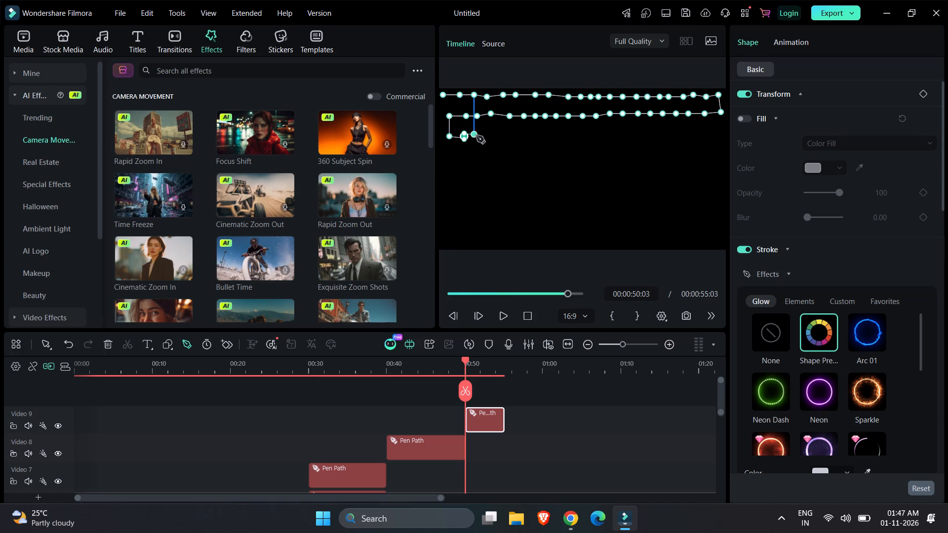
click(476, 136)
click(489, 136)
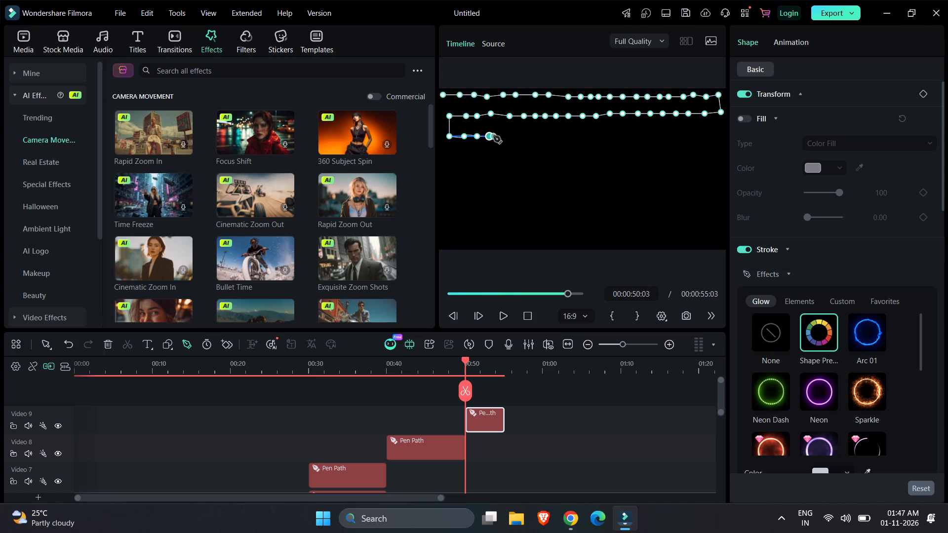
click(502, 137)
click(512, 137)
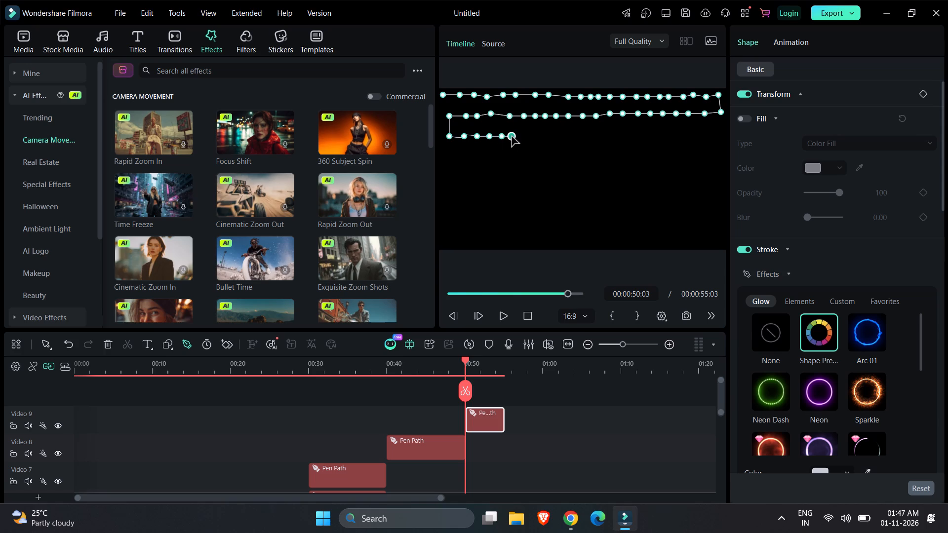
click(522, 137)
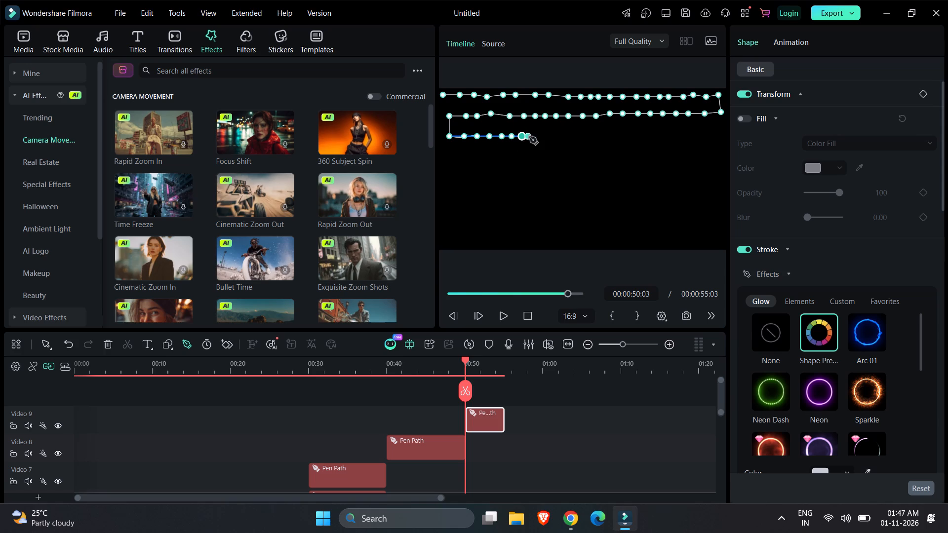
click(532, 137)
click(548, 136)
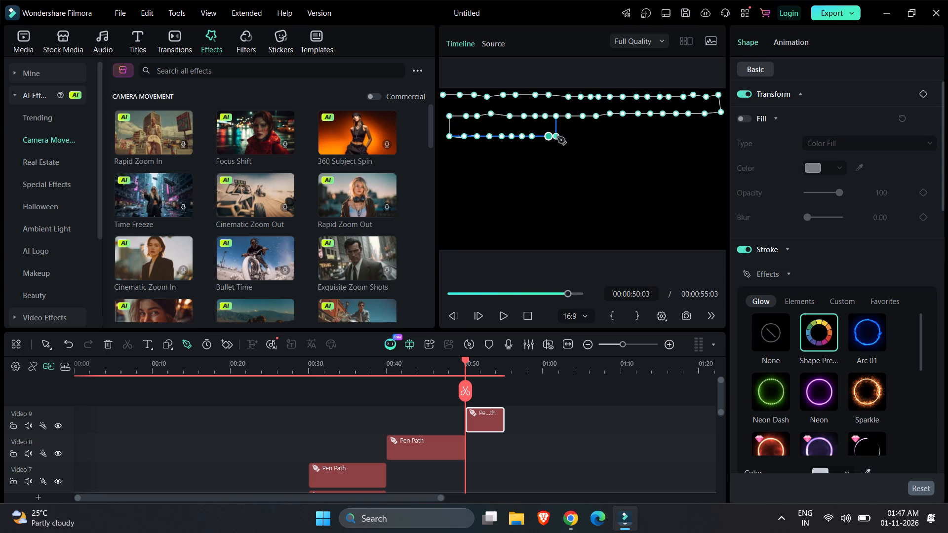
click(557, 137)
click(570, 137)
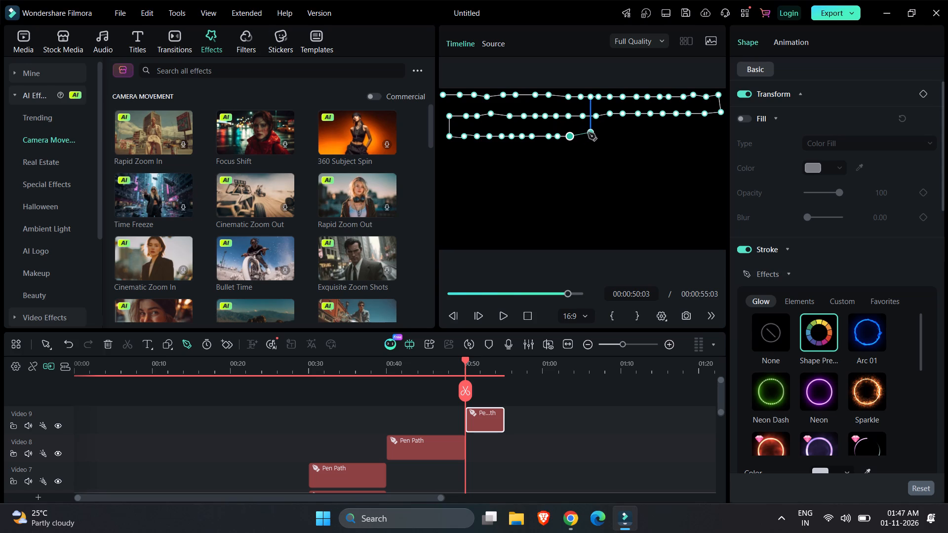
click(582, 137)
Continue the pen path's third row rightward with eleven more anchor points, ending near the frame's right edge.
click(593, 137)
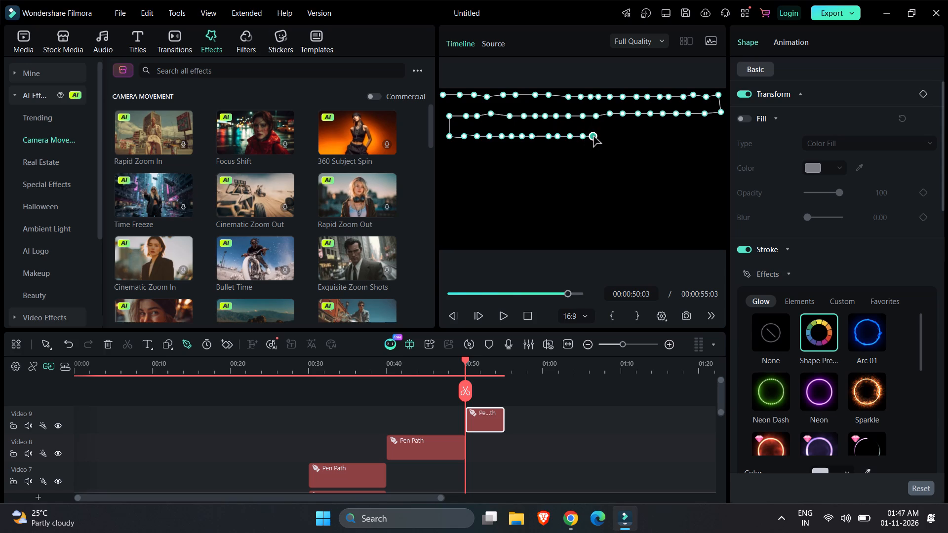
click(603, 137)
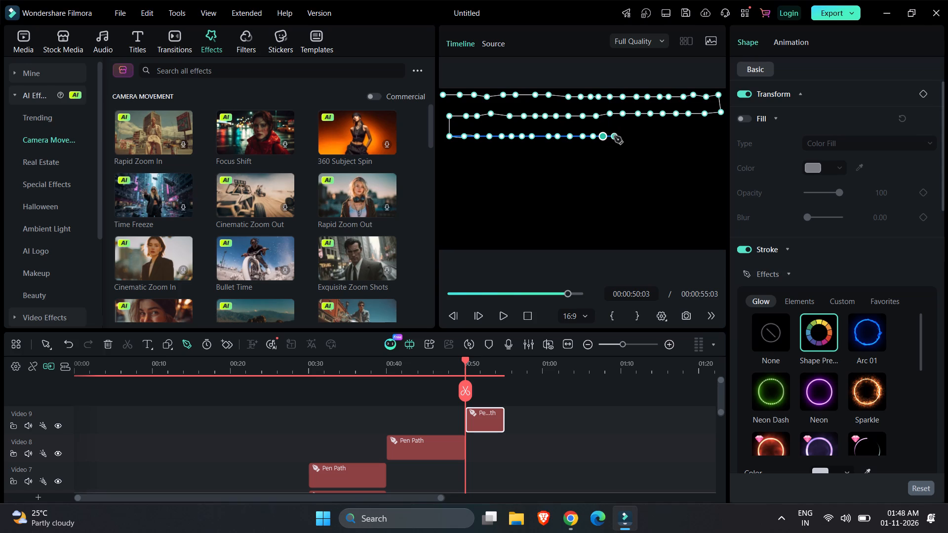
click(614, 136)
click(624, 136)
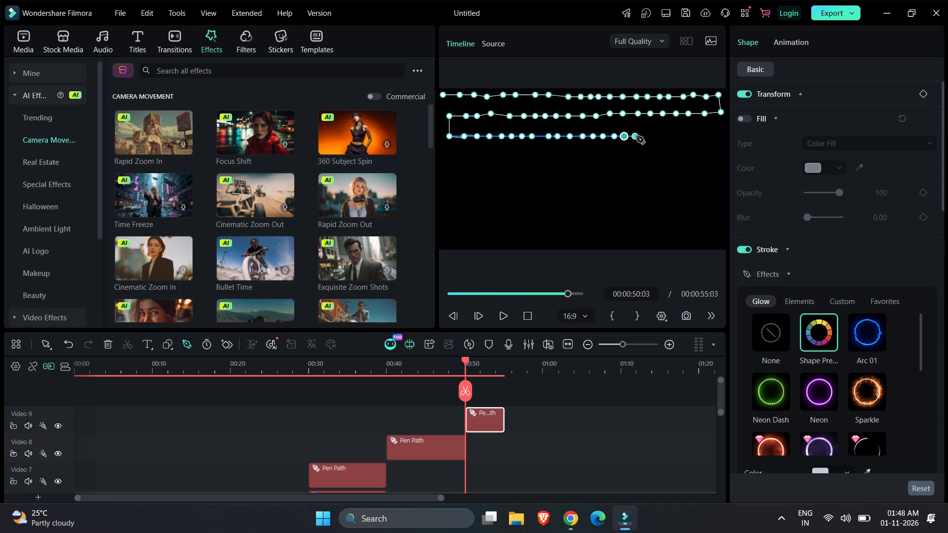
click(636, 136)
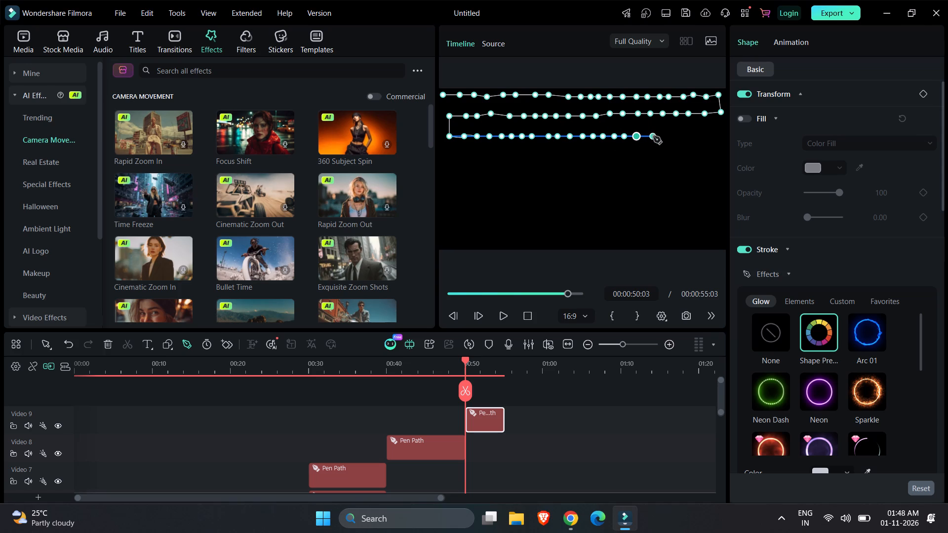
click(653, 136)
click(666, 136)
click(674, 136)
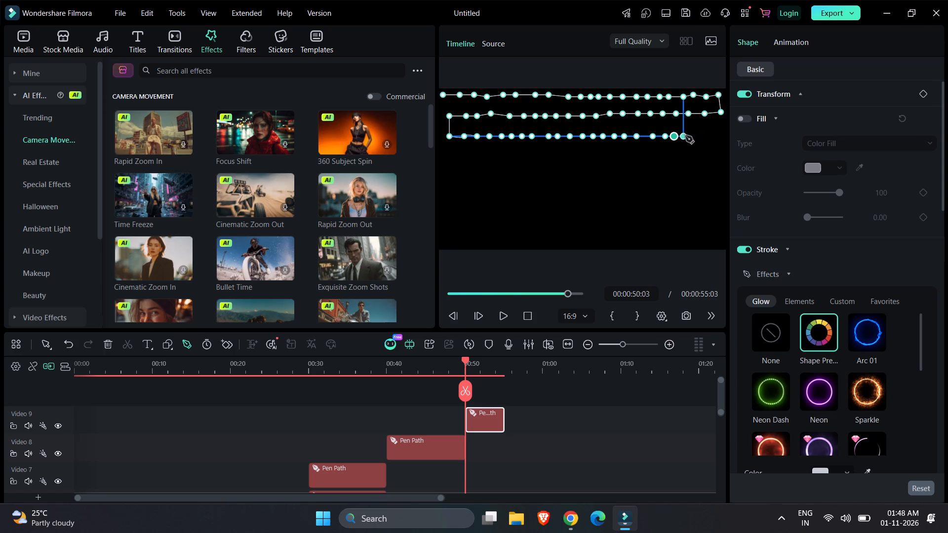
click(688, 136)
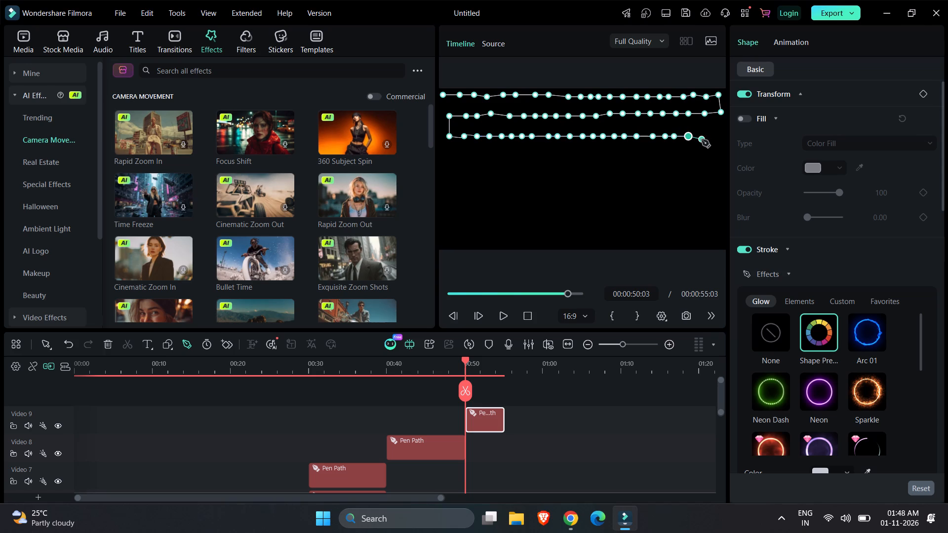
click(701, 137)
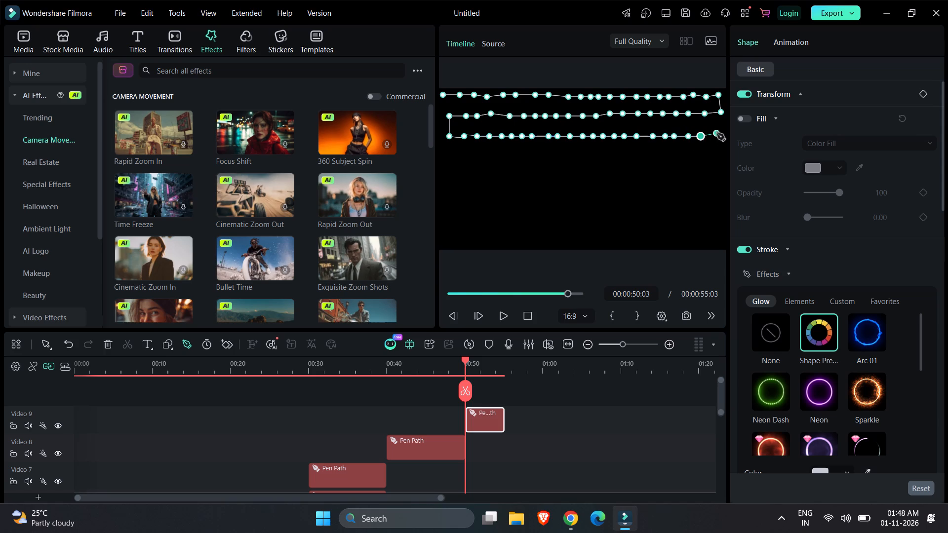
click(713, 137)
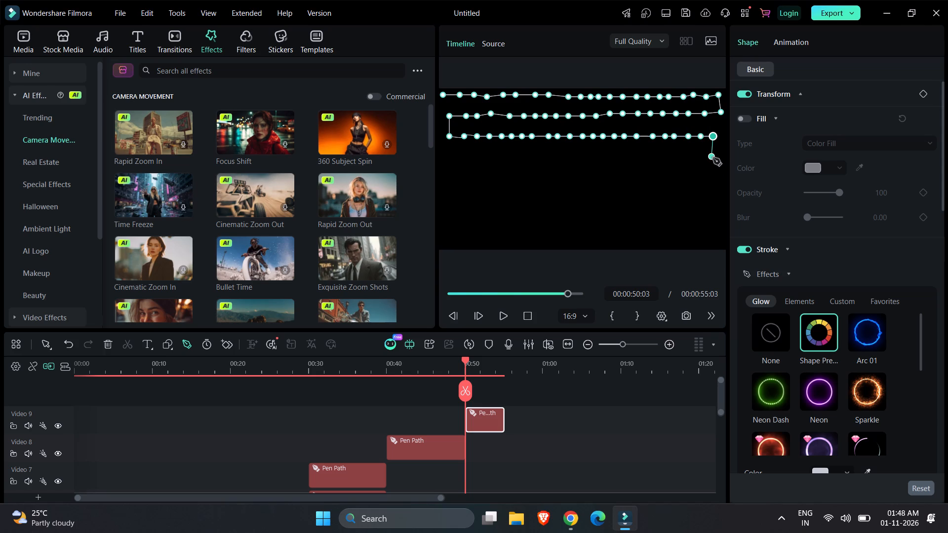
Turn the pen path down near the frame's right edge and run a fourth row leftward with eleven anchor points, ending at the middle.
click(713, 158)
click(699, 158)
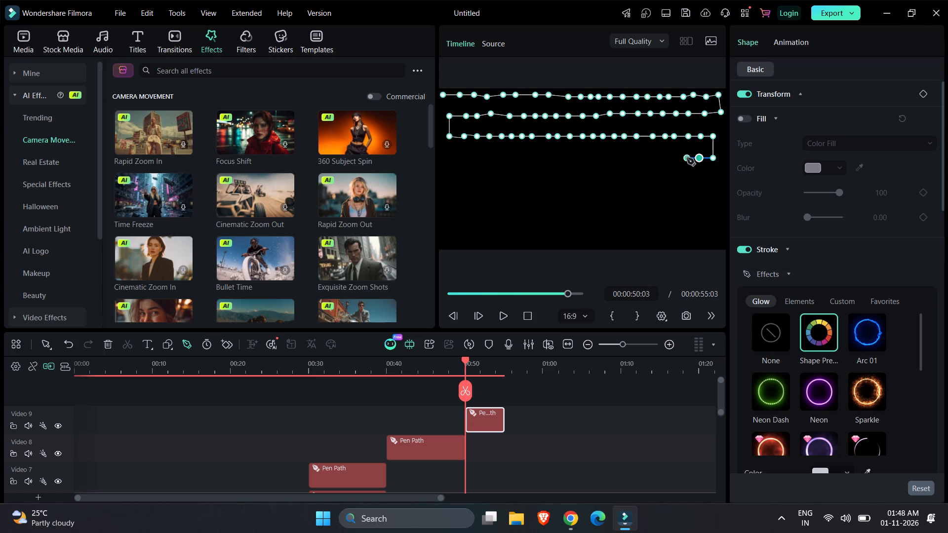
click(687, 158)
click(671, 159)
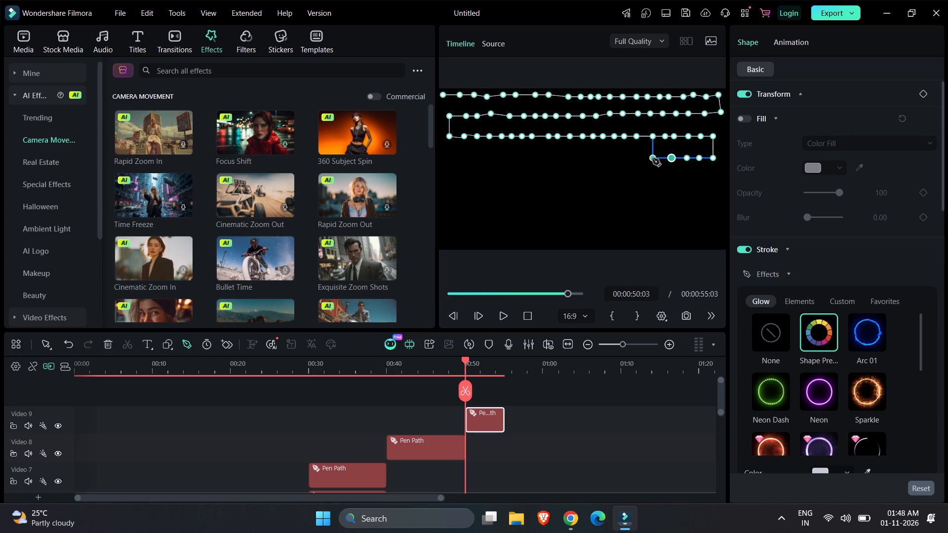
click(652, 158)
click(639, 156)
click(627, 157)
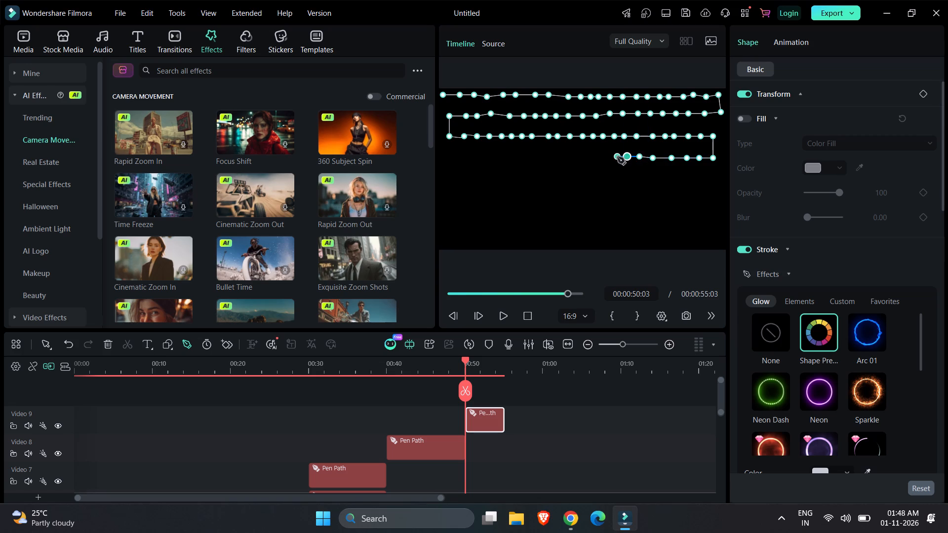
click(615, 157)
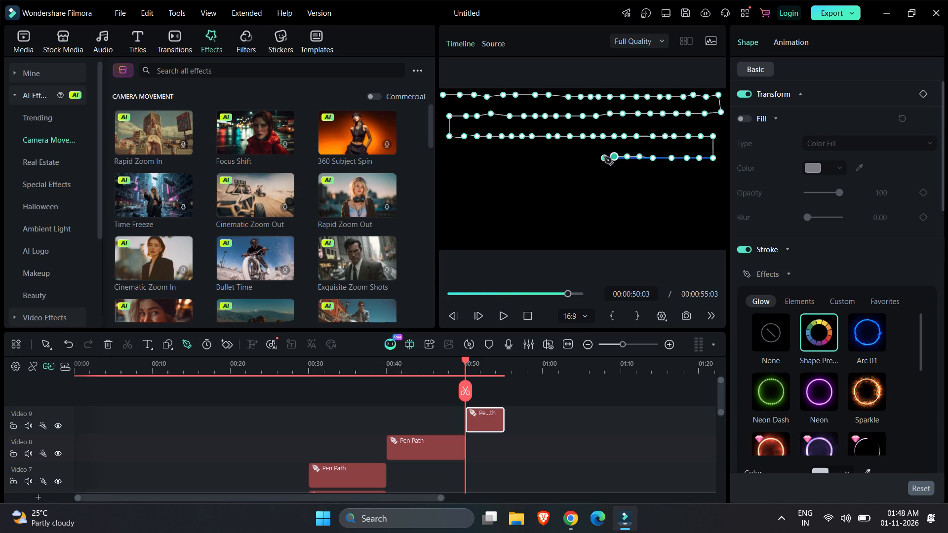
click(602, 157)
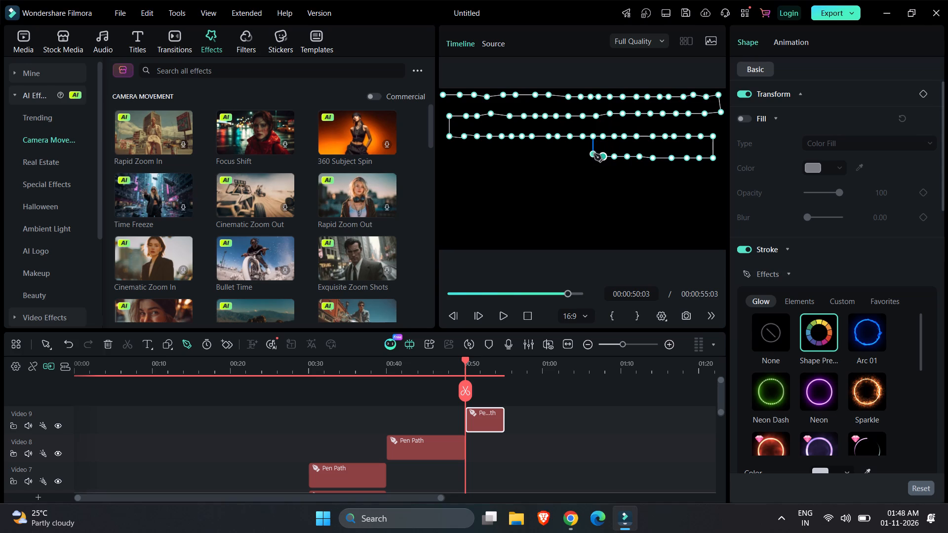
click(594, 154)
click(580, 154)
Finish the pen path's fourth row leftward with eleven more anchor points, ending near the frame's left edge.
click(569, 152)
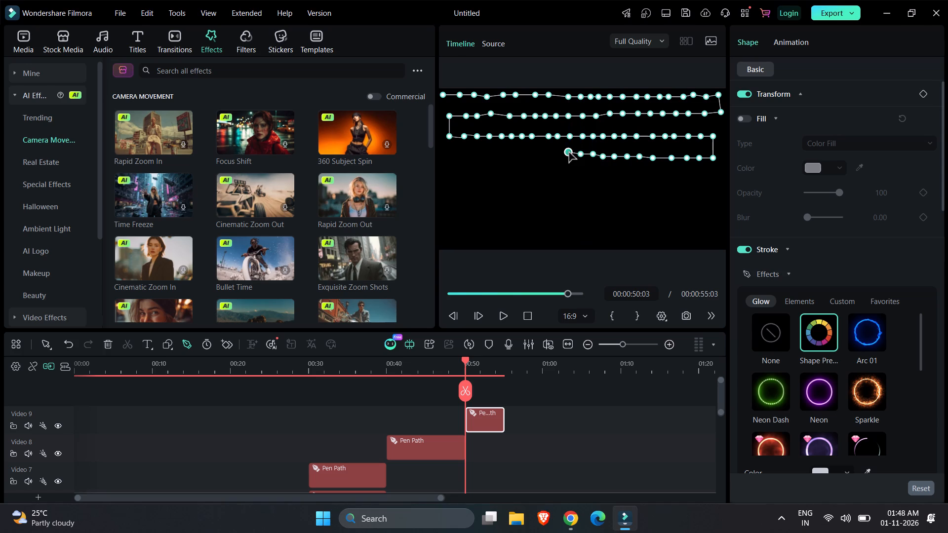
click(559, 152)
click(548, 153)
click(534, 152)
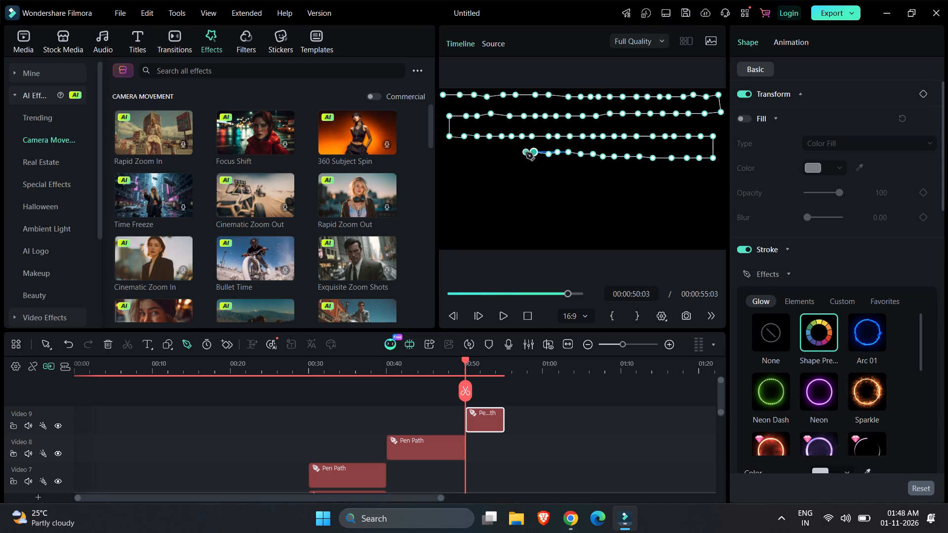
click(521, 152)
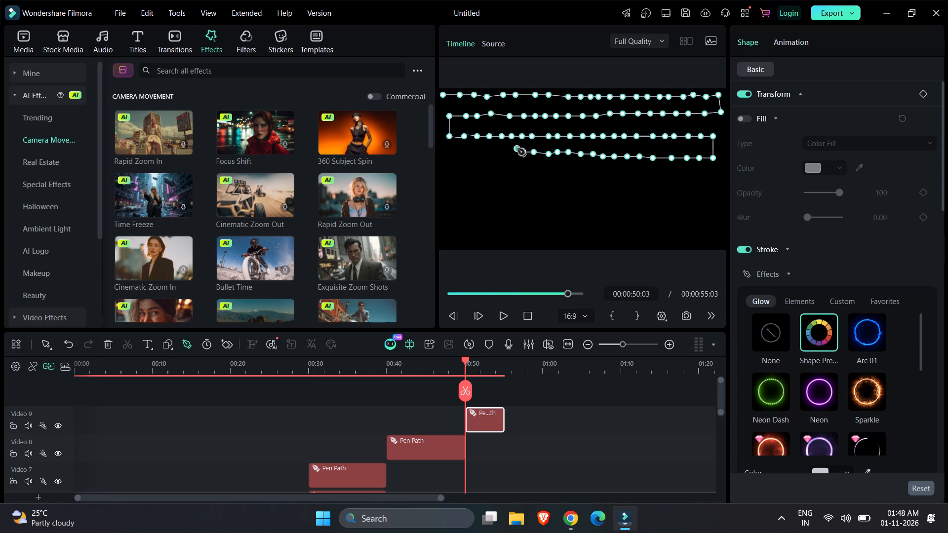
click(513, 152)
click(501, 152)
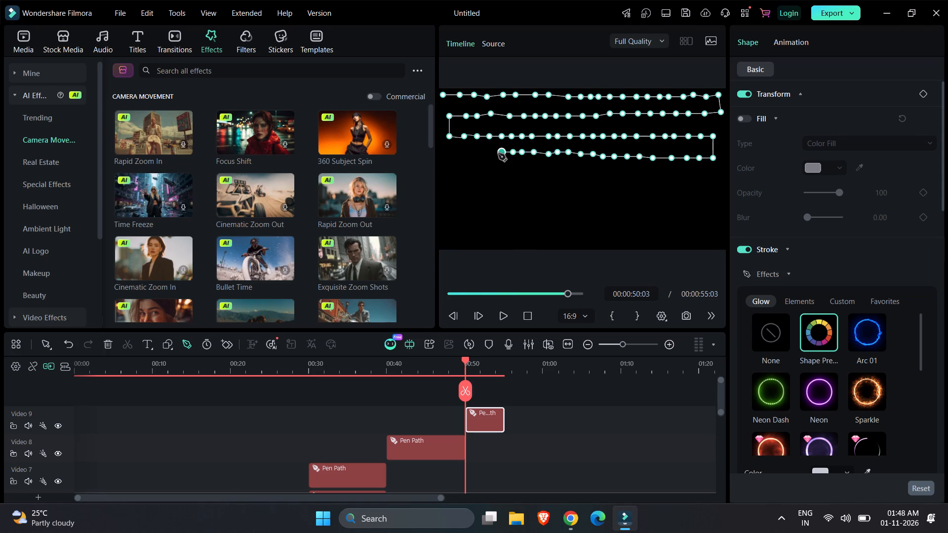
click(488, 153)
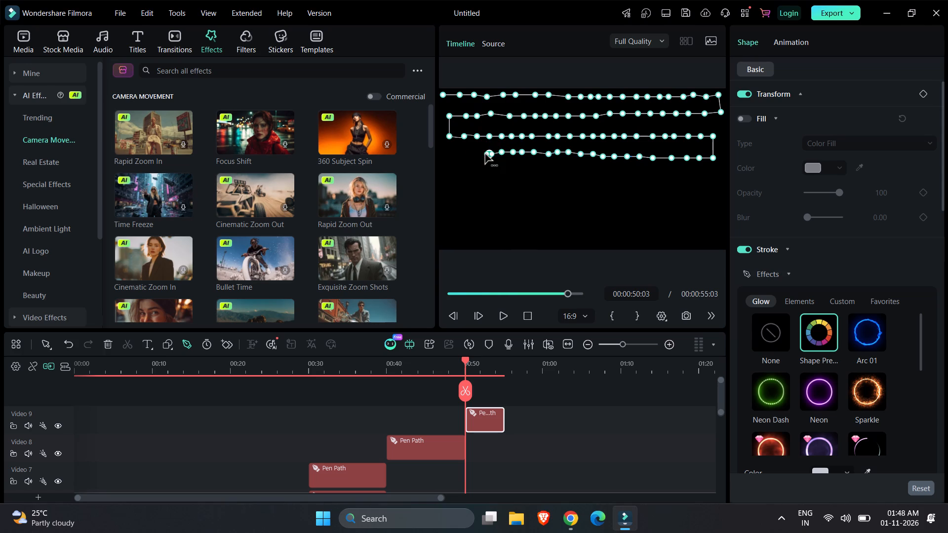
click(480, 154)
click(469, 154)
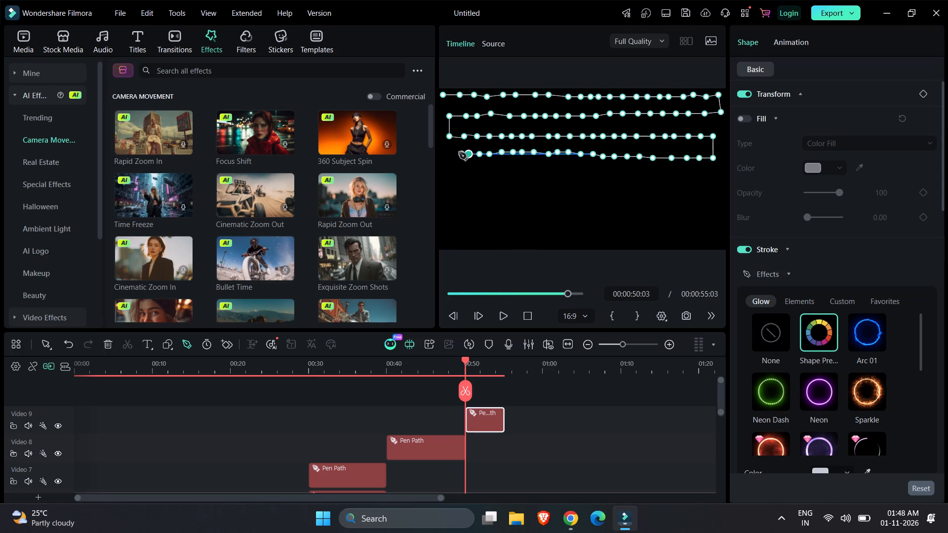
click(451, 152)
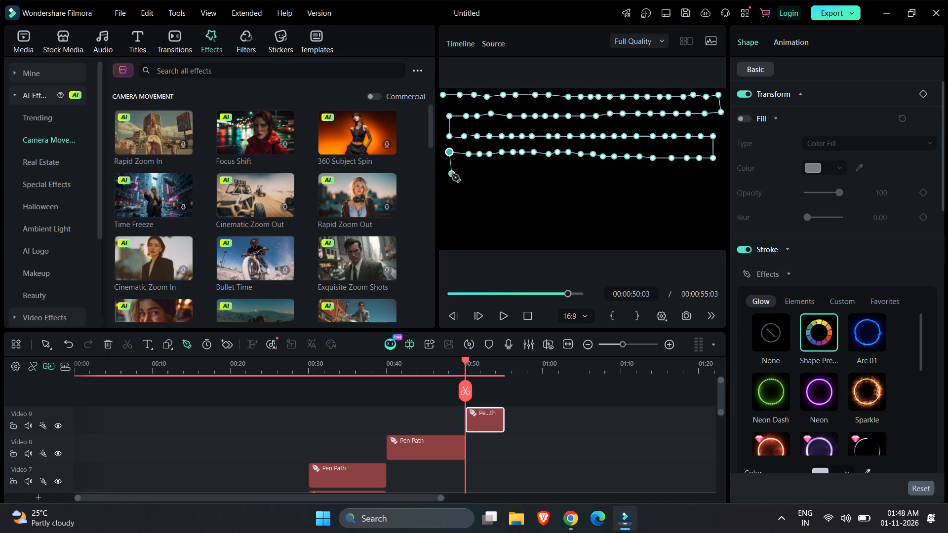
Turn the pen path down near the frame's left edge and run a fifth row rightward with eleven anchor points, ending at the middle.
click(451, 171)
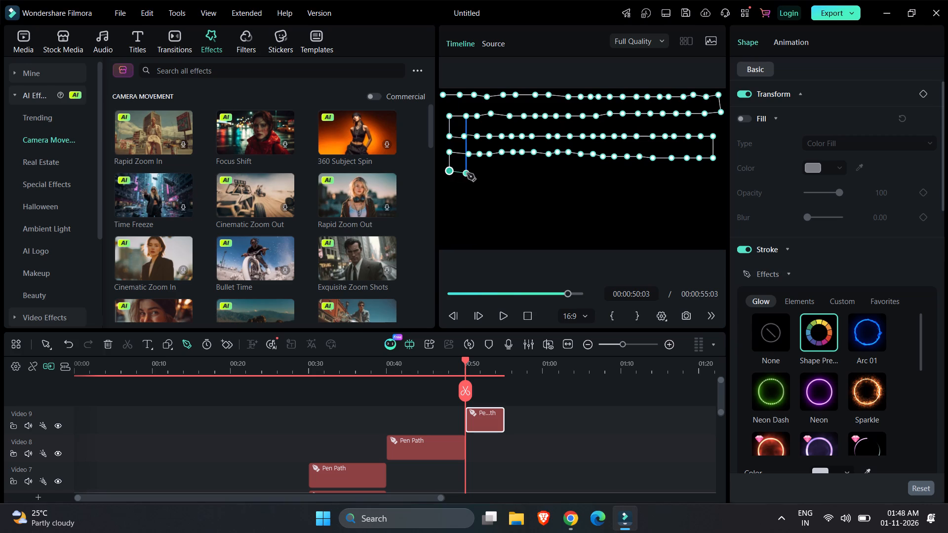
click(467, 173)
click(479, 171)
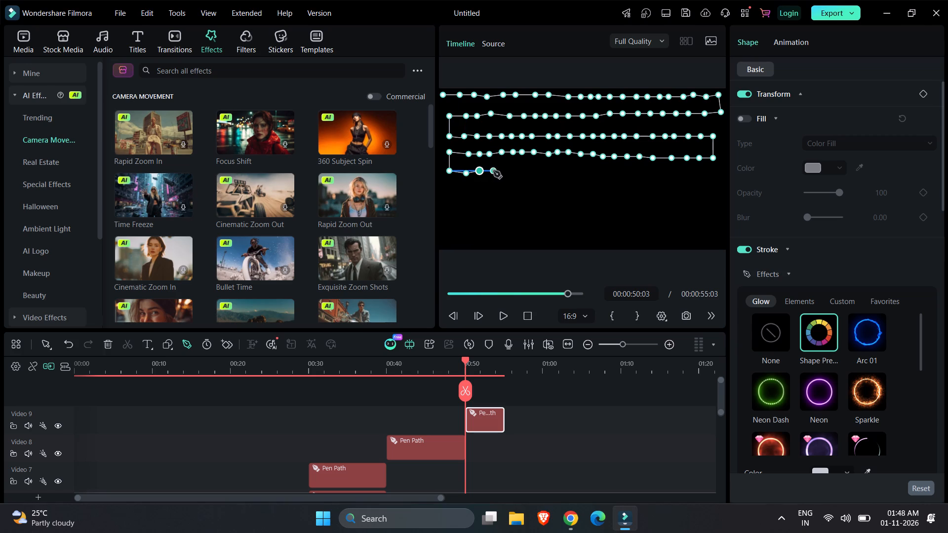
click(493, 171)
click(506, 171)
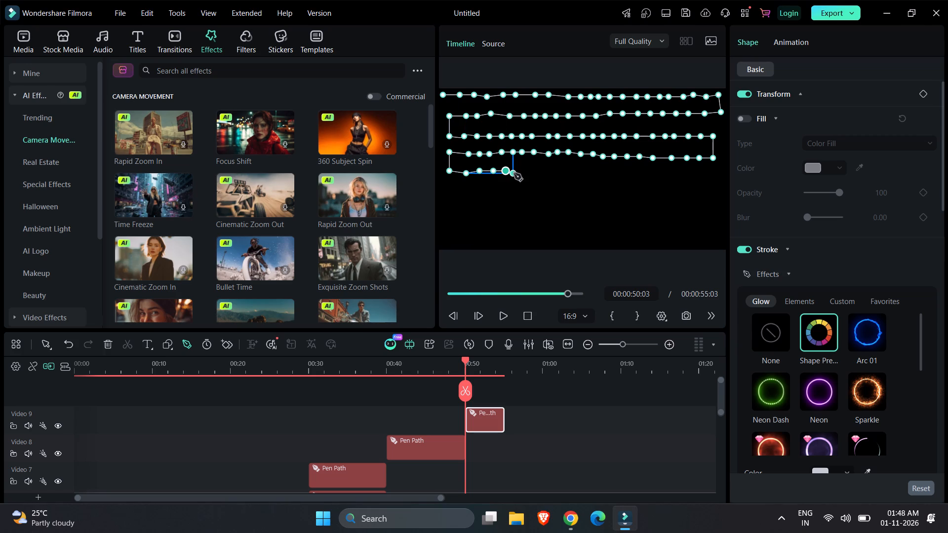
click(522, 174)
click(535, 174)
click(548, 173)
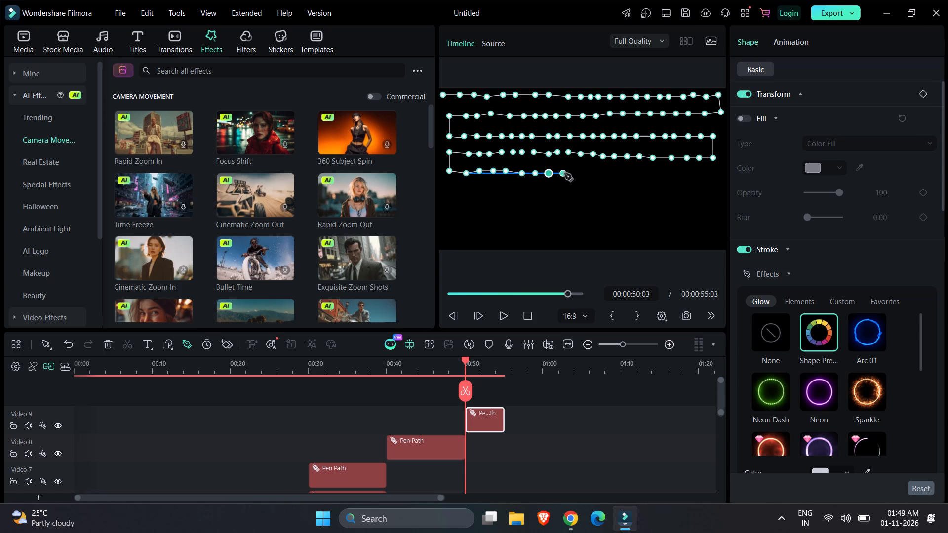
click(564, 173)
click(575, 173)
click(592, 173)
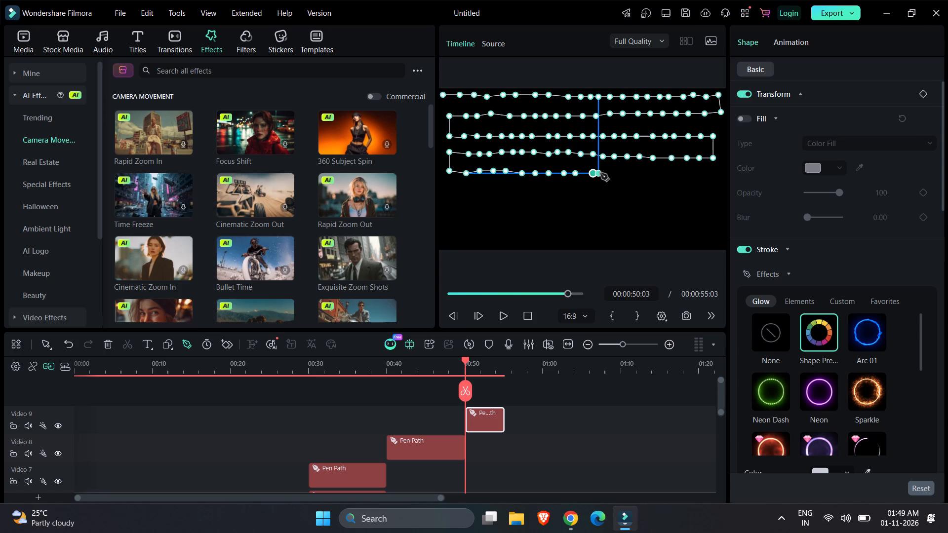
Finish the pen path's fifth row rightward with nine more anchor points, ending near the frame's right edge.
click(602, 173)
click(614, 173)
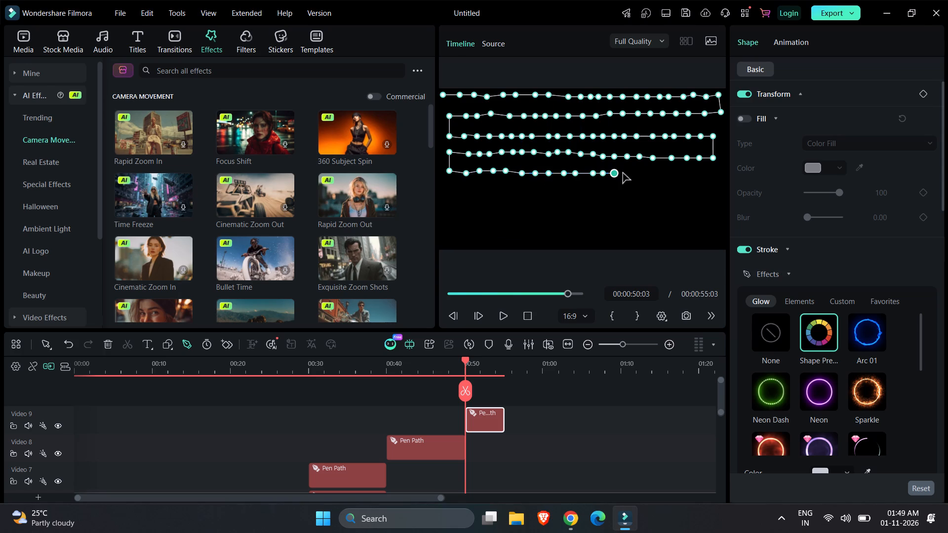
click(625, 173)
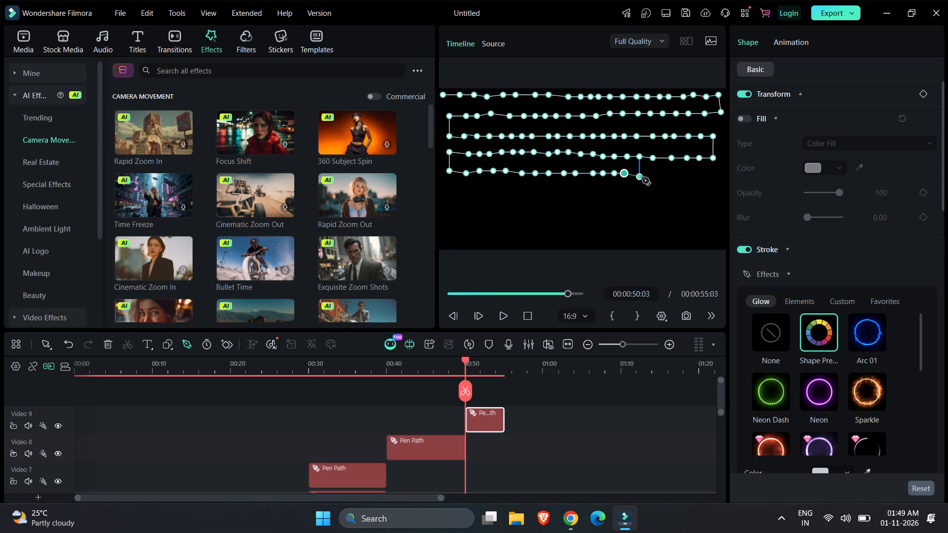
click(640, 173)
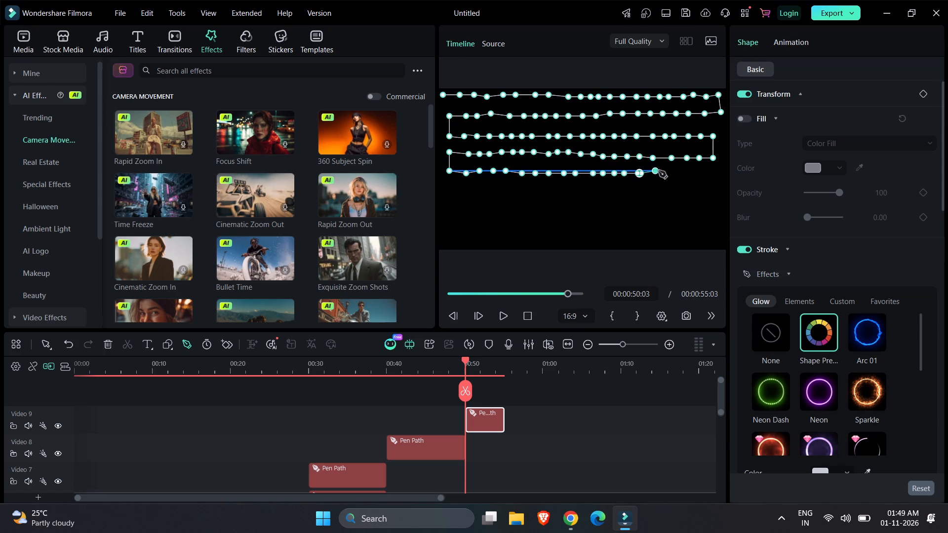
click(659, 174)
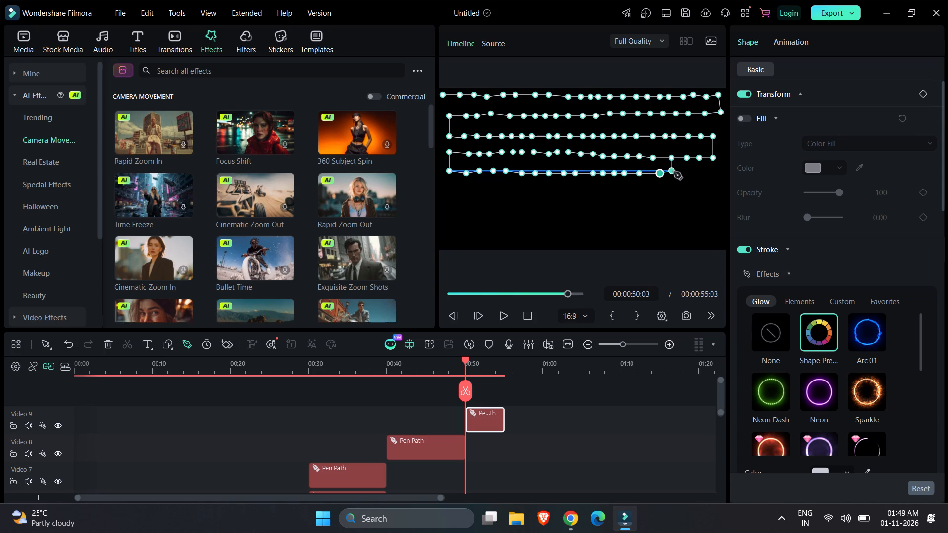
click(675, 174)
click(688, 174)
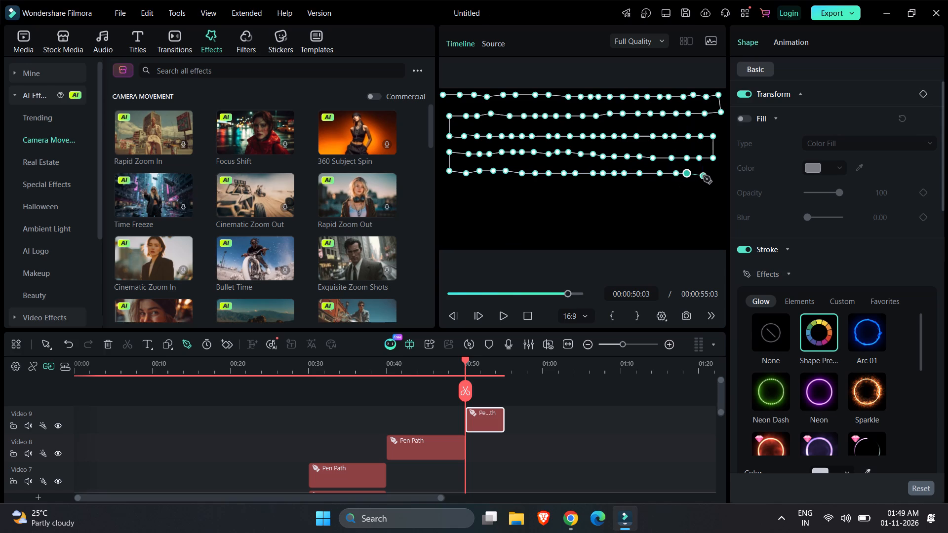
click(701, 176)
click(711, 176)
Turn the pen path down near the frame's right edge and run a sixth row leftward with ten anchor points, ending at the middle.
click(711, 191)
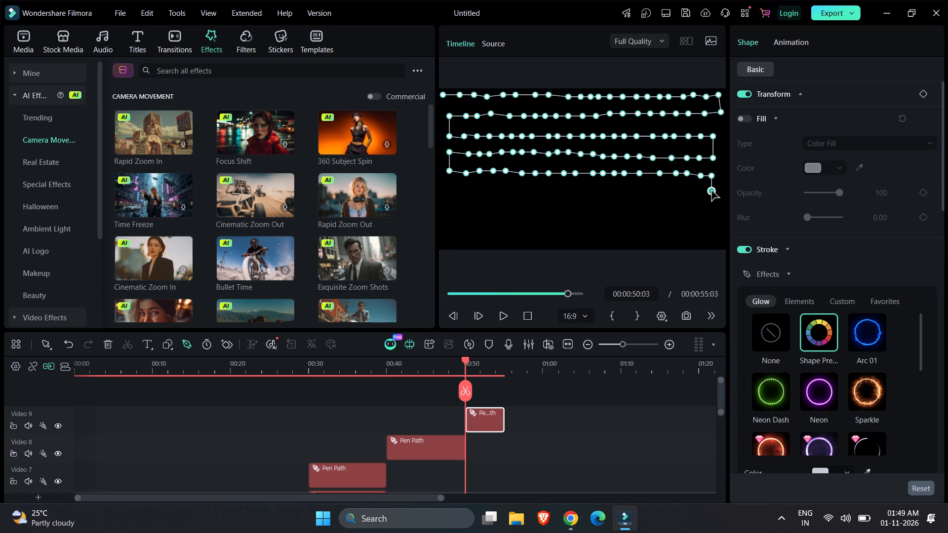
click(700, 193)
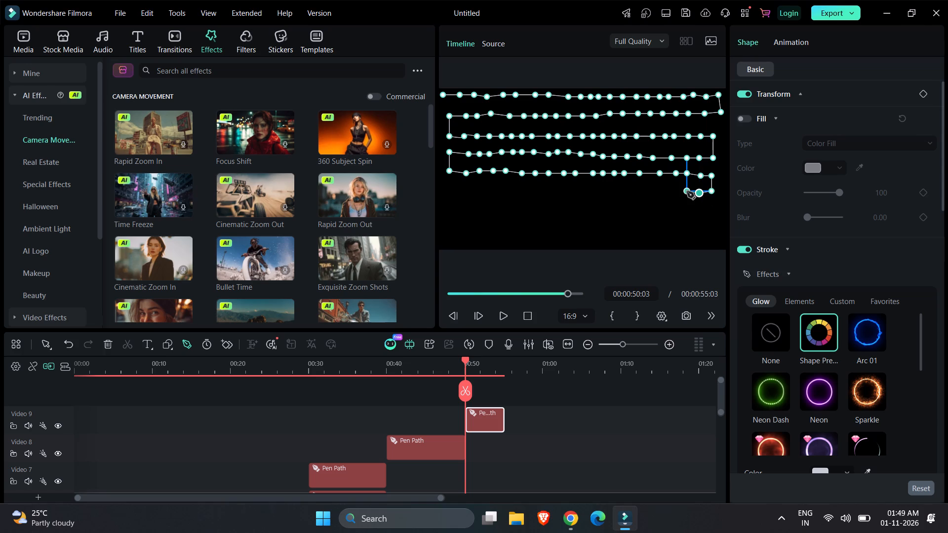
click(687, 191)
click(671, 191)
click(658, 191)
click(642, 191)
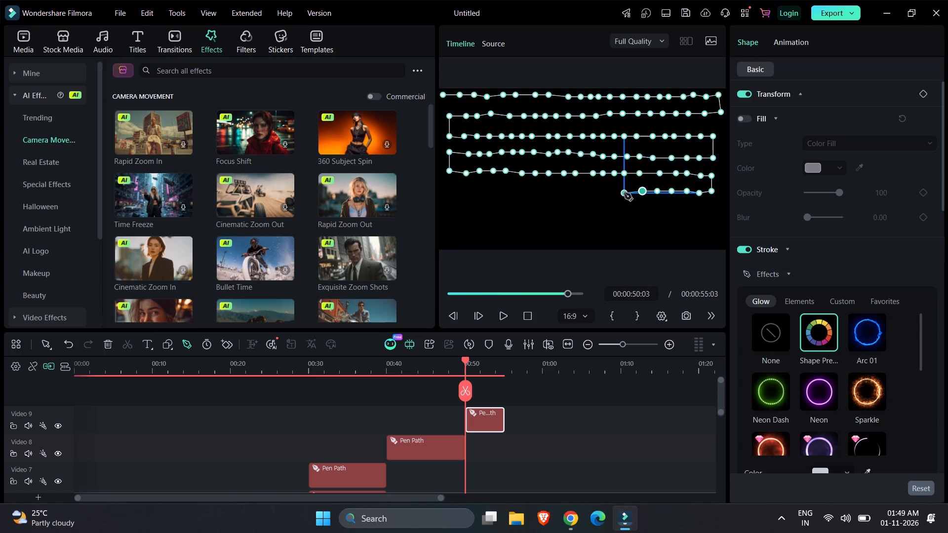
click(632, 191)
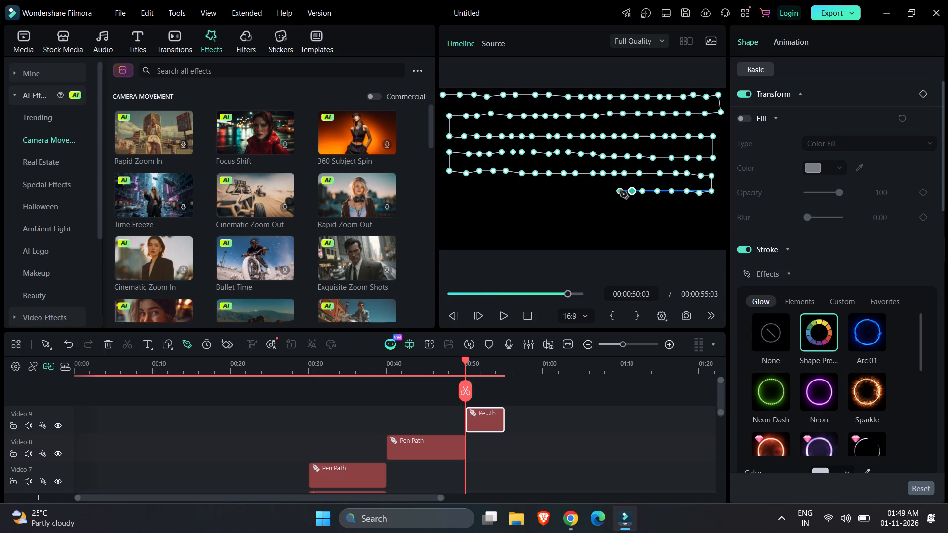
click(620, 191)
click(605, 191)
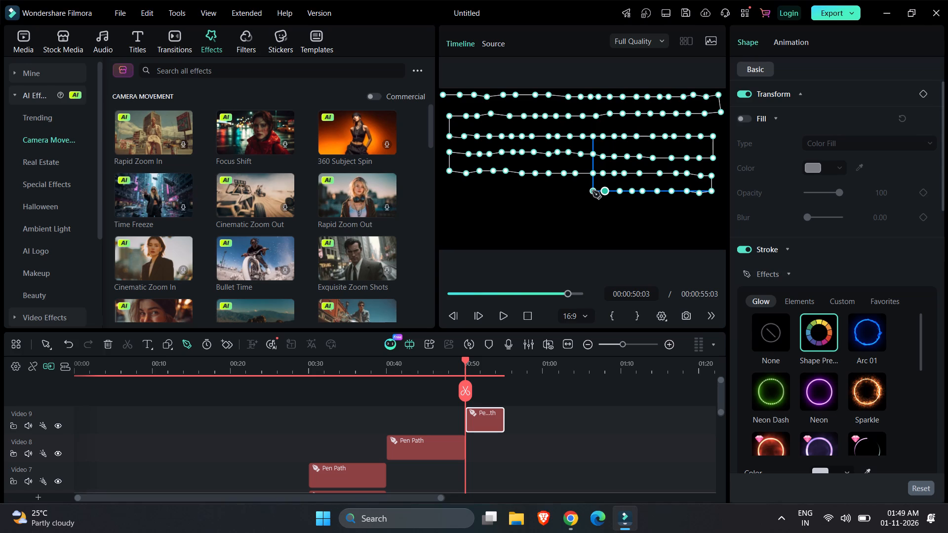
click(592, 191)
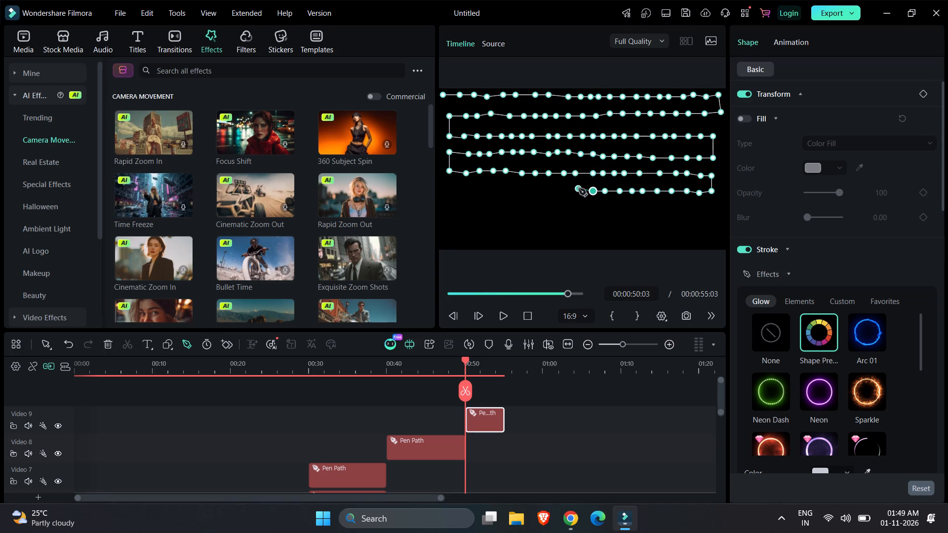
Finish the pen path's sixth row leftward with ten more anchor points, ending near the frame's left edge.
click(579, 191)
click(566, 191)
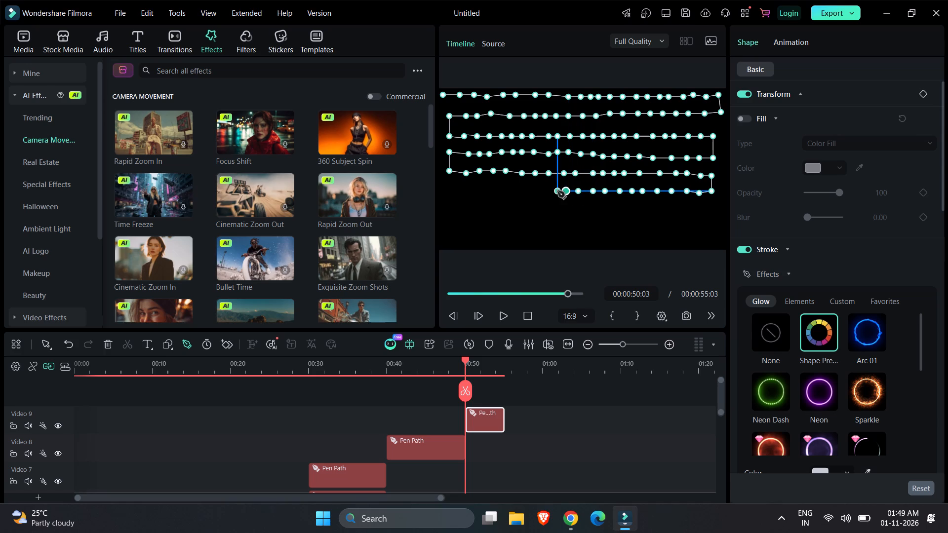
click(553, 191)
click(541, 191)
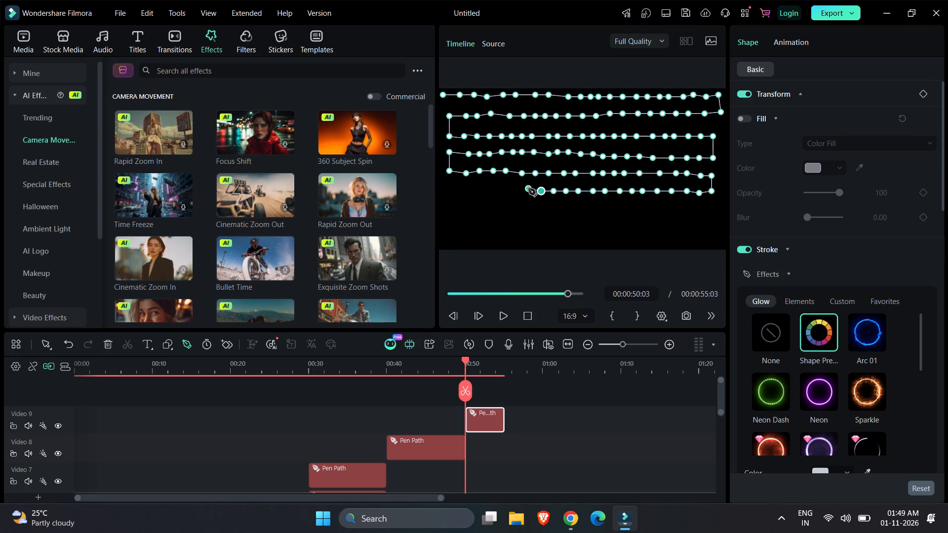
click(528, 191)
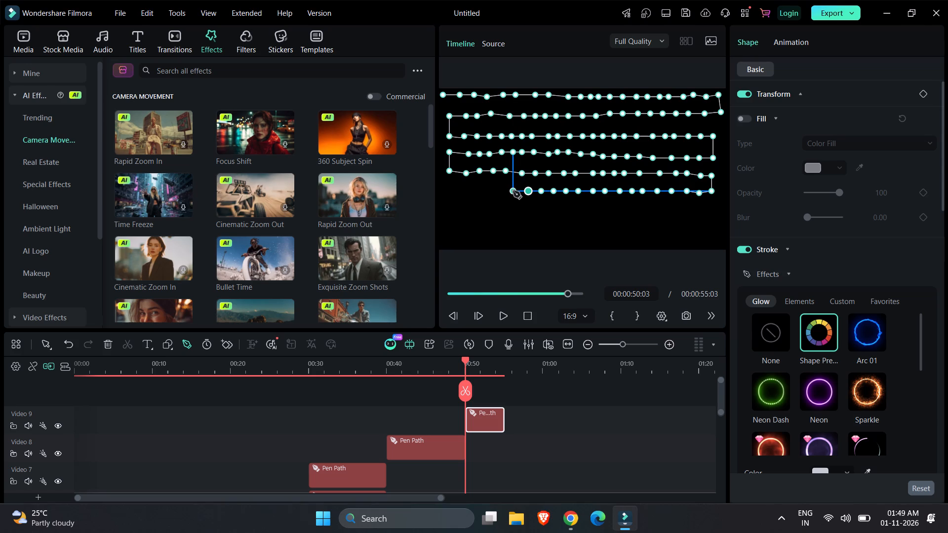
click(513, 191)
click(499, 191)
click(484, 191)
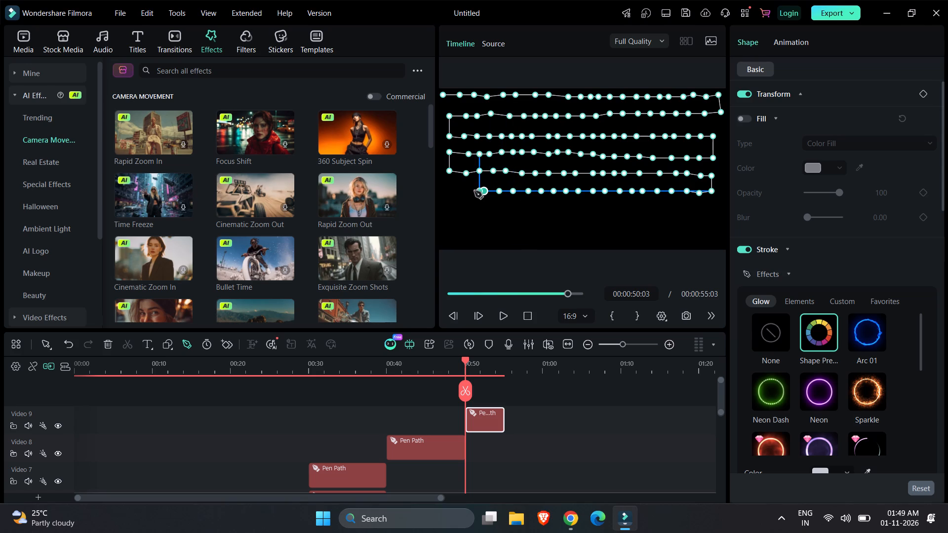
click(470, 191)
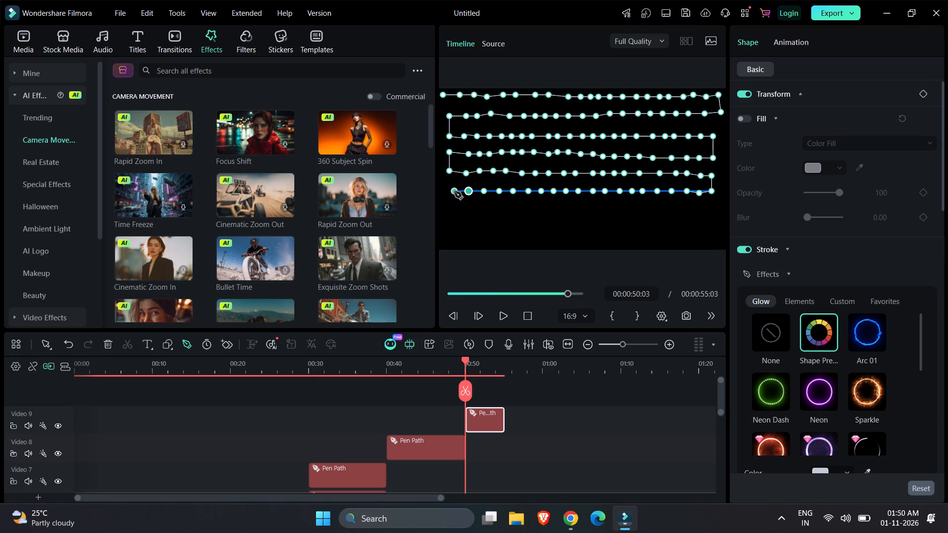
click(454, 191)
Turn the pen path down near the frame's left edge and run a seventh row rightward with eight anchor points, ending at the middle.
click(454, 209)
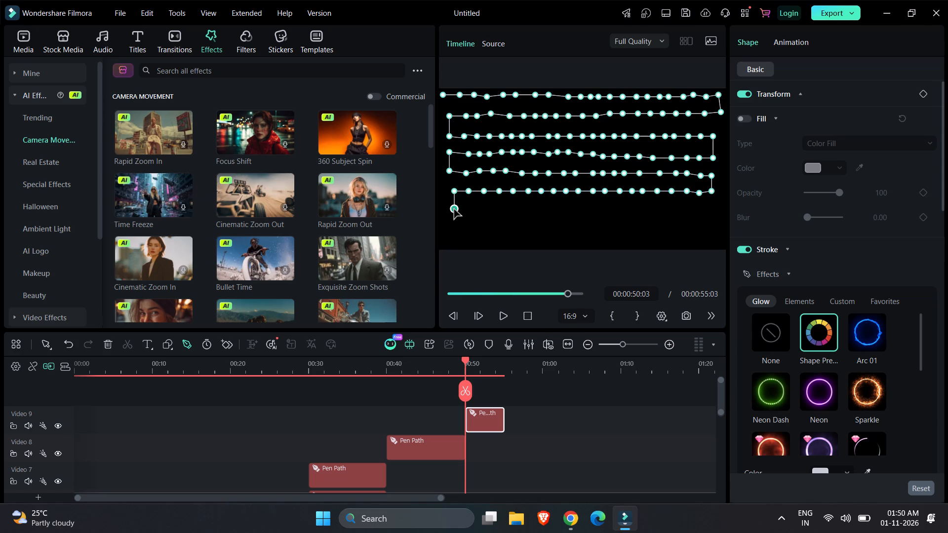
click(471, 208)
click(491, 208)
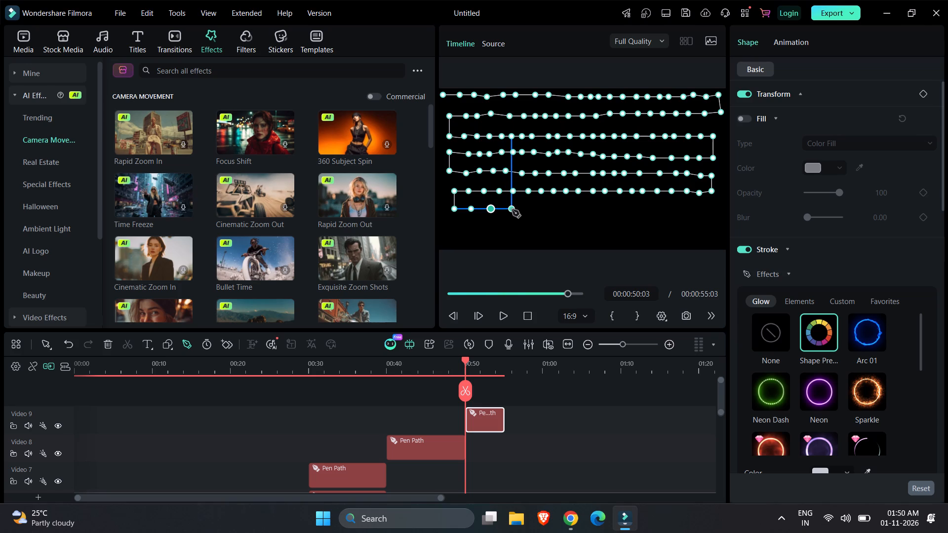
click(512, 210)
click(528, 210)
click(545, 210)
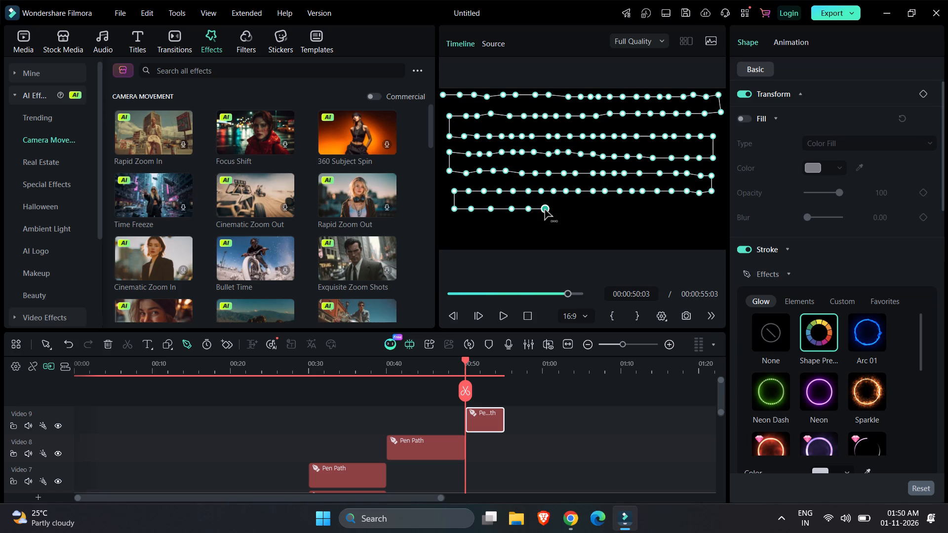
click(566, 209)
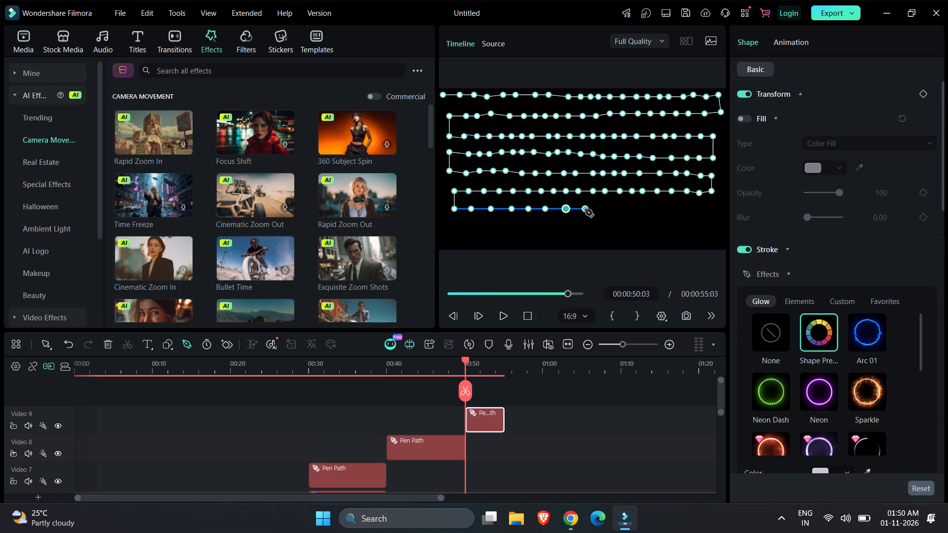
click(585, 209)
Finish the pen path's seventh row rightward with nine more anchor points, ending near the frame's right edge.
click(594, 209)
click(606, 209)
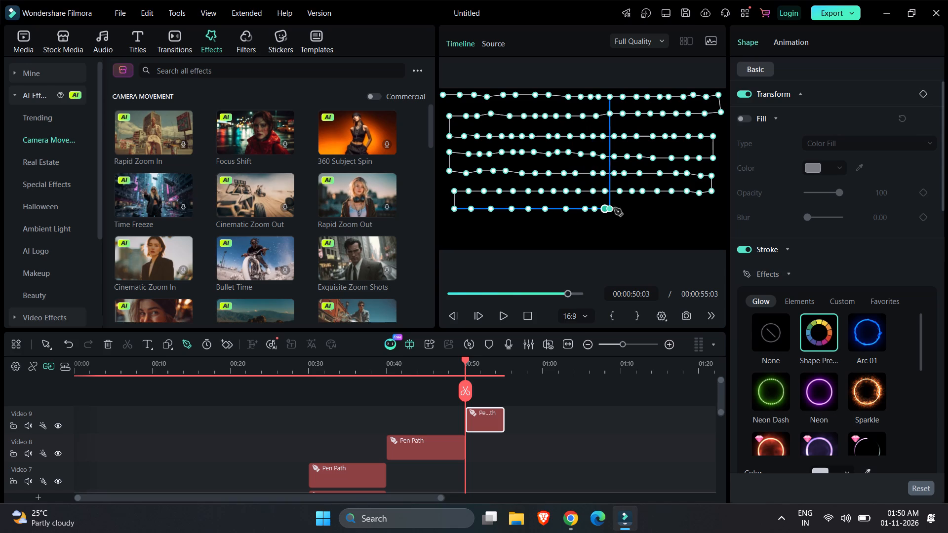
click(623, 209)
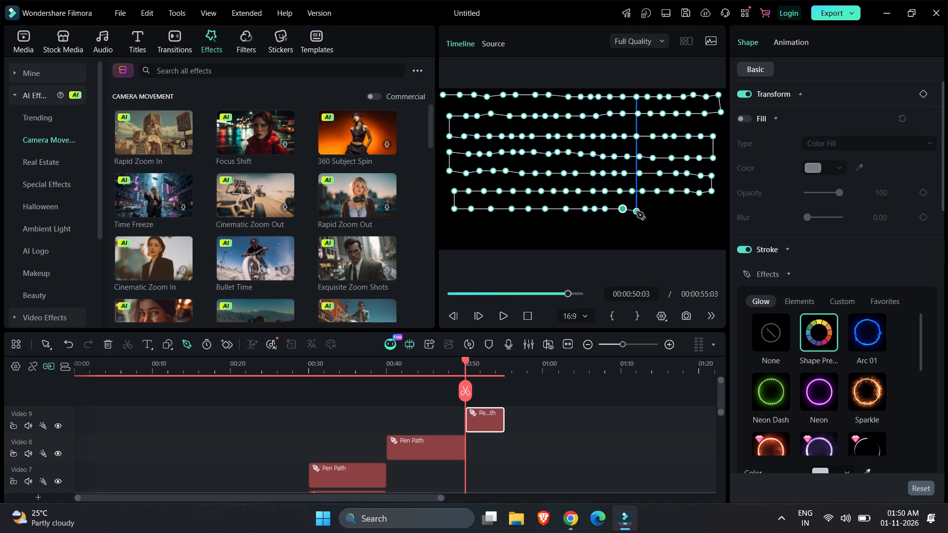
click(640, 210)
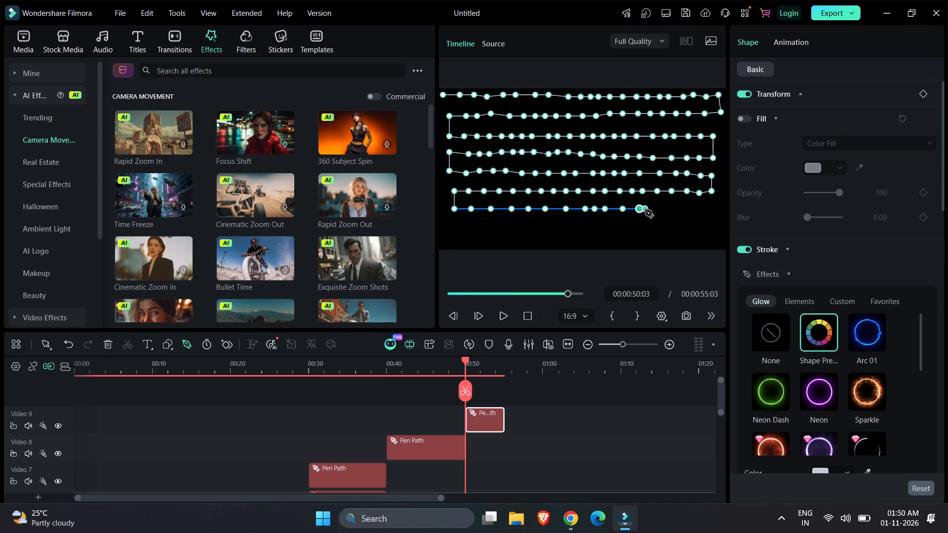
click(649, 210)
drag(661, 210, 652, 212)
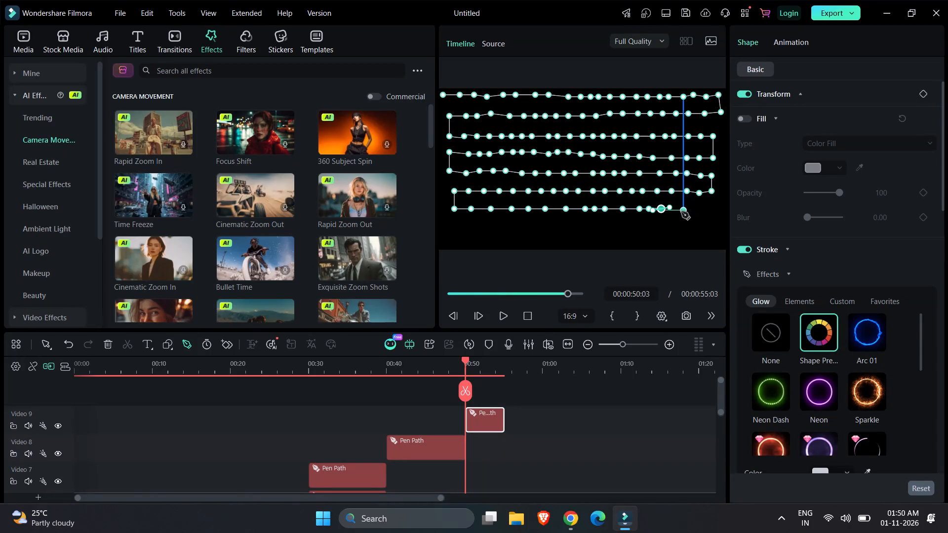
click(681, 212)
click(696, 212)
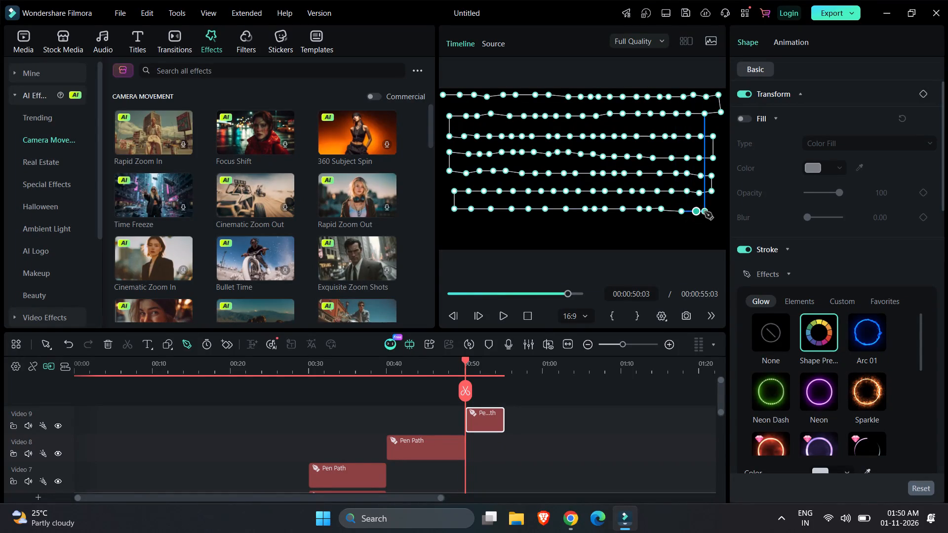
click(714, 212)
Turn the pen path down near the frame's right edge and run an eighth row leftward with ten anchor points, ending at the middle.
click(713, 227)
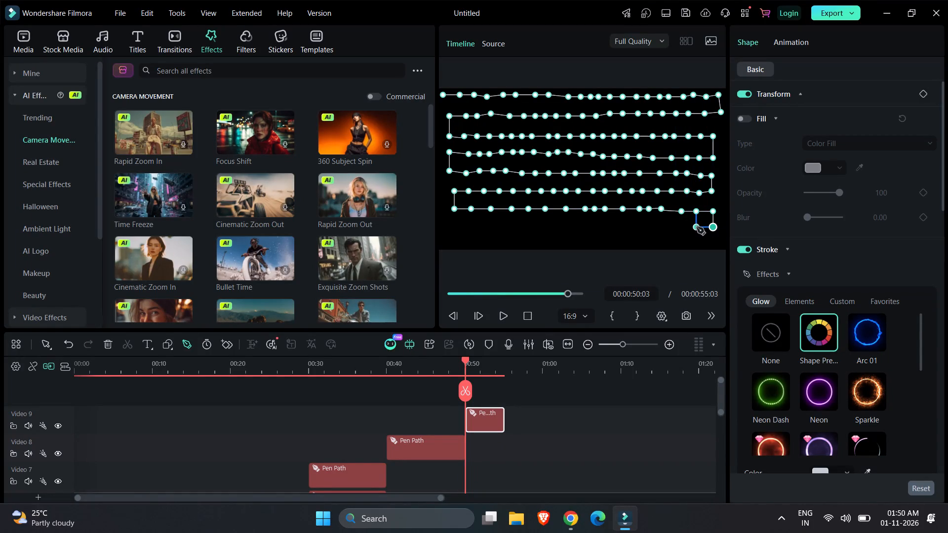
click(697, 227)
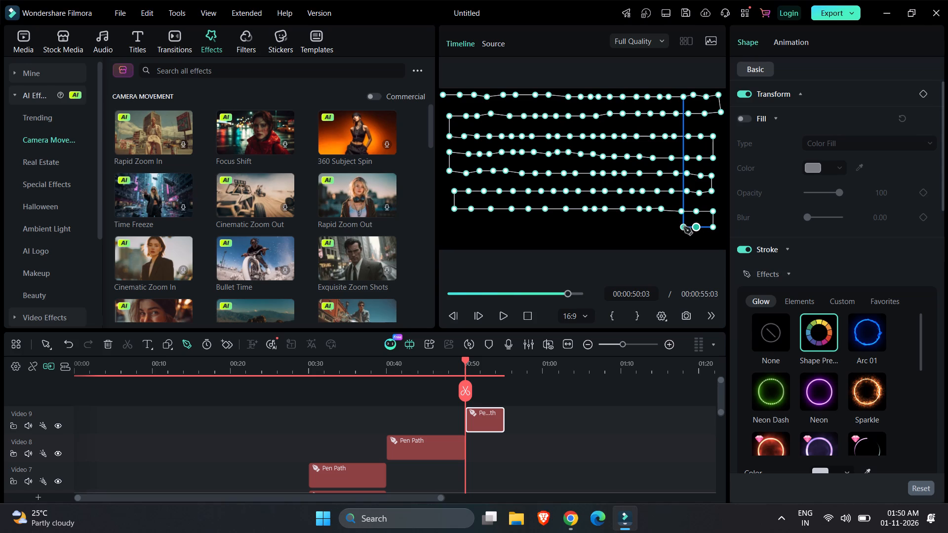
click(681, 228)
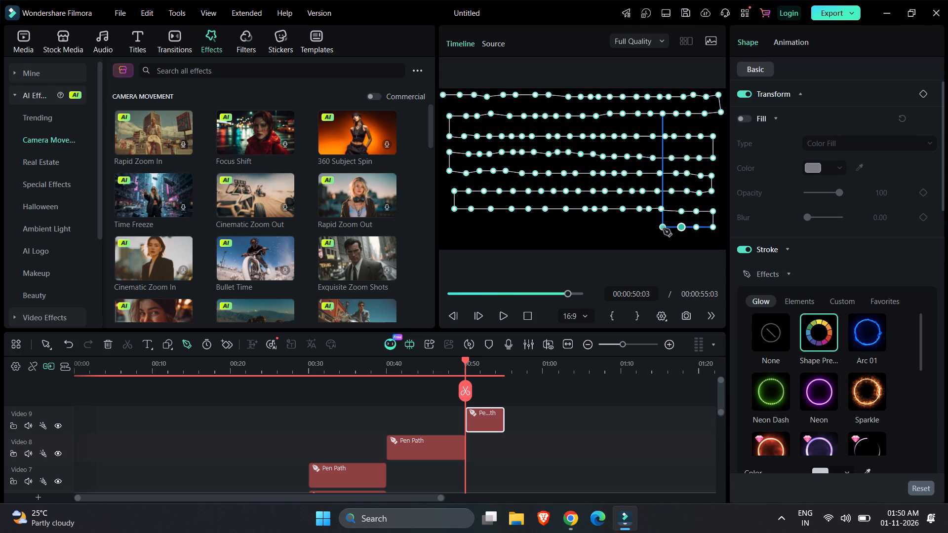
click(663, 228)
click(648, 228)
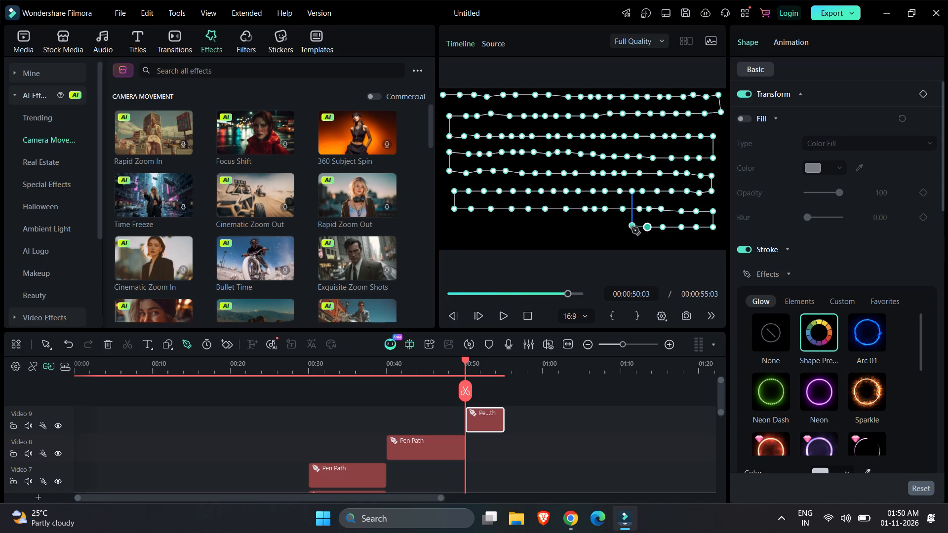
click(632, 227)
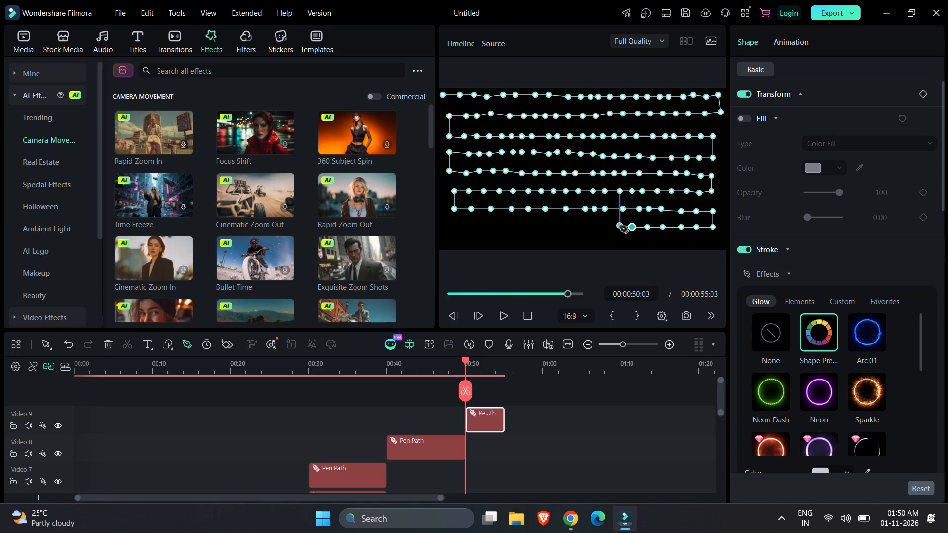
click(620, 226)
click(608, 226)
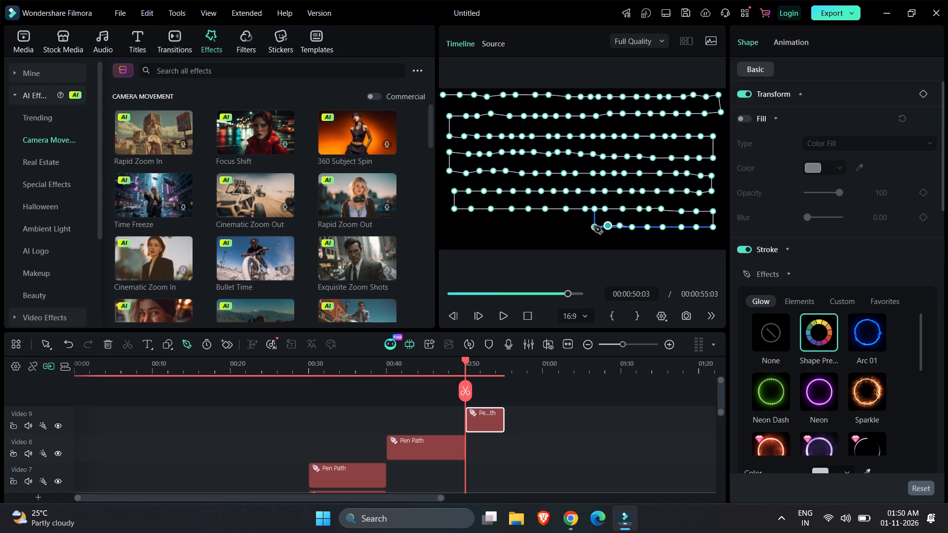
click(594, 226)
click(577, 226)
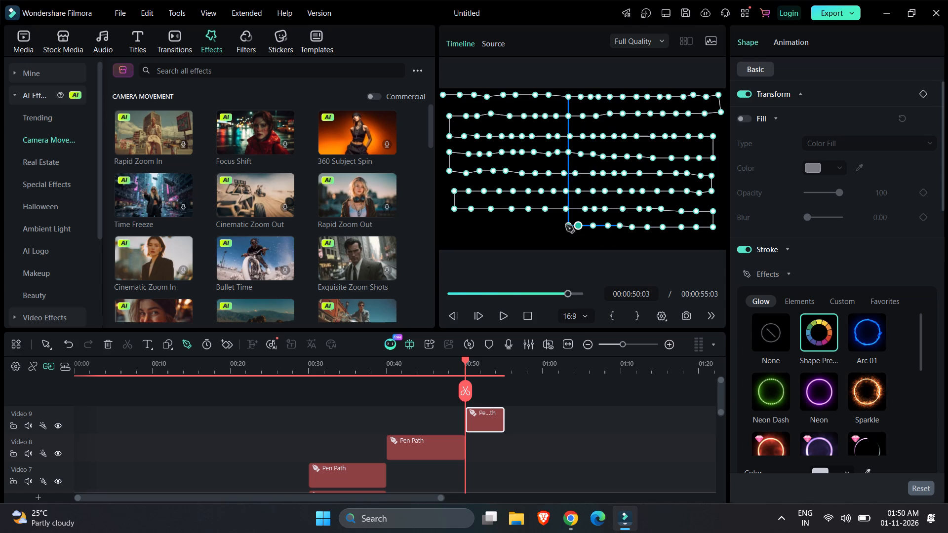
Finish the pen path's eighth row leftward with nine more anchor points, ending near the frame's left edge.
click(566, 225)
click(553, 225)
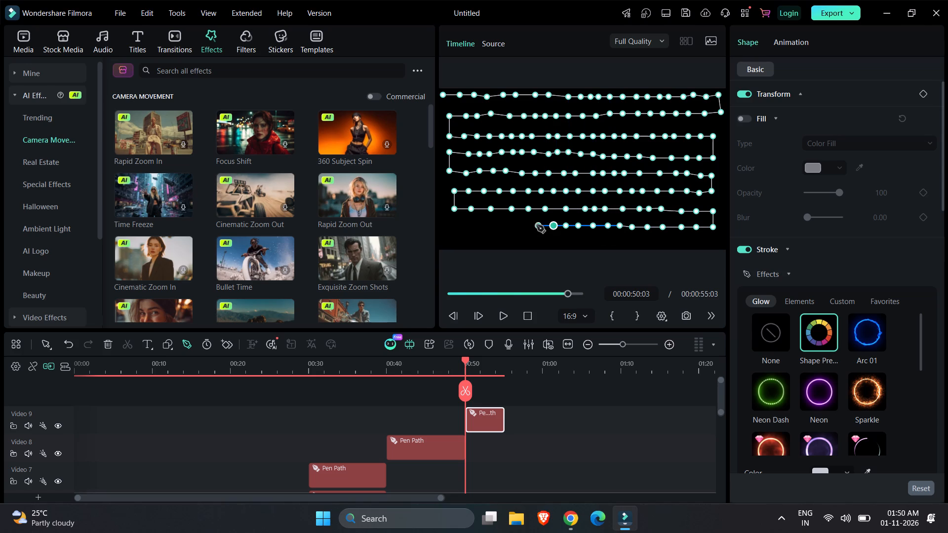
click(537, 225)
click(524, 225)
click(511, 226)
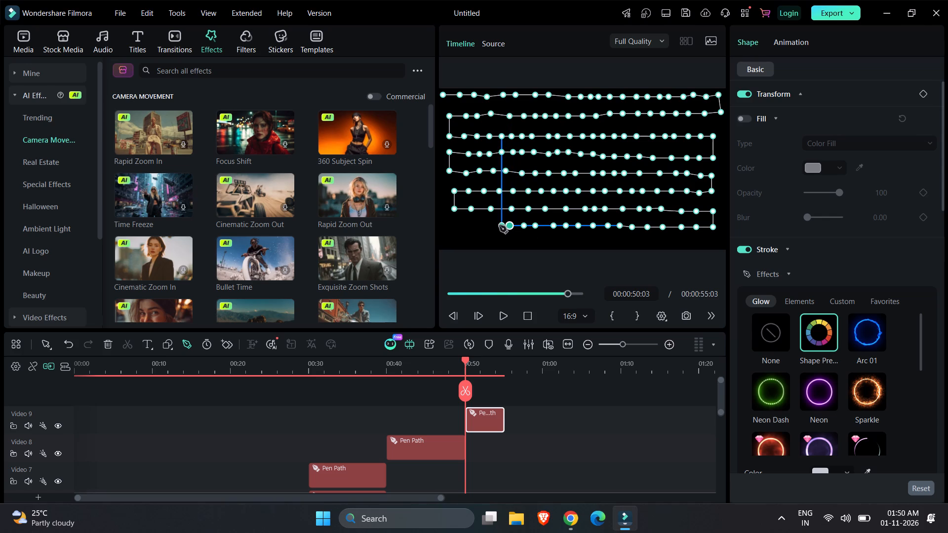
click(495, 226)
click(481, 225)
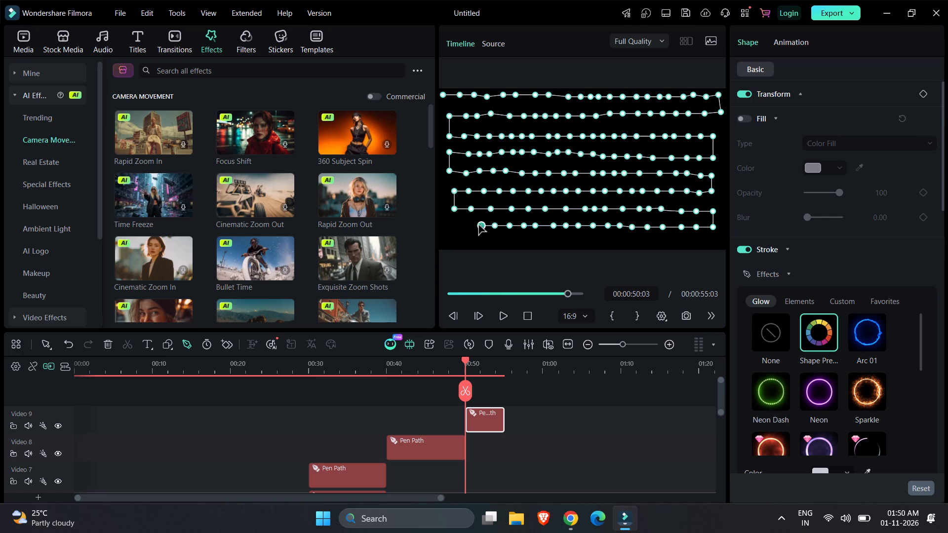
click(470, 225)
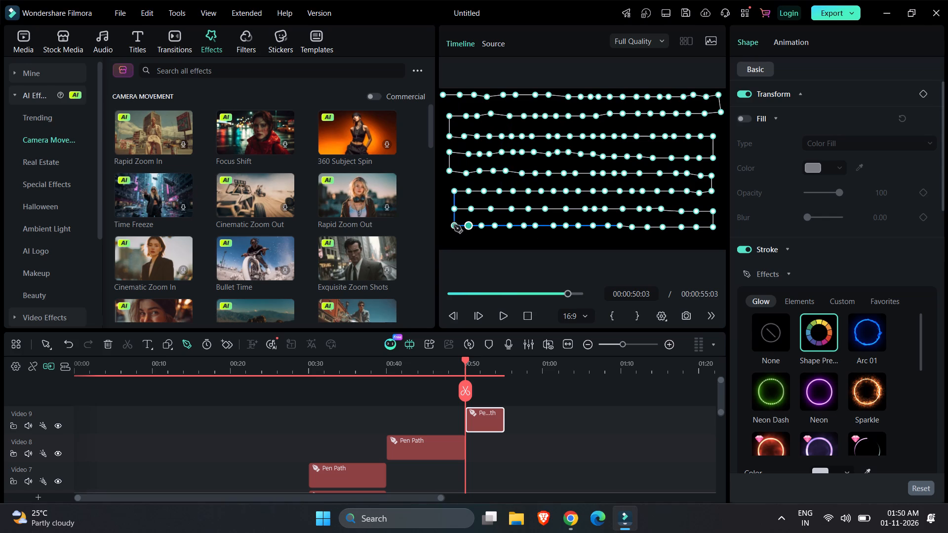
click(452, 225)
Turn the pen path down near the frame's left edge and run a ninth row rightward with eight anchor points, ending at the middle.
click(452, 242)
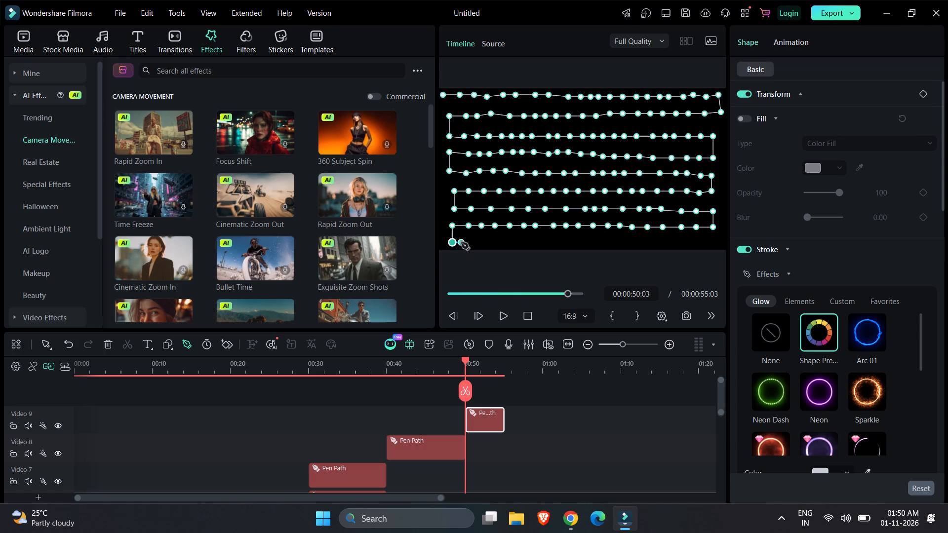
click(473, 242)
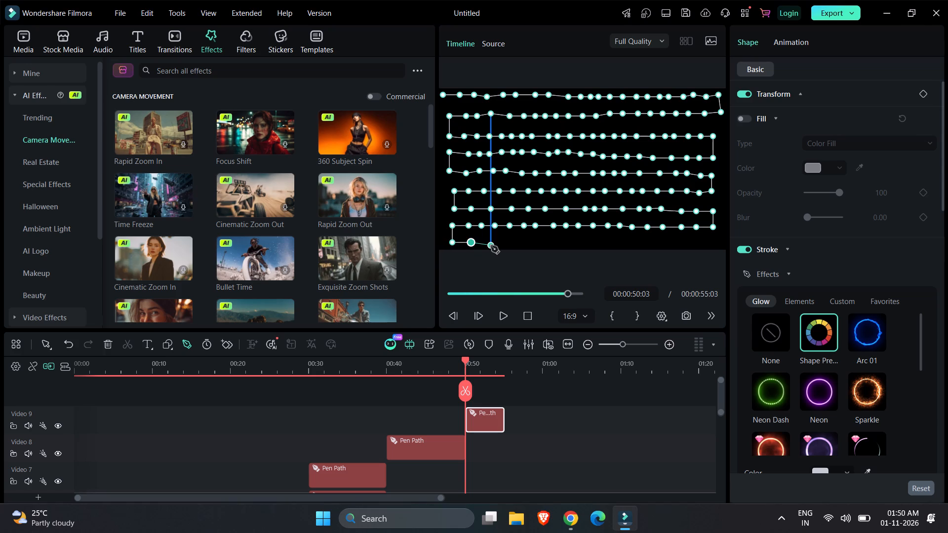
click(491, 243)
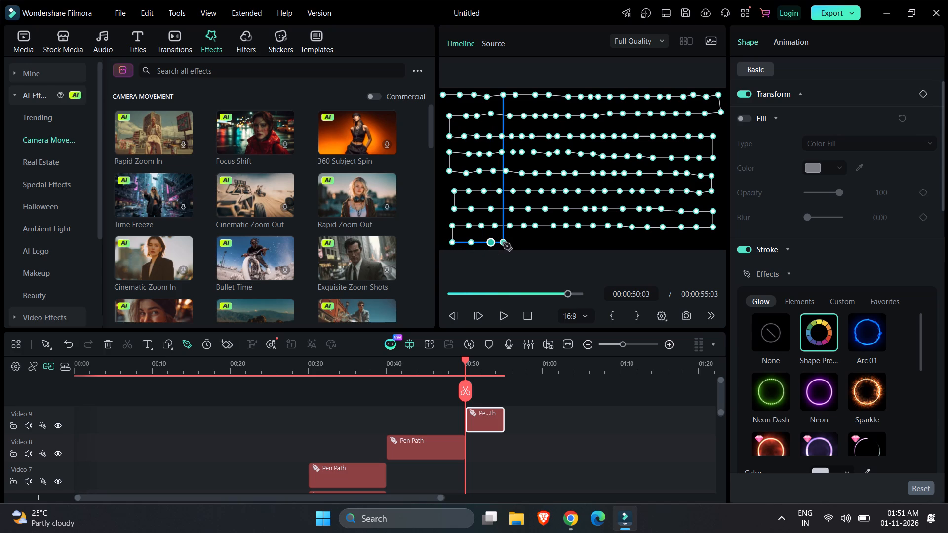
click(512, 243)
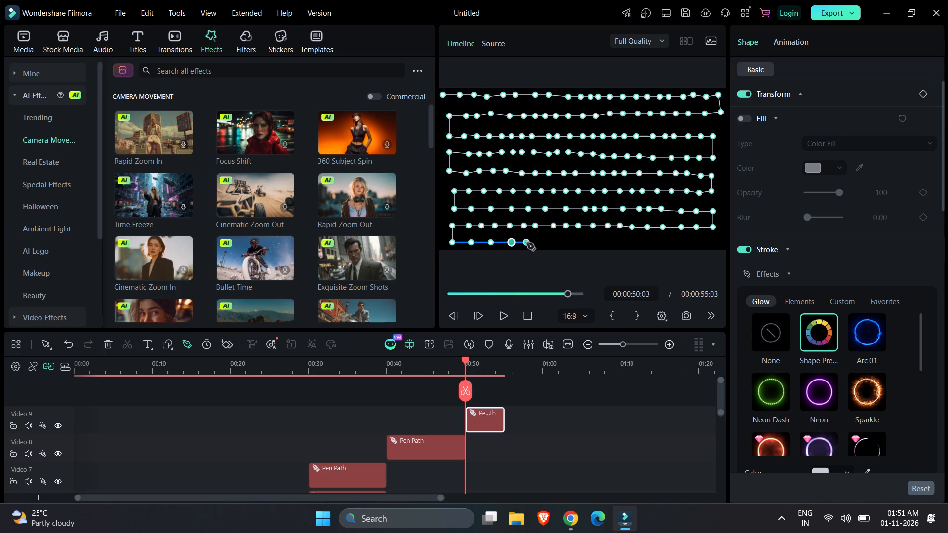
click(527, 243)
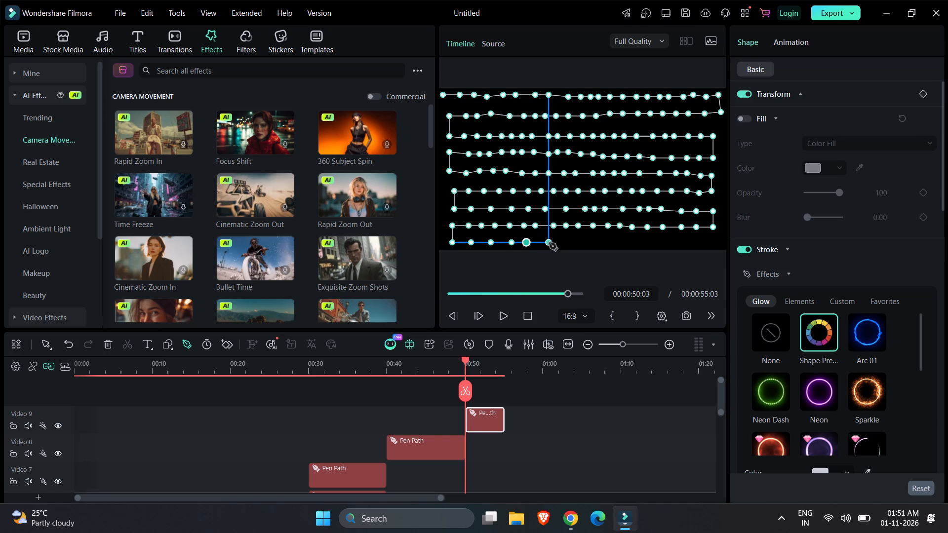
click(548, 243)
click(565, 242)
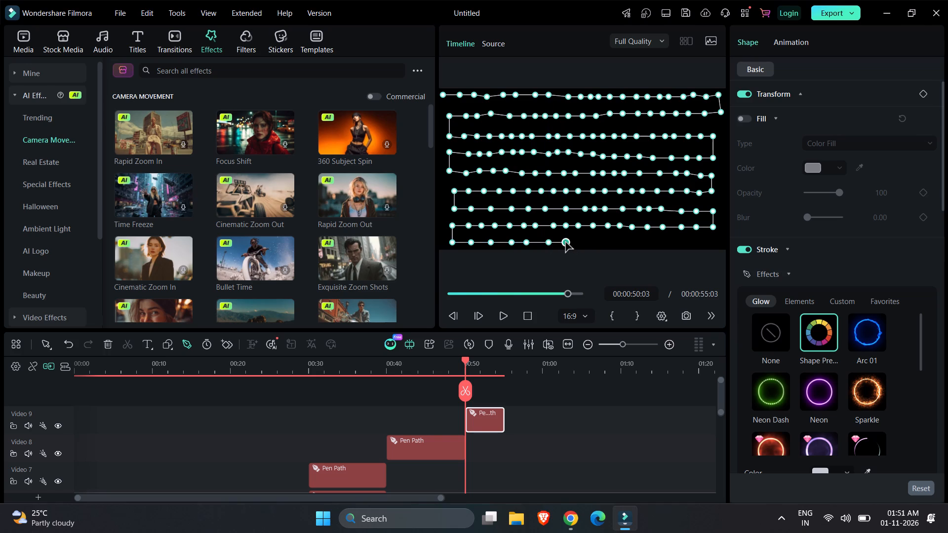
click(582, 244)
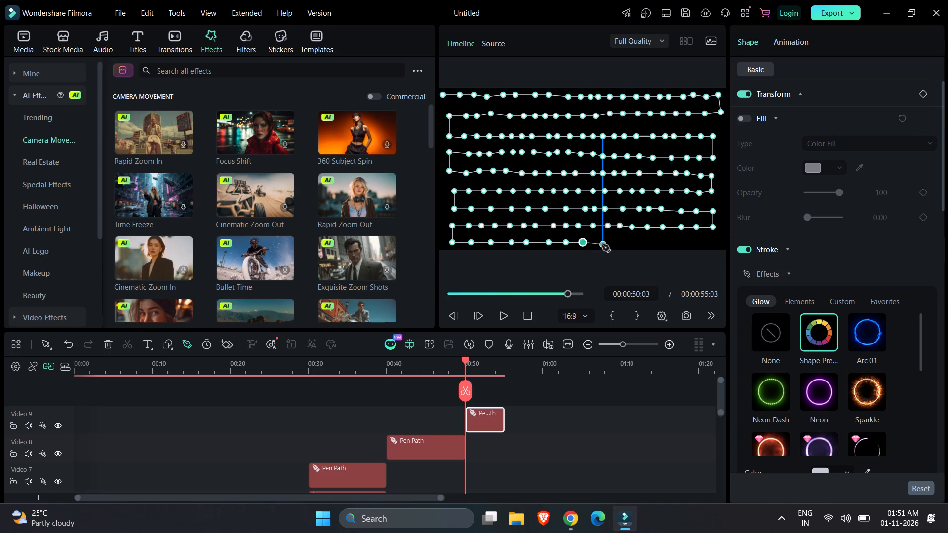
Finish the pen path's ninth row rightward along the frame's bottom with seven more anchor points, ending near the right edge.
click(598, 243)
click(614, 243)
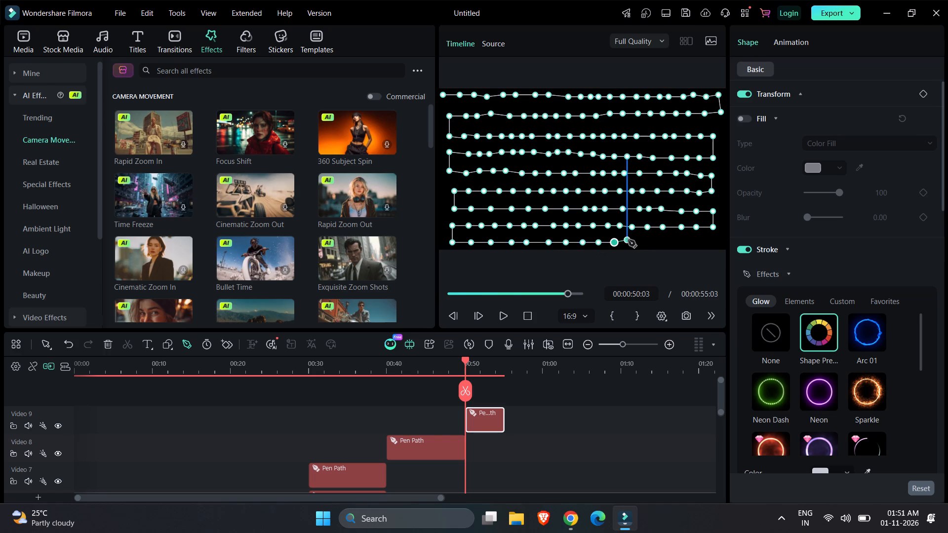
click(631, 242)
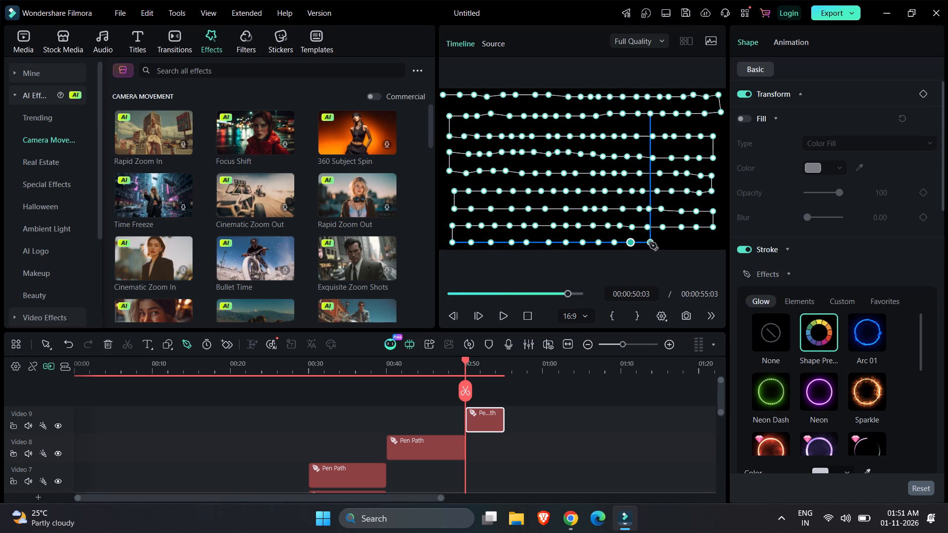
click(649, 242)
click(674, 242)
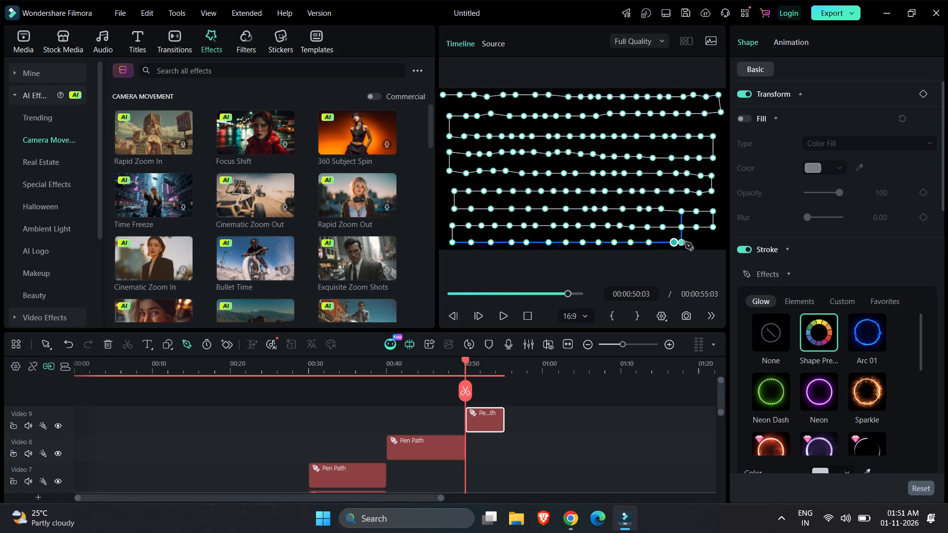
click(686, 244)
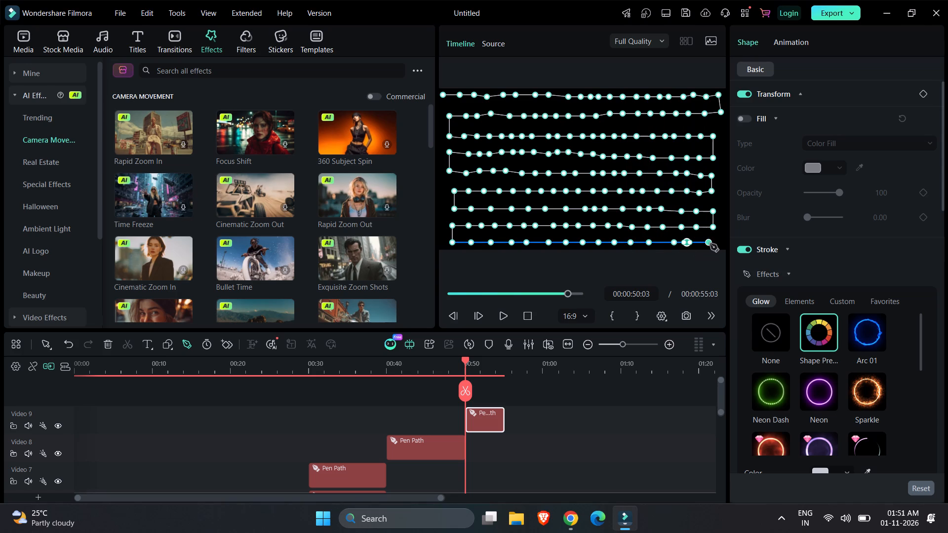
click(714, 244)
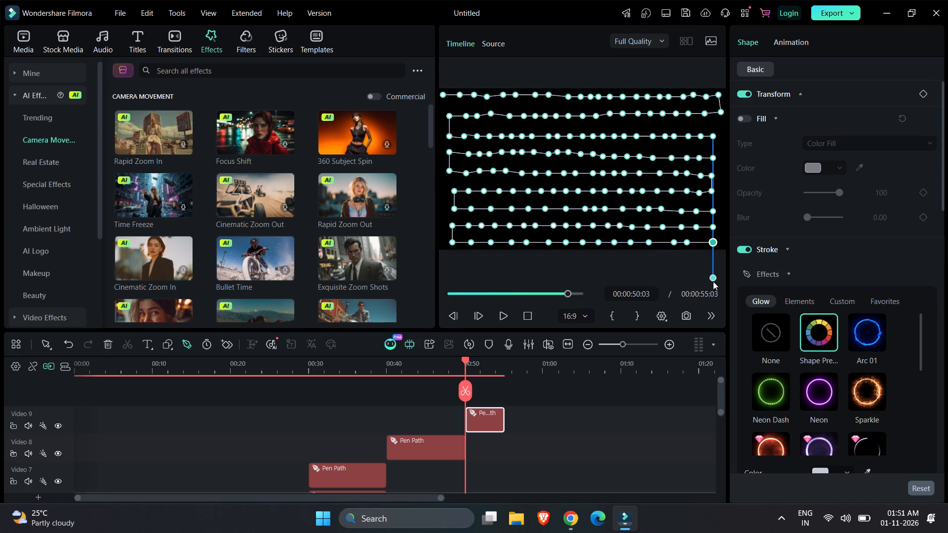
Finish the nine-row pen path and extend its Video 9 clip to end at 00:01:00:06.
click(659, 428)
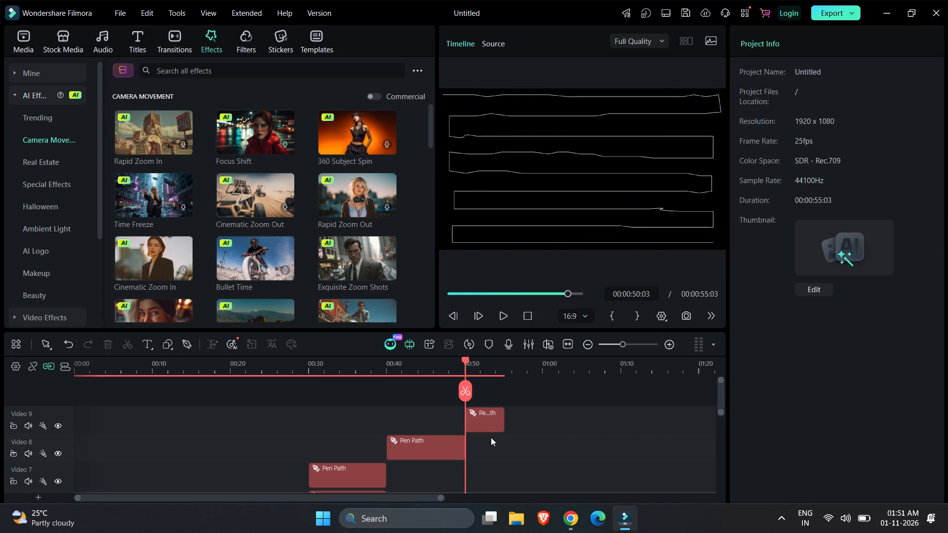
click(488, 414)
click(506, 416)
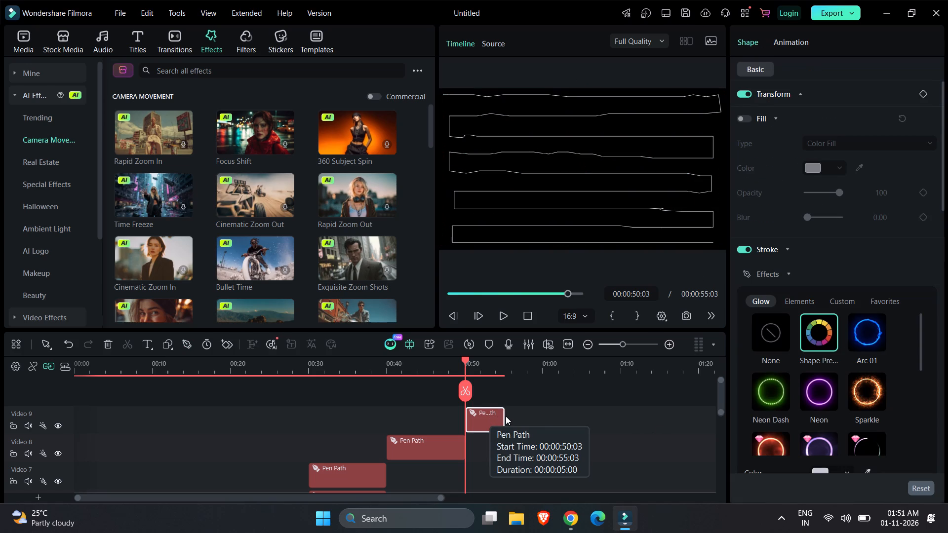
click(497, 416)
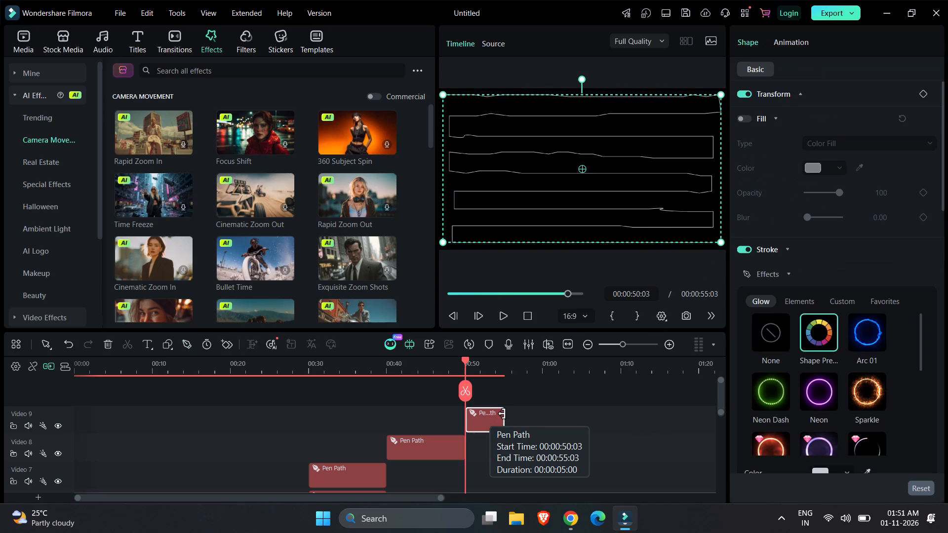
drag(502, 414, 552, 414)
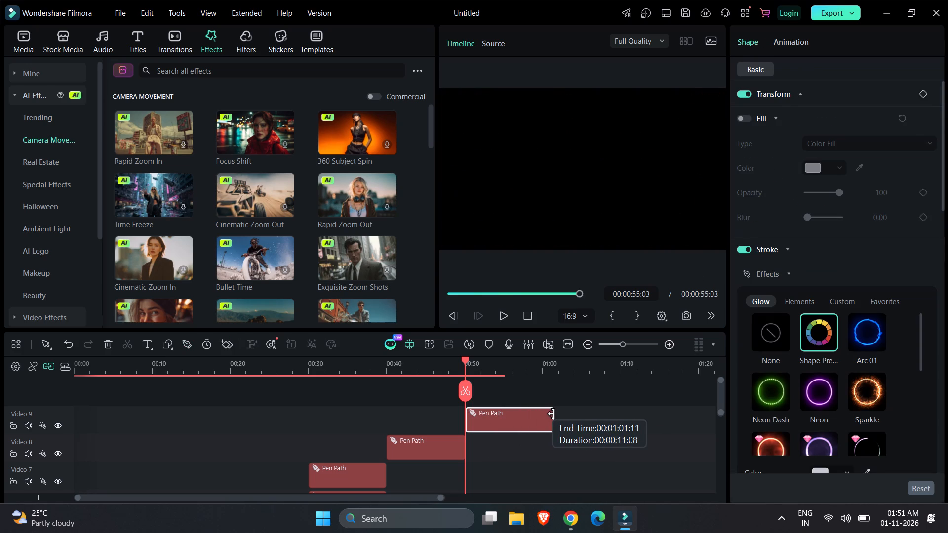
drag(552, 414, 551, 412)
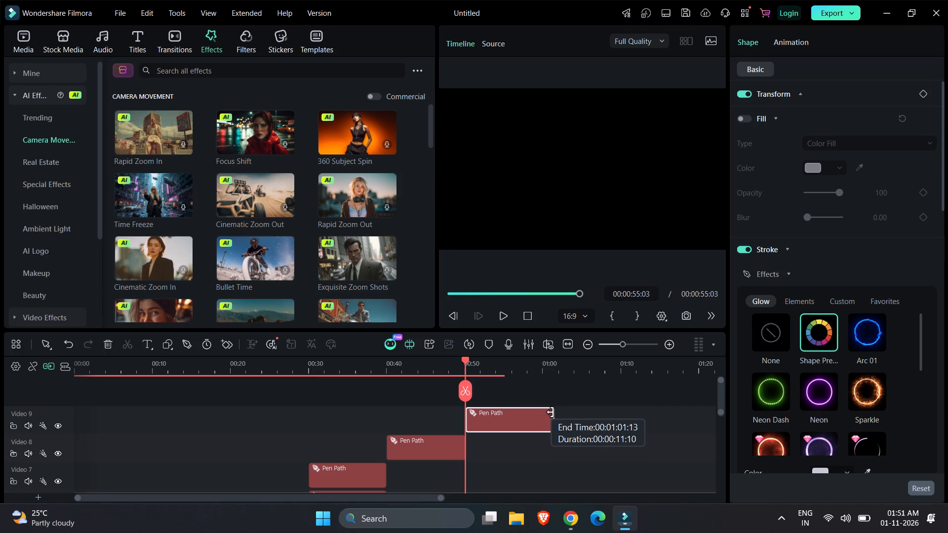
drag(551, 412, 548, 412)
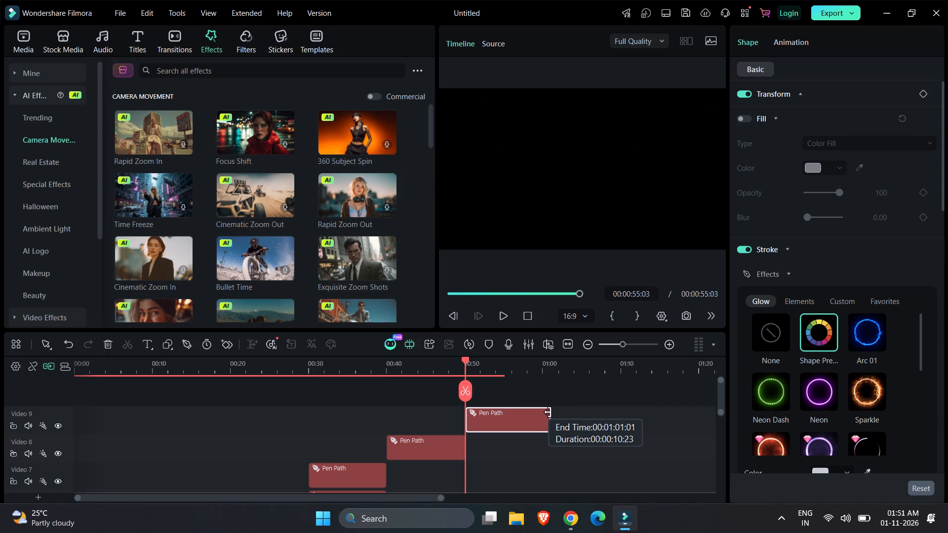
drag(548, 412, 544, 413)
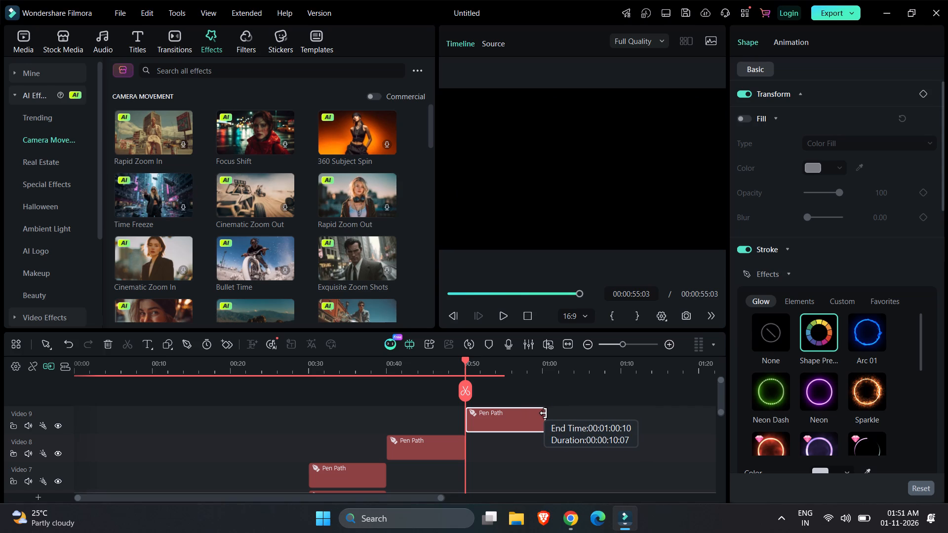
drag(544, 413, 540, 413)
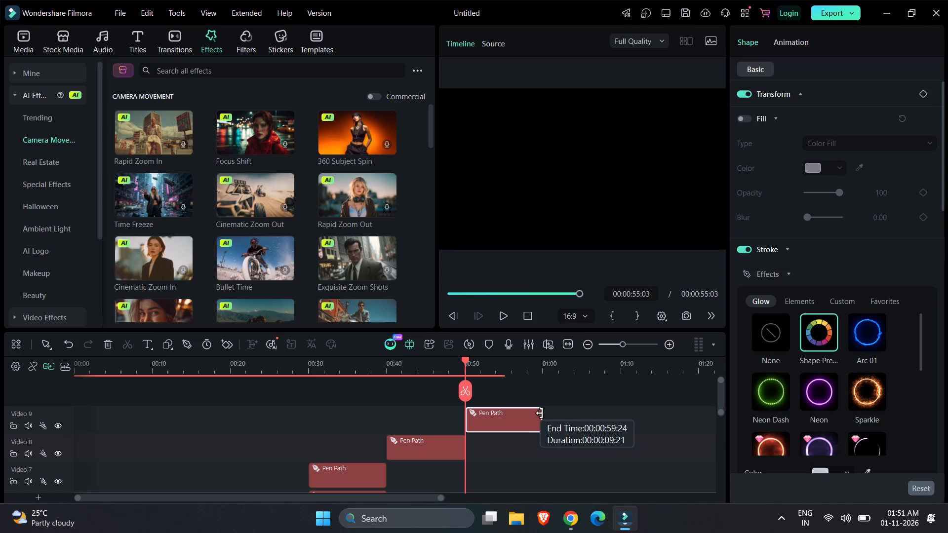
drag(540, 413, 542, 413)
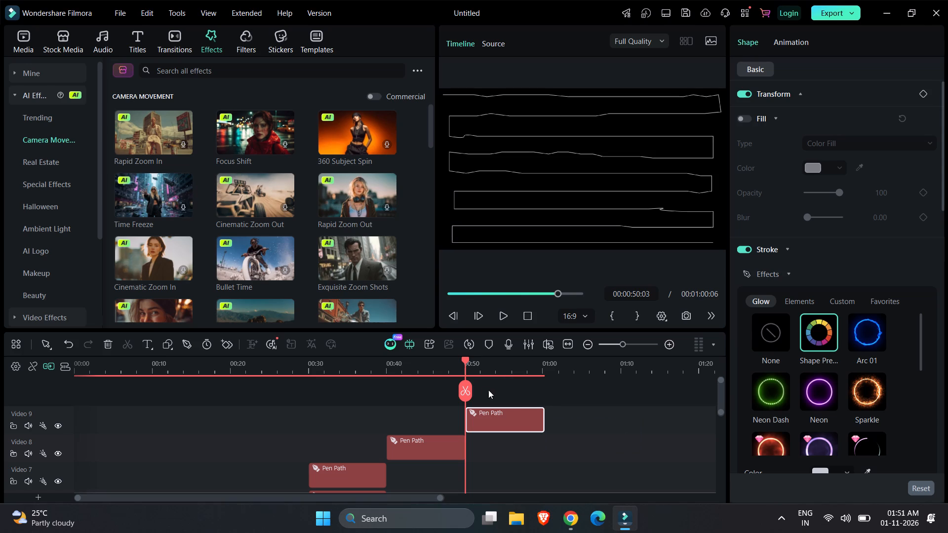
With the playhead at 00:01:00:06, shift the nine-row path slightly left in the frame and apply the Neon glow to its stroke.
drag(468, 387, 557, 387)
drag(634, 153, 626, 156)
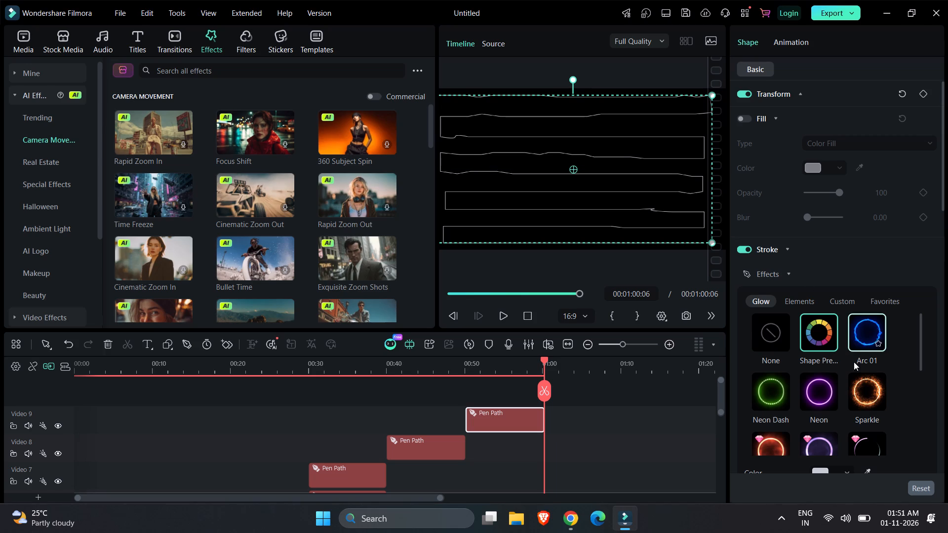
click(854, 388)
click(822, 394)
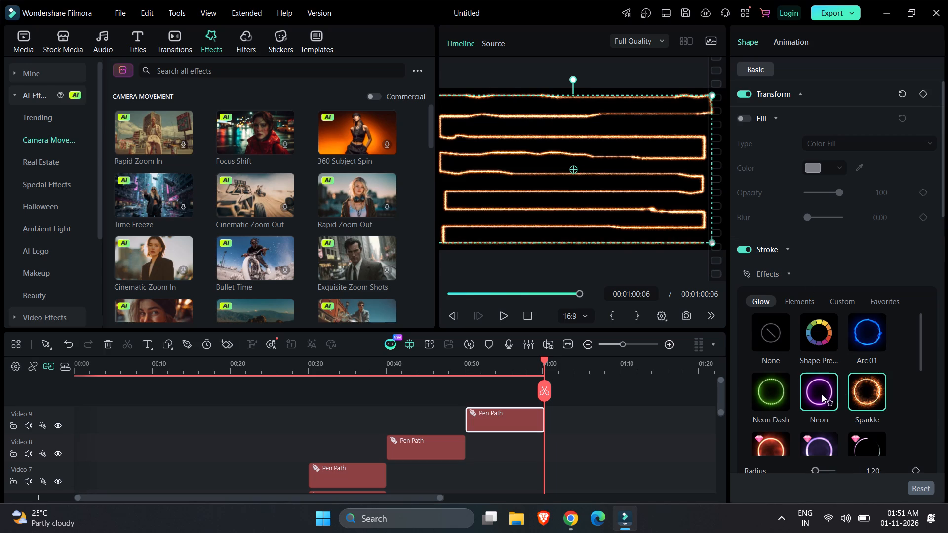
click(603, 430)
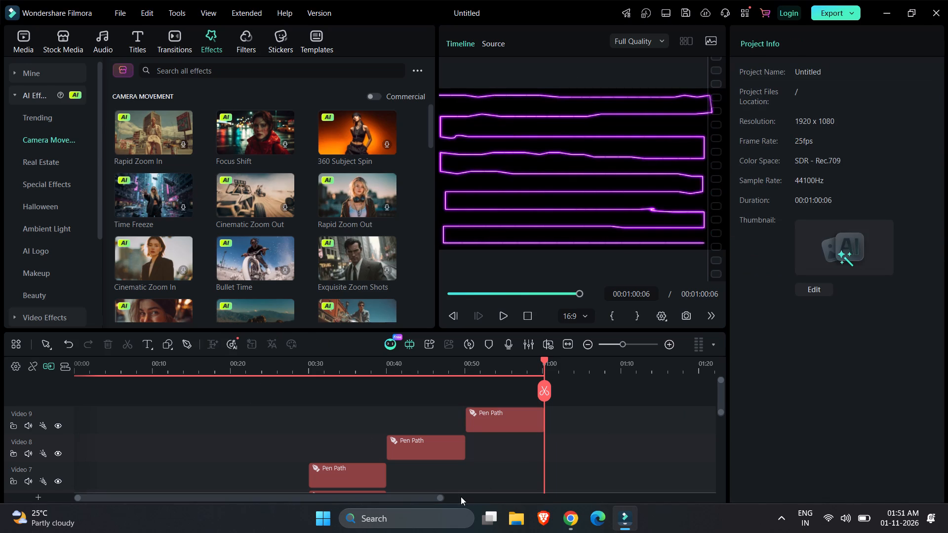
Start a new pen path at 00:01:00:06, running ten anchor points diagonally from the frame's lower-left corner up to just past the middle.
drag(433, 498, 578, 479)
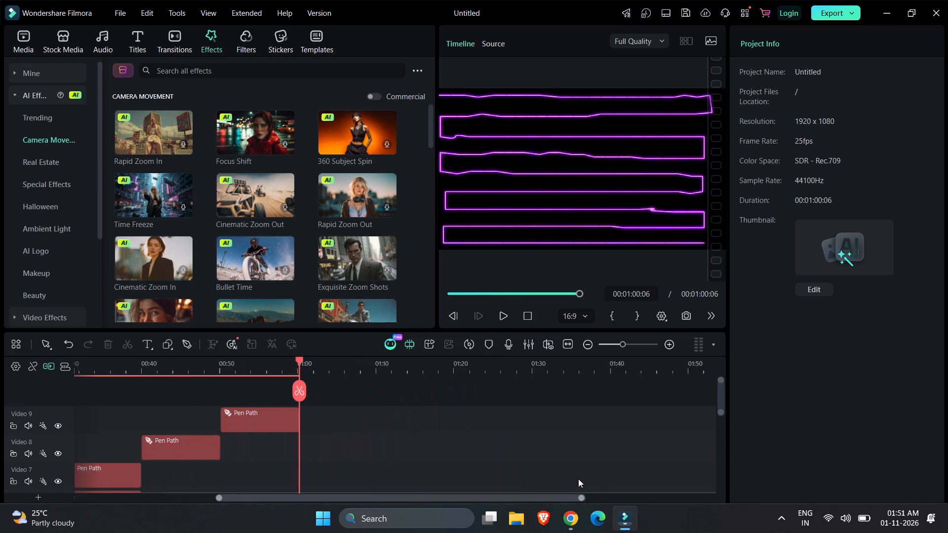
drag(578, 479, 589, 479)
click(188, 338)
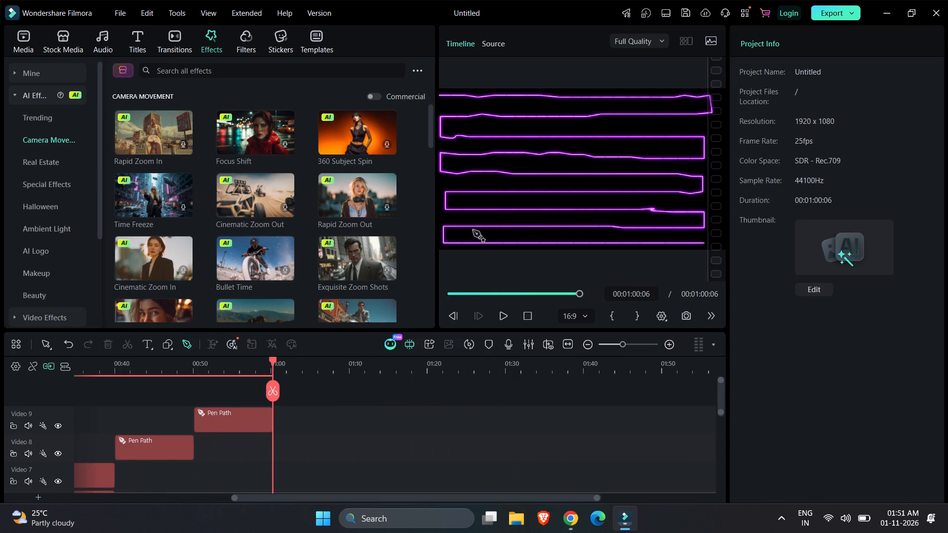
click(445, 244)
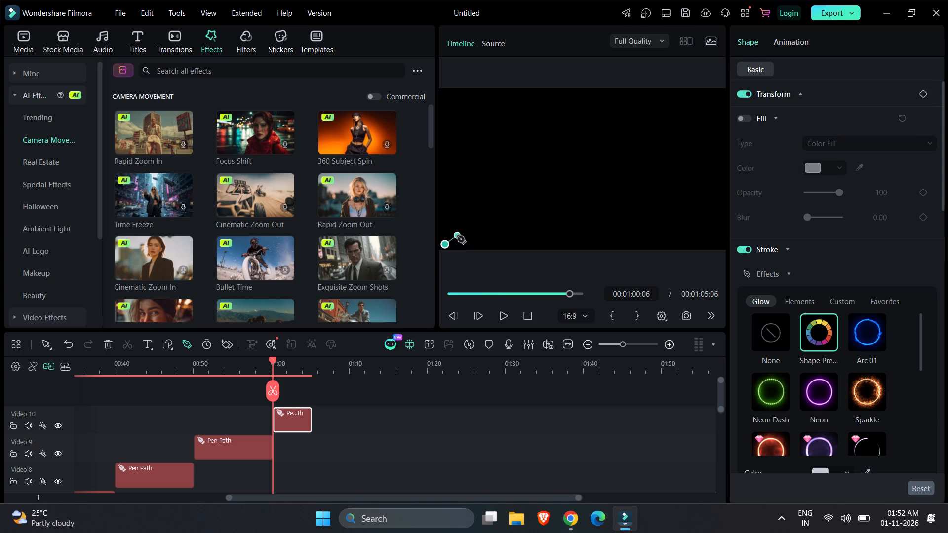
click(457, 236)
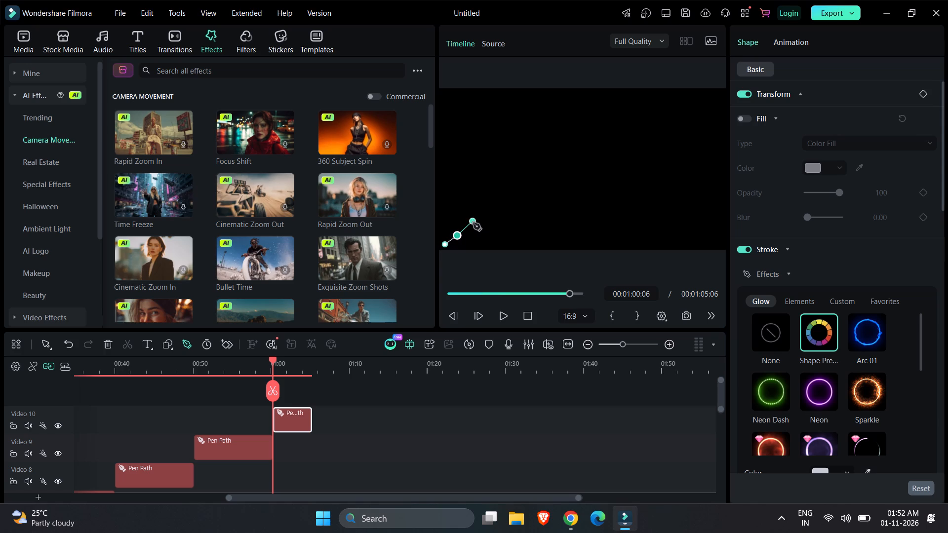
click(473, 227)
click(493, 215)
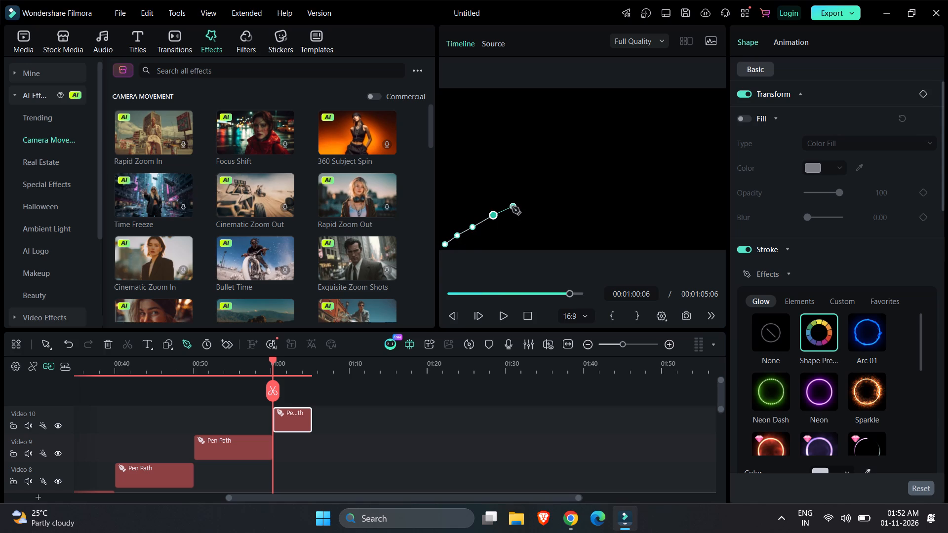
click(511, 207)
click(532, 198)
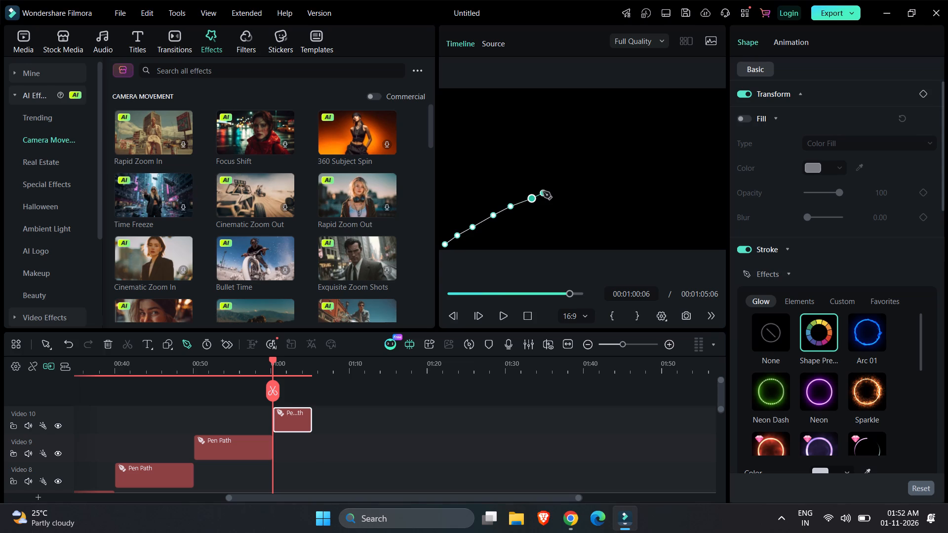
click(549, 191)
click(561, 186)
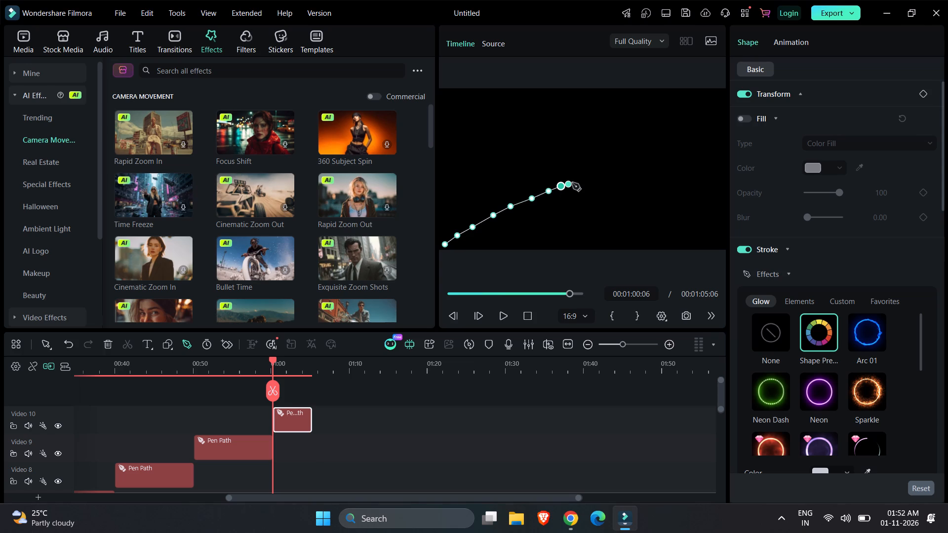
click(577, 182)
click(594, 175)
Continue the pen path's diagonal with seven more anchor points, ending at the frame's upper-right corner.
click(612, 160)
click(632, 146)
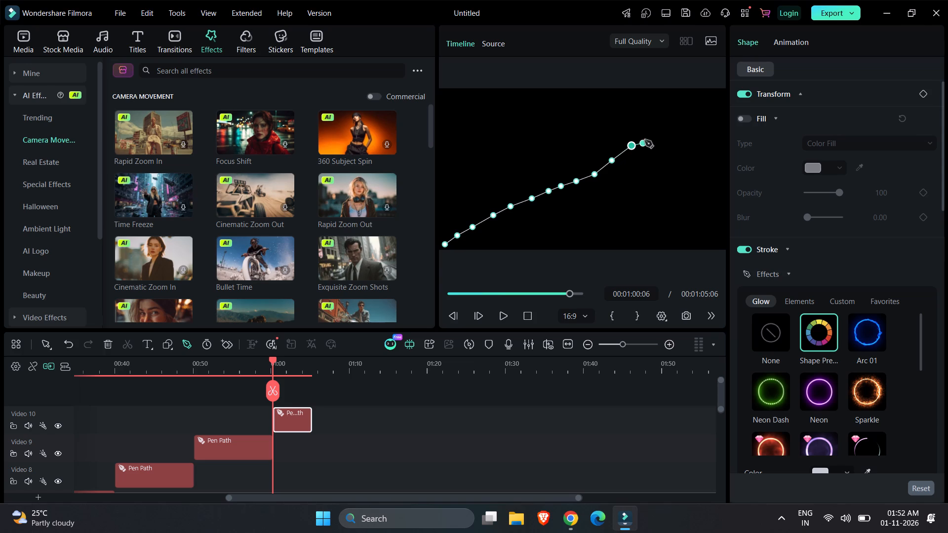
click(649, 136)
click(666, 129)
click(681, 121)
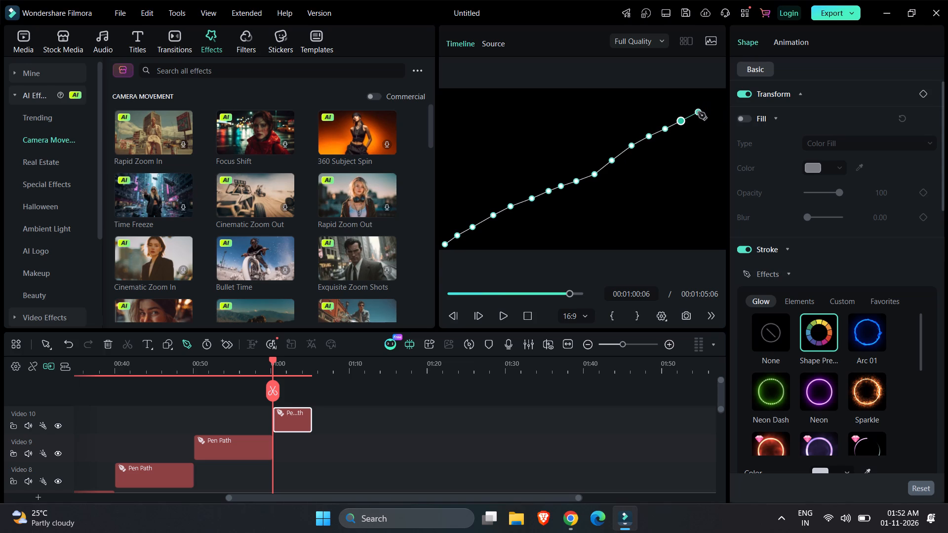
click(698, 112)
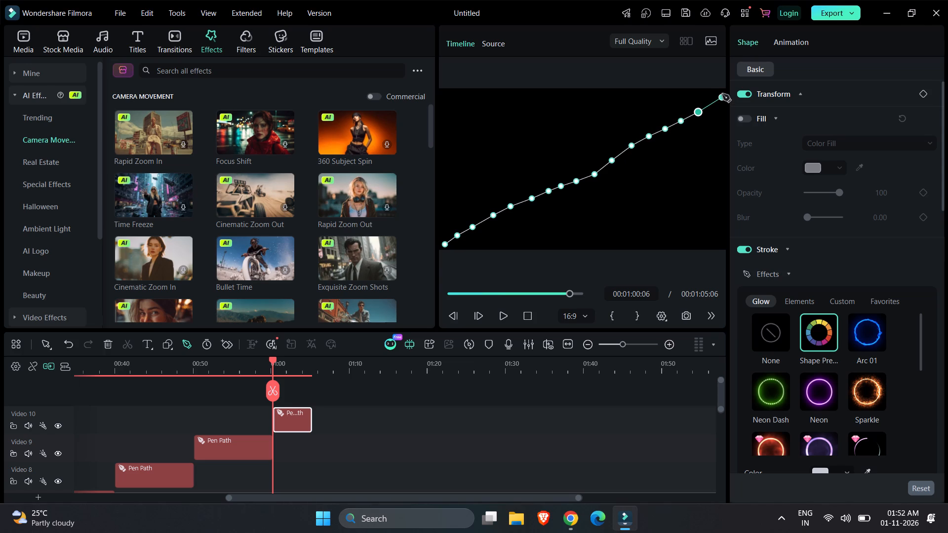
click(722, 94)
Run the pen path leftward along the frame's top edge with twelve anchor points, ending at the upper-left corner.
click(692, 94)
click(667, 96)
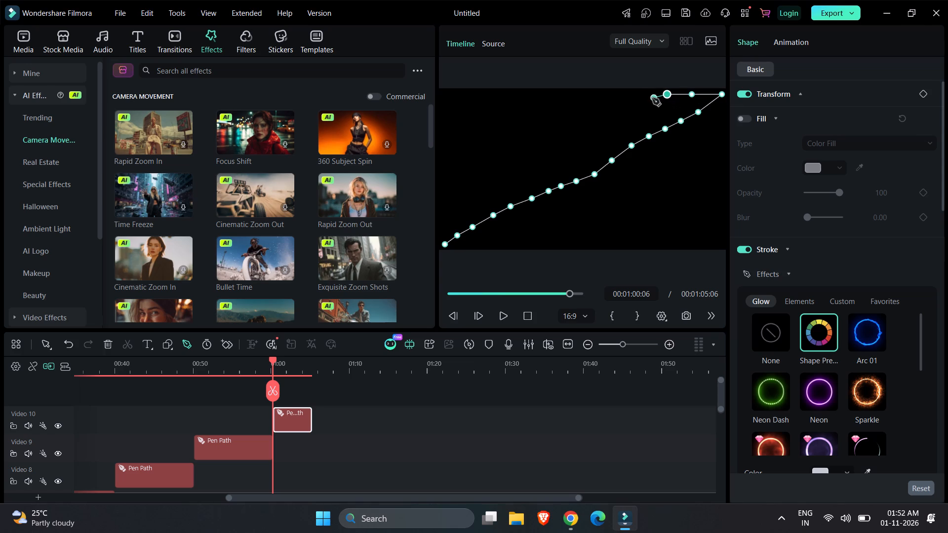
click(644, 96)
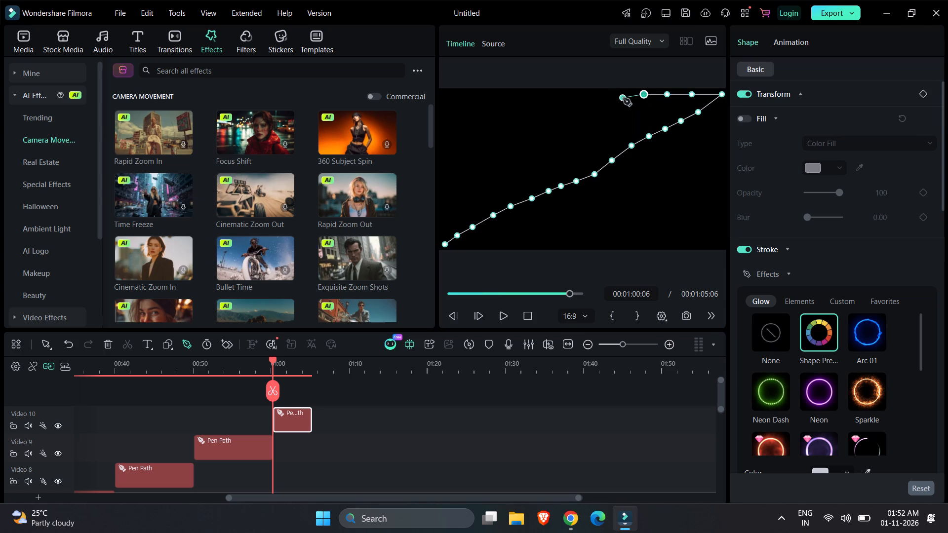
click(615, 95)
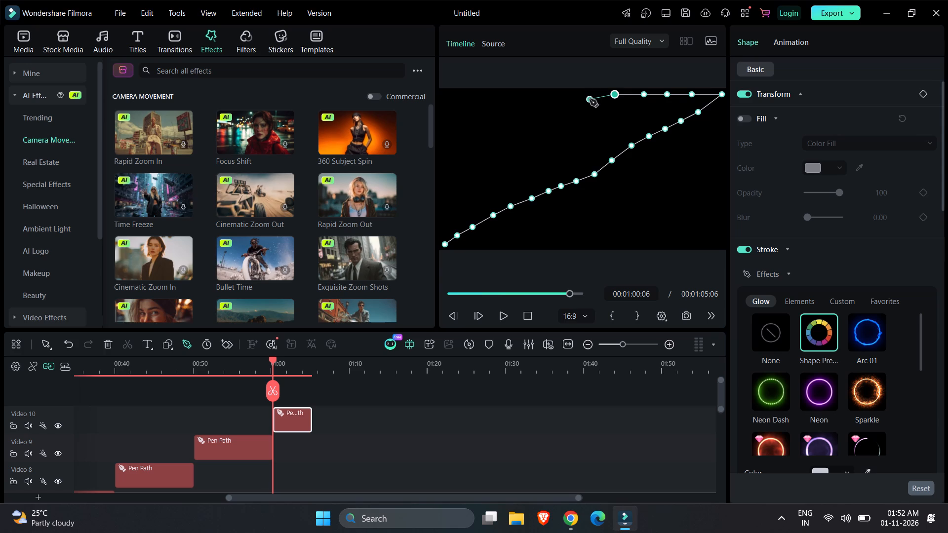
click(587, 94)
click(570, 95)
click(548, 96)
click(528, 94)
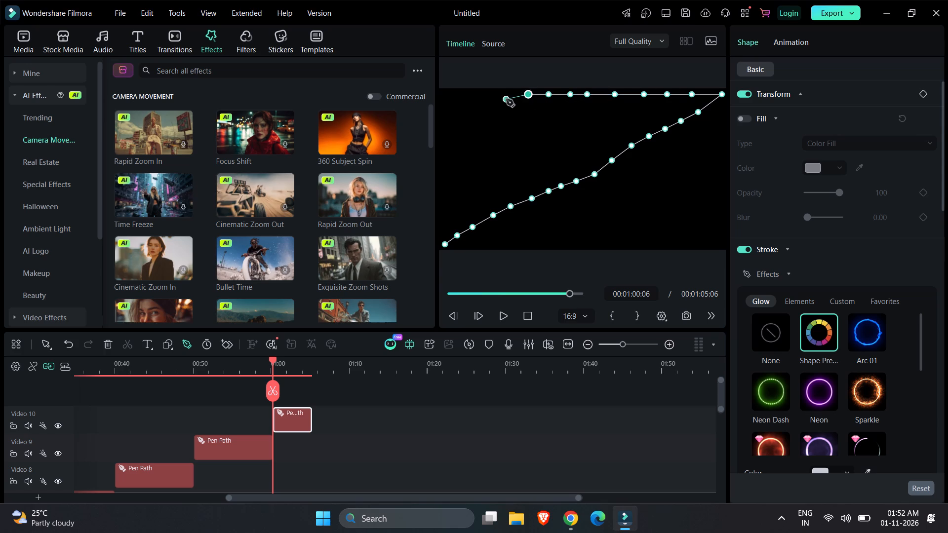
click(502, 96)
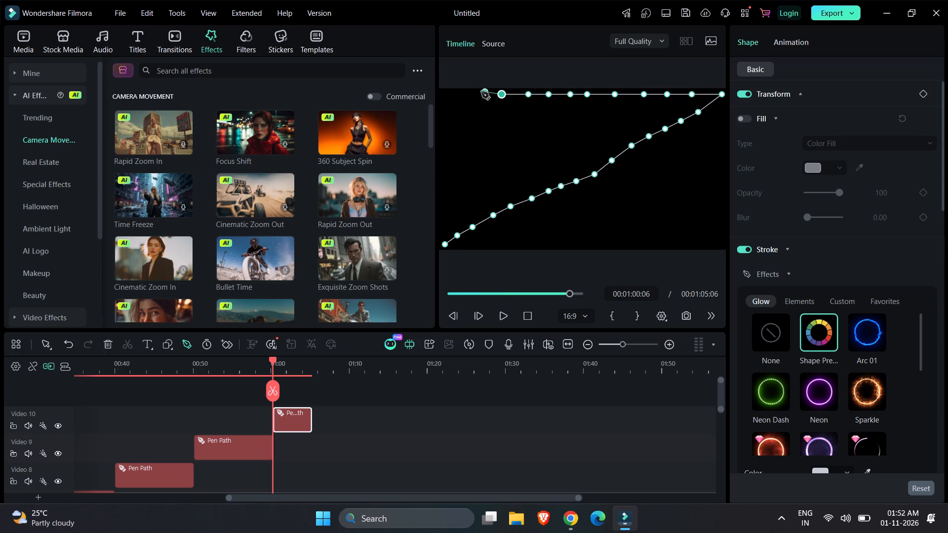
click(478, 95)
click(462, 96)
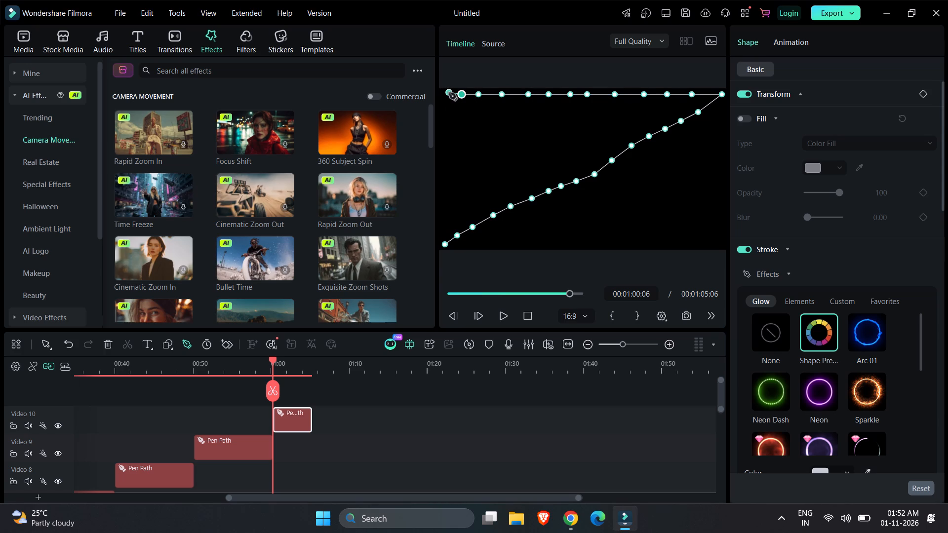
click(445, 95)
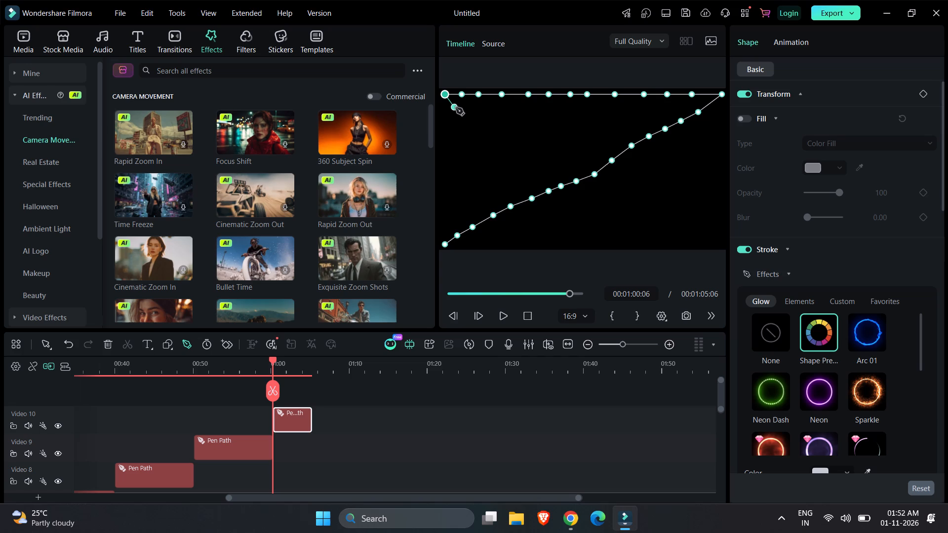
Continue the pen path from the upper-left corner with nine anchor points diagonally down to the crossing with the first diagonal.
click(456, 108)
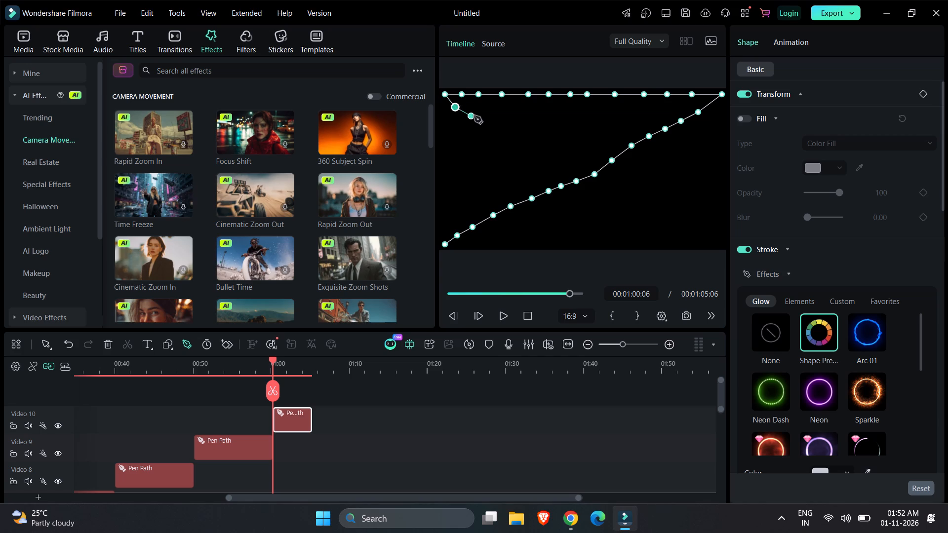
click(474, 116)
click(489, 124)
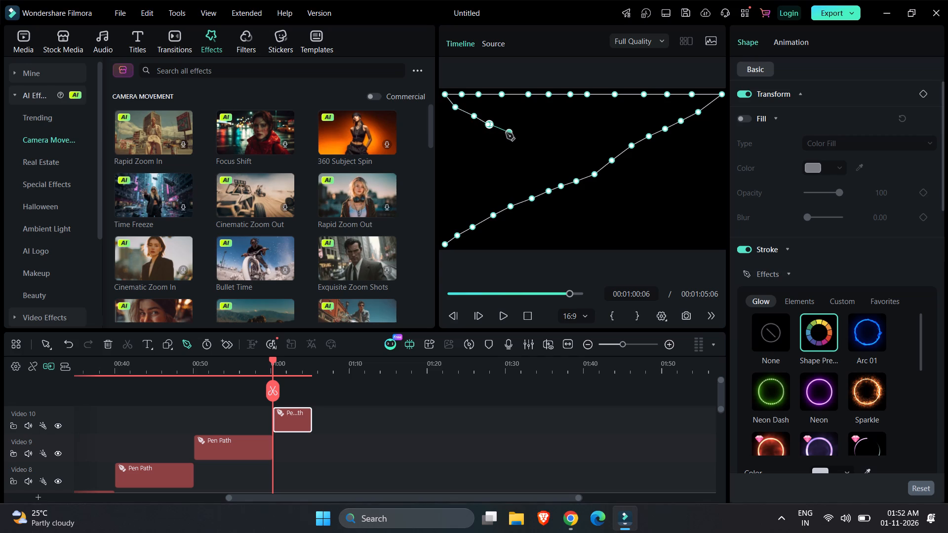
click(506, 130)
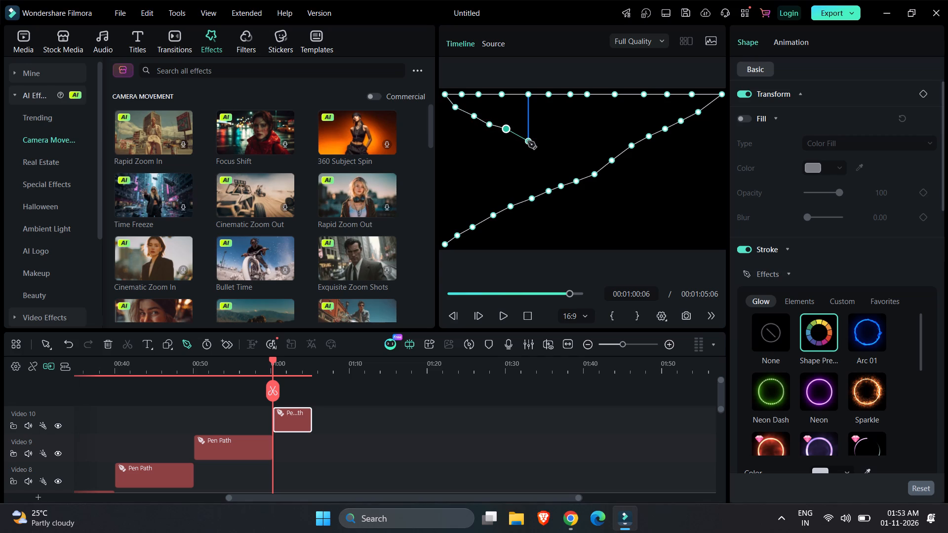
click(528, 141)
click(548, 147)
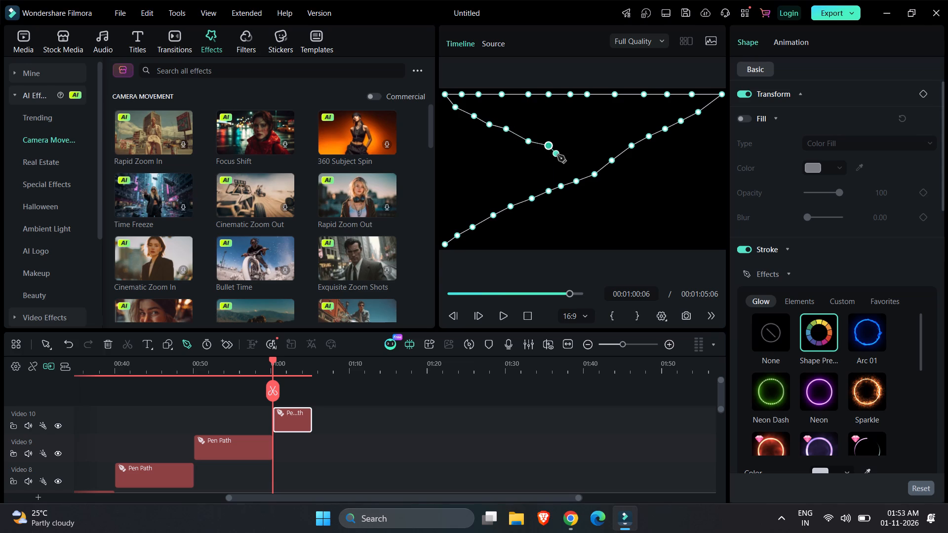
click(557, 155)
click(574, 163)
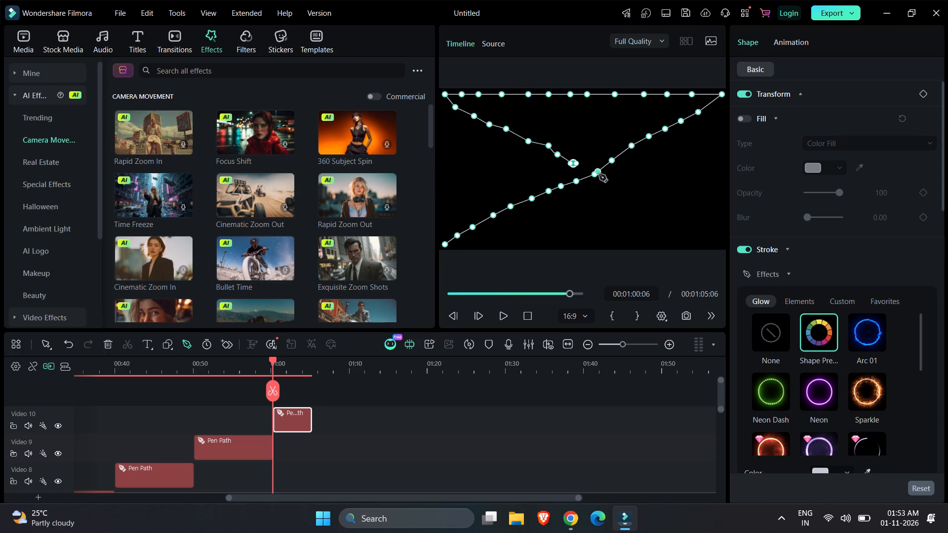
click(602, 176)
Extend the pen path's second diagonal with eight more anchor points, ending at the frame's lower-right corner.
click(623, 188)
click(636, 195)
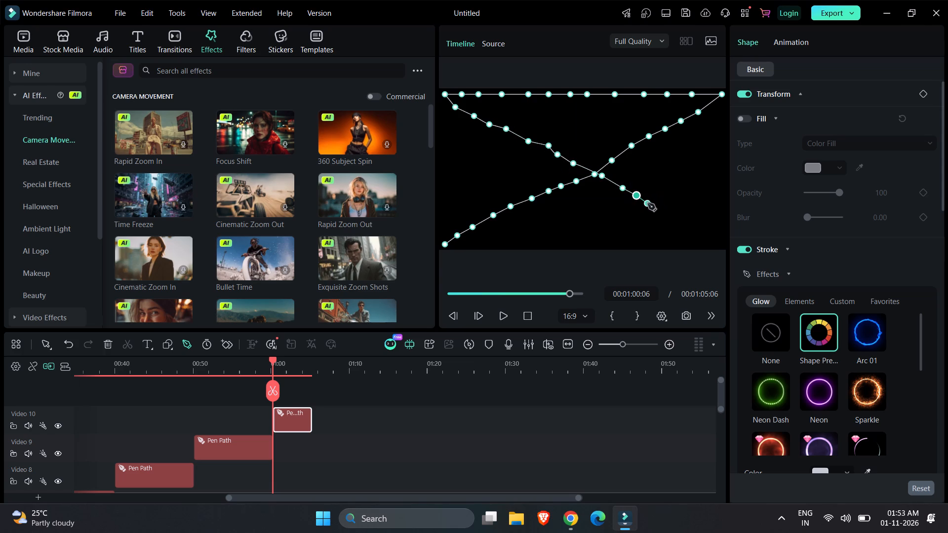
click(648, 203)
click(657, 209)
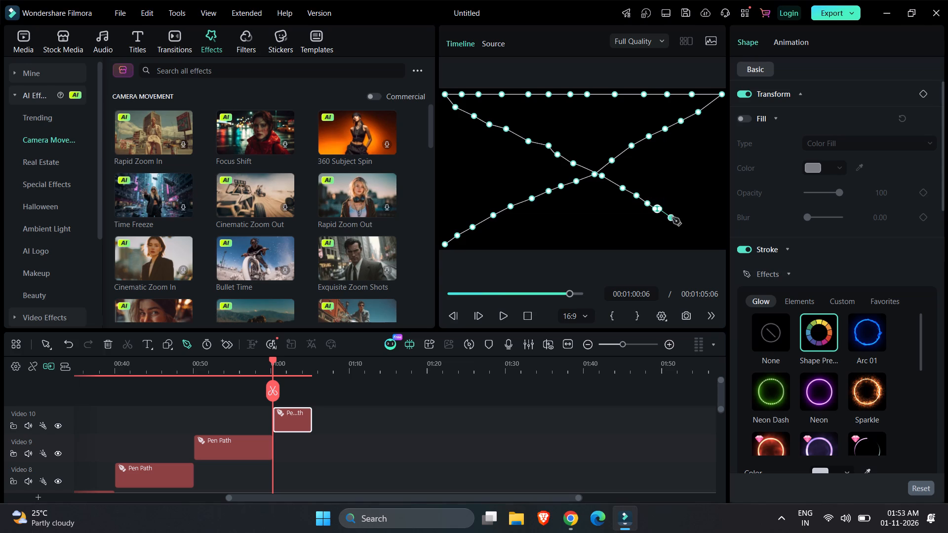
click(672, 218)
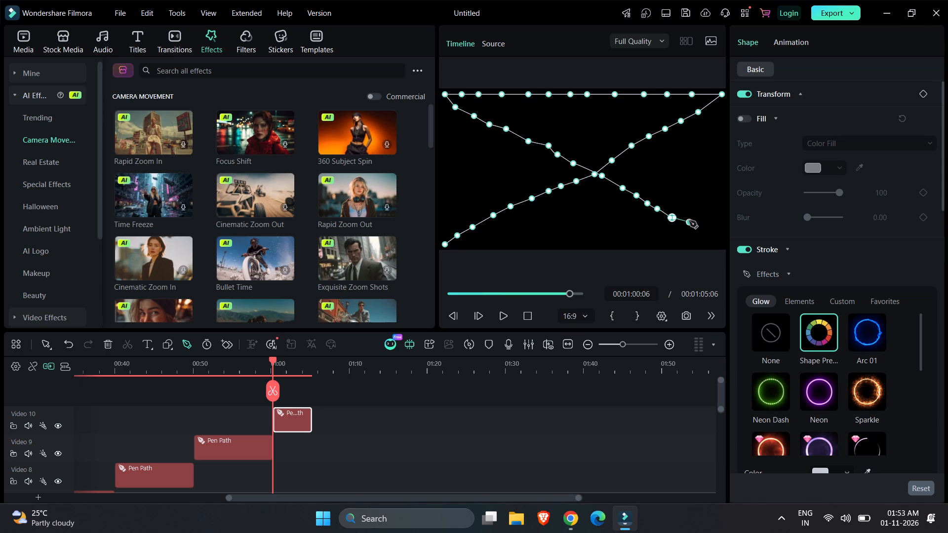
click(689, 228)
click(702, 237)
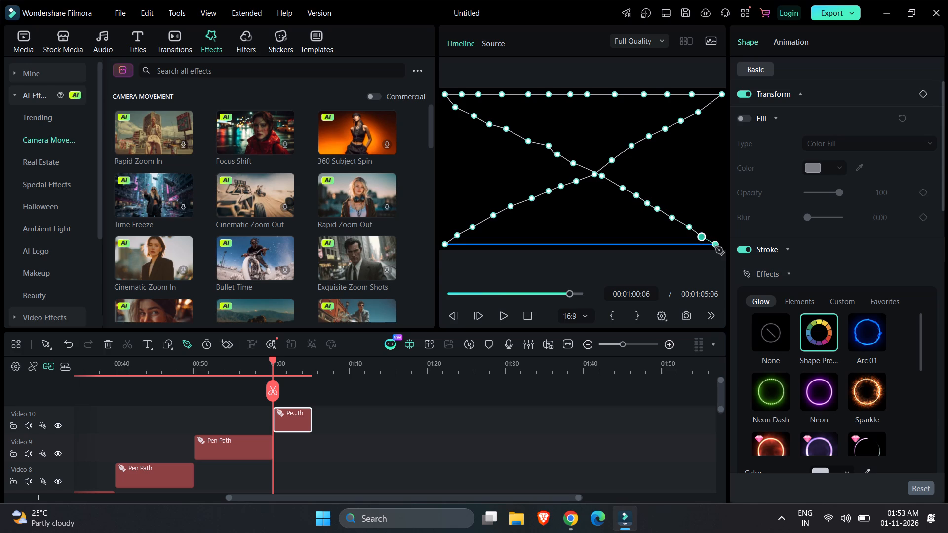
click(718, 247)
Run the pen path leftward along the frame's bottom edge with fourteen anchor points back to its lower-left starting corner, and finish drawing.
click(683, 246)
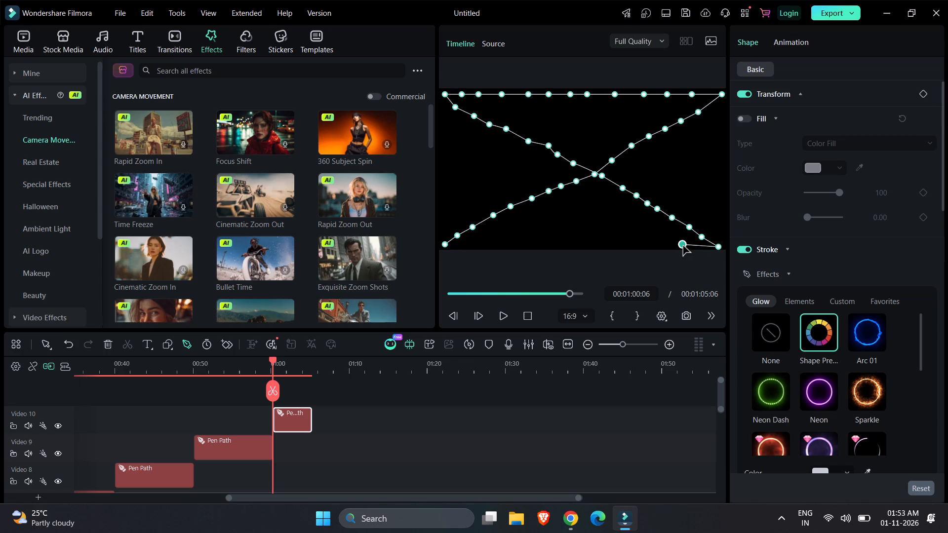
click(662, 246)
click(644, 247)
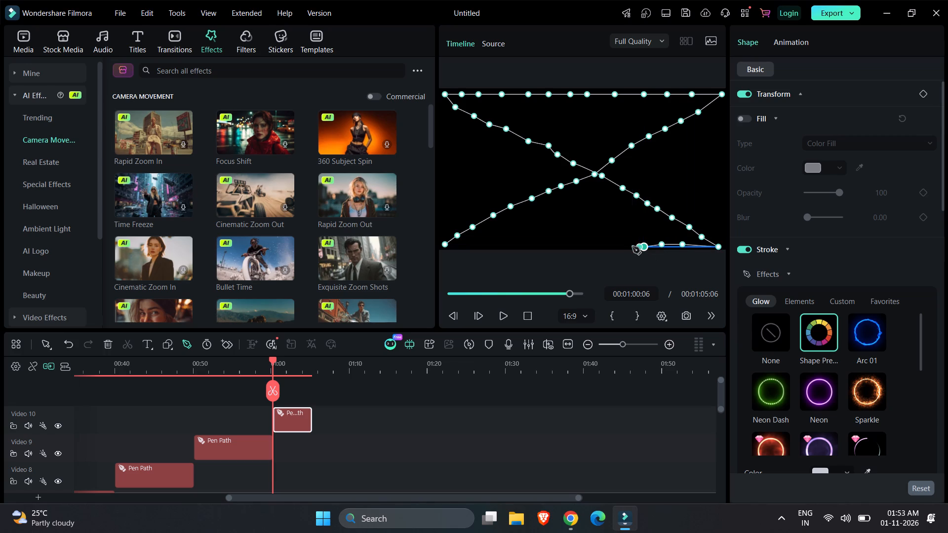
click(623, 246)
click(599, 245)
click(581, 245)
click(562, 245)
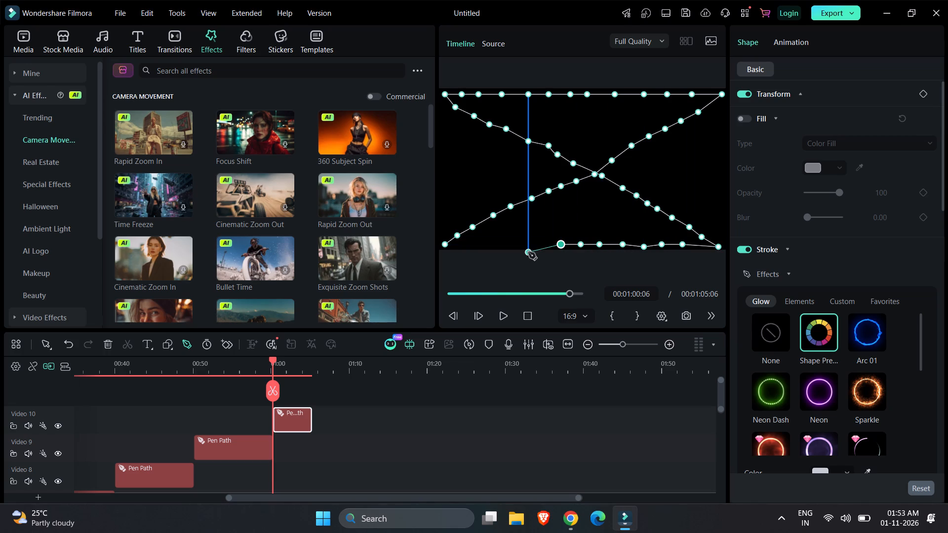
click(541, 241)
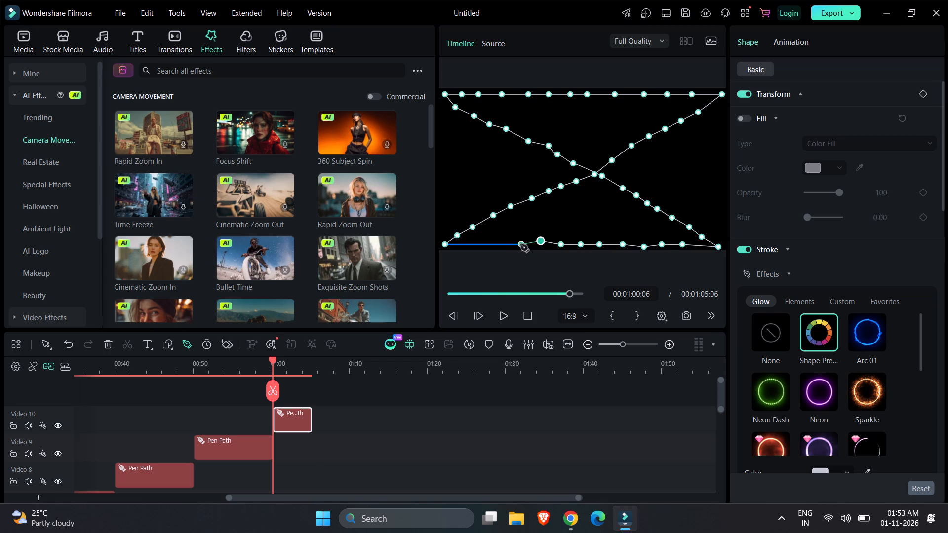
click(520, 244)
click(508, 244)
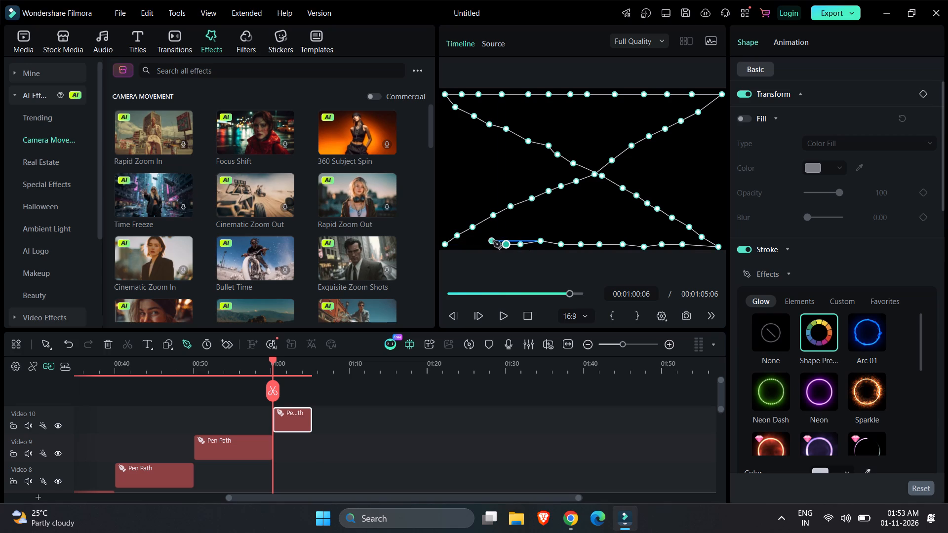
click(491, 244)
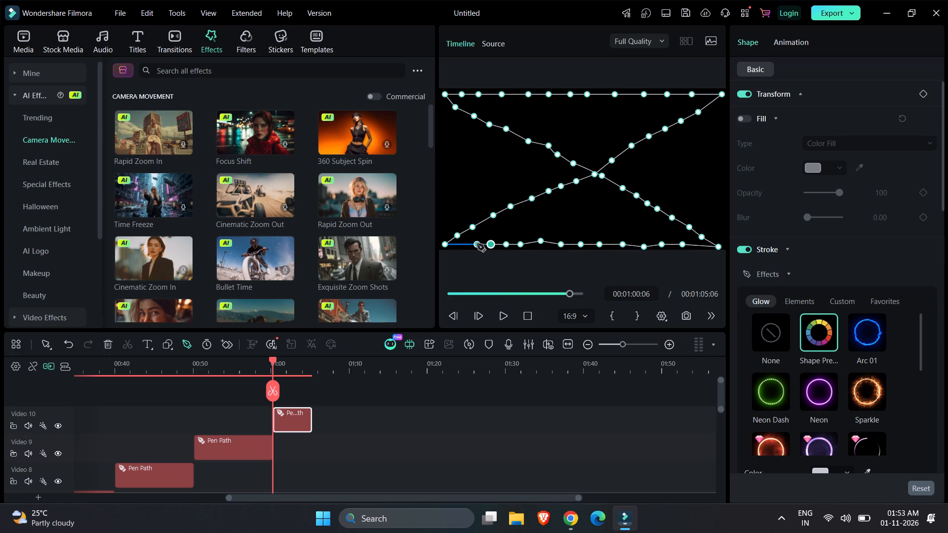
click(477, 244)
click(460, 245)
click(444, 244)
click(530, 402)
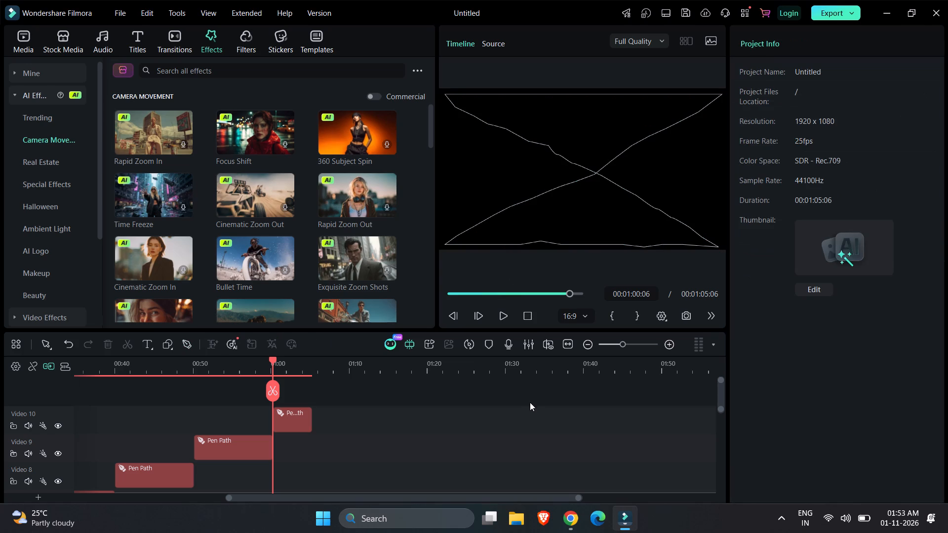
Extend the crossed-diagonals pen path clip on Video 10 so it ends at 00:01:10:02.
click(567, 191)
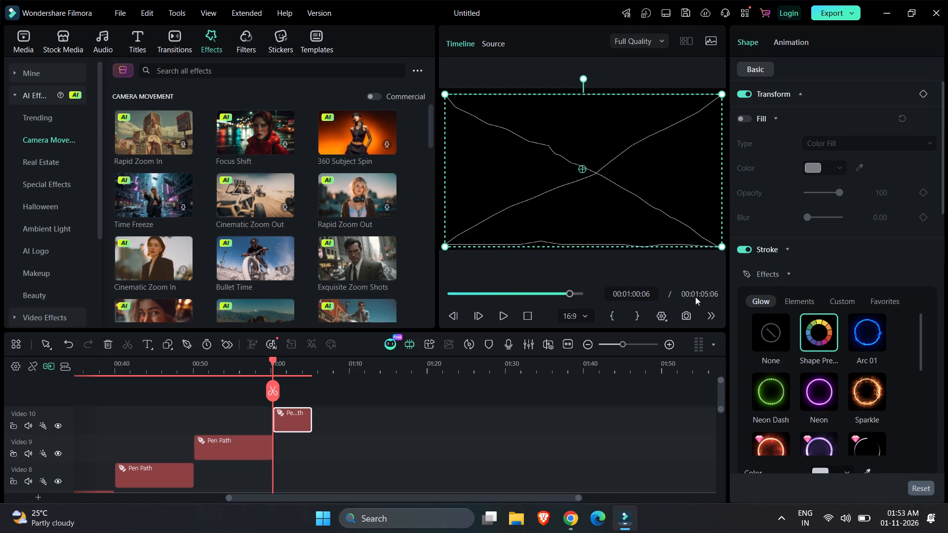
drag(308, 418, 358, 423)
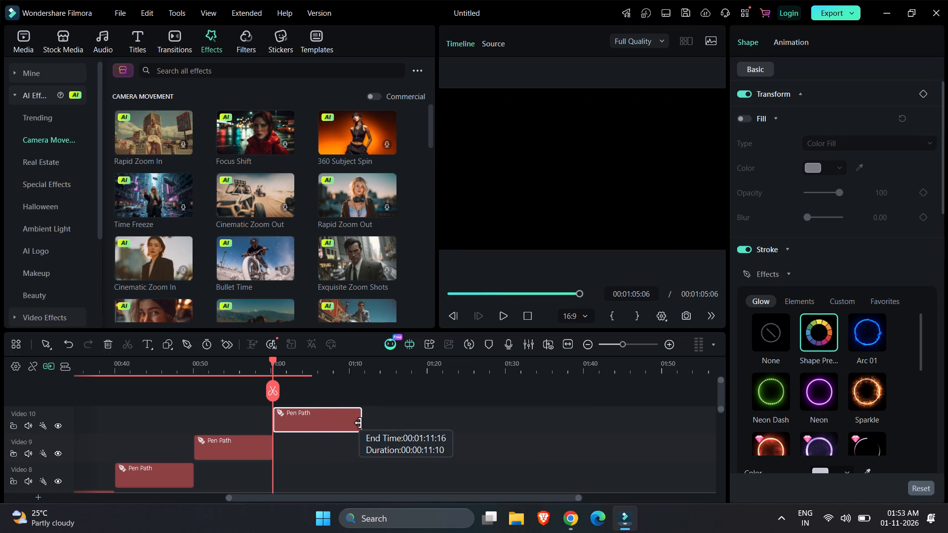
drag(358, 423, 376, 419)
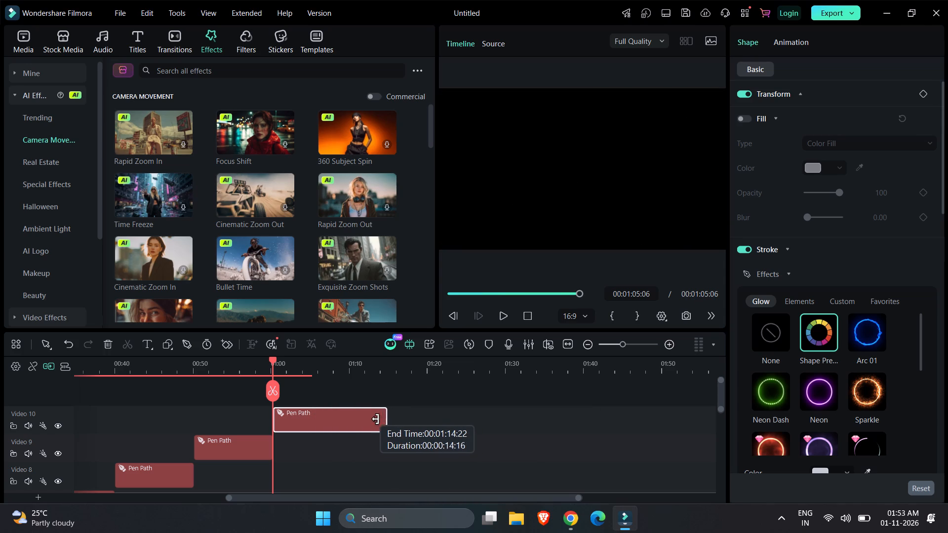
drag(376, 419, 343, 423)
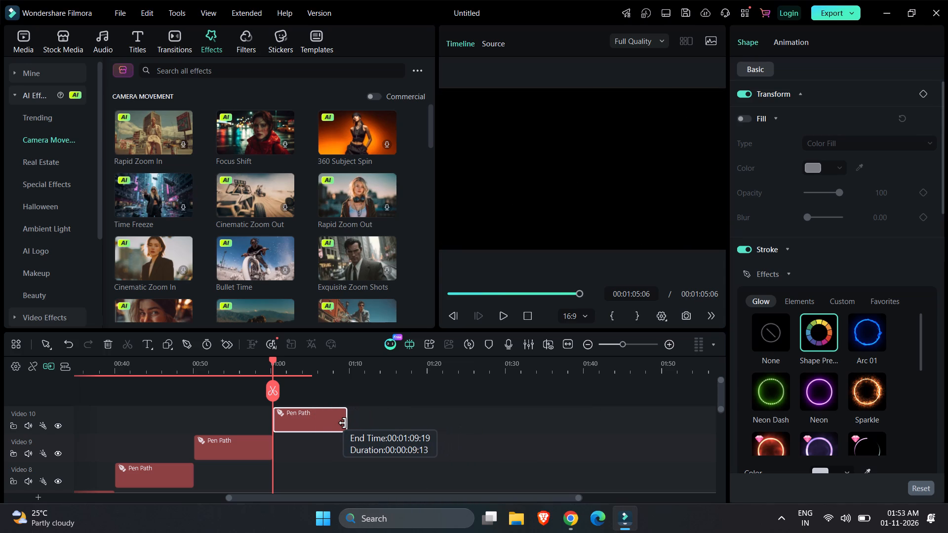
drag(343, 423, 345, 425)
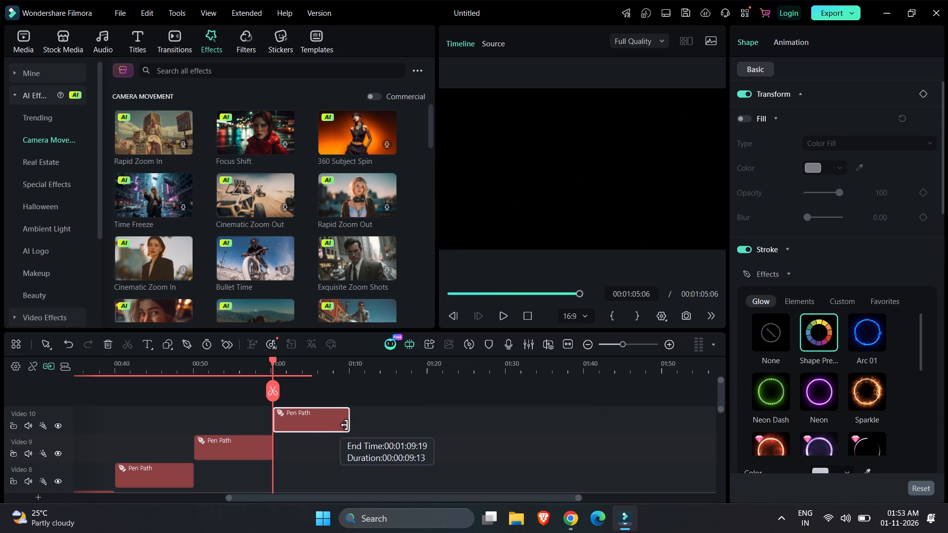
drag(345, 425, 355, 412)
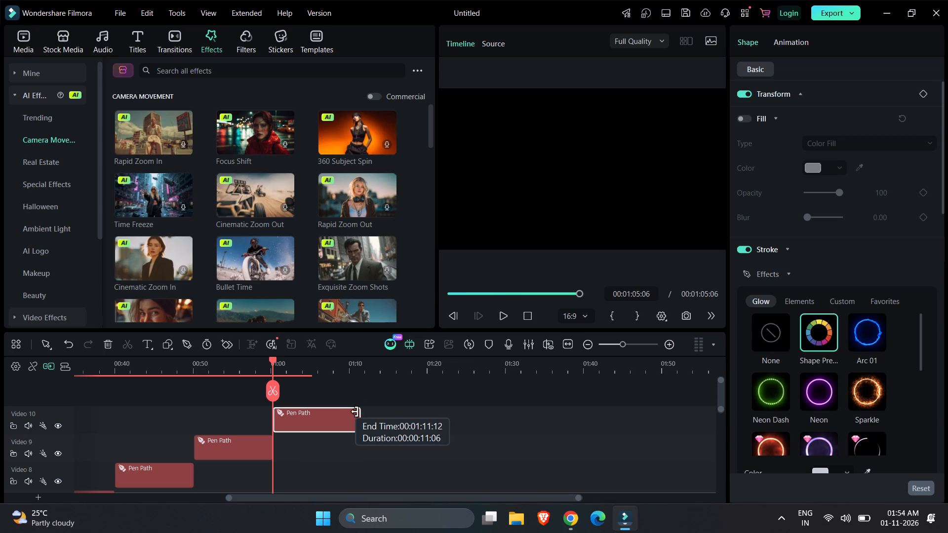
drag(355, 412, 345, 412)
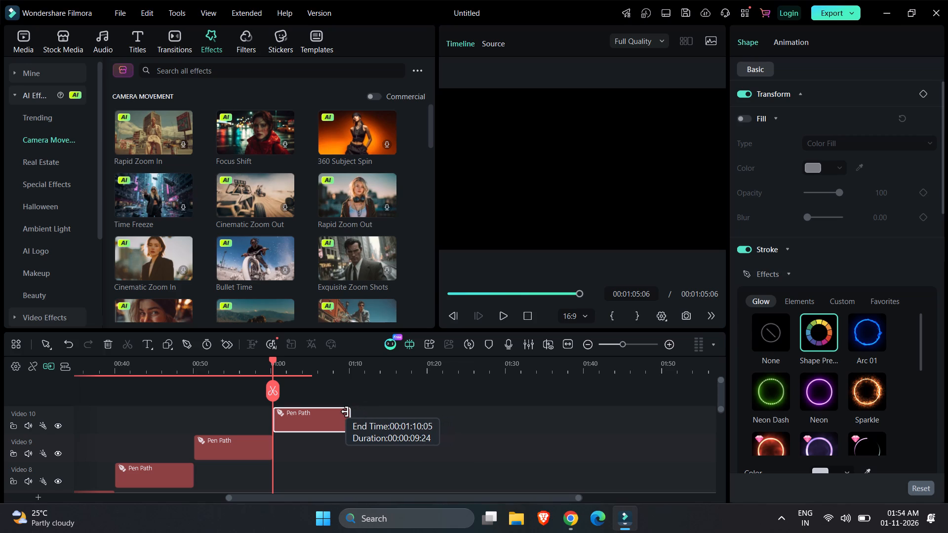
drag(345, 412, 345, 413)
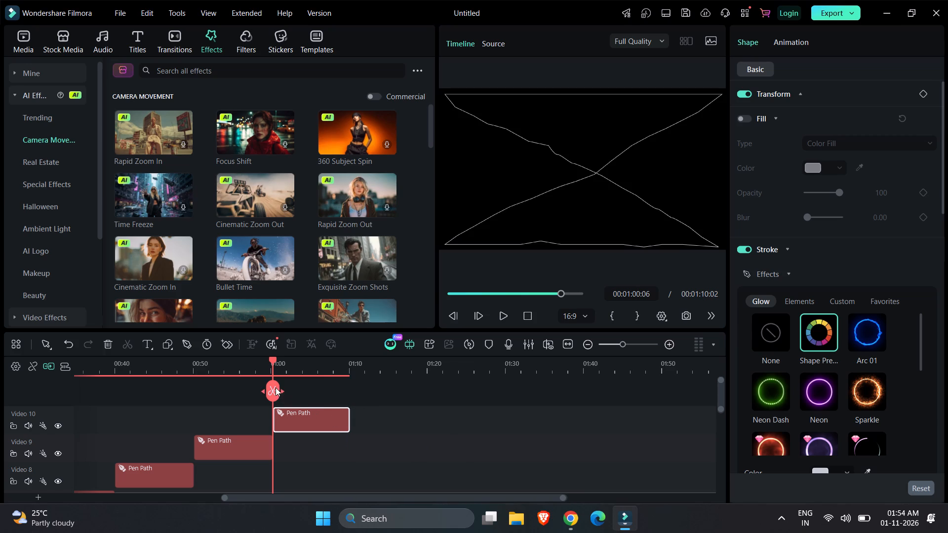
With the playhead at 00:01:10:02, shift the crossed-diagonals path slightly up and left in the frame.
drag(279, 387, 363, 393)
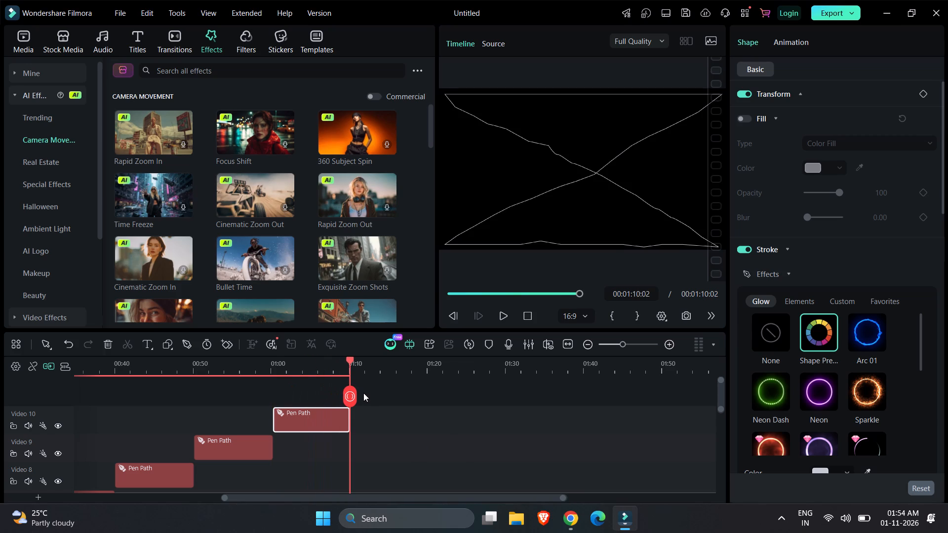
drag(363, 393, 363, 388)
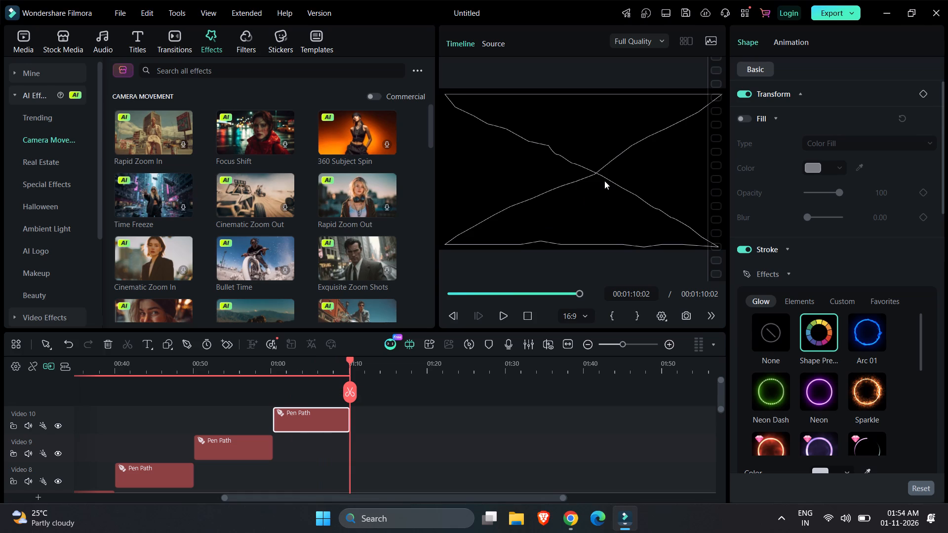
click(604, 181)
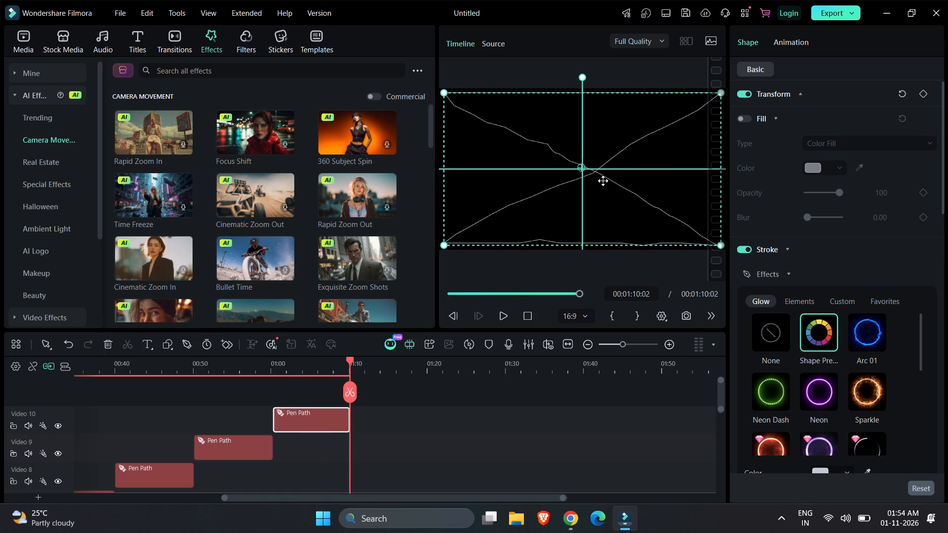
click(499, 428)
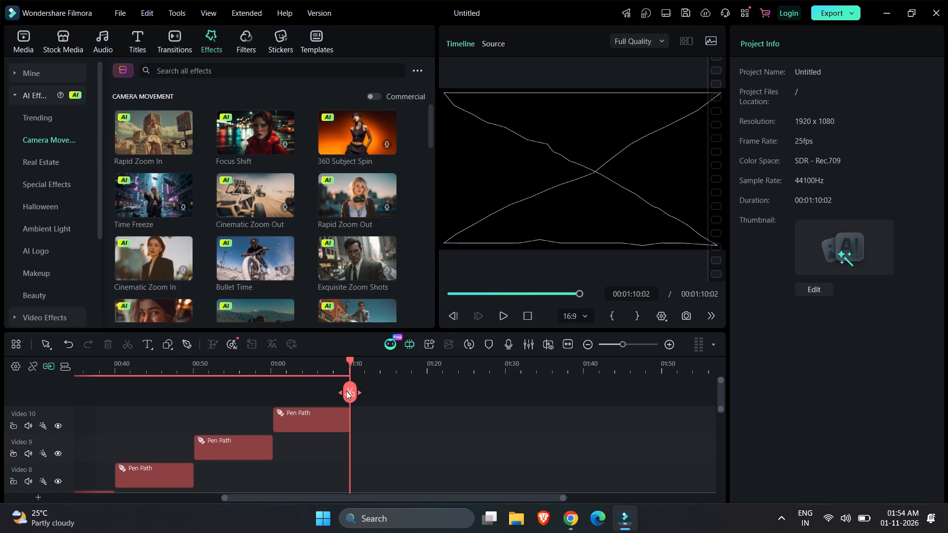
Apply the Arc 01 glow effect to the stroke of the crossed-diagonals path.
click(548, 162)
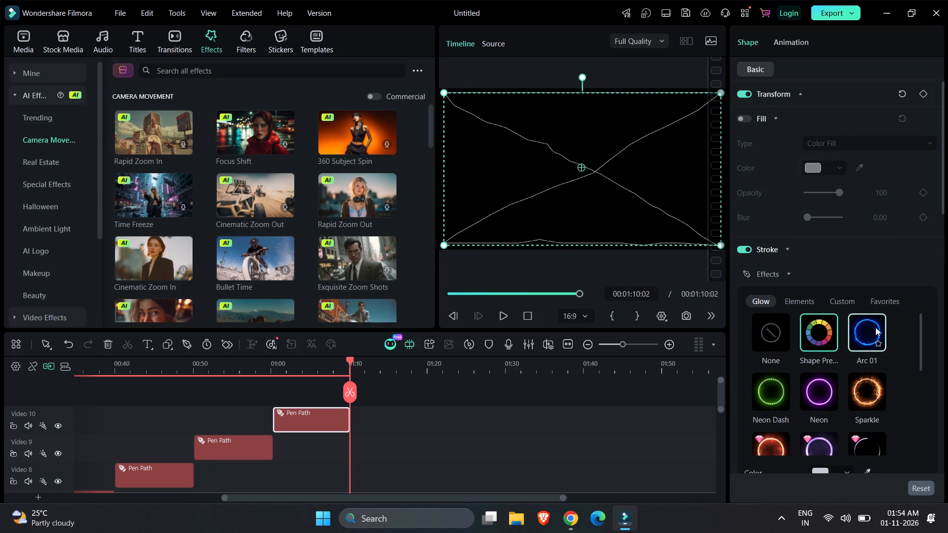
click(875, 327)
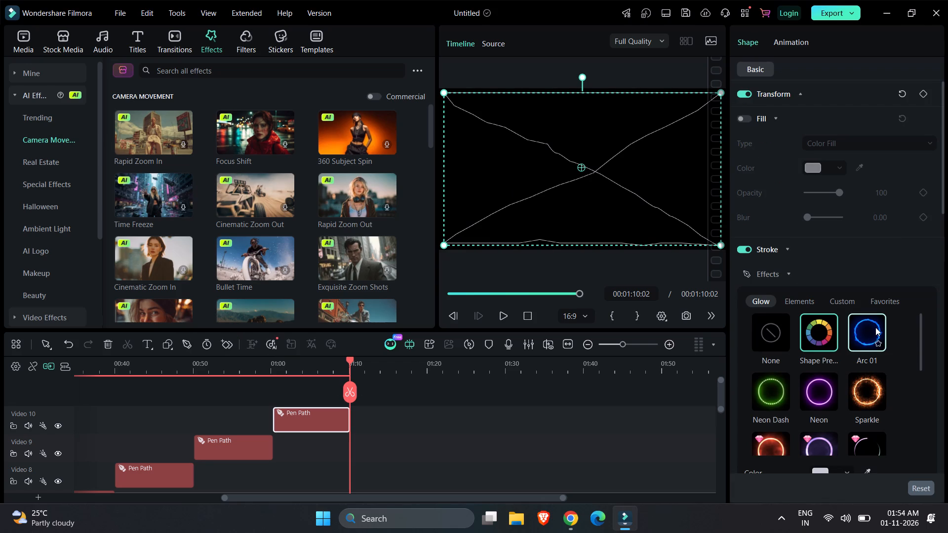
Change the stroke glow of the crossed-diagonals path to Neon Dash, trying Neon first.
click(875, 327)
click(819, 380)
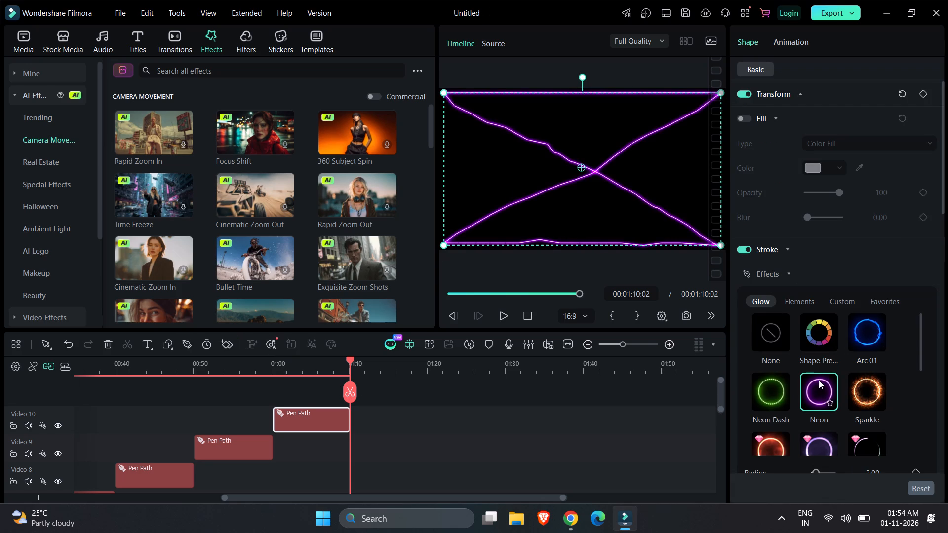
click(765, 394)
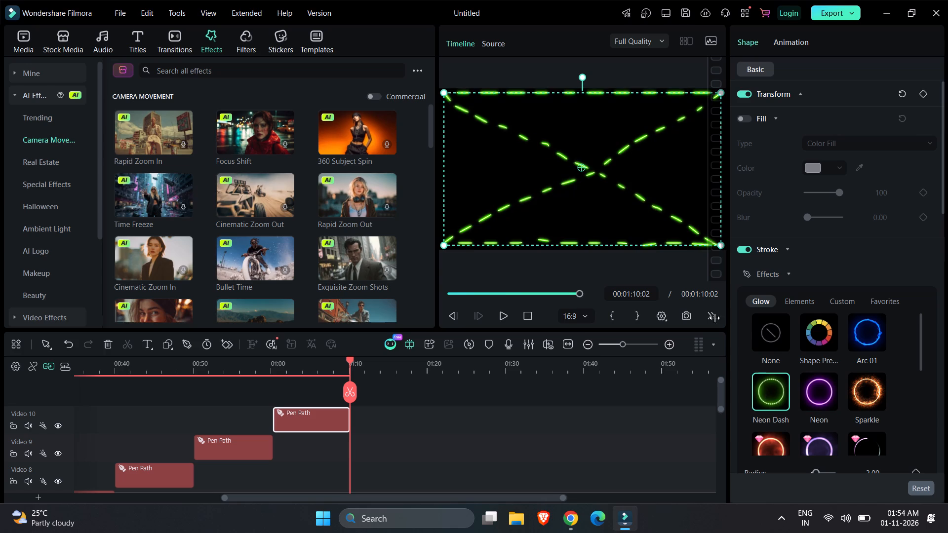
Shift the crossed-diagonals path slightly left in the frame and deselect it.
click(627, 183)
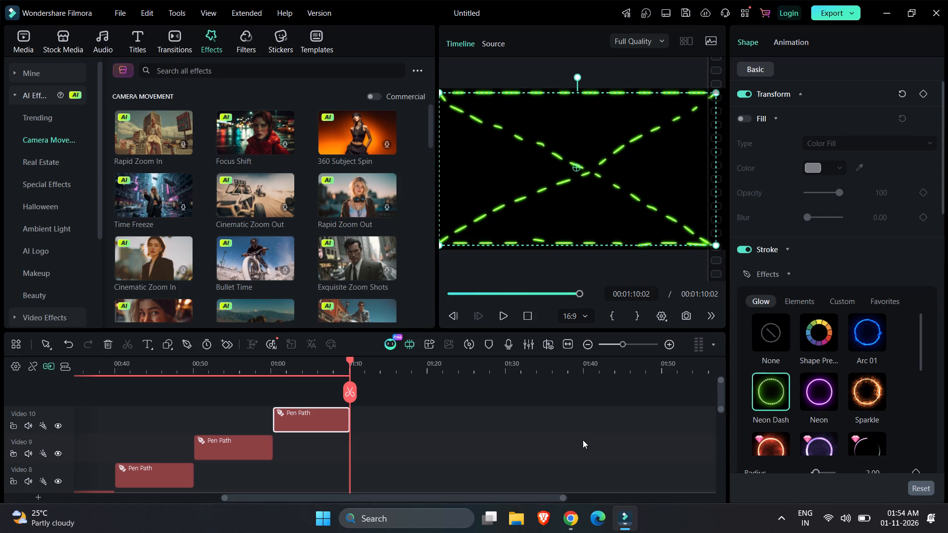
click(449, 451)
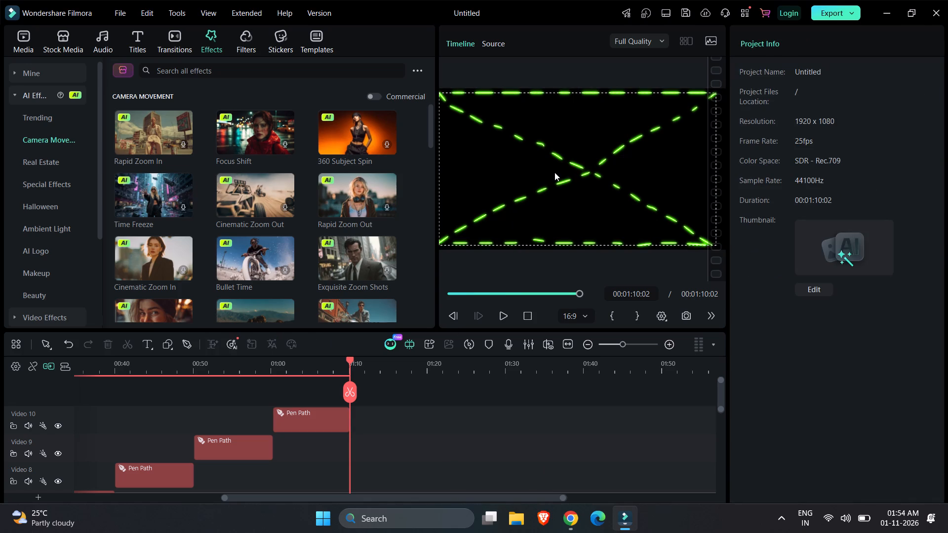
click(554, 172)
click(569, 431)
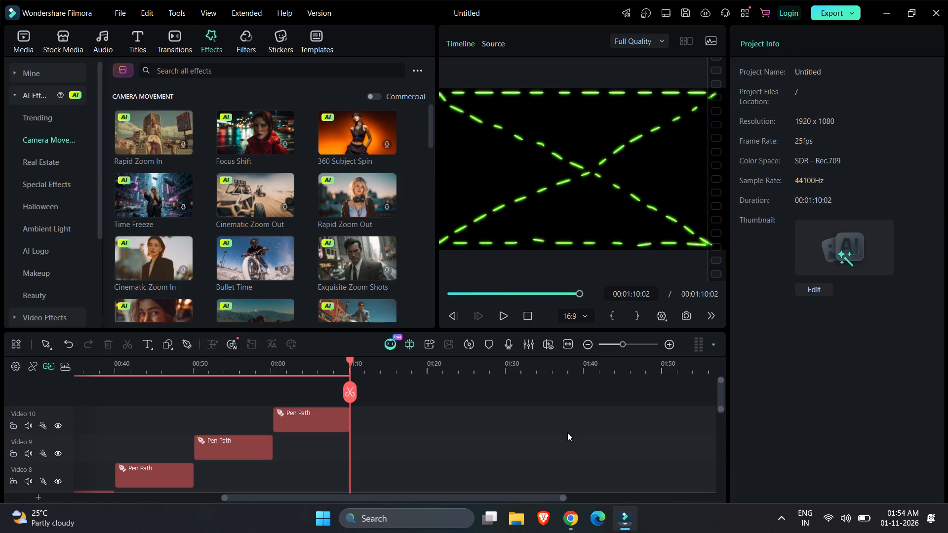
Look through the Camera Movement collection of AI effects.
scroll(283, 257, down, 2)
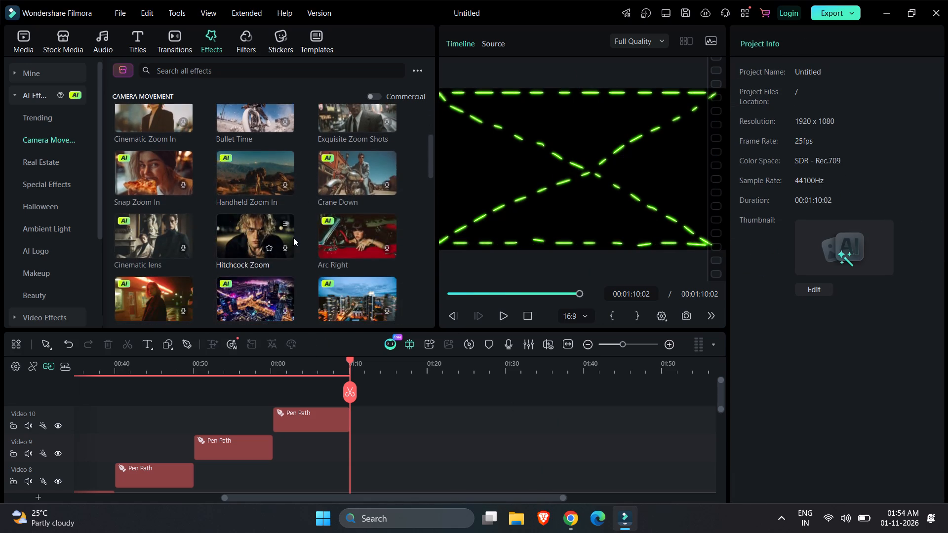
scroll(293, 237, down, 6)
scroll(293, 230, up, 2)
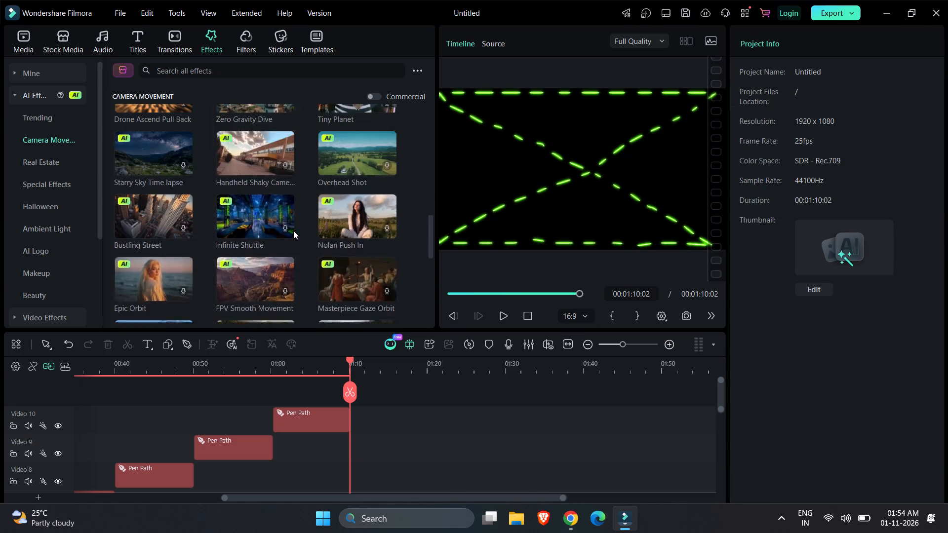
scroll(293, 230, up, 12)
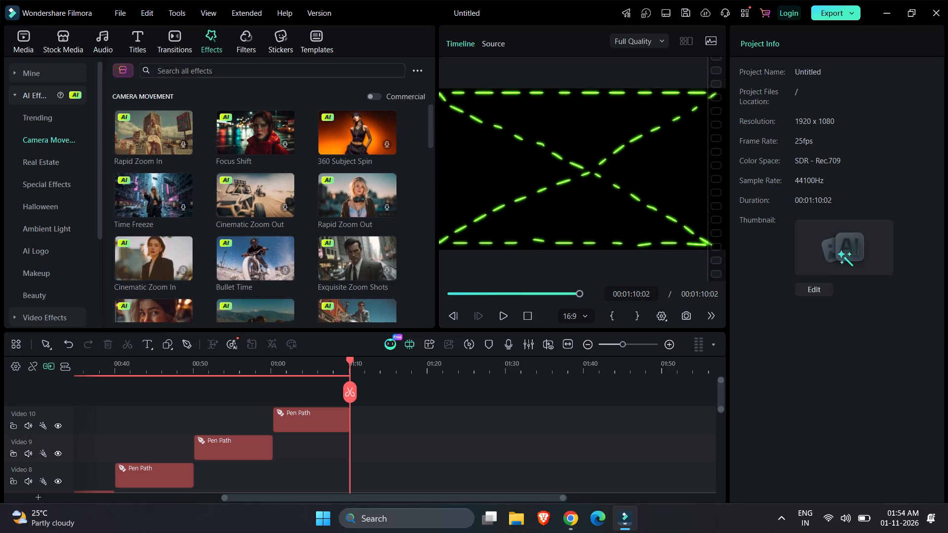
Look through the Basic filters, with a brief check of the stickers library.
click(250, 35)
scroll(273, 218, down, 3)
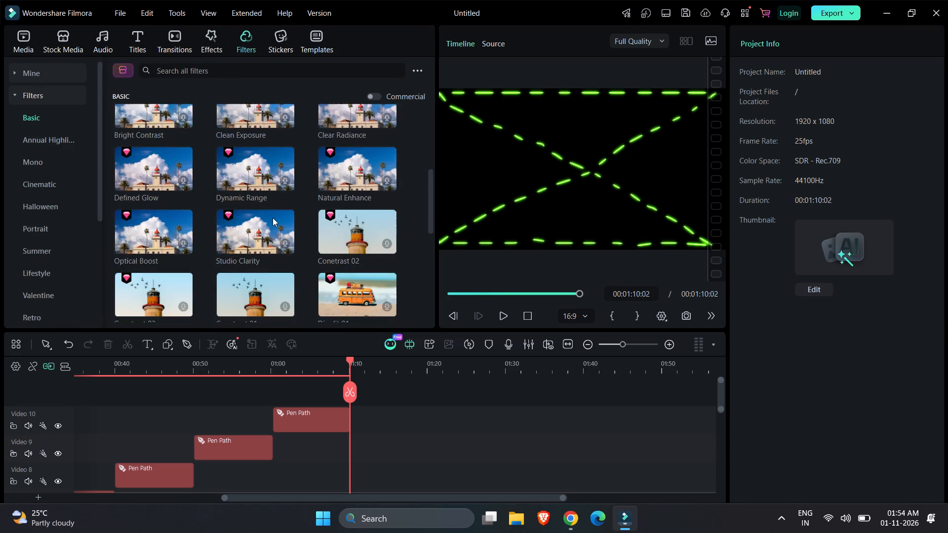
scroll(273, 218, down, 8)
scroll(273, 218, up, 6)
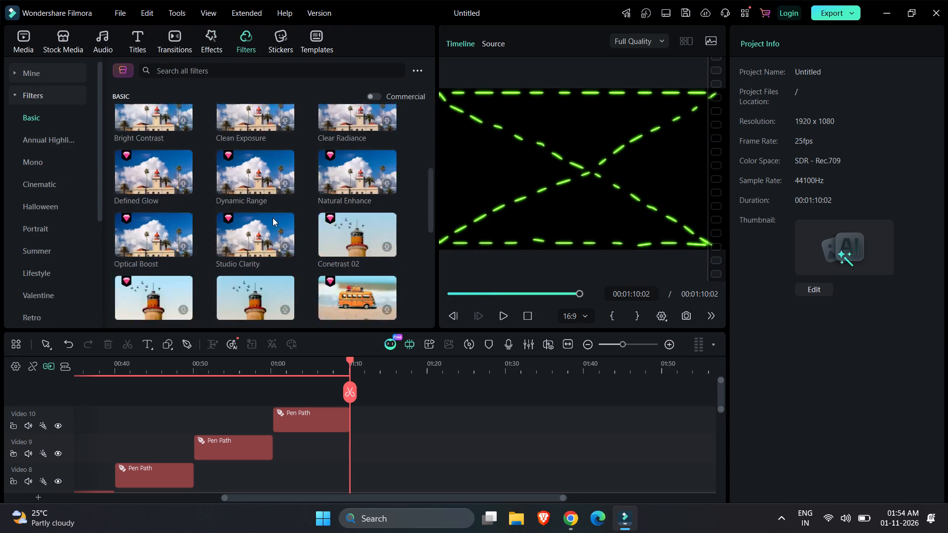
scroll(273, 218, up, 4)
scroll(306, 181, up, 2)
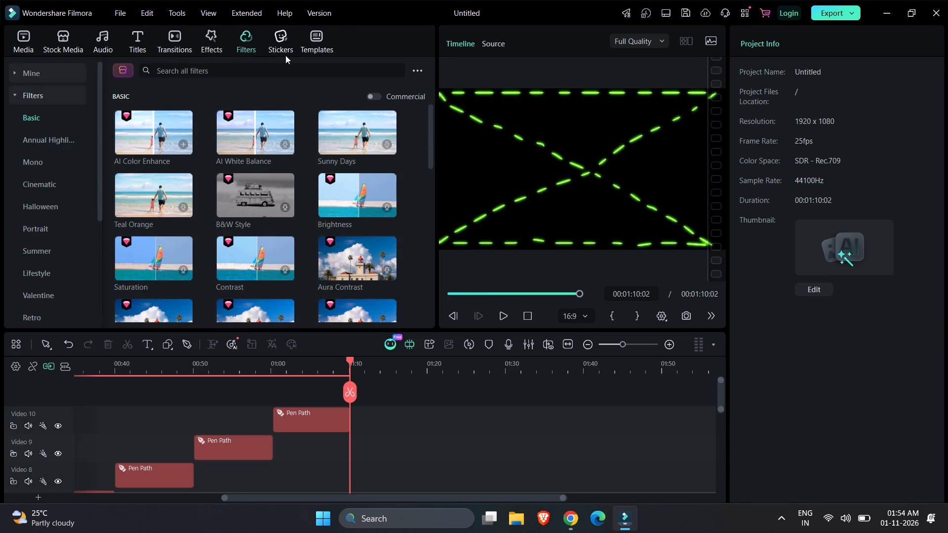
click(285, 55)
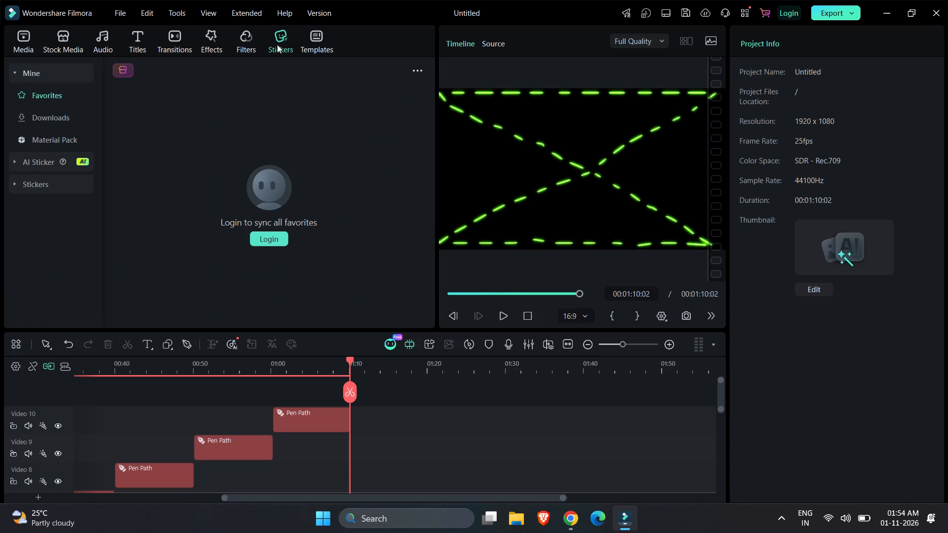
click(249, 45)
scroll(296, 170, down, 1)
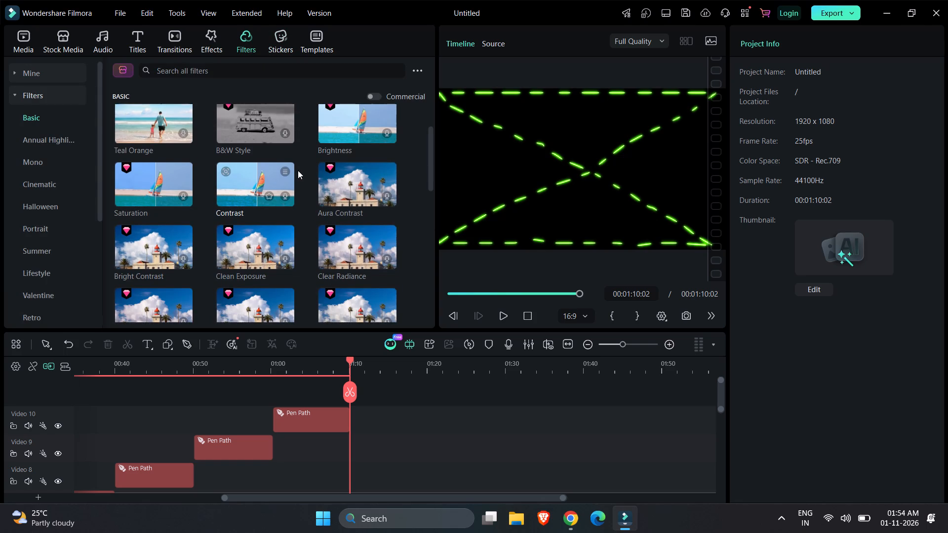
scroll(298, 170, down, 1)
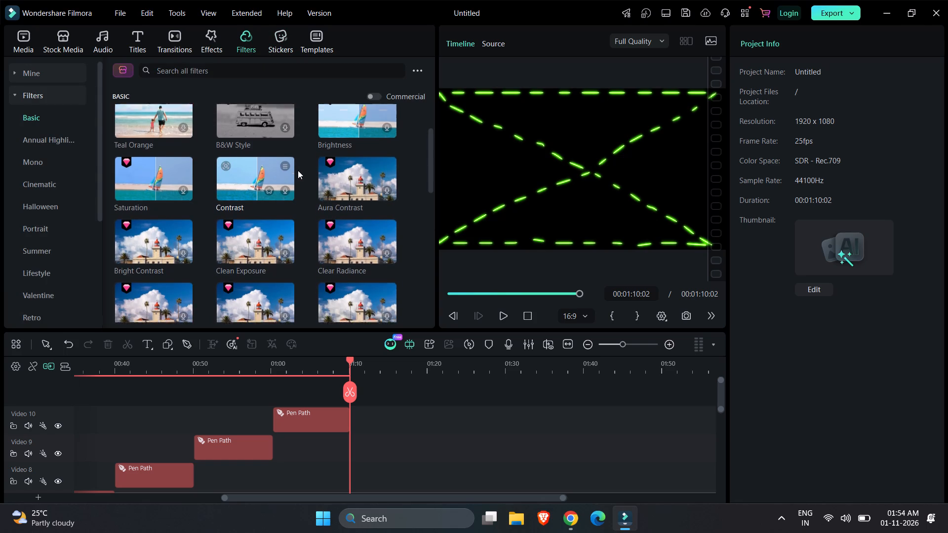
scroll(298, 170, down, 1)
scroll(298, 170, up, 9)
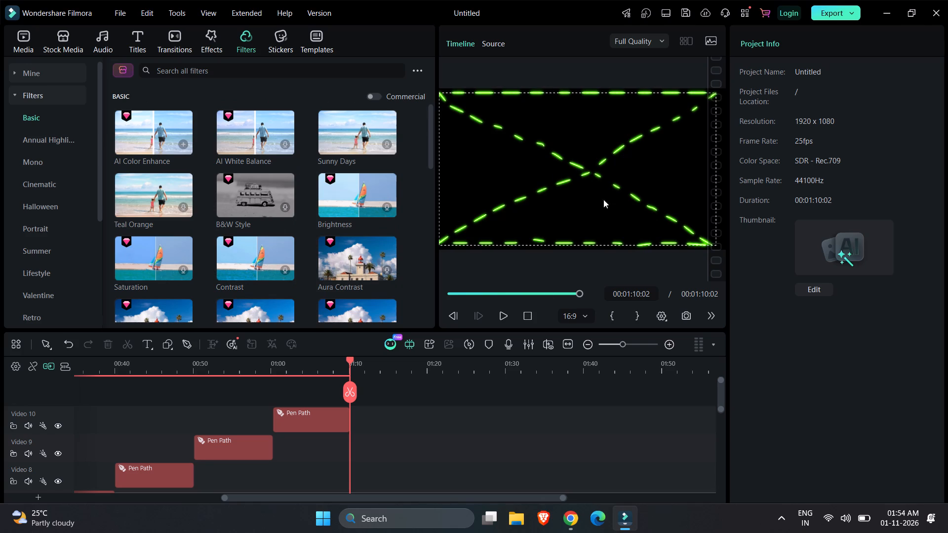
Start a new pen path at 00:01:10:02 from the frame's left edge at mid-height, placing eight anchor points rightward to just before the centre.
click(183, 345)
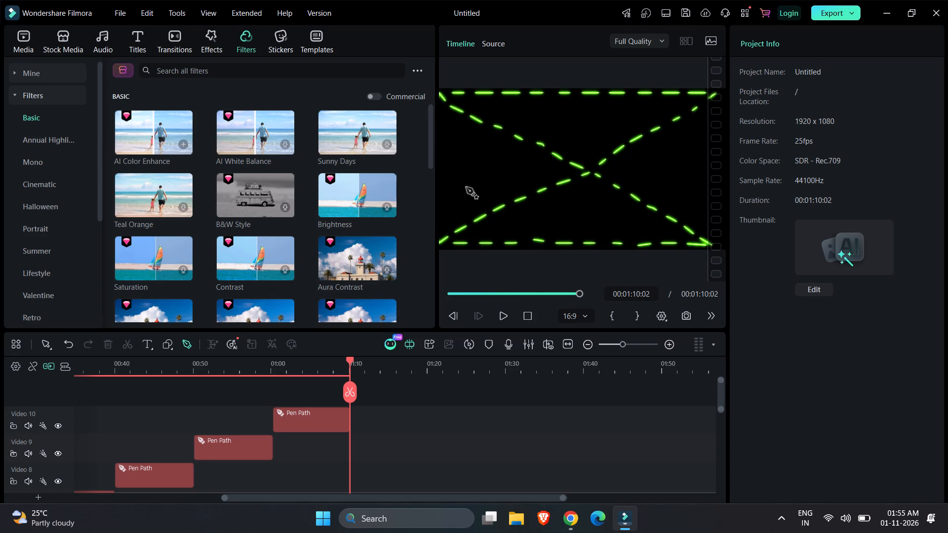
click(438, 173)
click(440, 173)
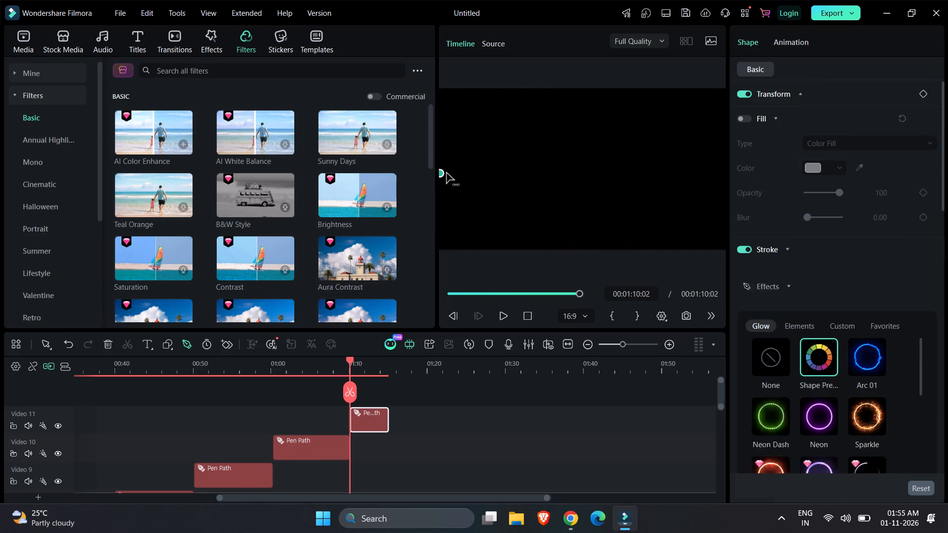
click(454, 173)
click(471, 173)
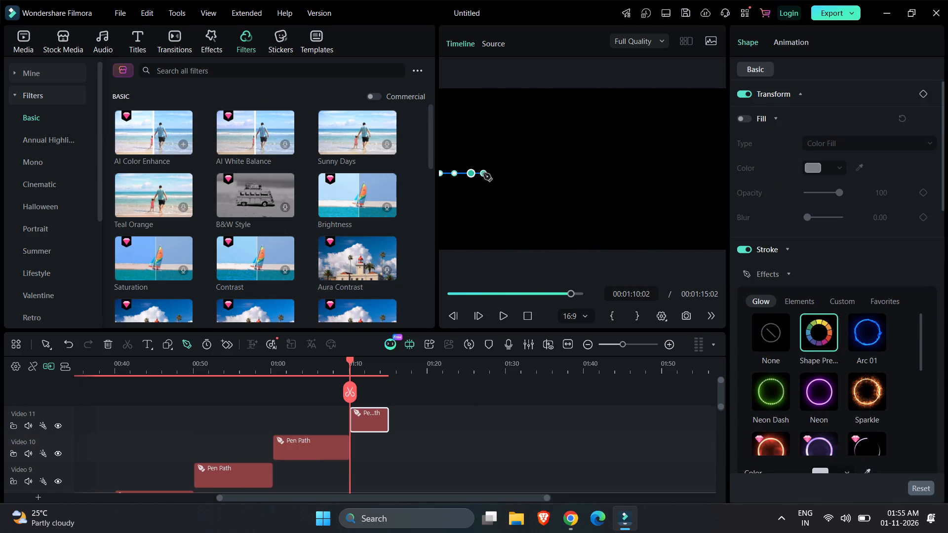
click(483, 173)
click(499, 173)
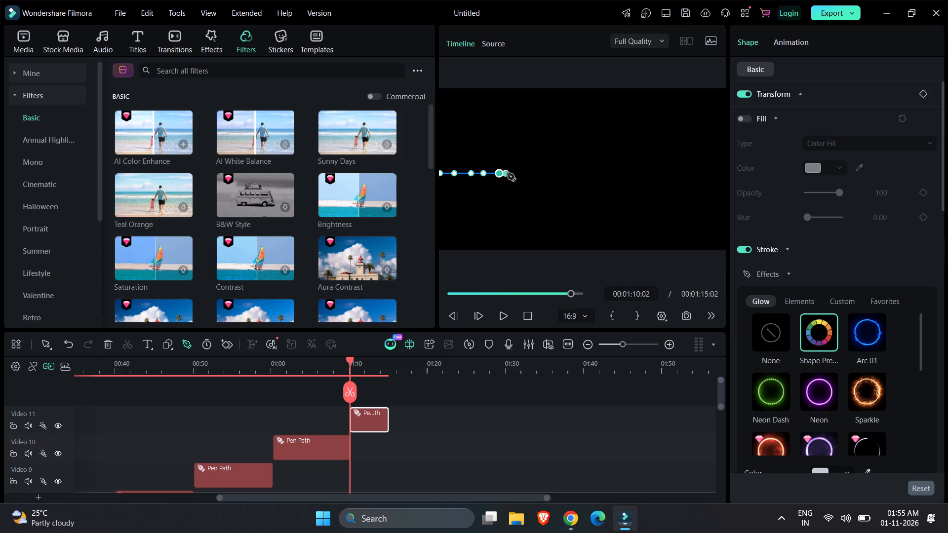
click(515, 173)
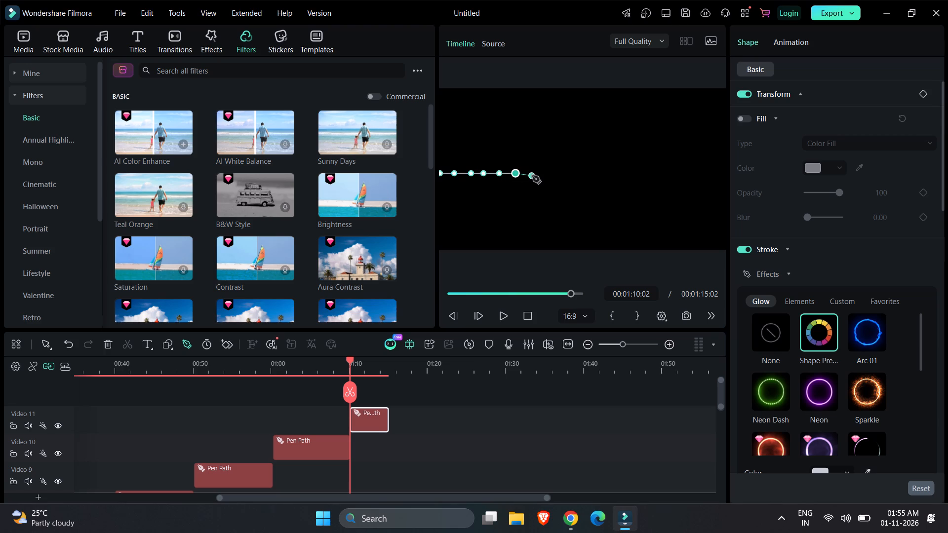
click(536, 173)
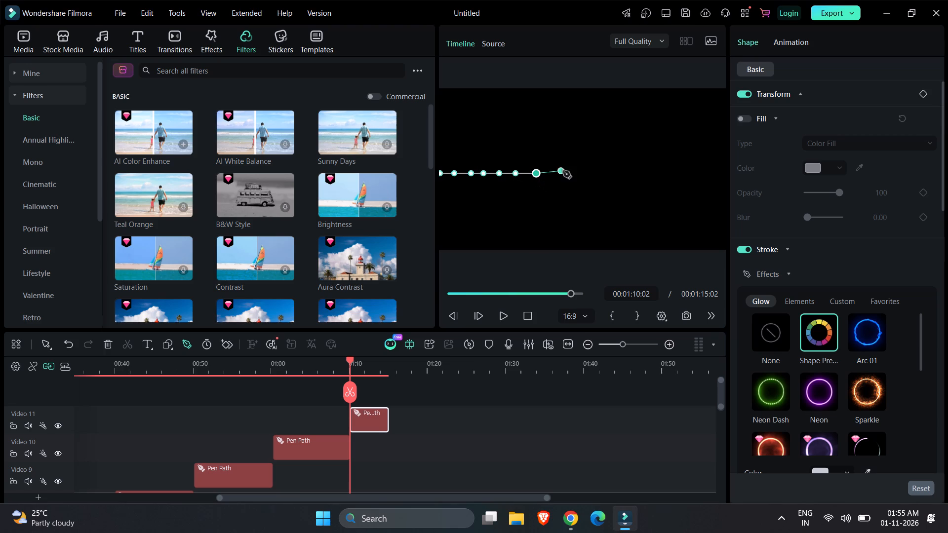
click(559, 172)
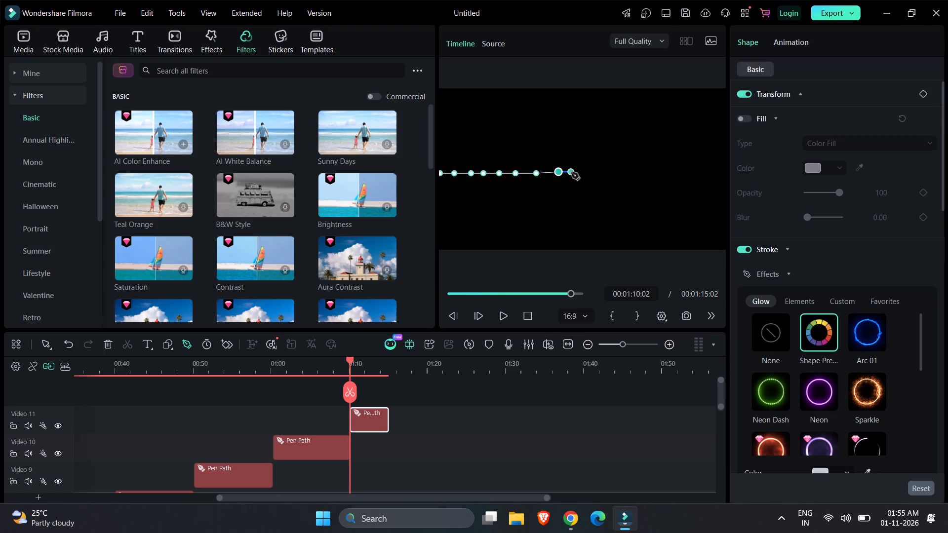
Continue the pen path nearly horizontally with ten more anchor points from the frame's centre to its right edge.
click(575, 172)
click(591, 172)
click(607, 172)
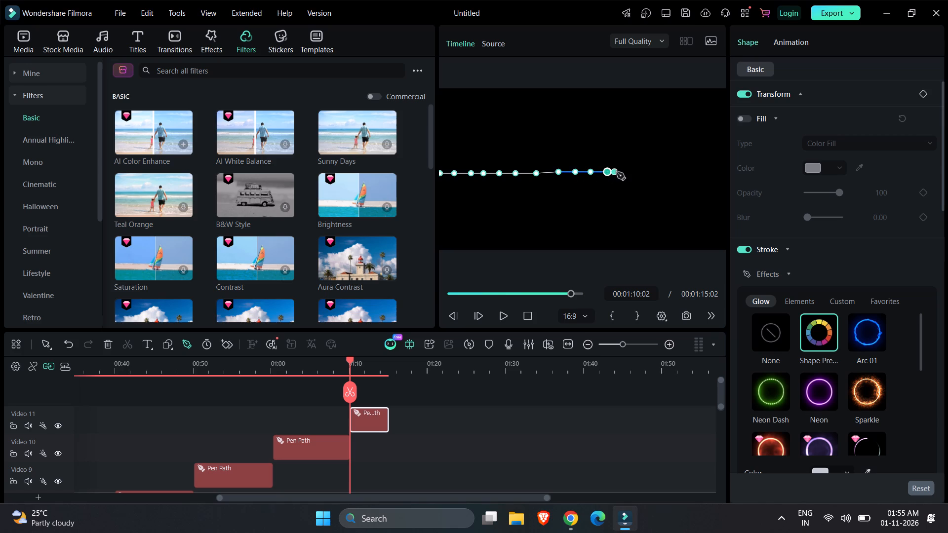
click(625, 172)
click(640, 172)
click(659, 175)
click(674, 172)
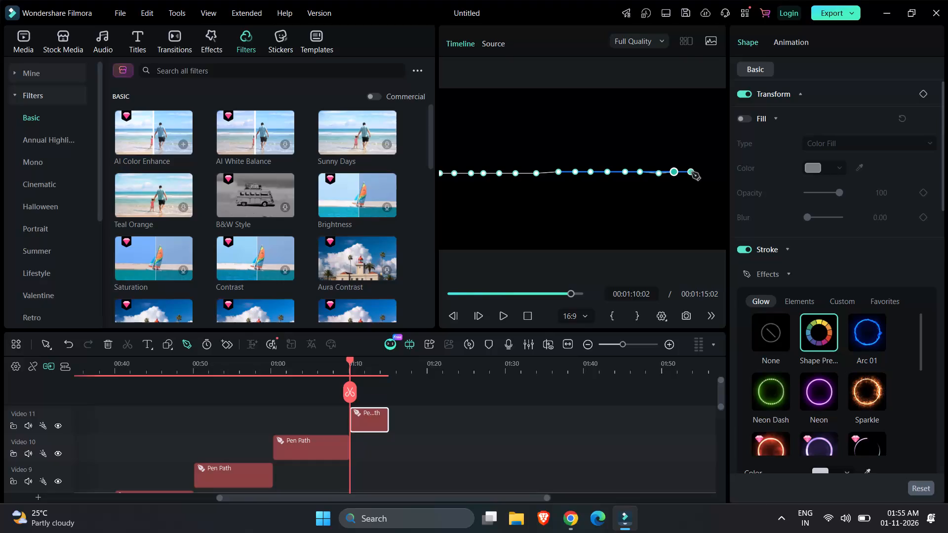
click(692, 172)
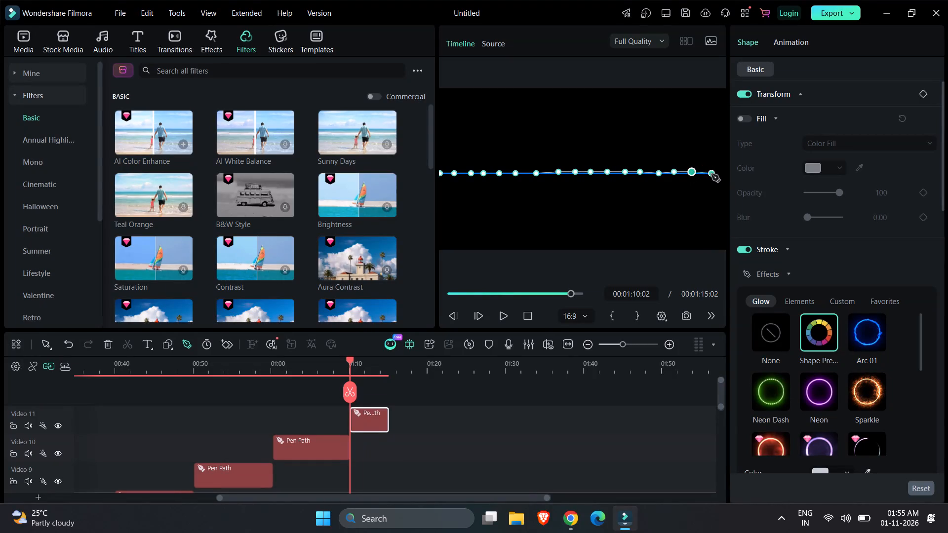
click(708, 174)
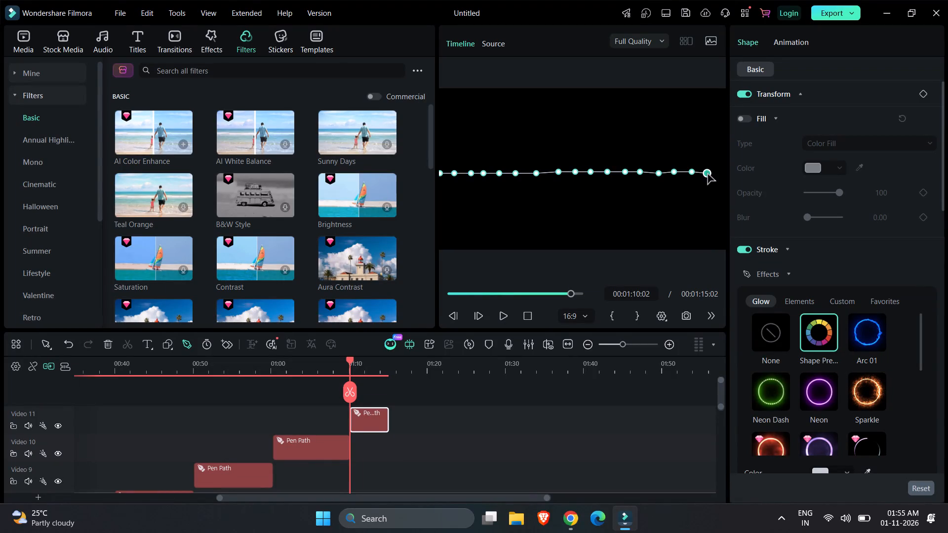
click(721, 172)
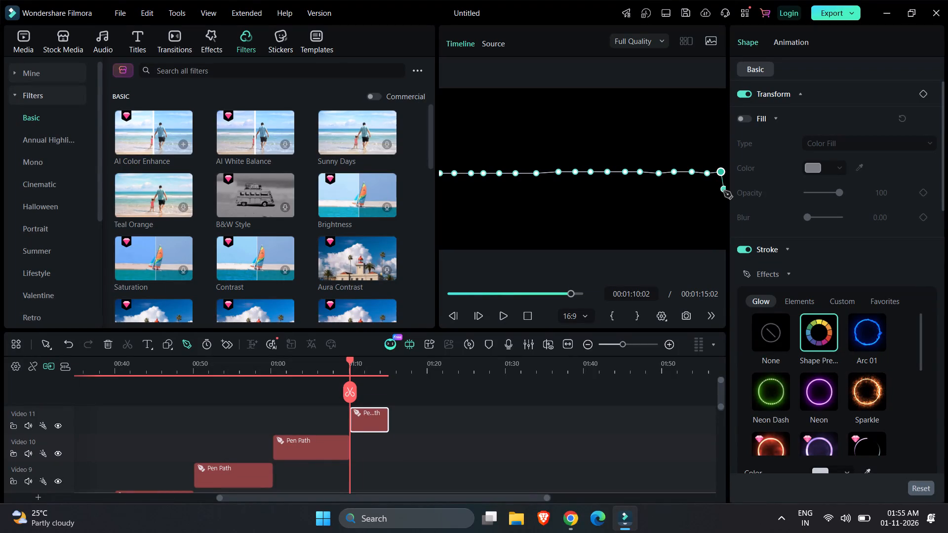
Run the pen path straight down the frame's right edge with three anchor points to near the lower-right corner.
click(720, 195)
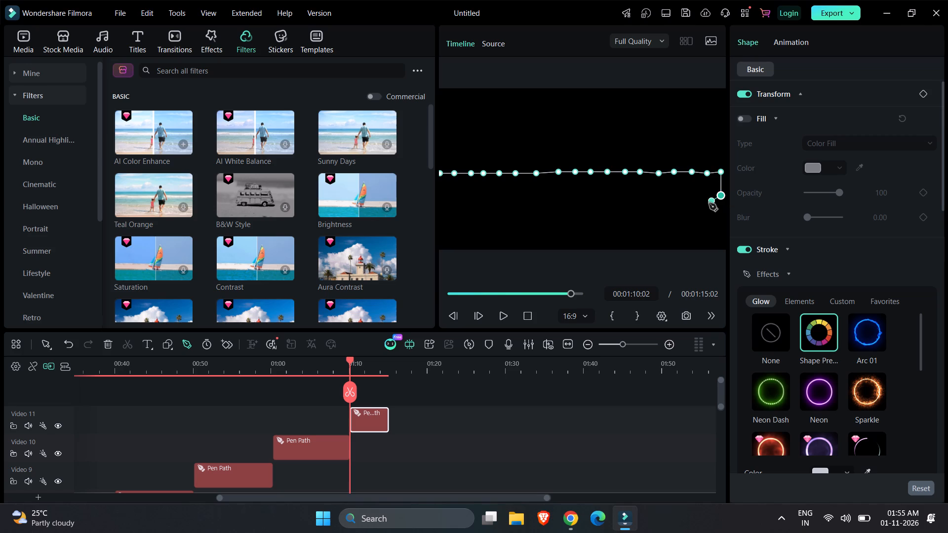
click(721, 213)
click(721, 238)
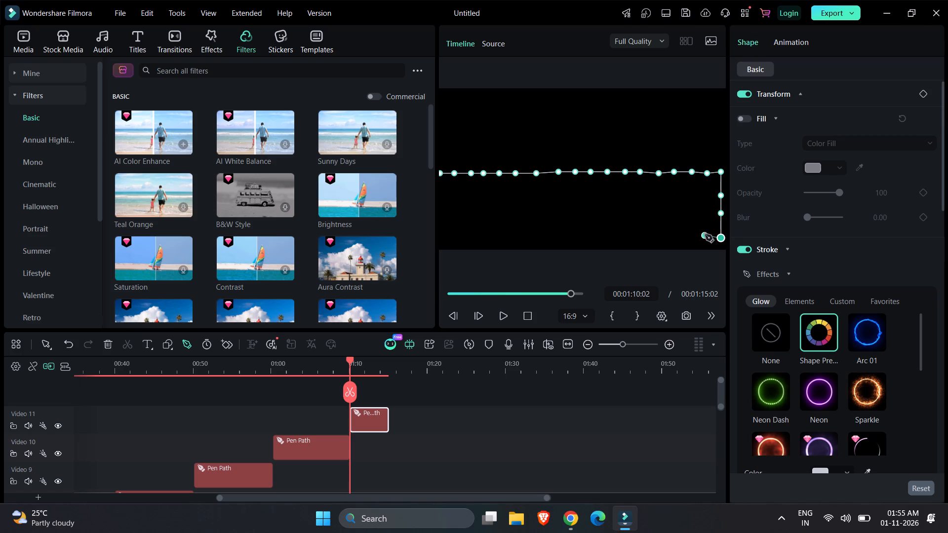
Continue the pen path leftward along the frame's bottom edge with nine anchor points from the lower-right corner to the horizontal centre.
click(707, 238)
click(692, 237)
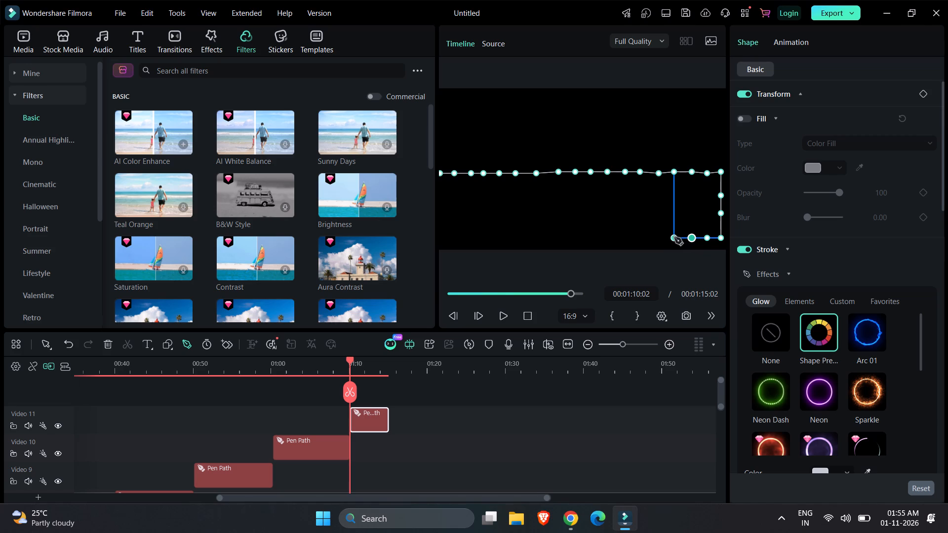
click(674, 237)
click(659, 237)
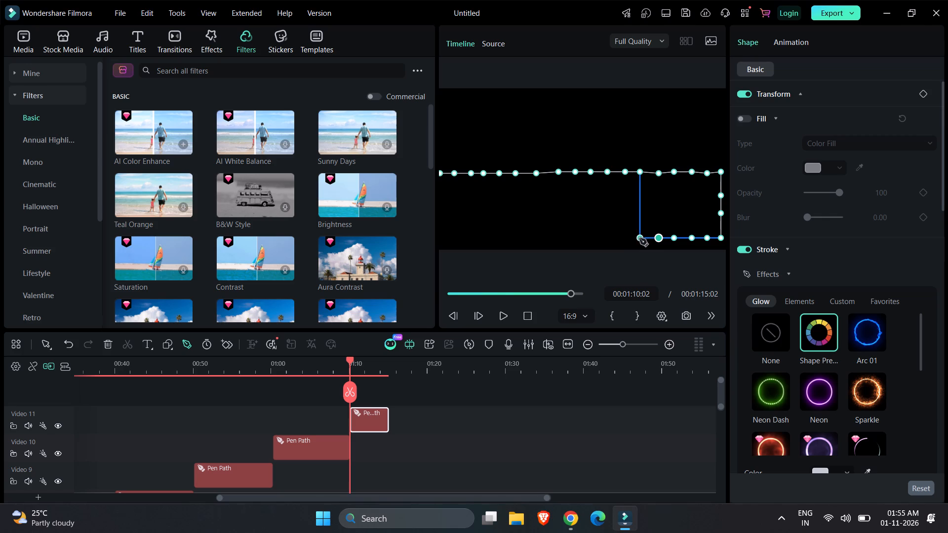
click(639, 238)
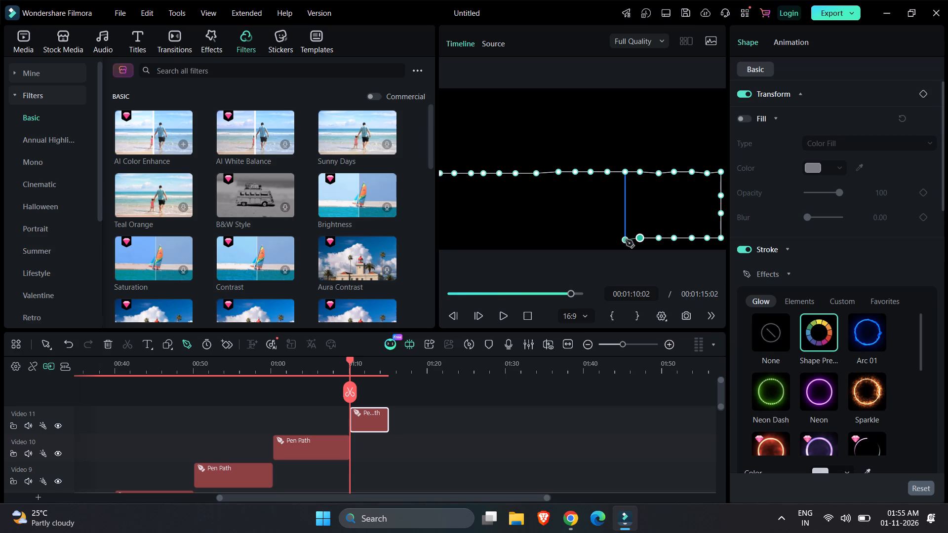
click(627, 239)
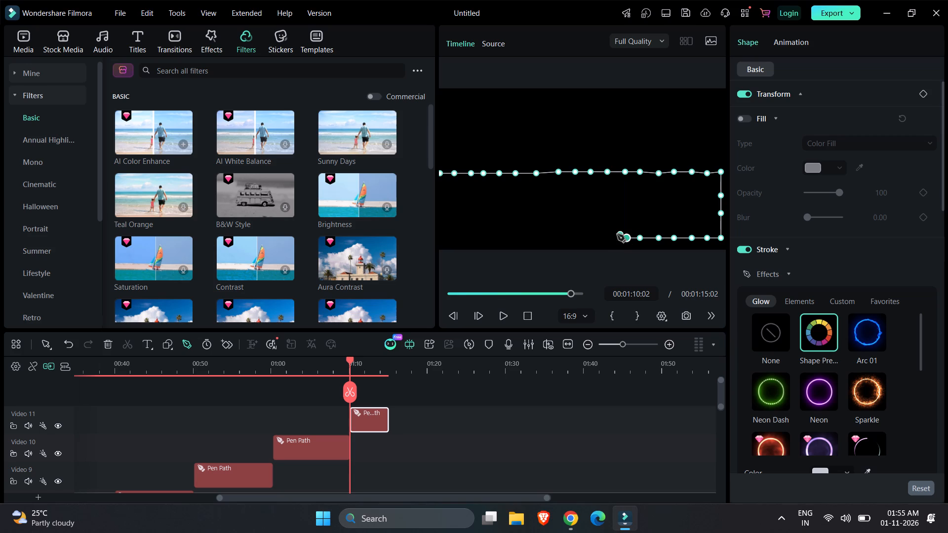
click(613, 238)
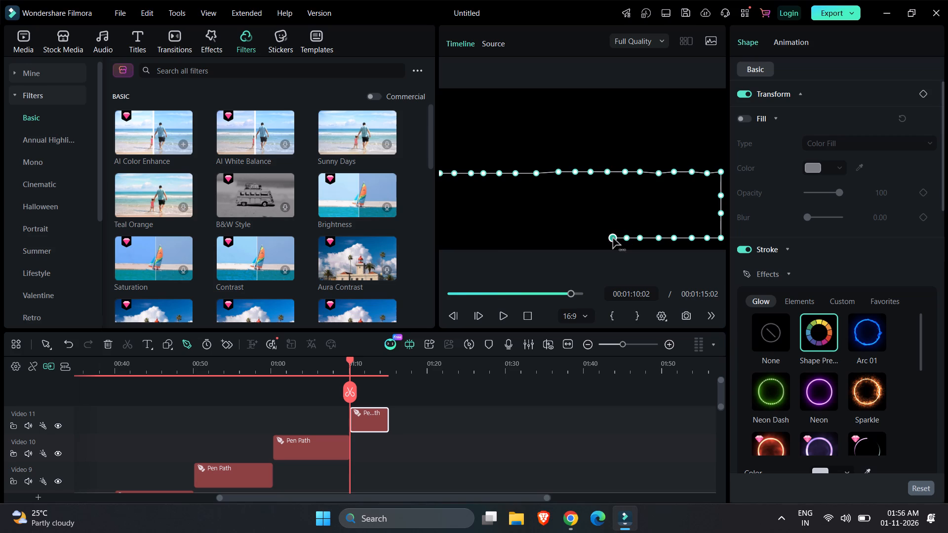
click(600, 238)
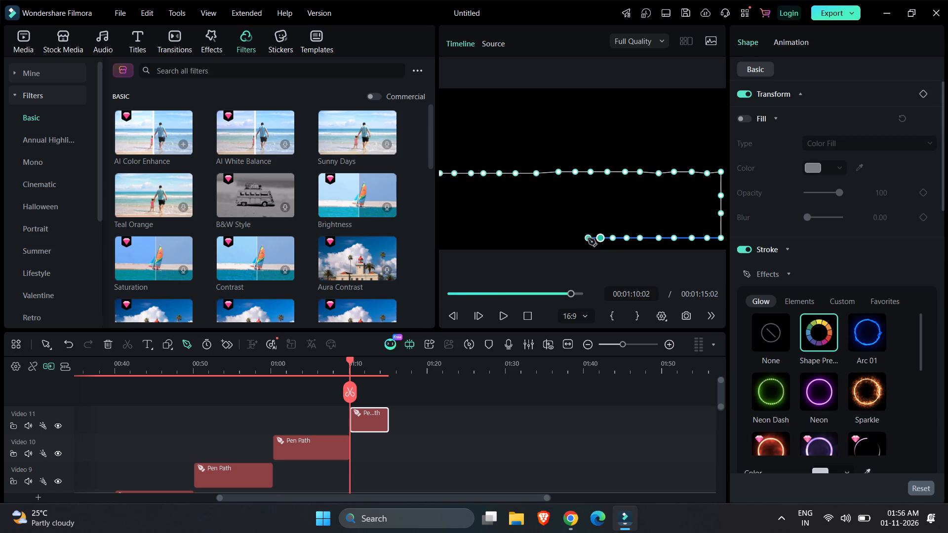
click(588, 238)
Extend the pen path along the bottom edge with ten more anchor points from the centre to the frame's lower-left corner.
click(576, 238)
click(563, 238)
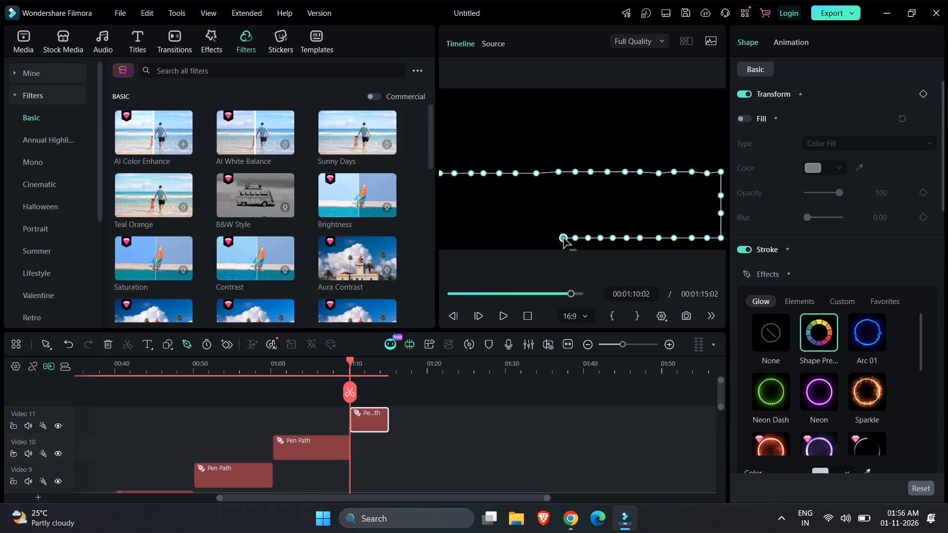
click(552, 239)
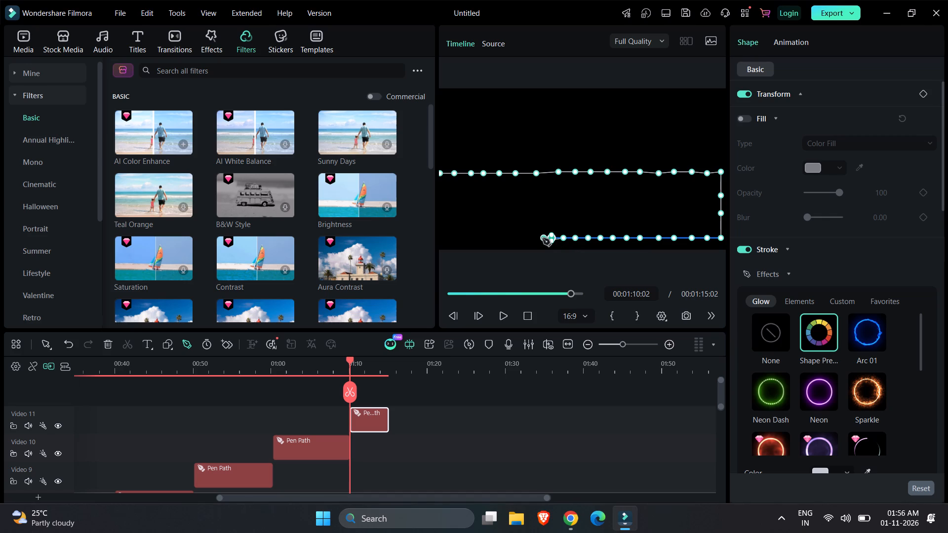
click(543, 238)
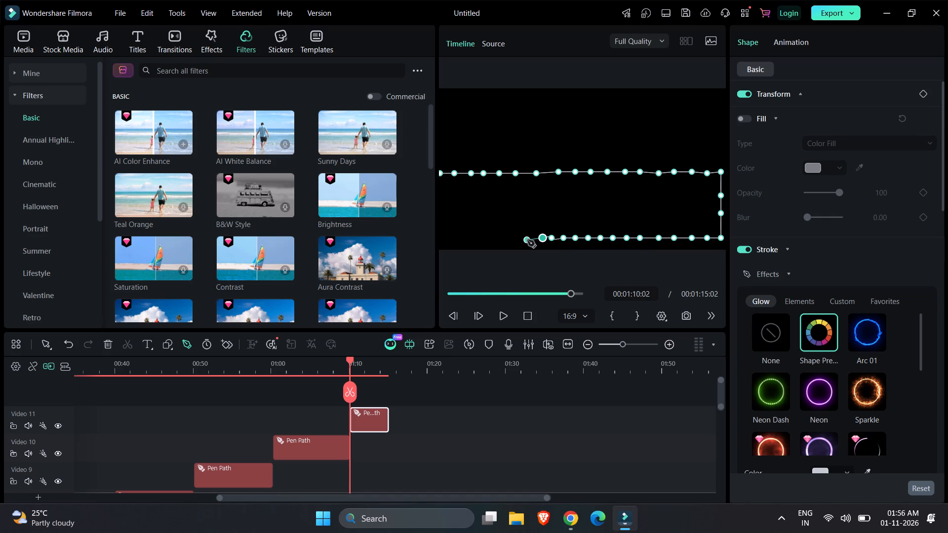
click(523, 239)
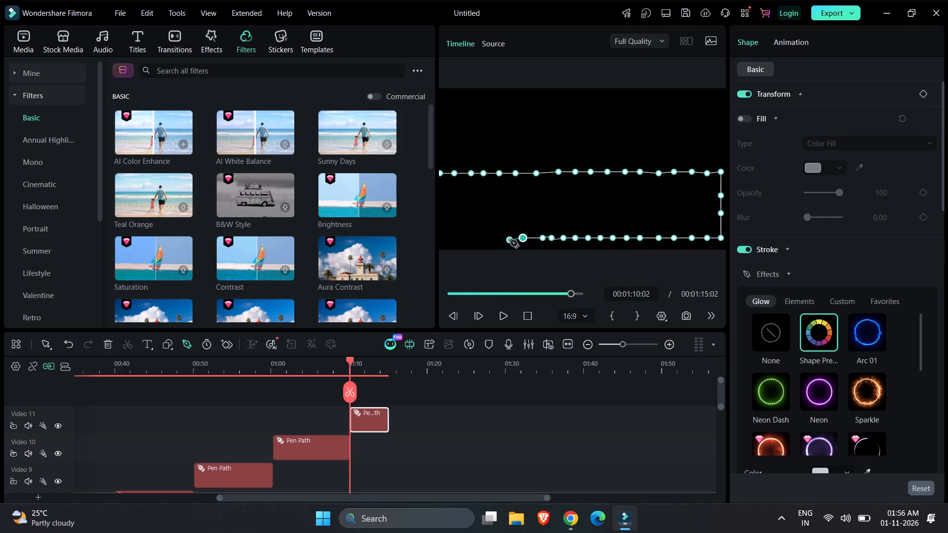
click(506, 239)
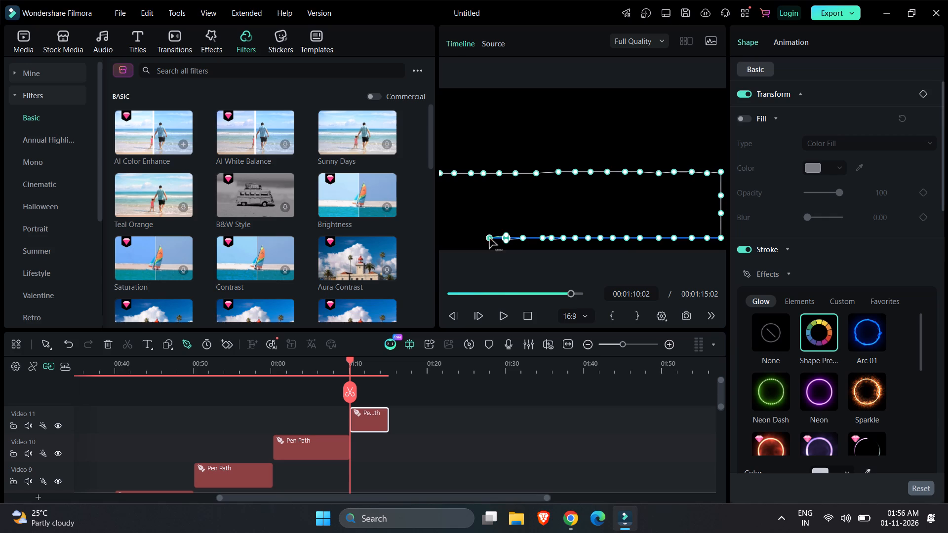
click(489, 238)
click(473, 238)
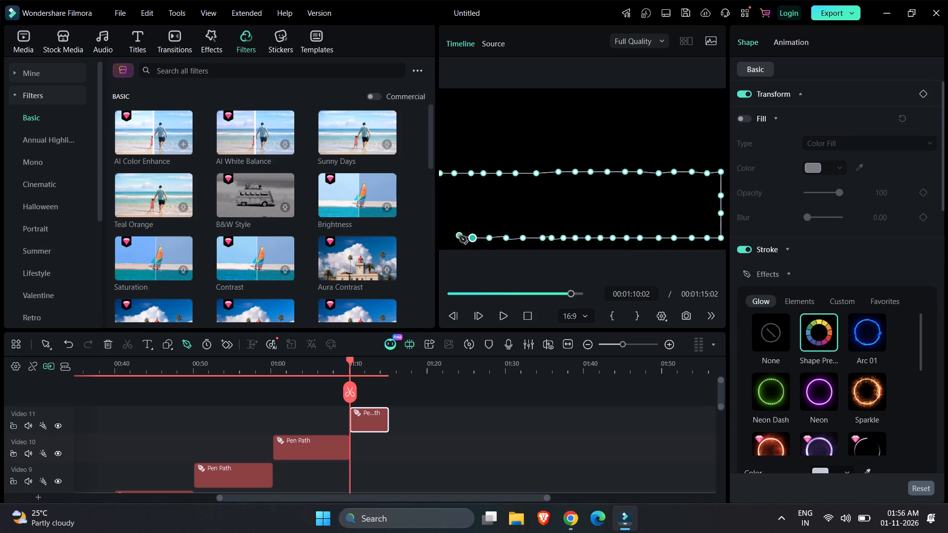
click(460, 238)
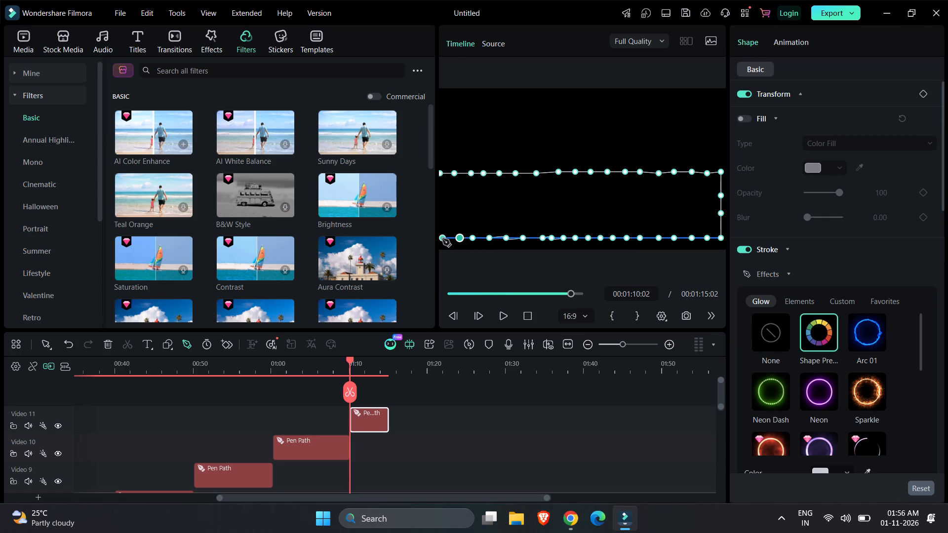
click(442, 239)
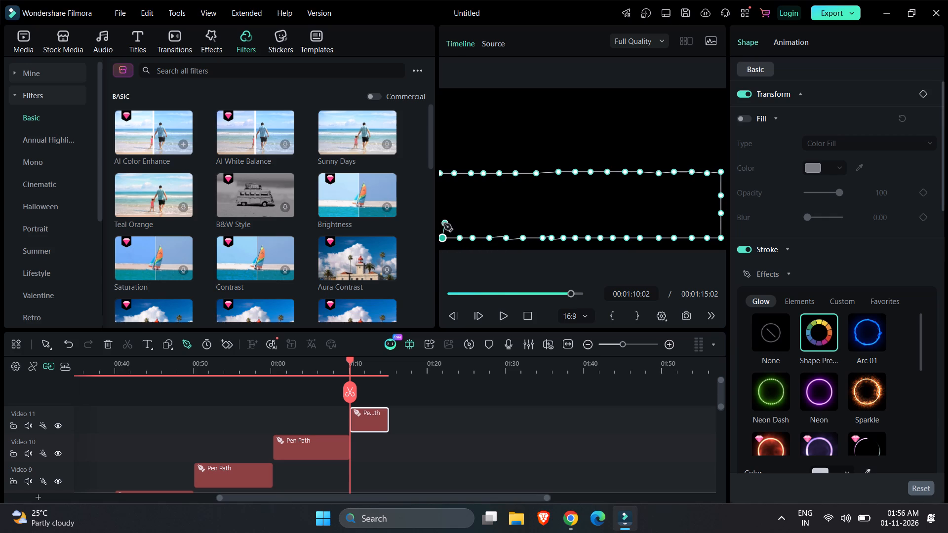
Run the pen path up the frame's left edge with nine anchor points, crossing the mid-height line and ending near the upper-left corner.
click(444, 224)
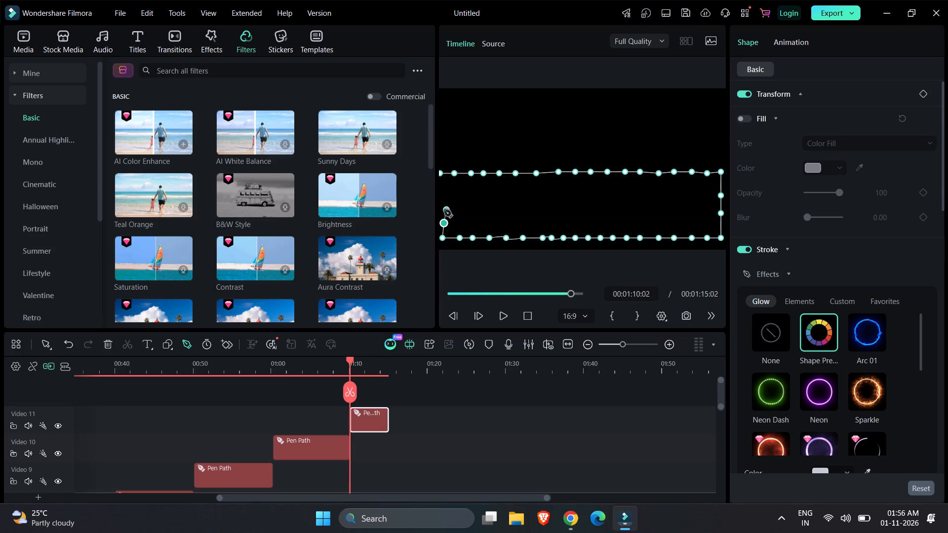
click(444, 210)
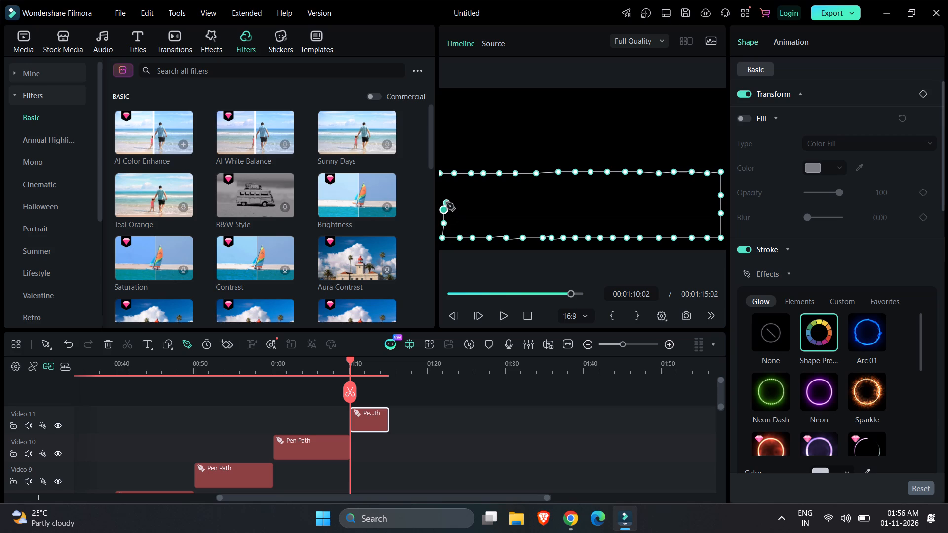
click(444, 197)
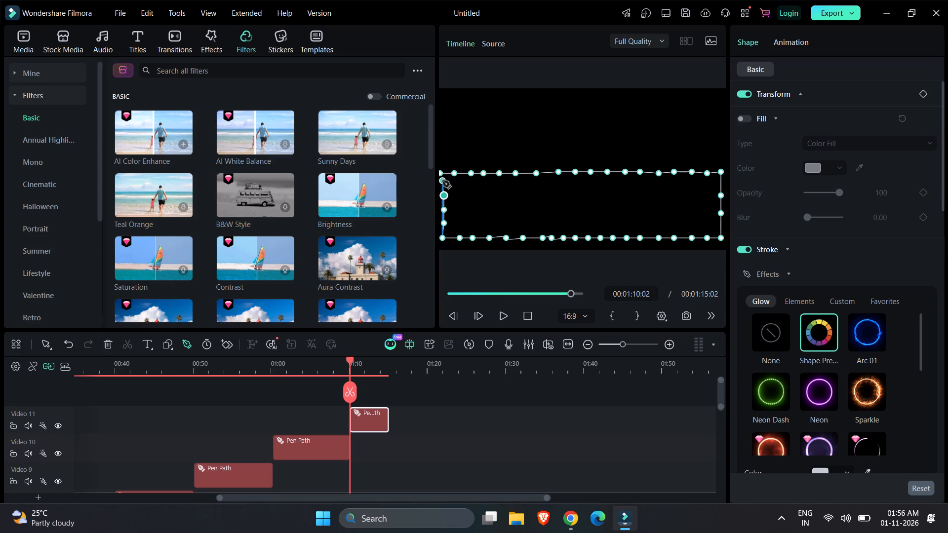
click(442, 181)
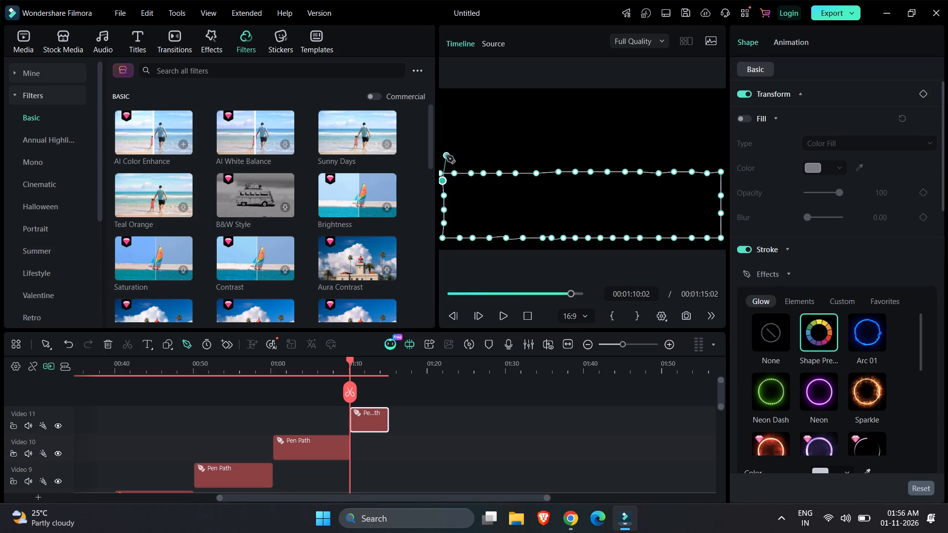
click(444, 155)
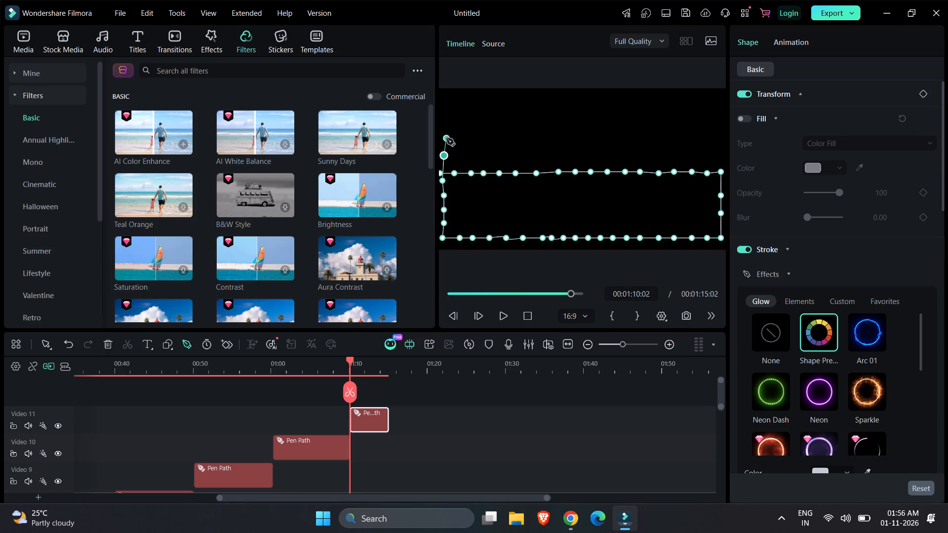
click(446, 138)
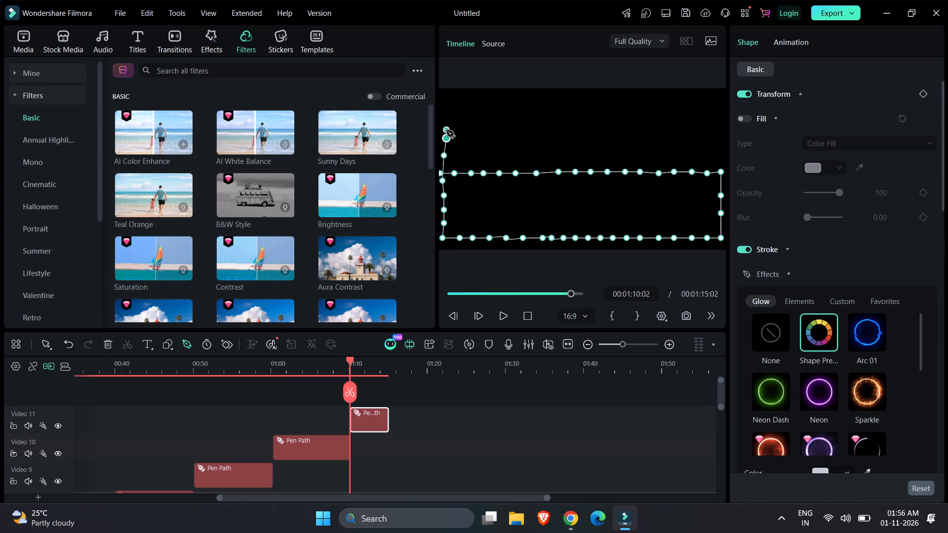
click(446, 128)
click(447, 118)
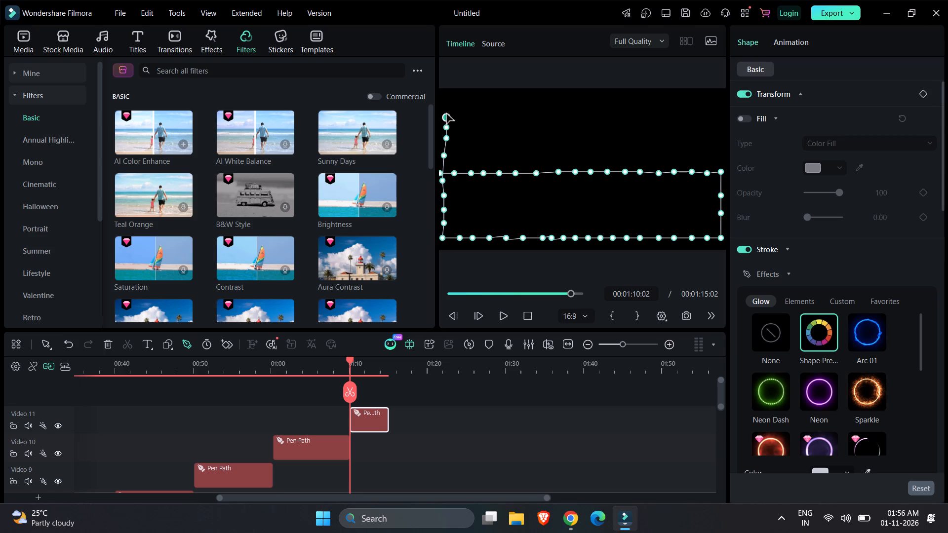
click(447, 103)
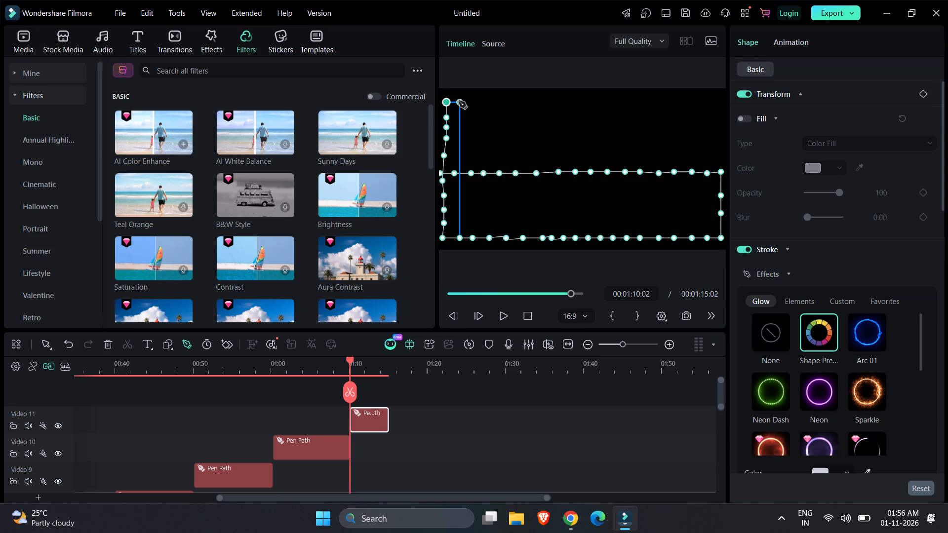
Continue the pen path rightward near the frame's top edge with ten anchor points from the upper-left corner to the horizontal centre.
click(459, 101)
click(469, 101)
click(479, 105)
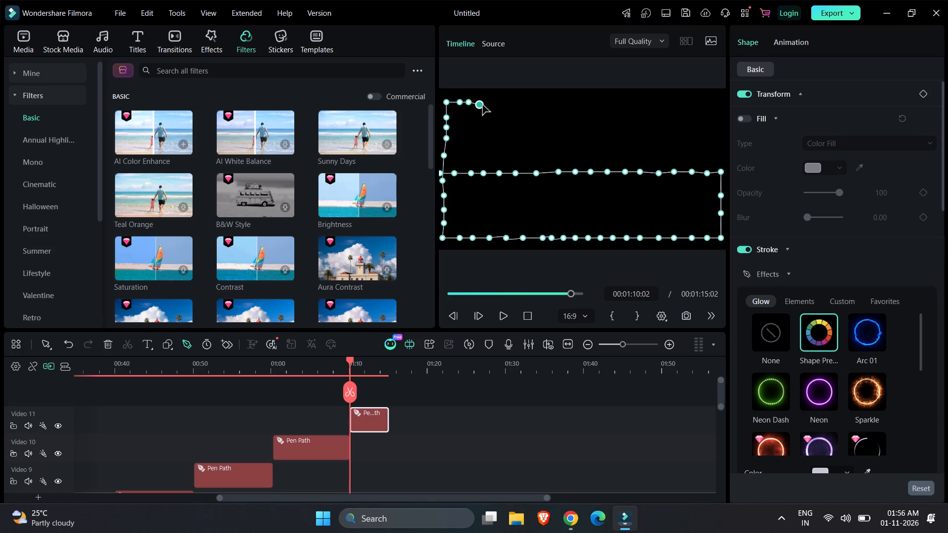
click(497, 103)
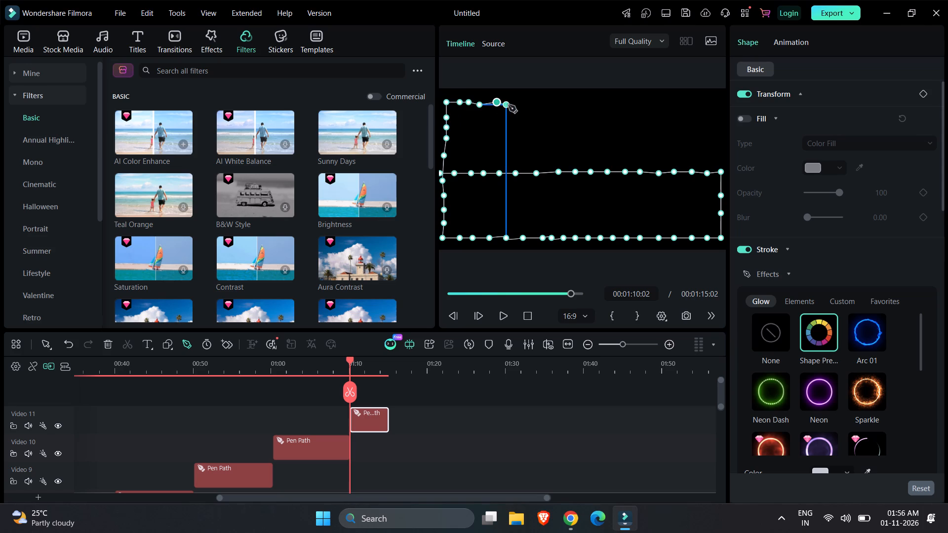
click(510, 105)
click(522, 105)
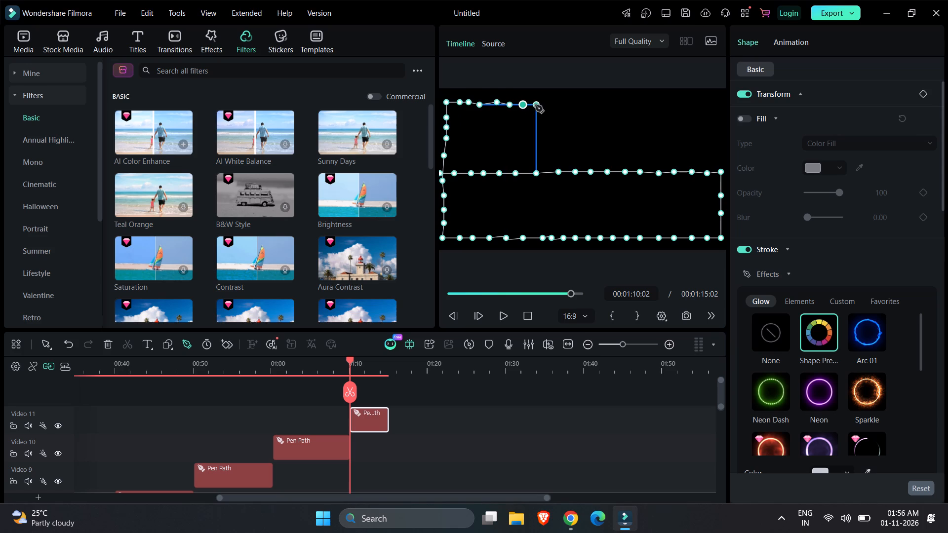
click(535, 105)
click(548, 107)
click(564, 107)
click(581, 107)
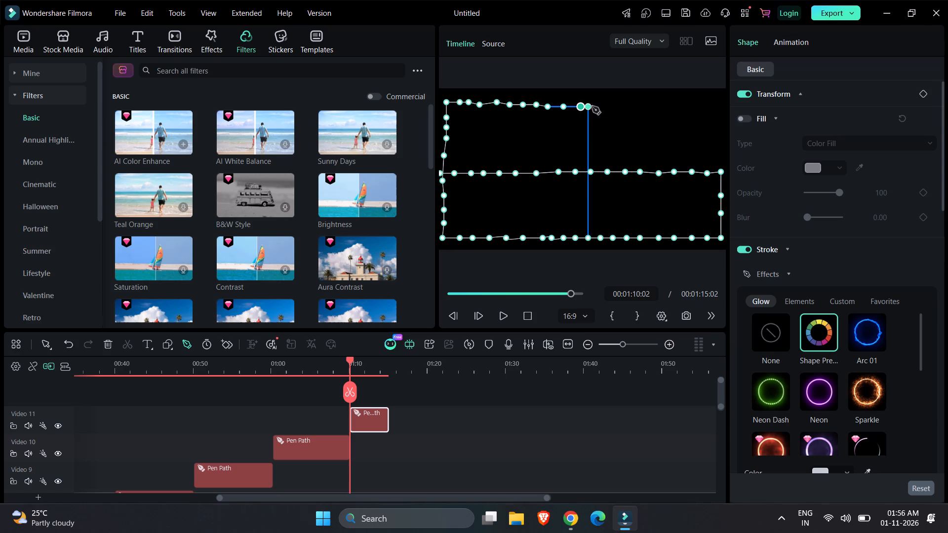
Extend the pen path straight along the top edge with eleven more anchor points from the centre to the frame's upper-right corner.
click(597, 107)
click(609, 107)
click(618, 107)
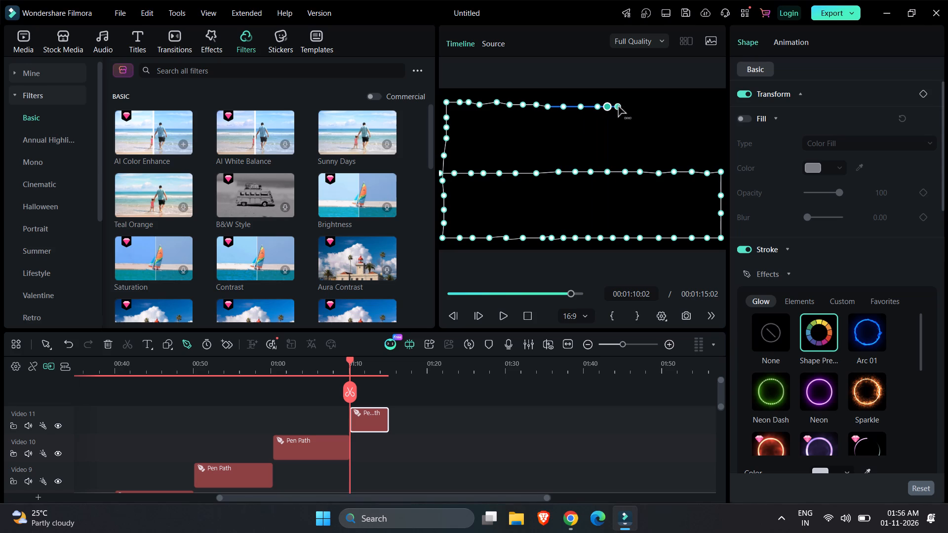
click(631, 107)
click(646, 107)
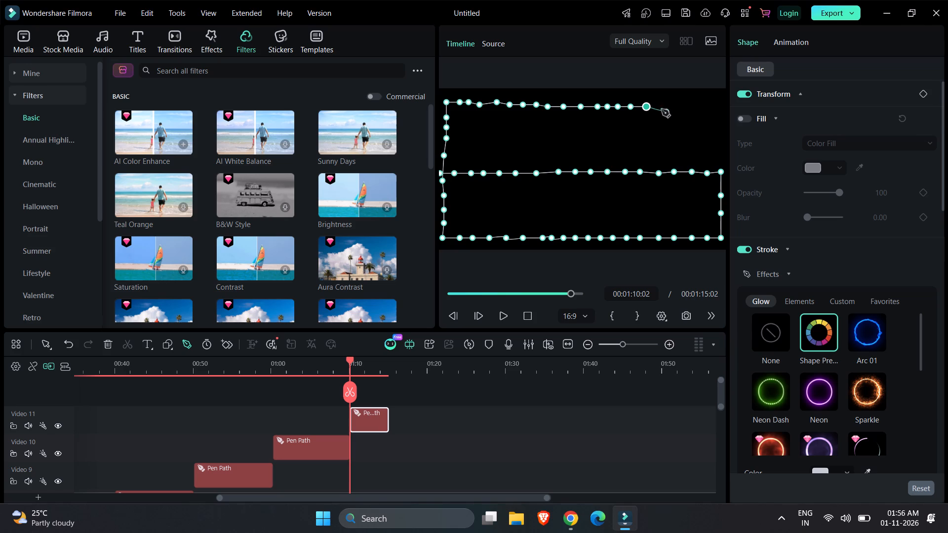
click(661, 108)
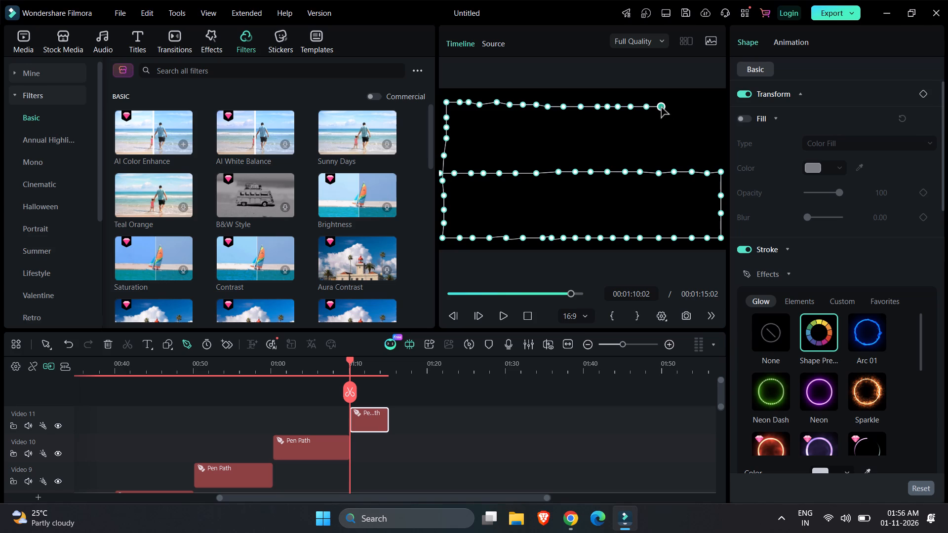
click(671, 108)
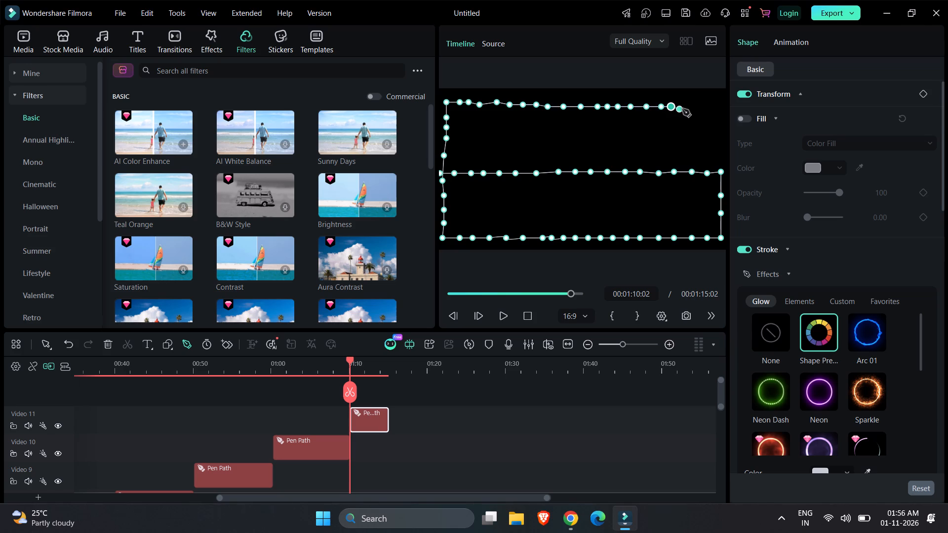
click(684, 108)
click(700, 108)
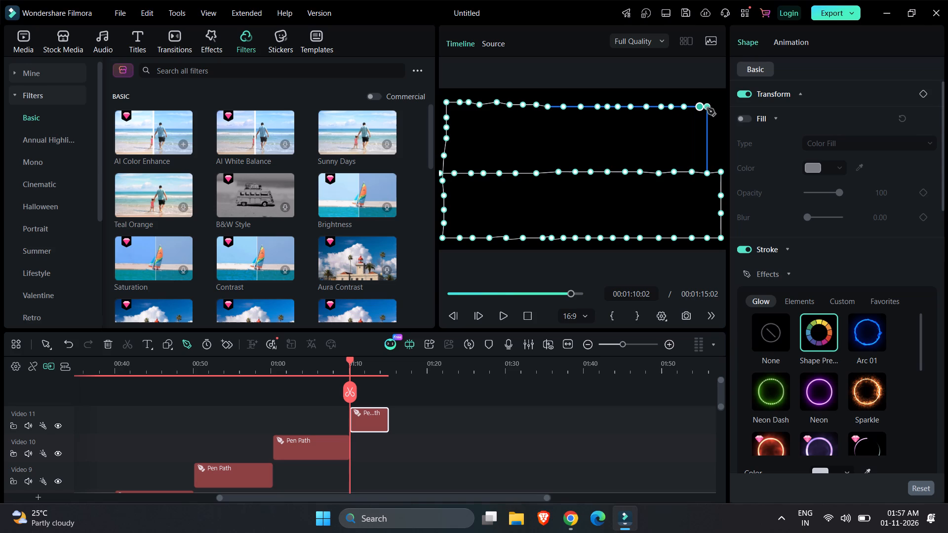
click(707, 108)
click(724, 108)
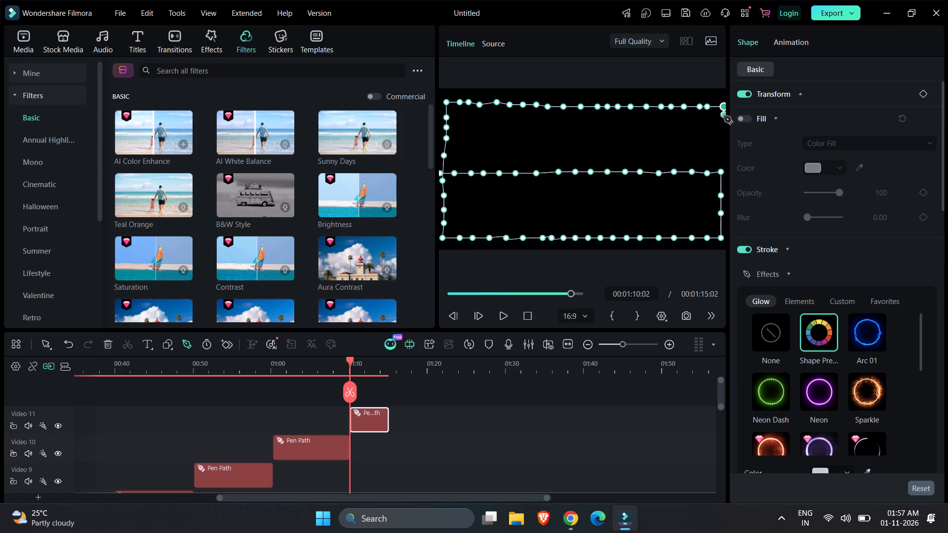
Finish the pen path down the frame's right edge with six anchor points from the upper-right corner to the mid-height line.
click(724, 117)
click(720, 129)
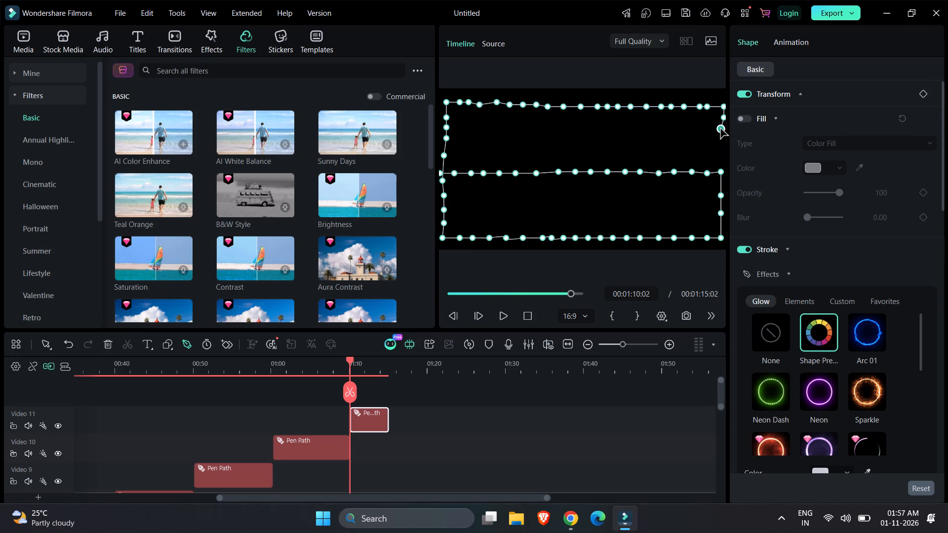
click(721, 138)
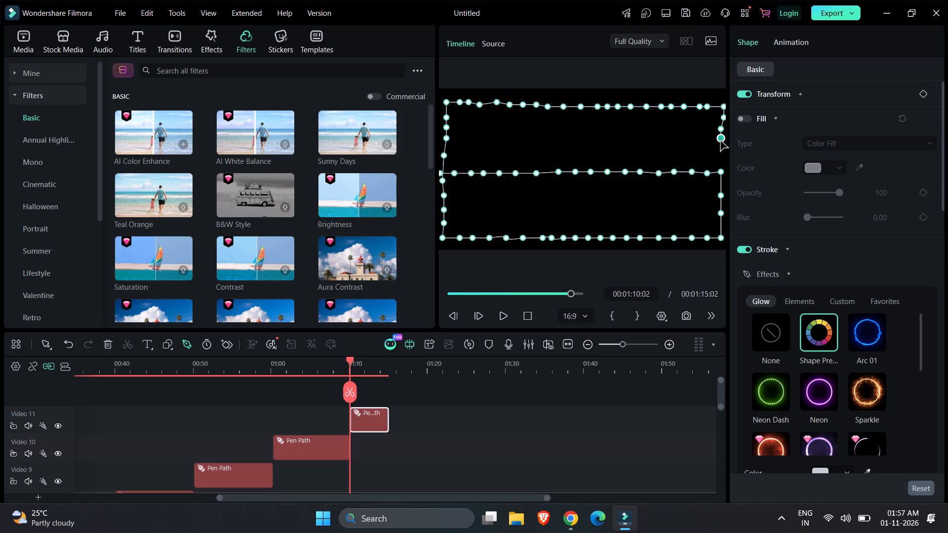
click(720, 151)
click(721, 166)
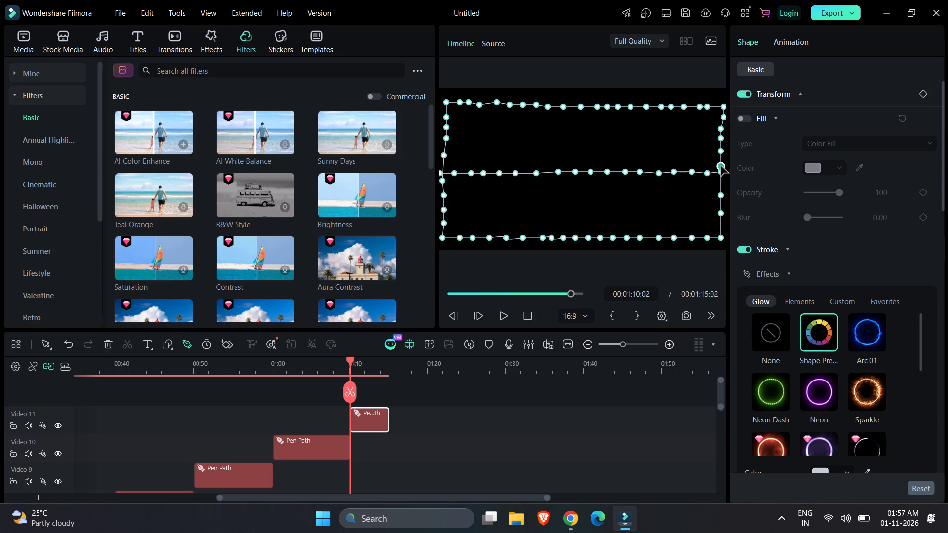
click(720, 170)
Extend the new Video 11 pen path clip to end at 00:01:20:01 and move the playhead to its end.
click(362, 424)
drag(389, 420, 424, 420)
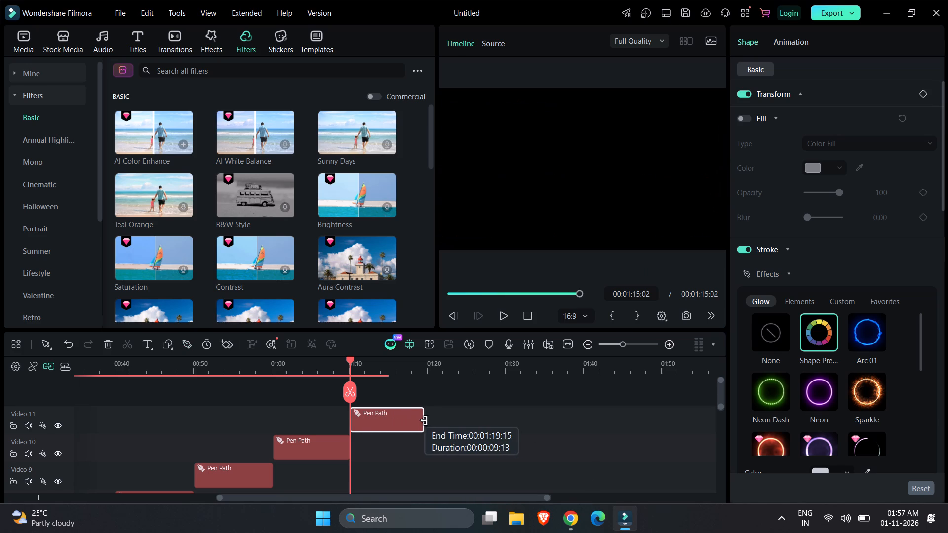
drag(424, 420, 427, 421)
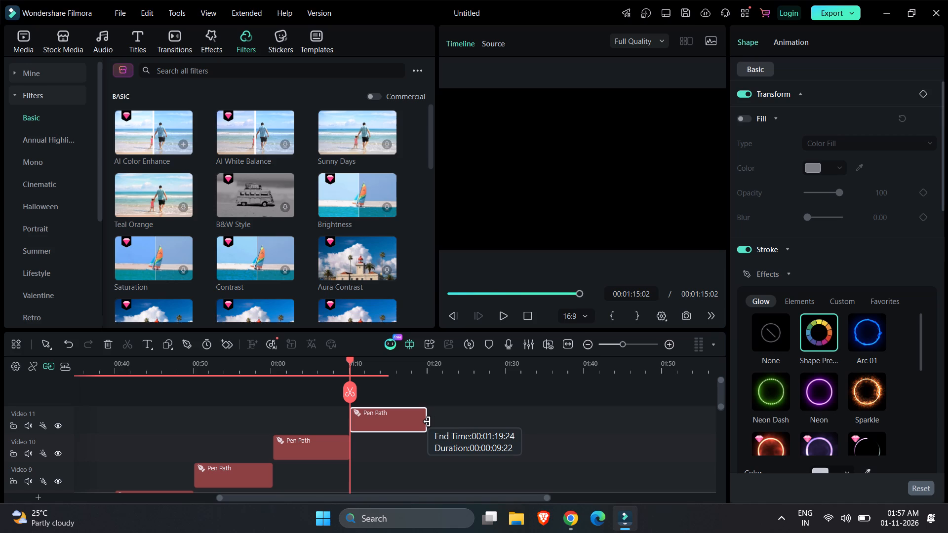
drag(427, 421, 428, 421)
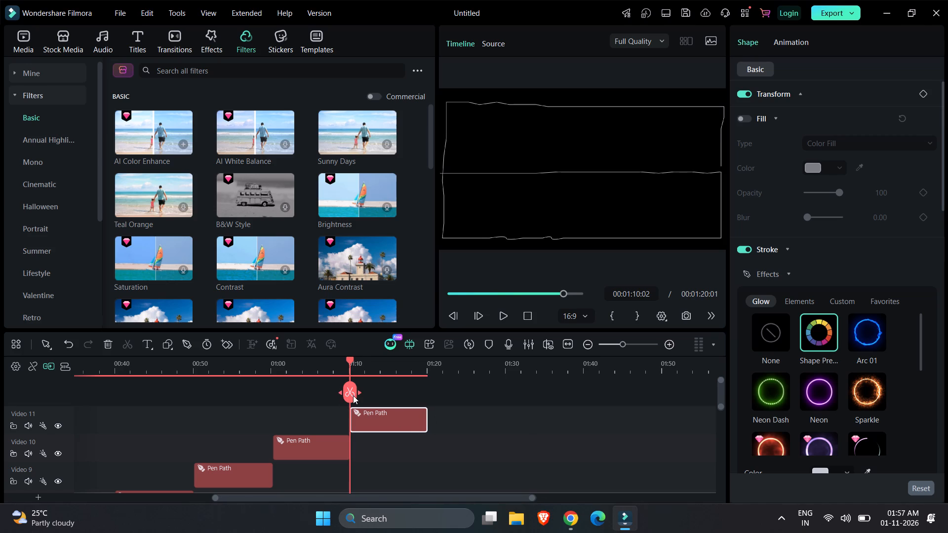
drag(353, 395, 435, 391)
click(432, 387)
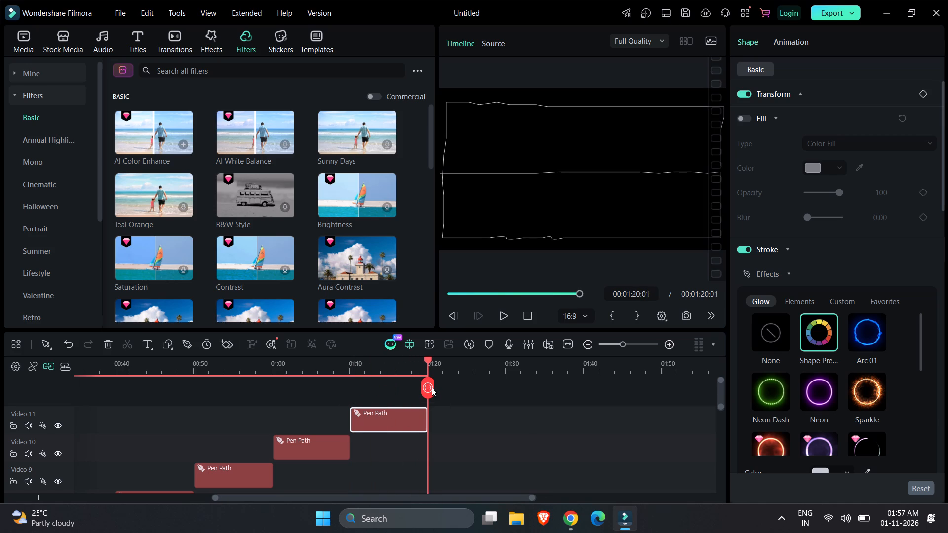
click(496, 432)
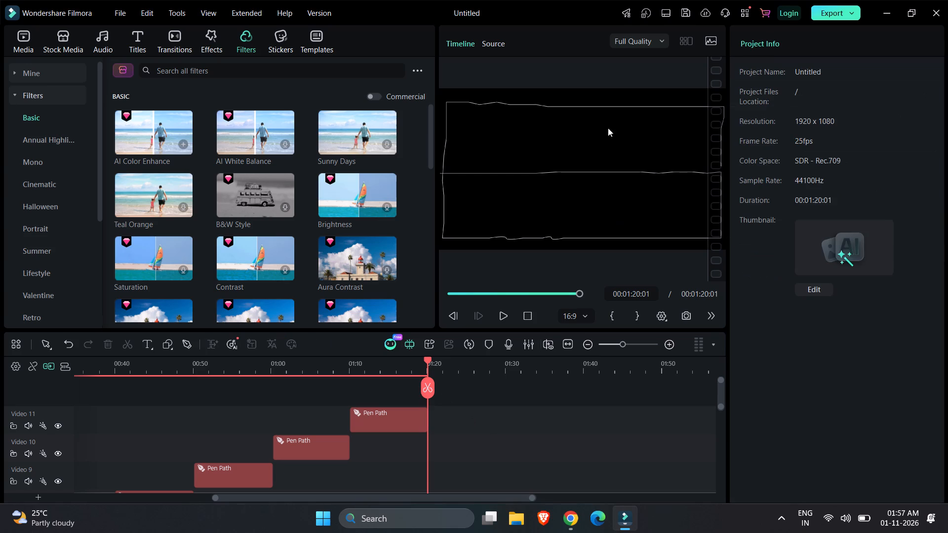
Apply the Sparkle glow effect to the stroke of the frame-outlining pen path on Video 11.
click(572, 165)
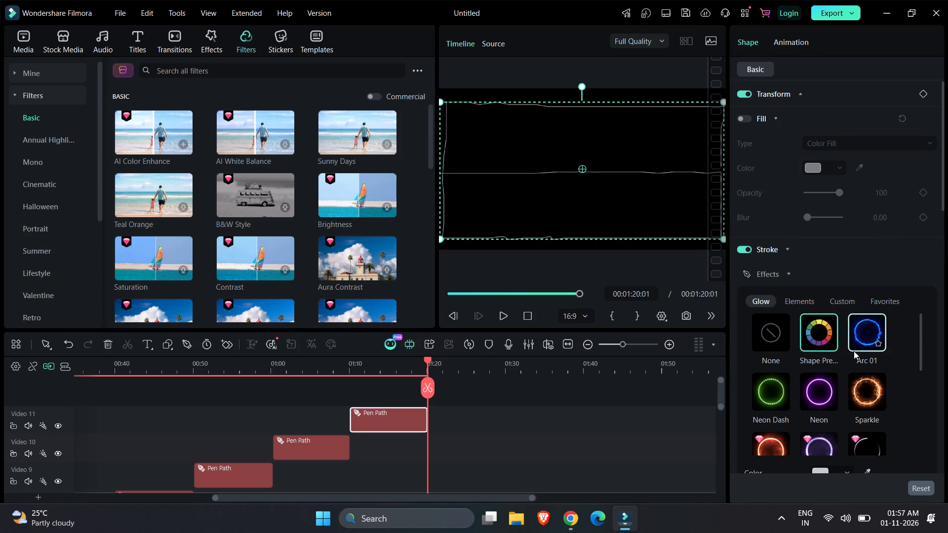
click(859, 387)
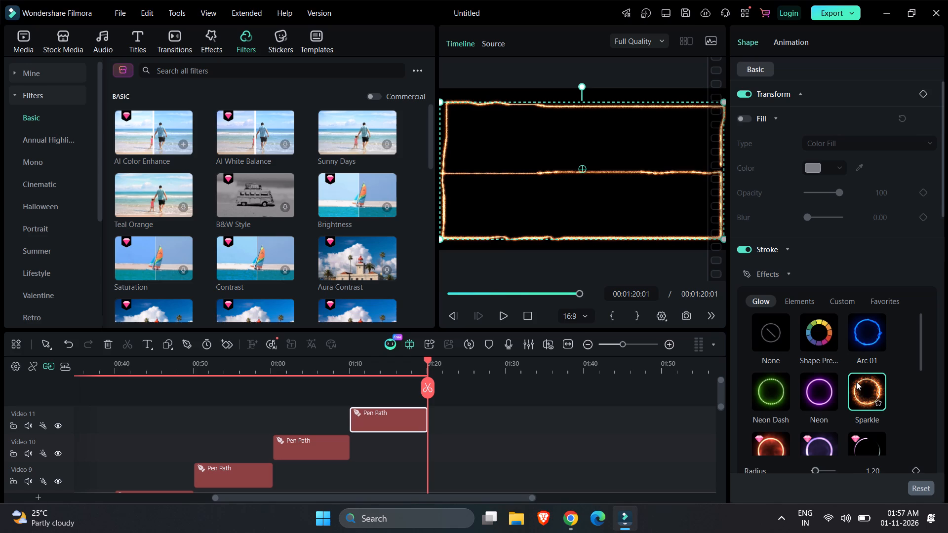
click(514, 412)
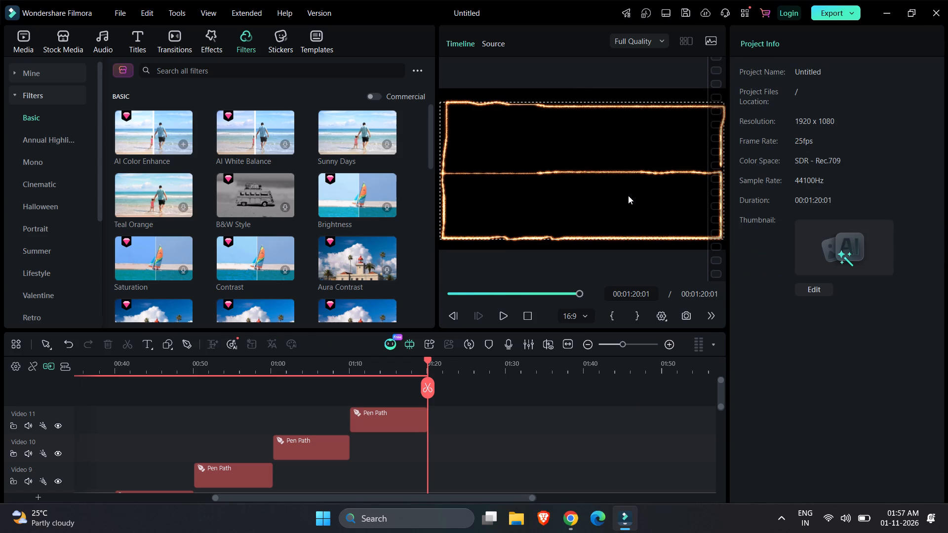
click(628, 195)
click(494, 455)
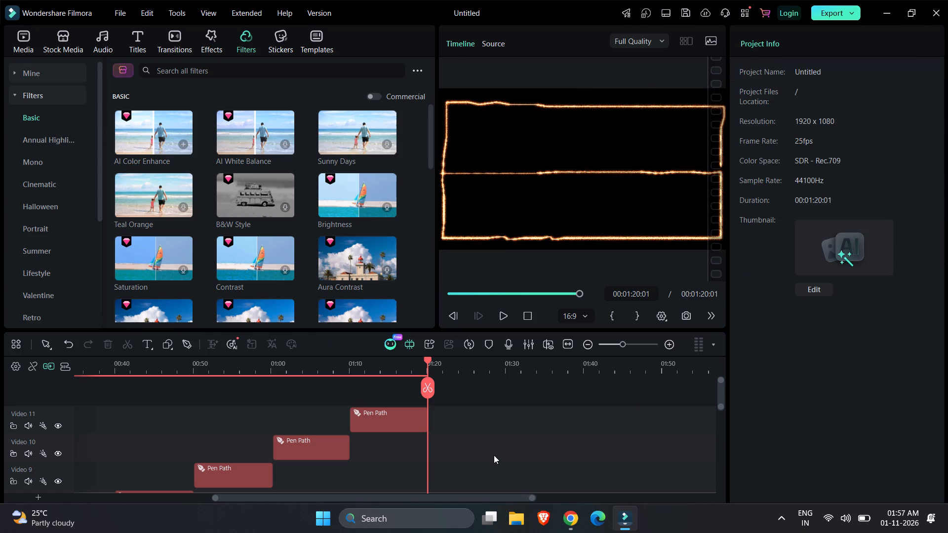
Look through the thumbnails in the Basic filters collection.
scroll(234, 159, down, 1)
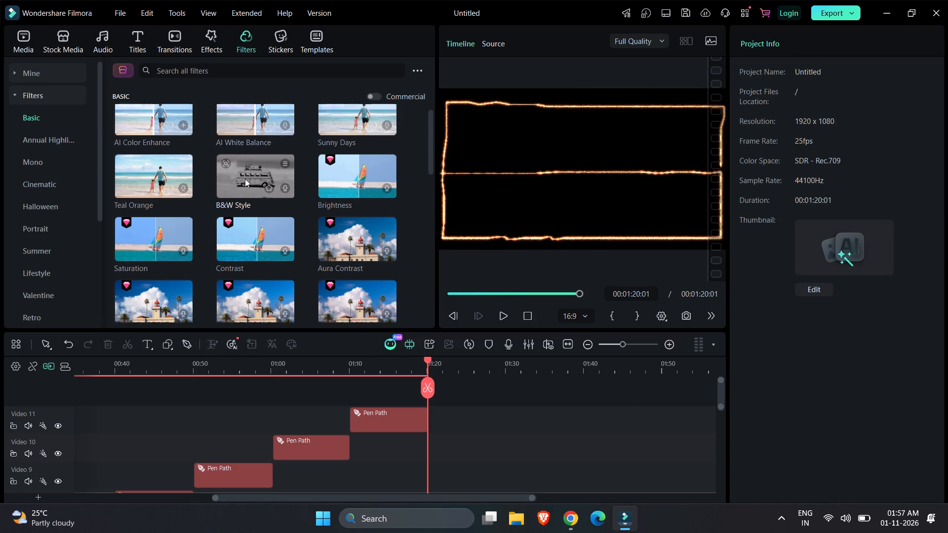
scroll(245, 179, up, 3)
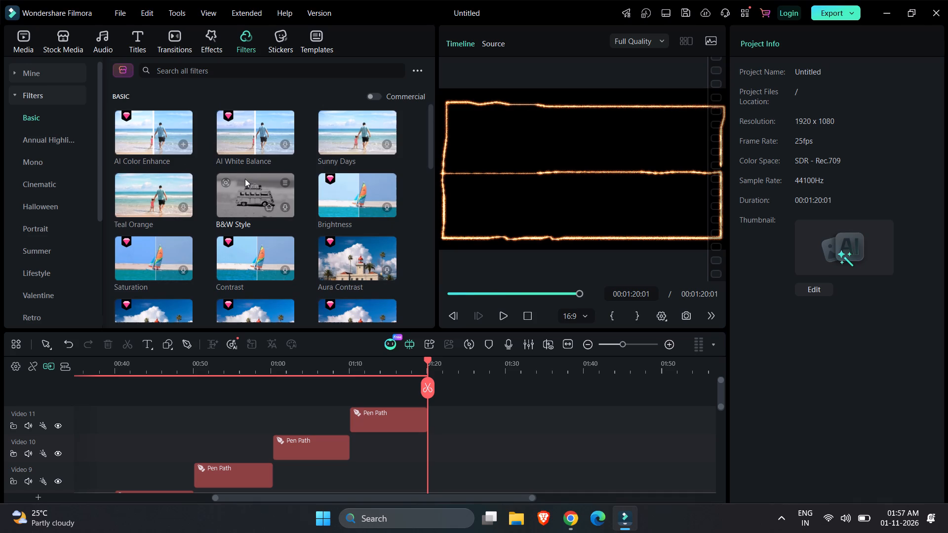
scroll(245, 179, down, 6)
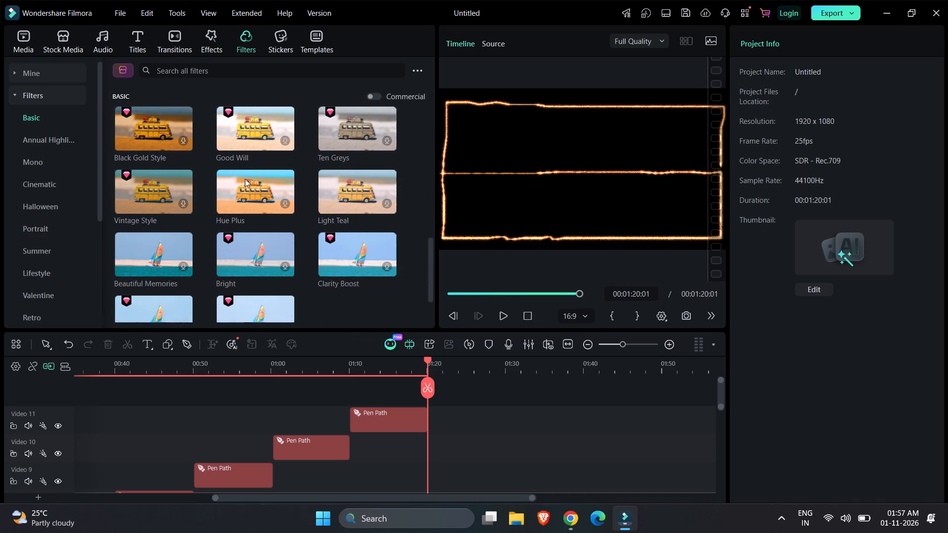
scroll(245, 179, down, 5)
scroll(245, 179, up, 5)
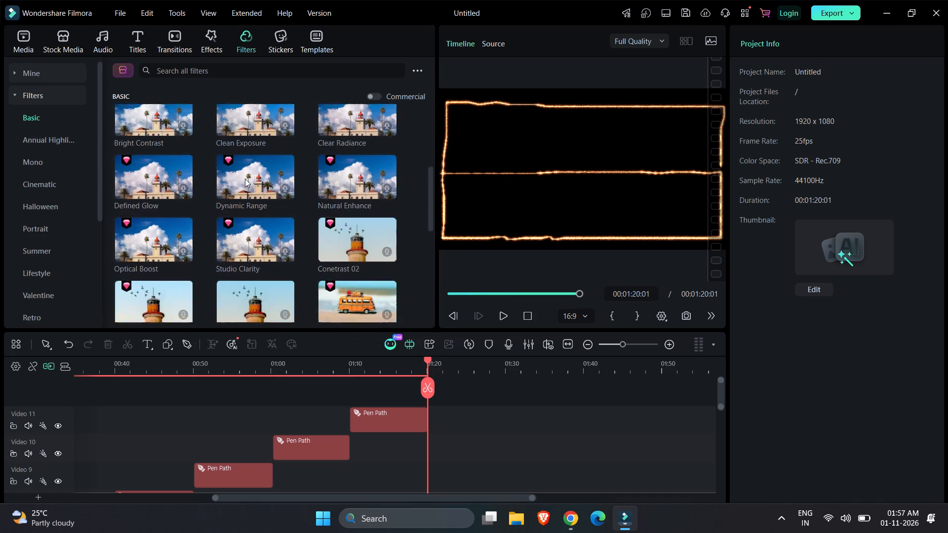
scroll(245, 179, up, 6)
Check the stickers library and look through the Trending templates collection.
click(292, 40)
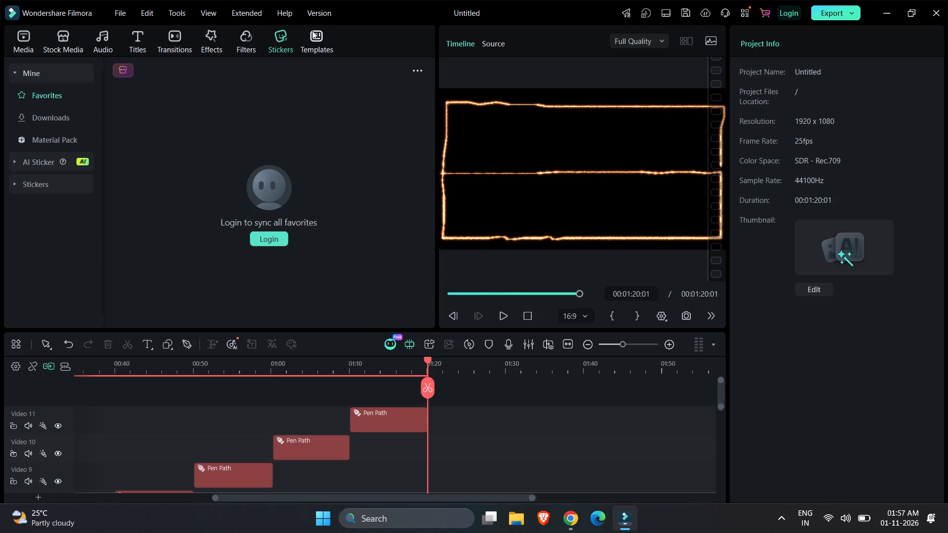
click(312, 31)
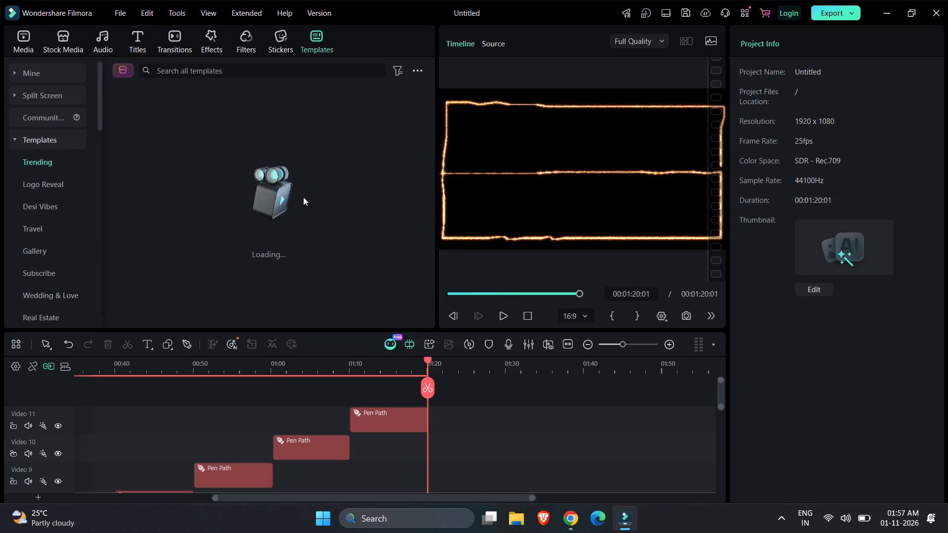
scroll(303, 197, down, 4)
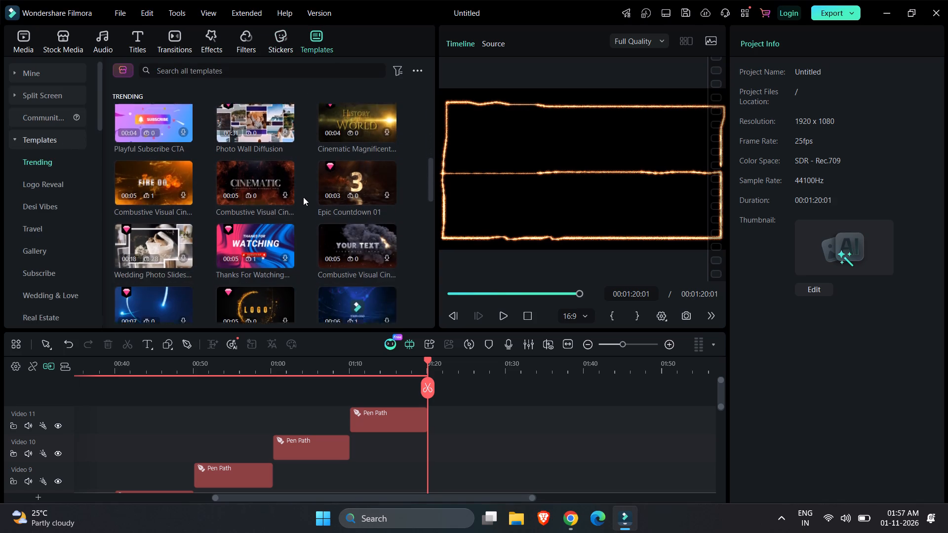
scroll(307, 197, up, 6)
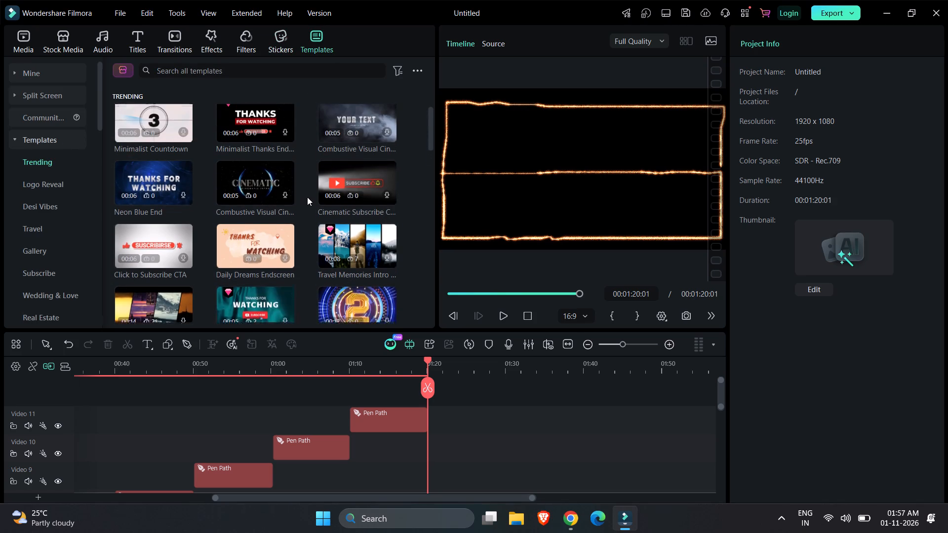
scroll(307, 197, up, 4)
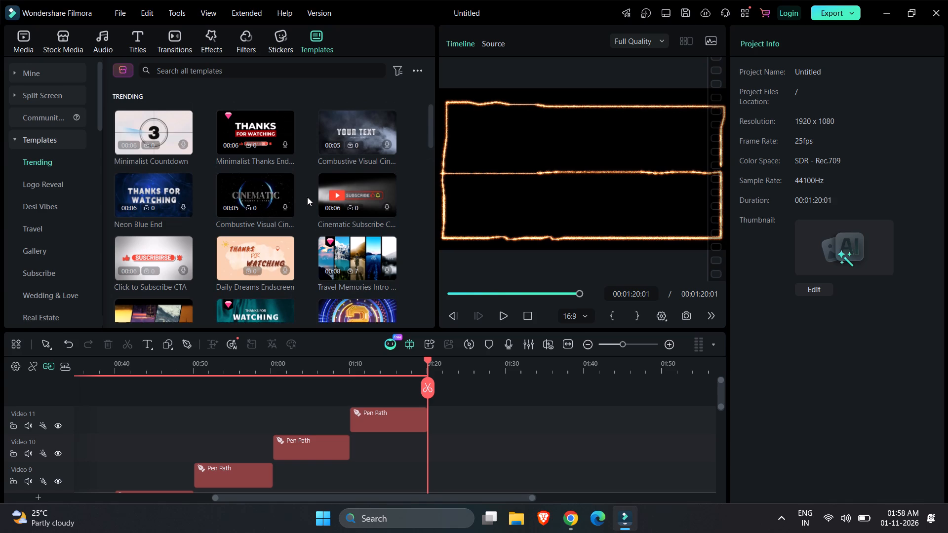
scroll(307, 197, down, 5)
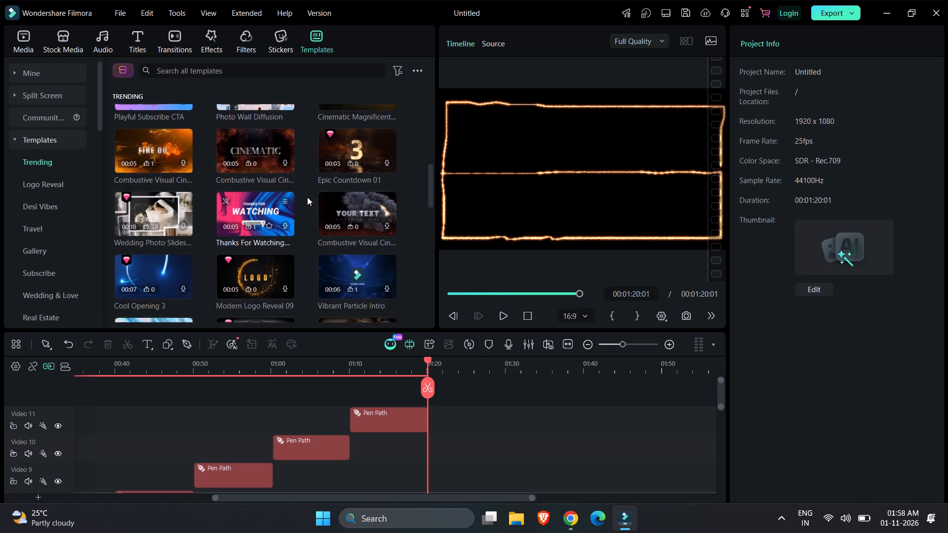
scroll(307, 197, down, 4)
scroll(307, 197, up, 10)
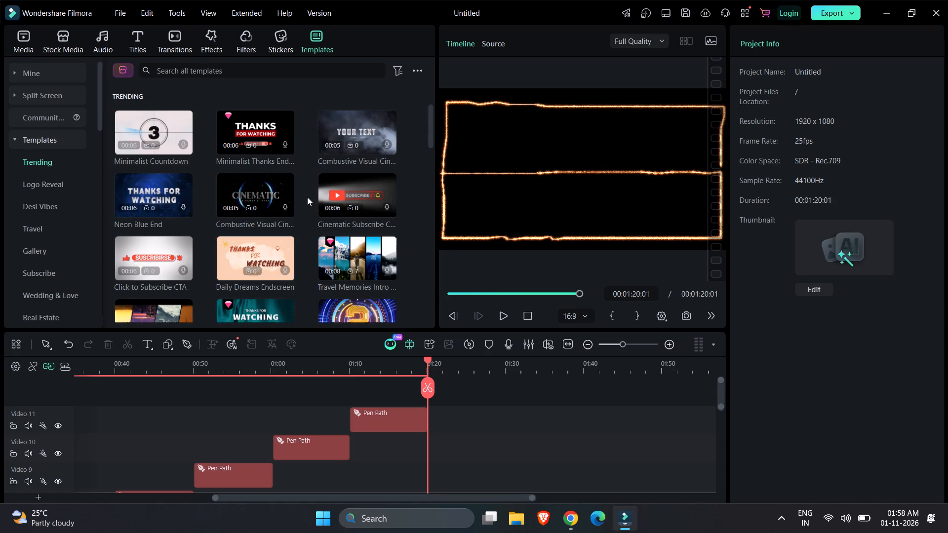
scroll(307, 197, up, 7)
scroll(204, 190, down, 2)
scroll(204, 190, up, 6)
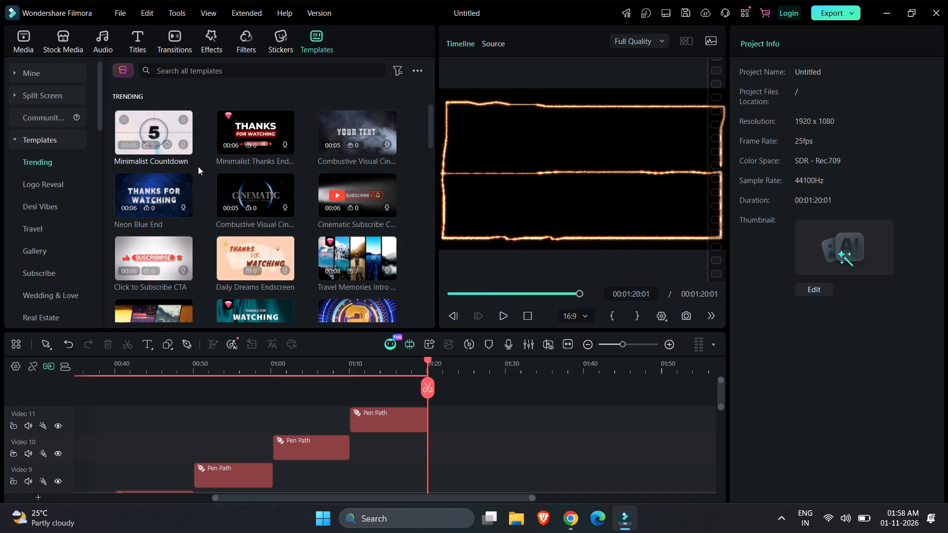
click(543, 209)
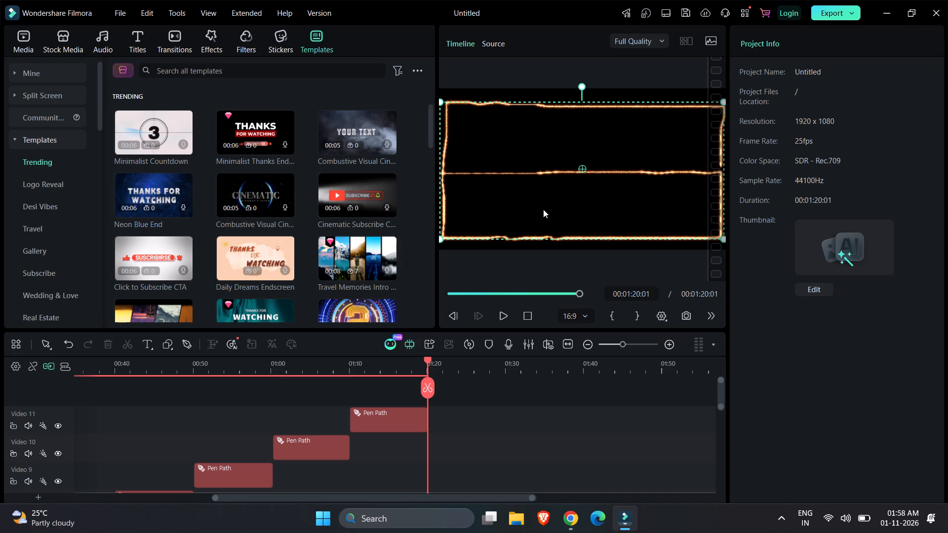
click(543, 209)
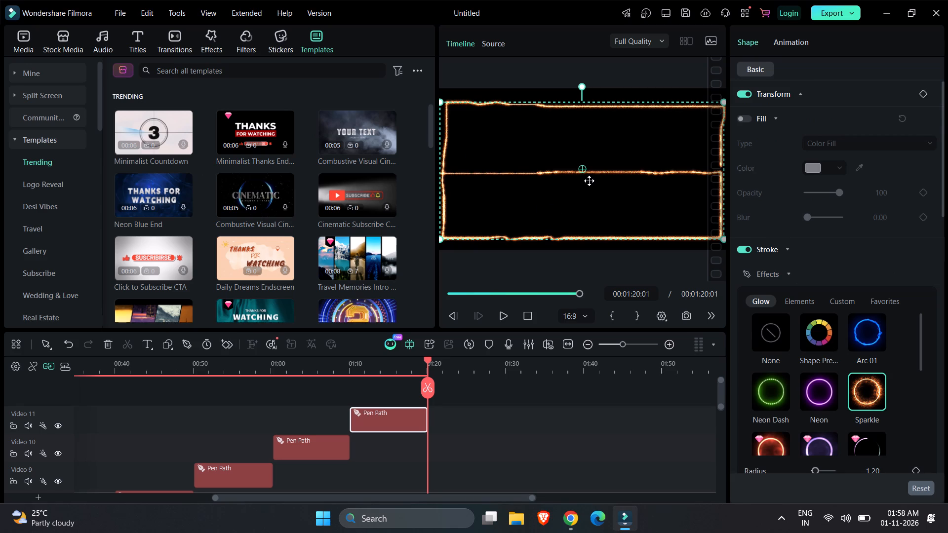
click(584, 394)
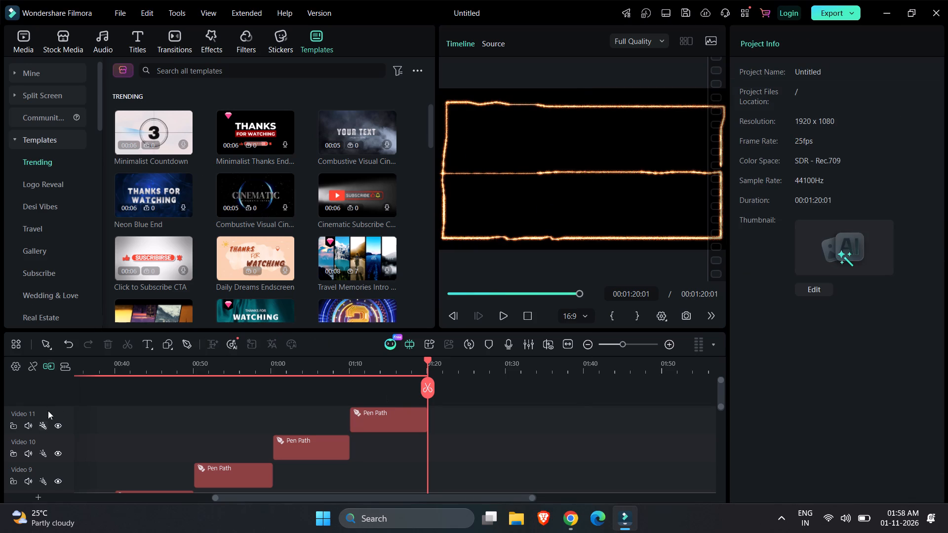
Start a new pen path at 00:01:20:01 with closely spaced points running up the video frame's left edge from bottom to top.
click(184, 337)
click(444, 244)
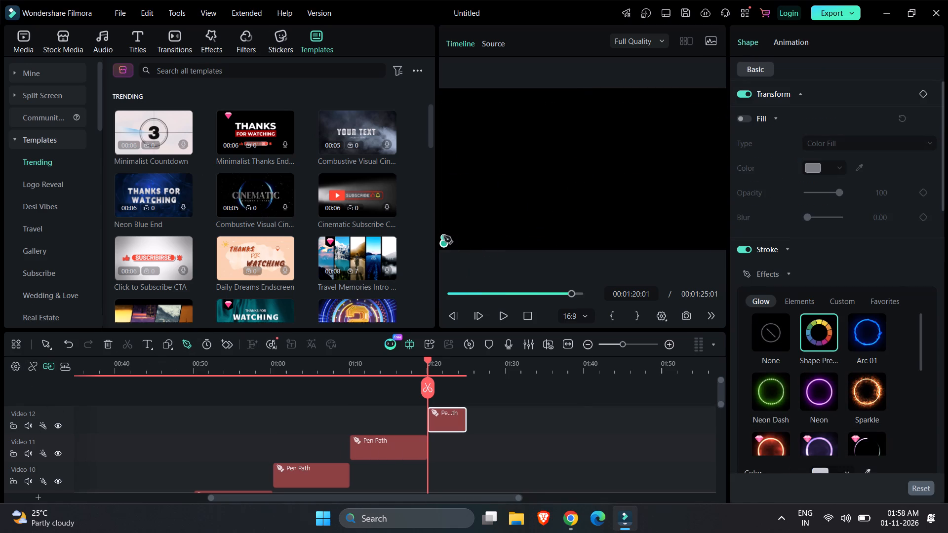
click(444, 236)
click(444, 228)
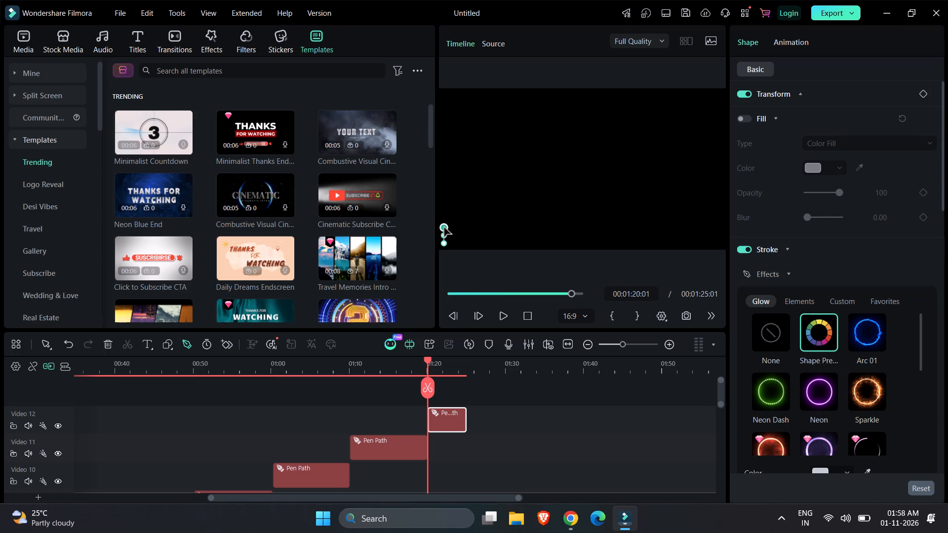
click(444, 219)
click(444, 208)
click(447, 195)
click(444, 183)
click(444, 175)
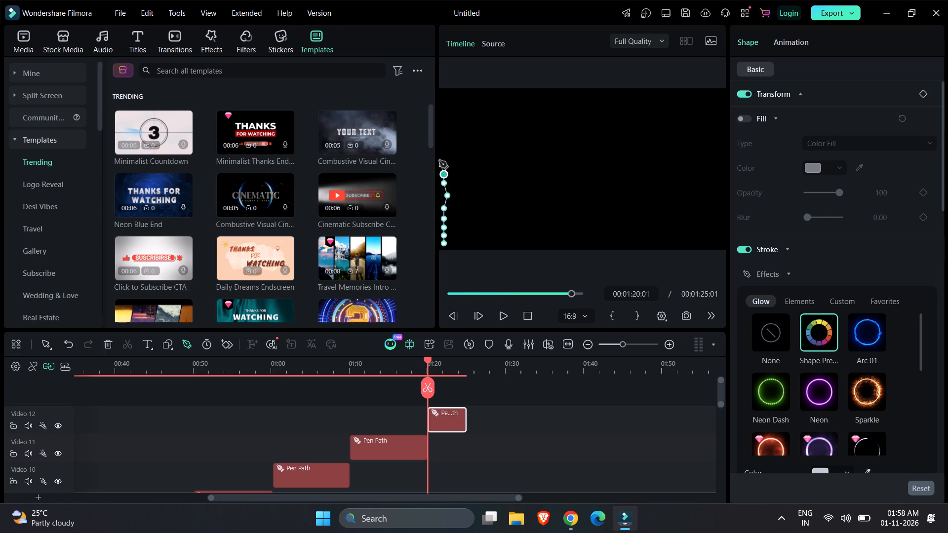
click(445, 161)
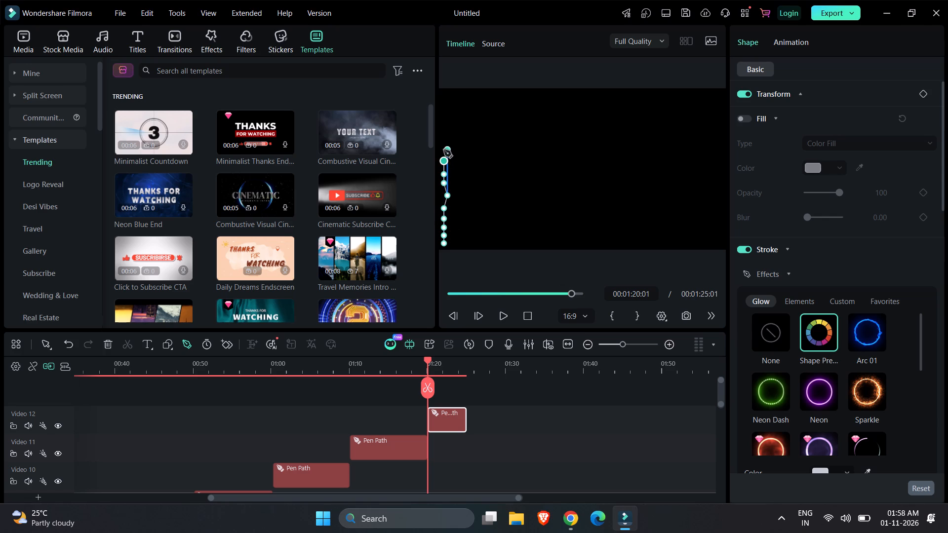
click(444, 150)
click(444, 140)
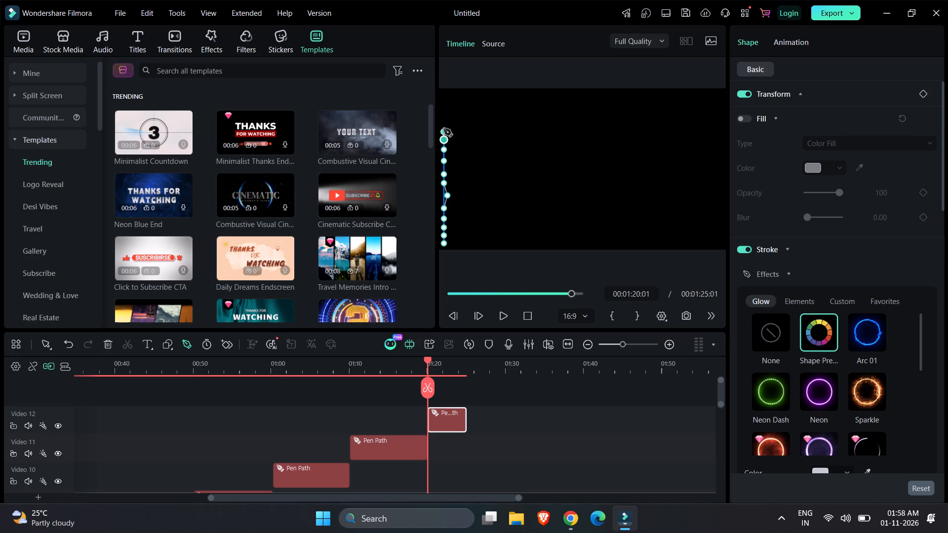
click(444, 129)
click(444, 119)
click(444, 111)
click(443, 96)
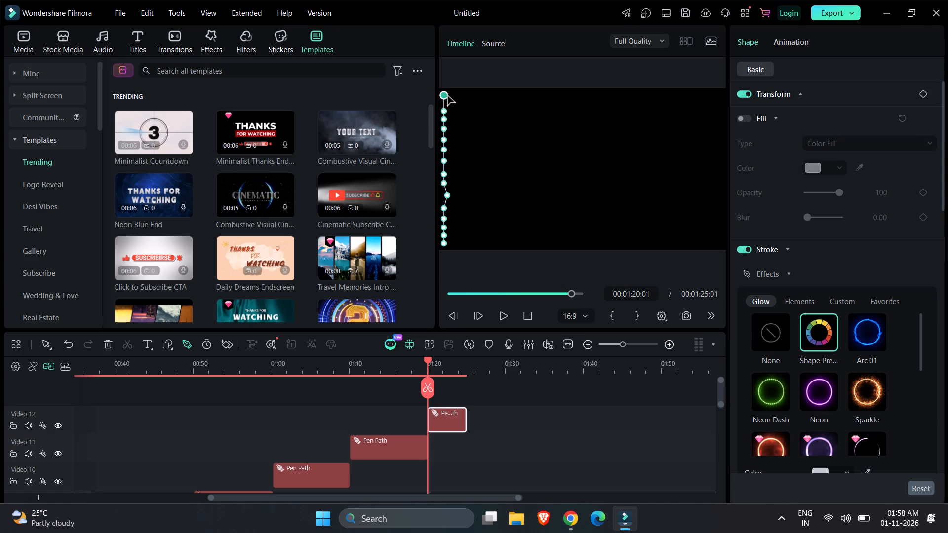
Continue the pen path a short way across the frame's top and down to the bottom as a second vertical line.
click(457, 96)
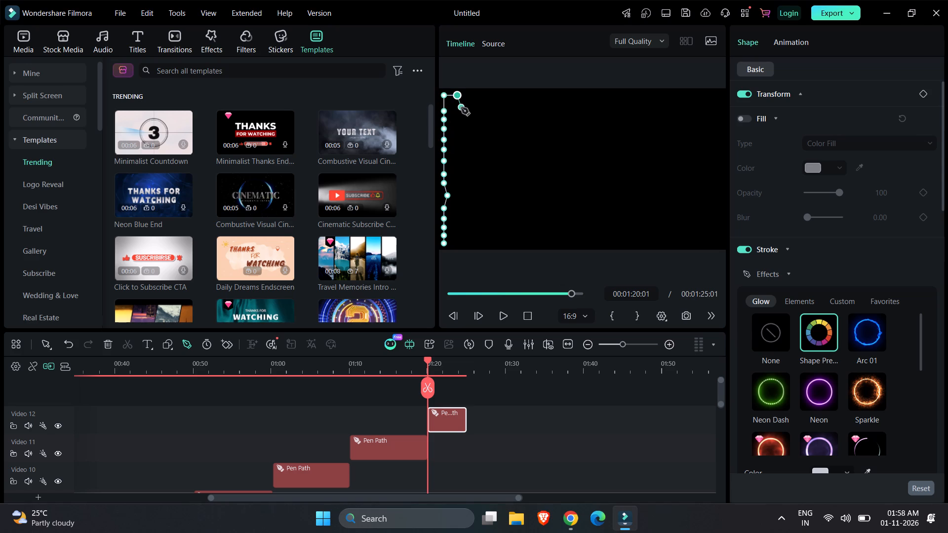
click(458, 111)
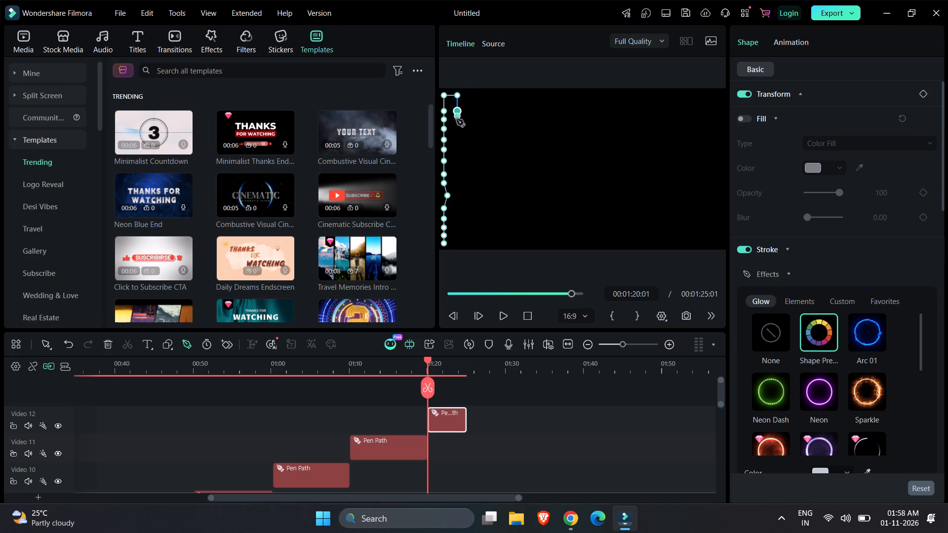
click(456, 124)
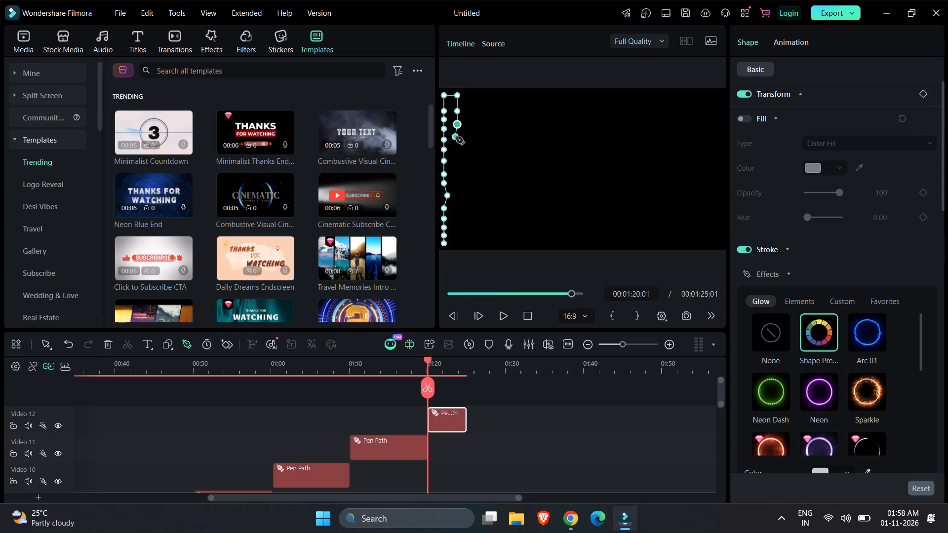
click(458, 141)
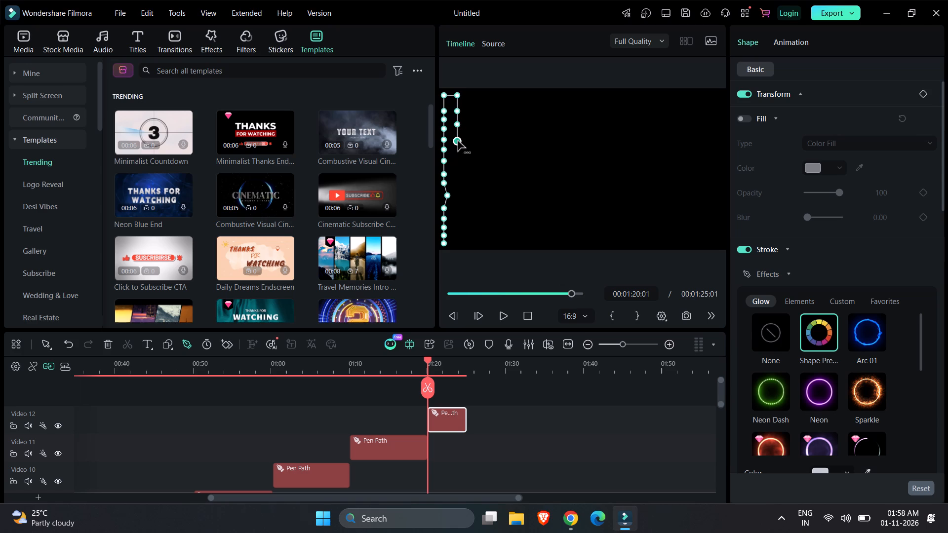
click(458, 153)
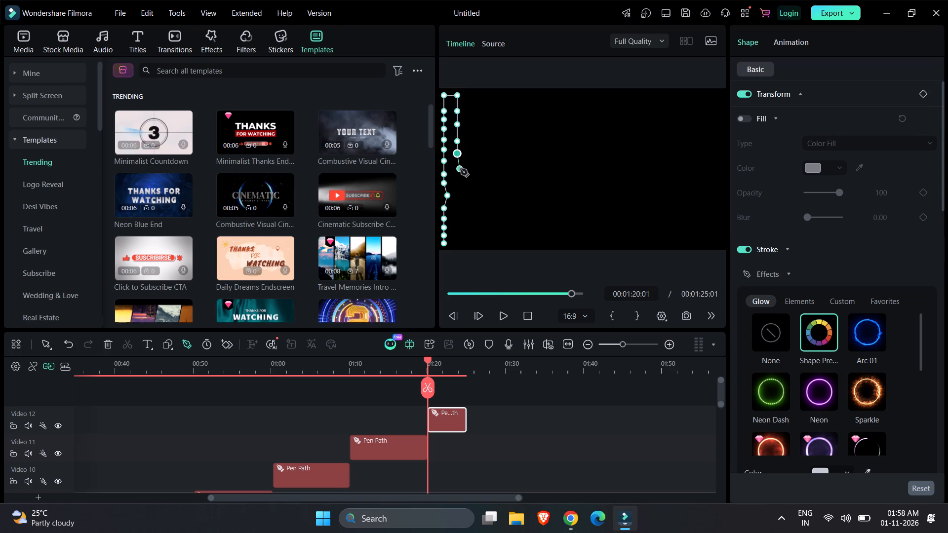
click(456, 170)
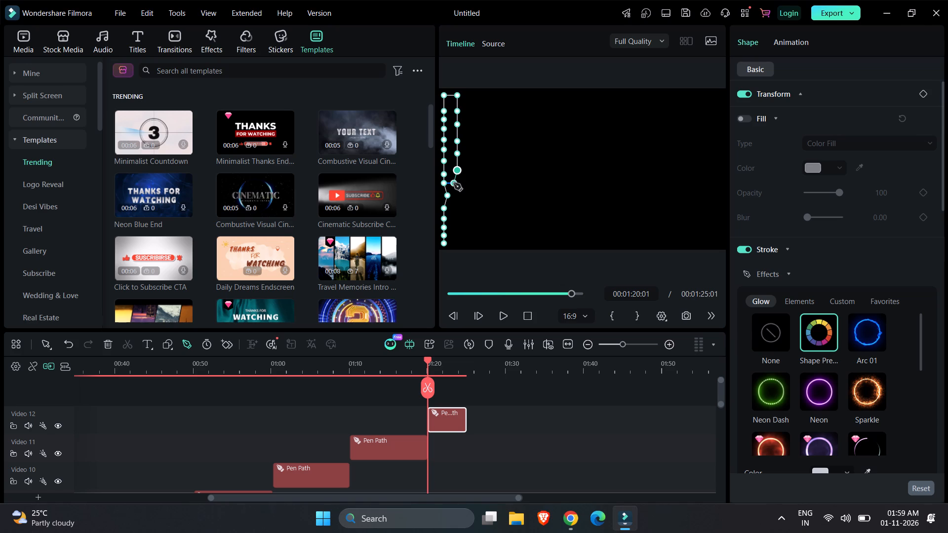
click(457, 183)
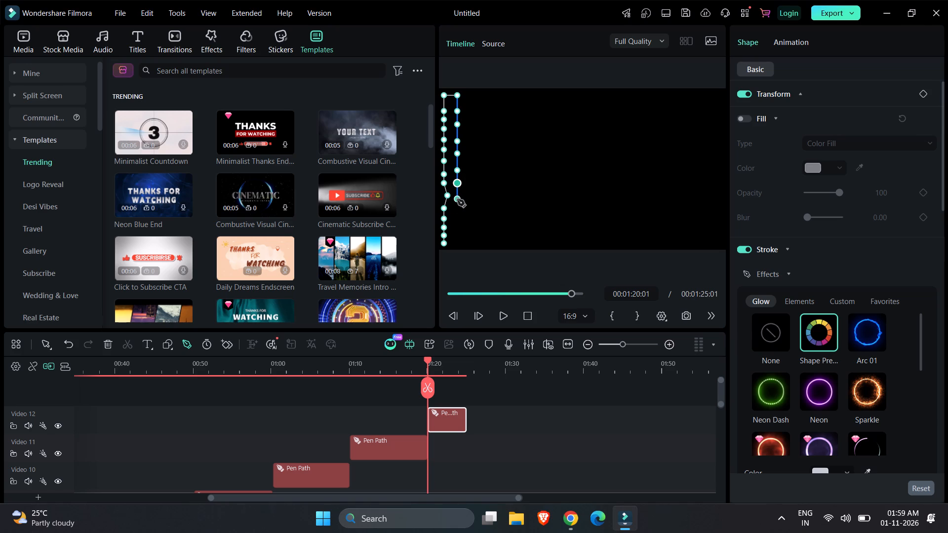
click(457, 199)
click(457, 213)
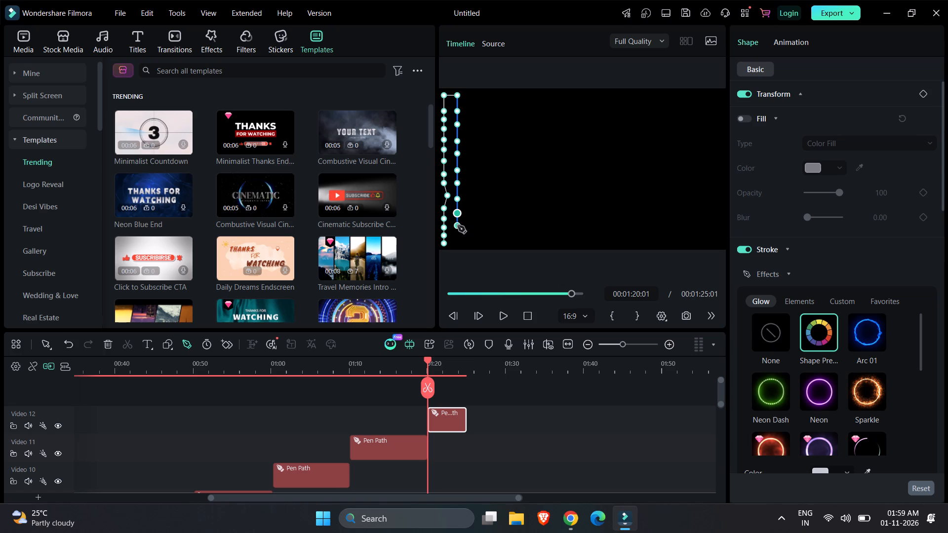
click(458, 226)
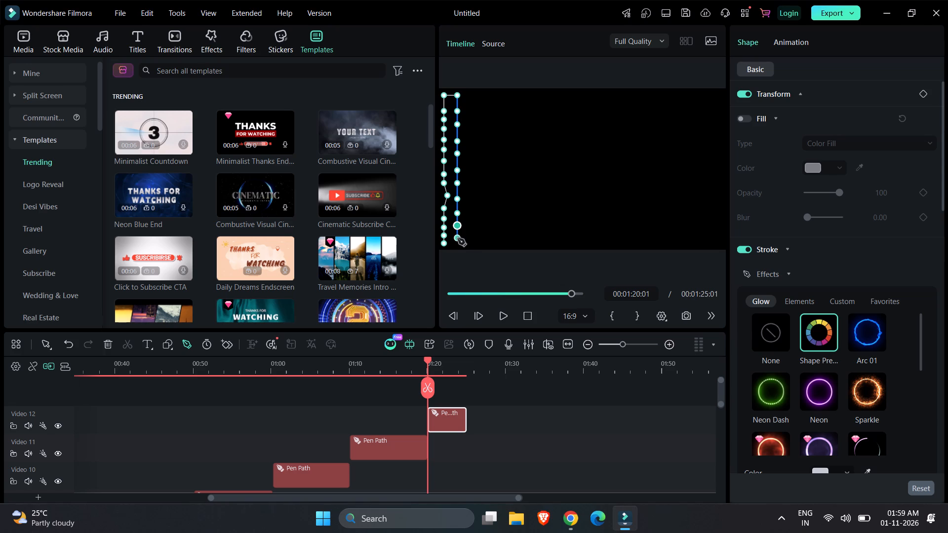
click(458, 238)
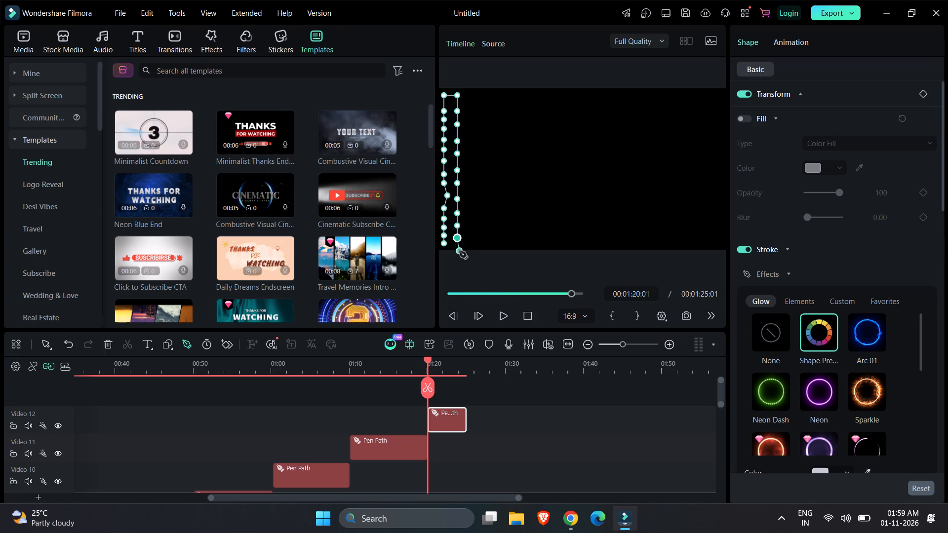
click(459, 245)
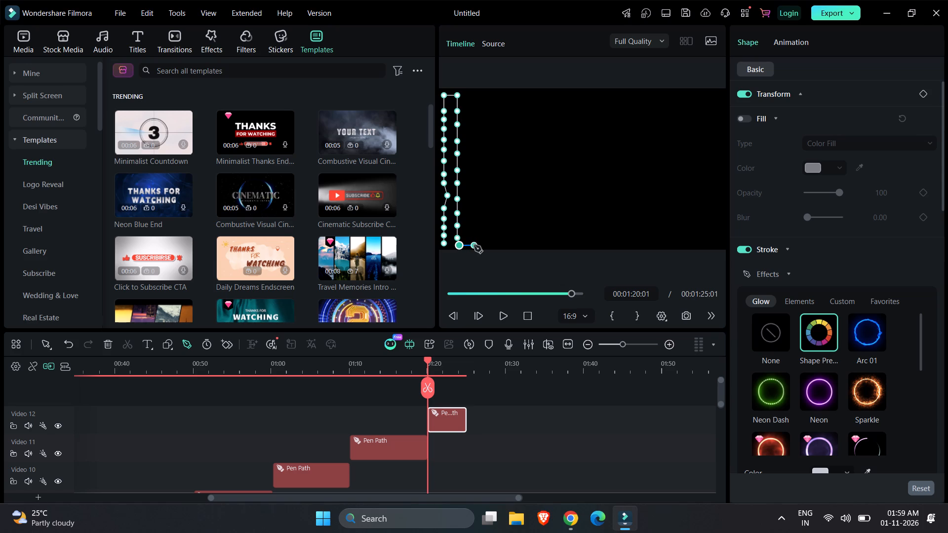
Extend the pen path a short way along the frame's bottom and back up to the top as a third vertical line.
click(474, 245)
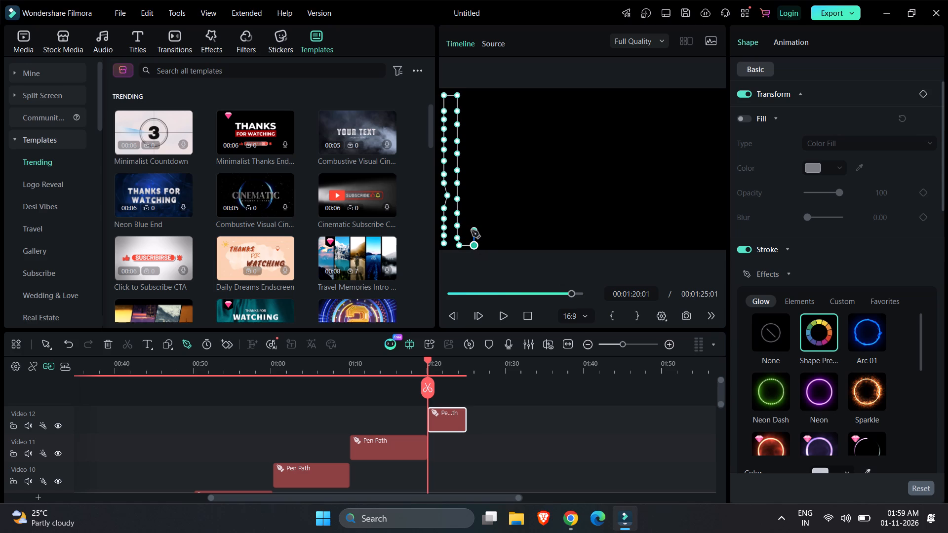
click(475, 230)
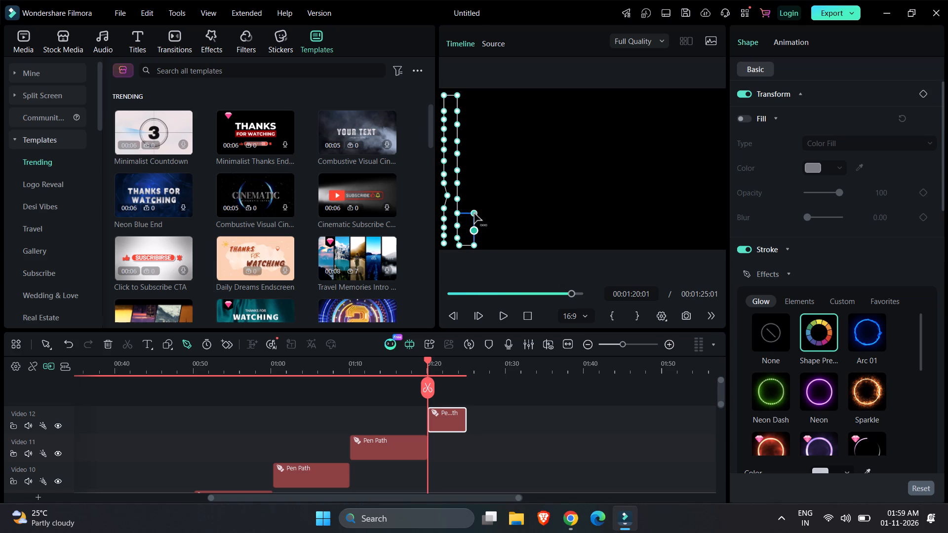
click(474, 214)
click(474, 201)
click(474, 191)
click(474, 172)
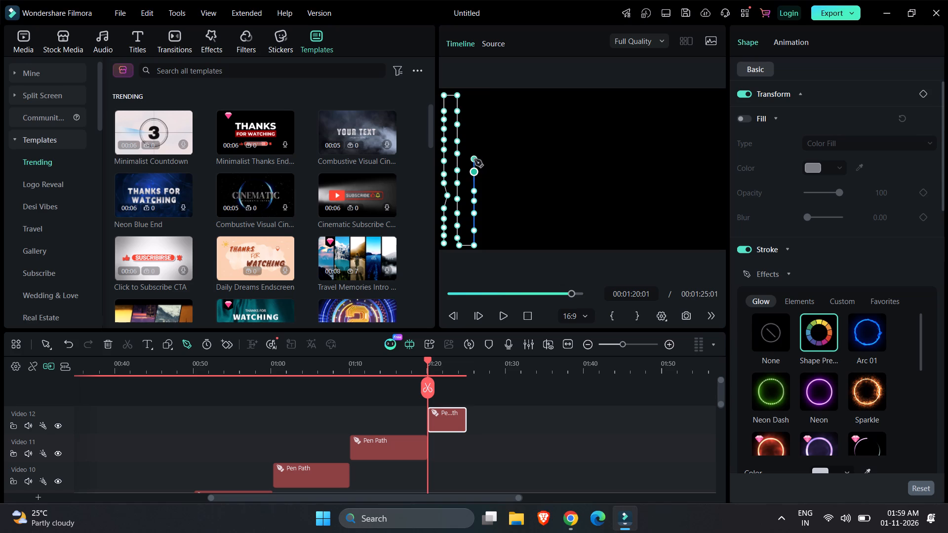
click(474, 159)
click(472, 143)
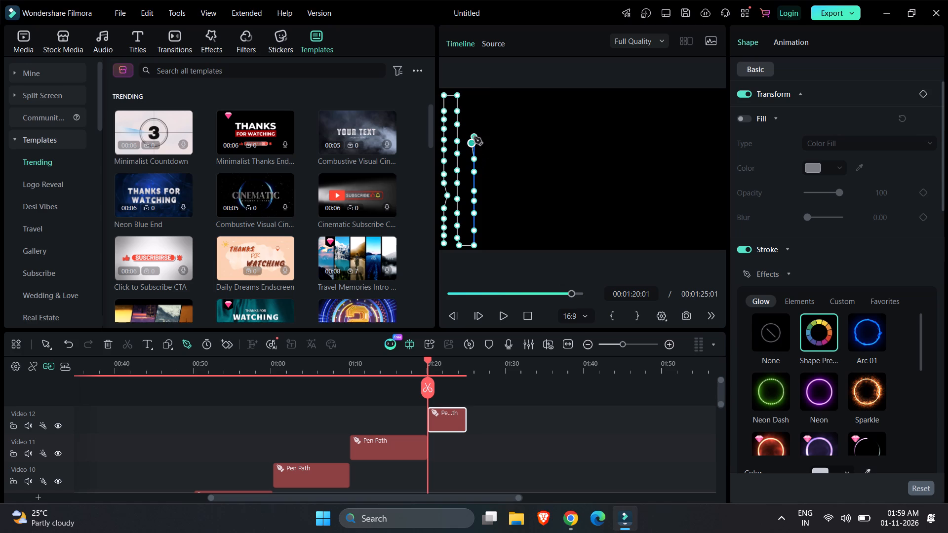
click(474, 130)
click(472, 114)
click(474, 96)
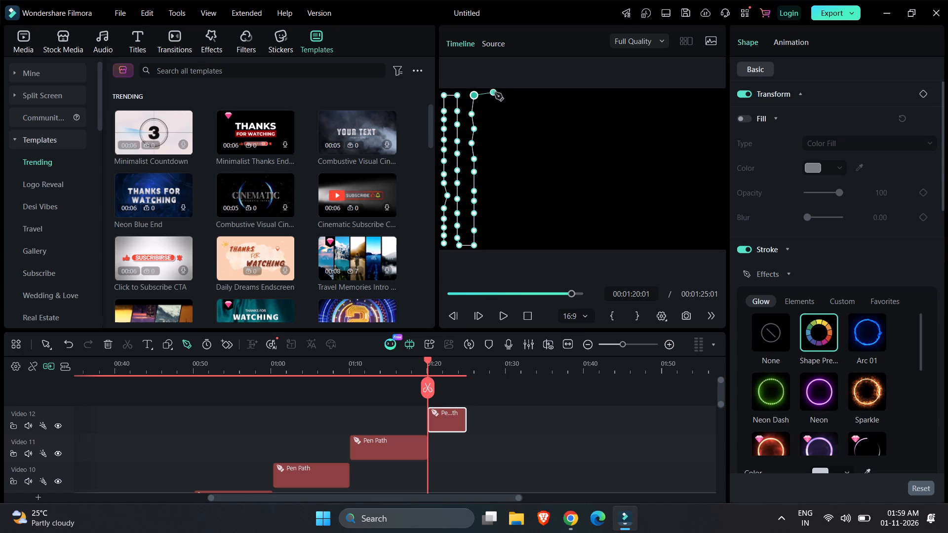
Continue the pen path across the top and down to the frame's bottom edge as a fourth vertical line.
click(495, 95)
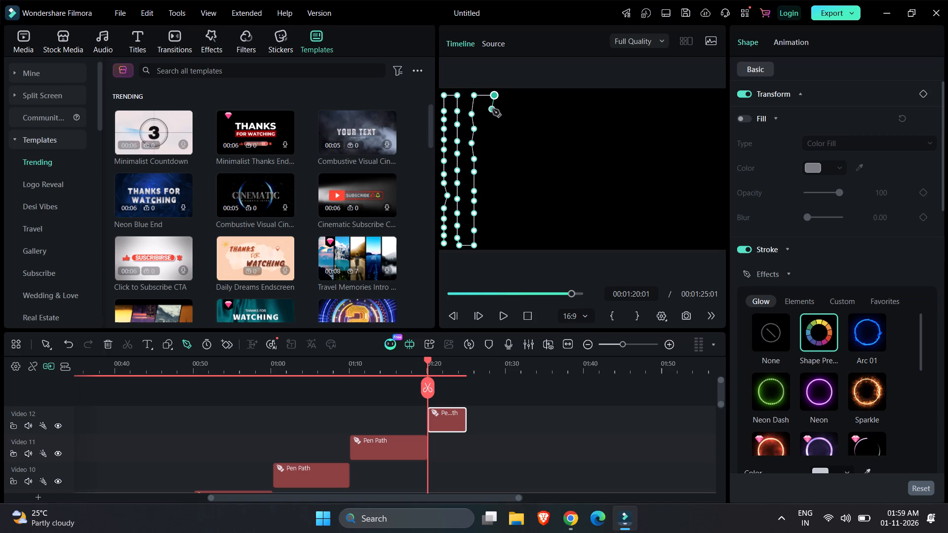
click(492, 112)
click(492, 126)
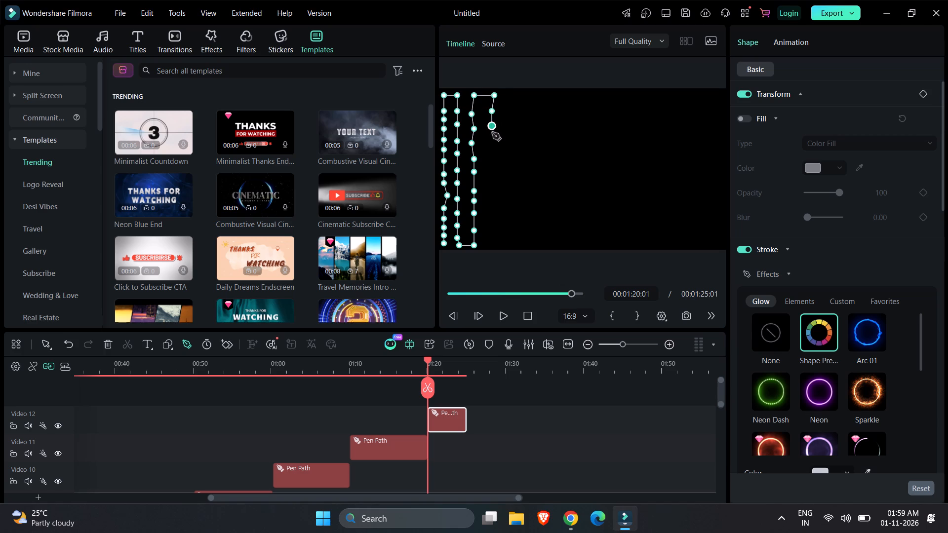
click(491, 143)
click(491, 155)
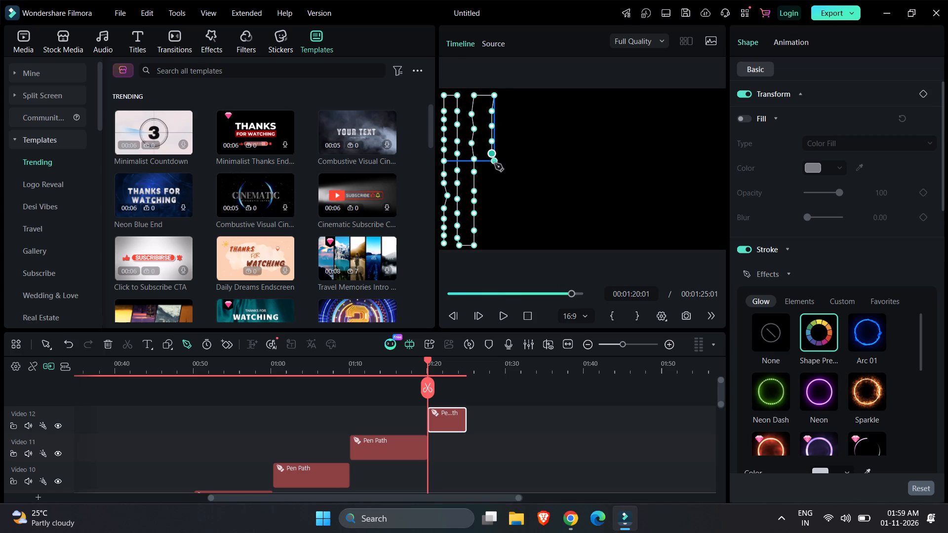
click(492, 172)
click(491, 191)
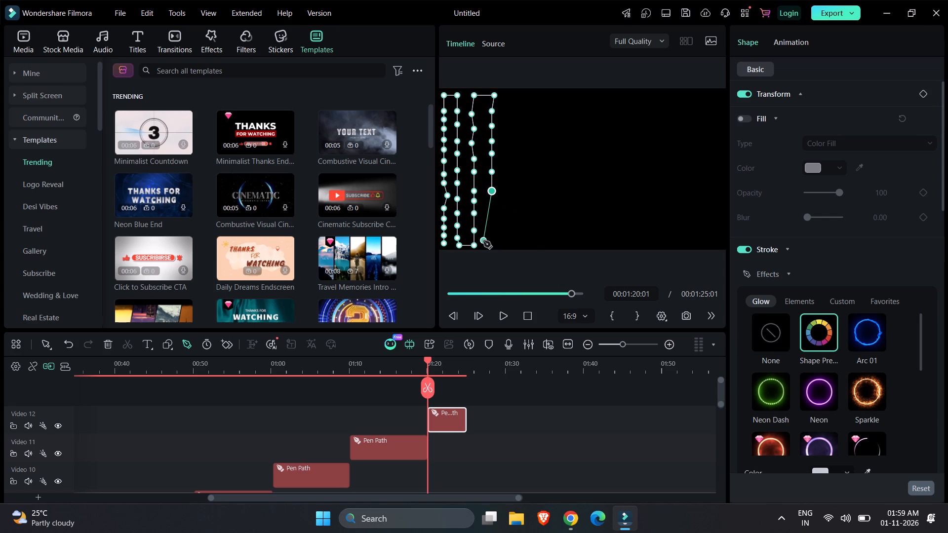
click(492, 207)
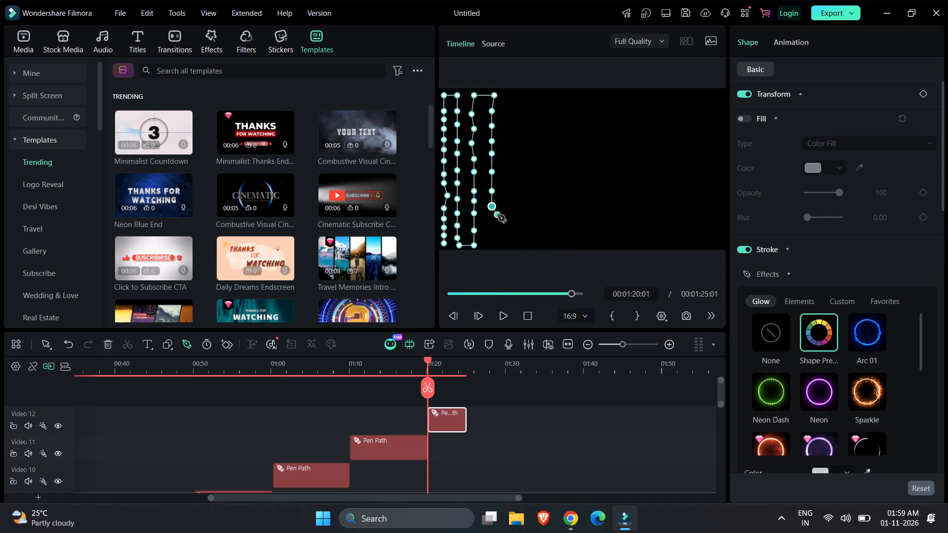
click(492, 222)
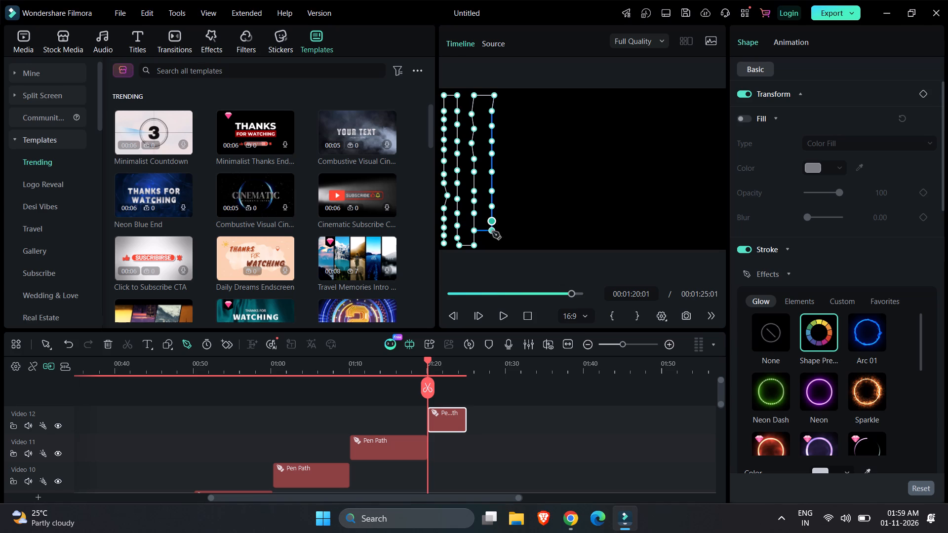
click(492, 231)
click(492, 247)
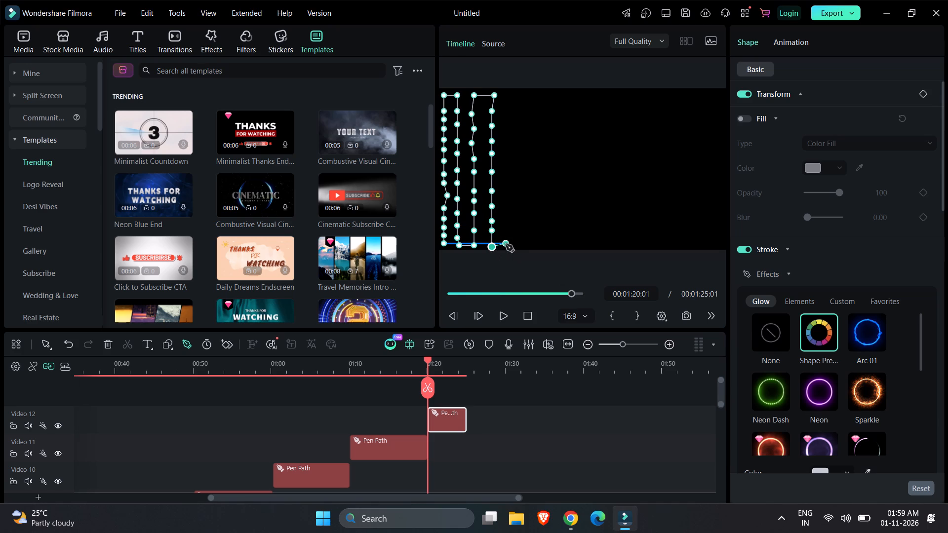
Extend the pen path a short way along the frame's bottom and back up to the top as a fifth vertical line.
click(509, 247)
click(509, 234)
click(510, 222)
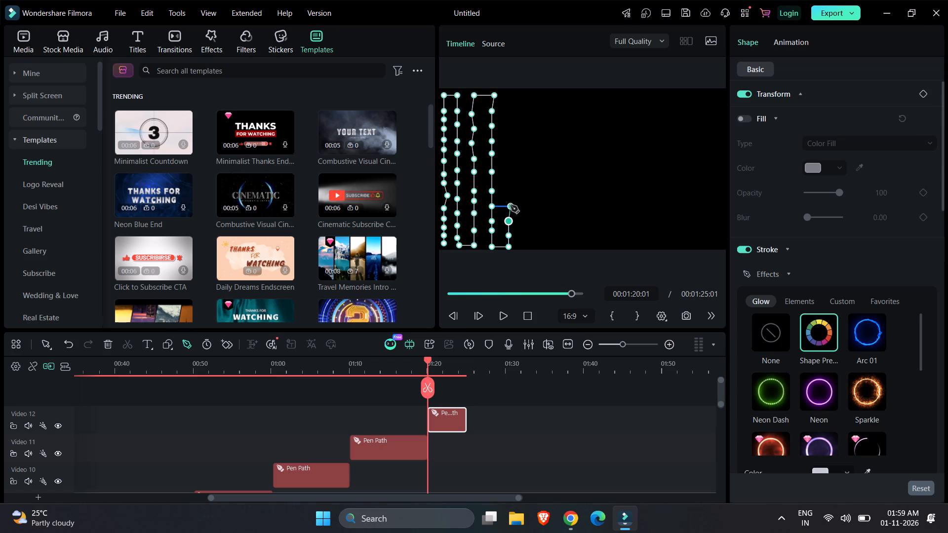
click(511, 205)
click(509, 194)
click(510, 181)
click(509, 168)
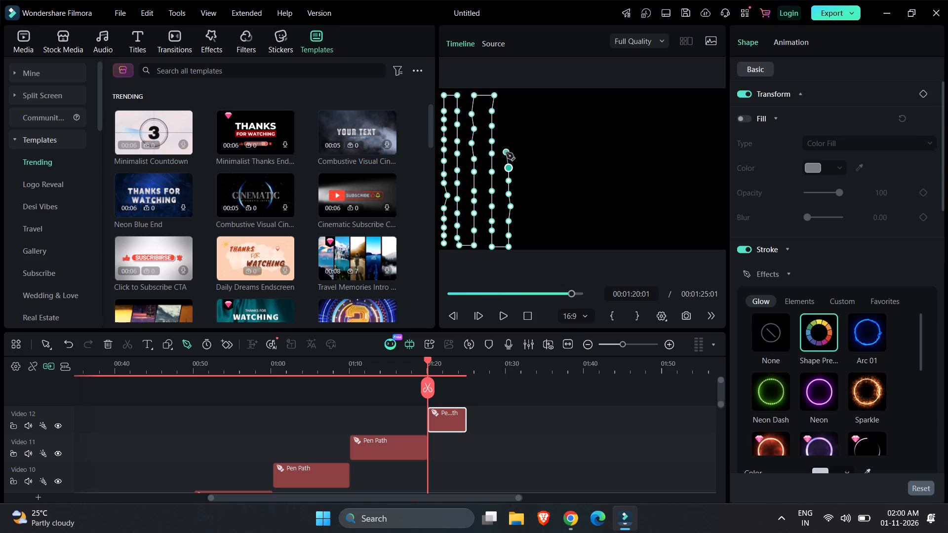
click(509, 155)
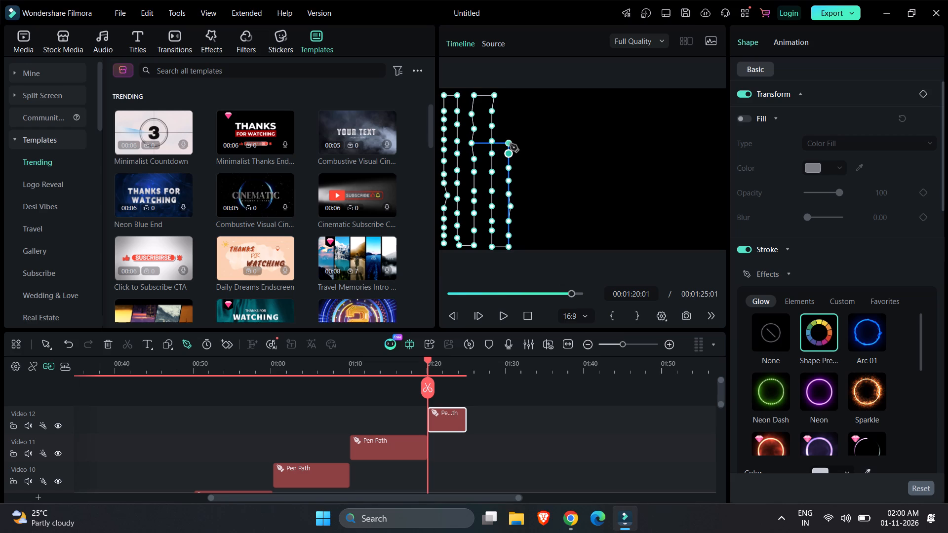
click(510, 144)
click(509, 130)
click(510, 111)
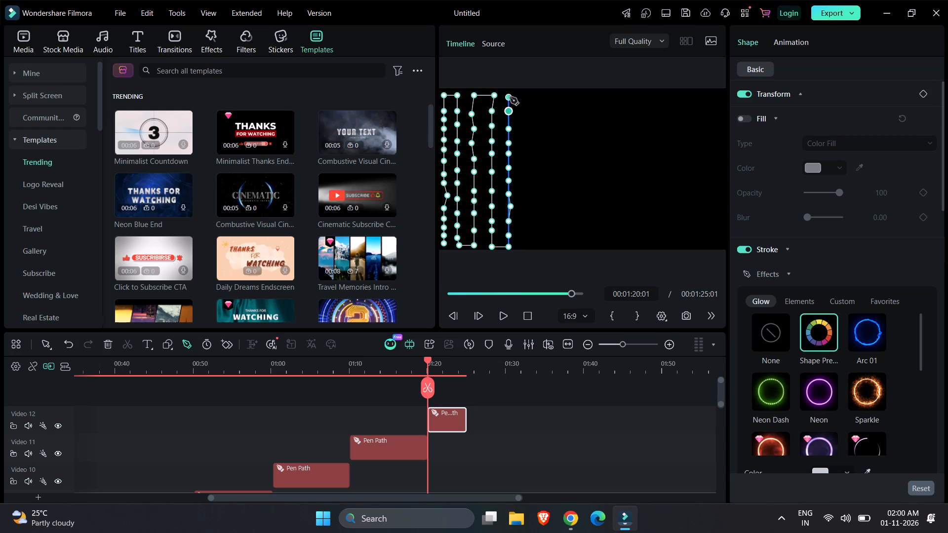
click(510, 97)
Continue the pen path a short way across the frame's top and down to the bottom as a sixth vertical line.
click(529, 97)
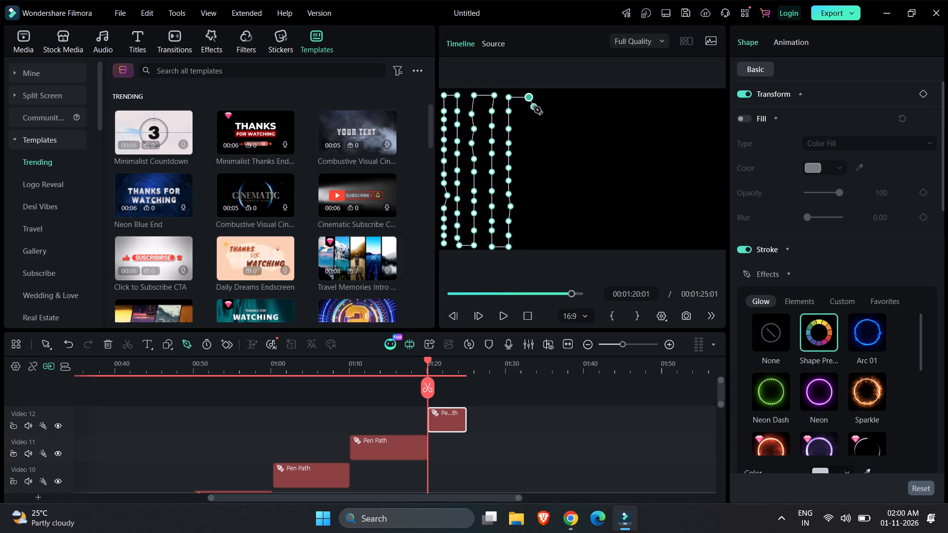
click(530, 114)
click(529, 128)
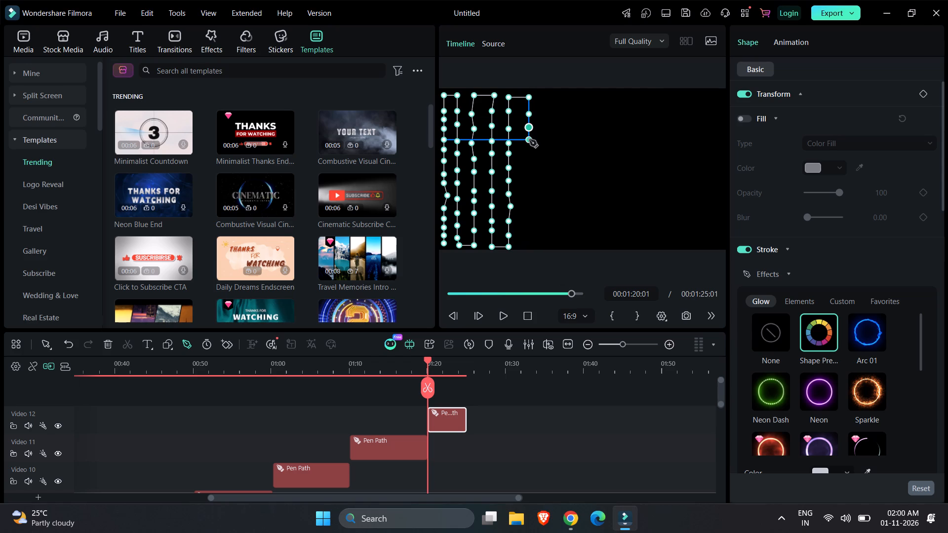
click(529, 140)
click(529, 152)
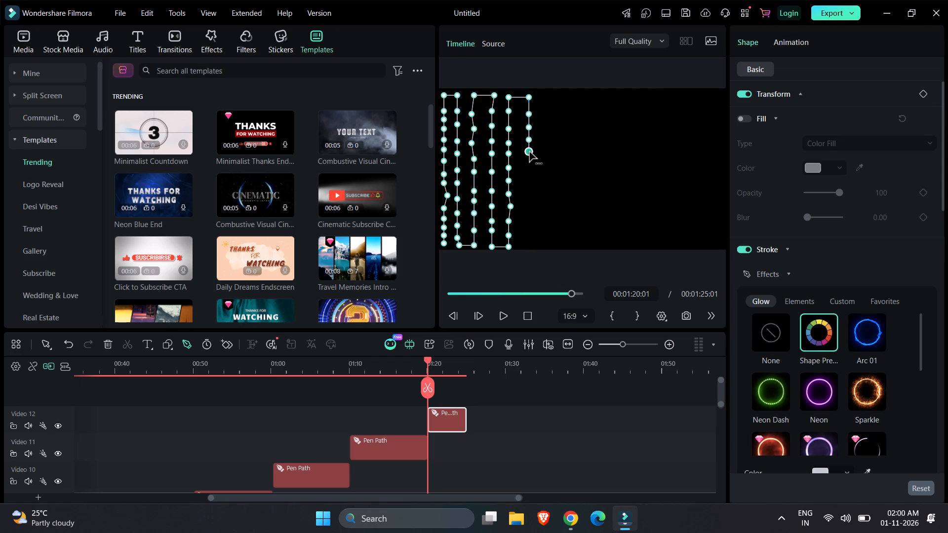
click(529, 163)
click(529, 176)
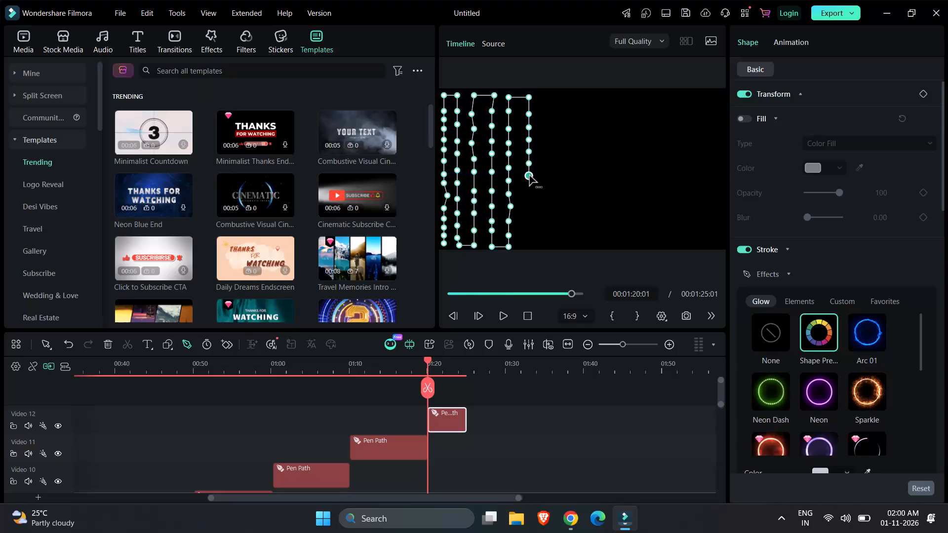
click(529, 188)
click(529, 198)
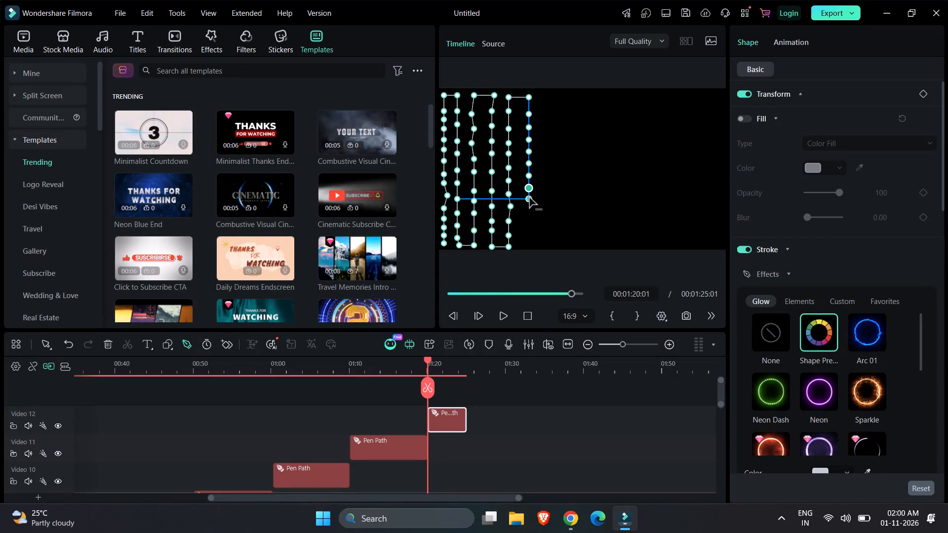
click(529, 210)
click(529, 223)
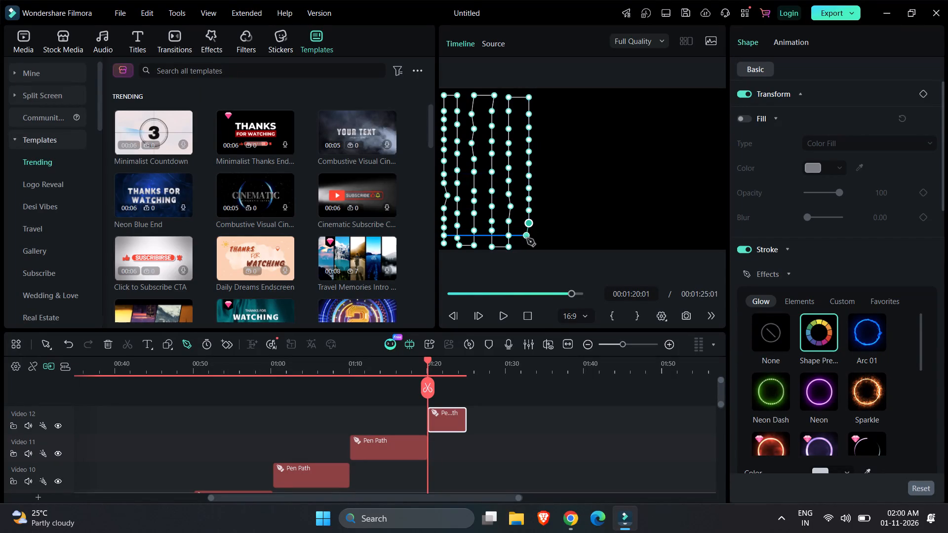
click(534, 241)
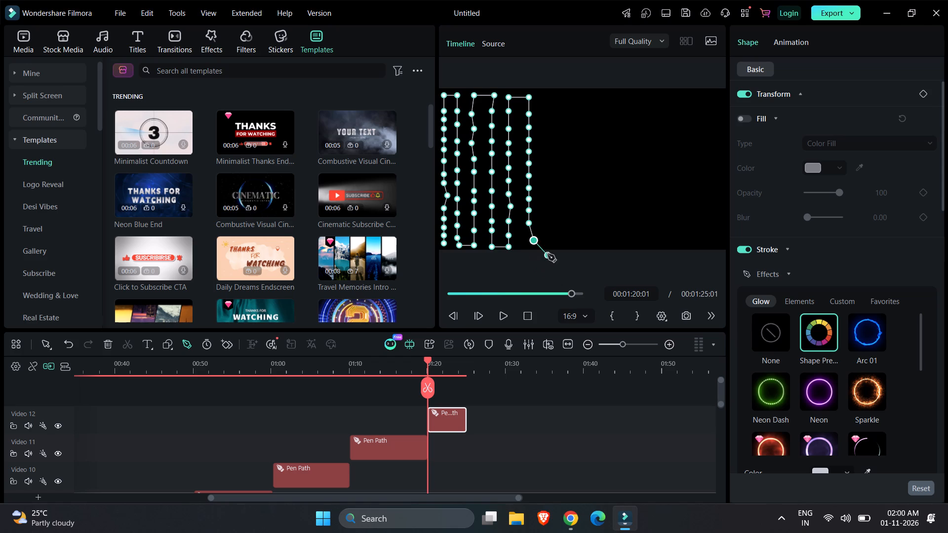
Extend the pen path a short way along the frame's bottom and up to the top as a seventh vertical line.
click(550, 241)
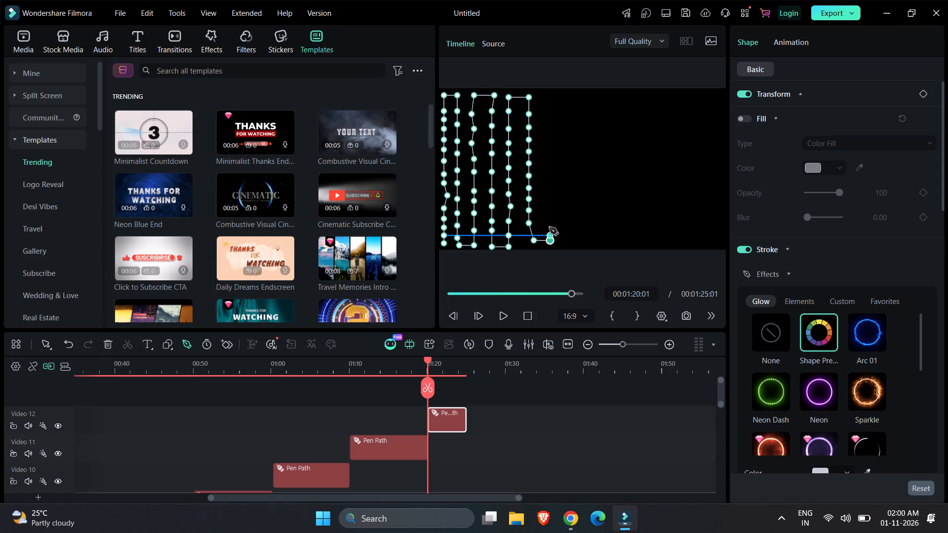
click(550, 224)
click(550, 207)
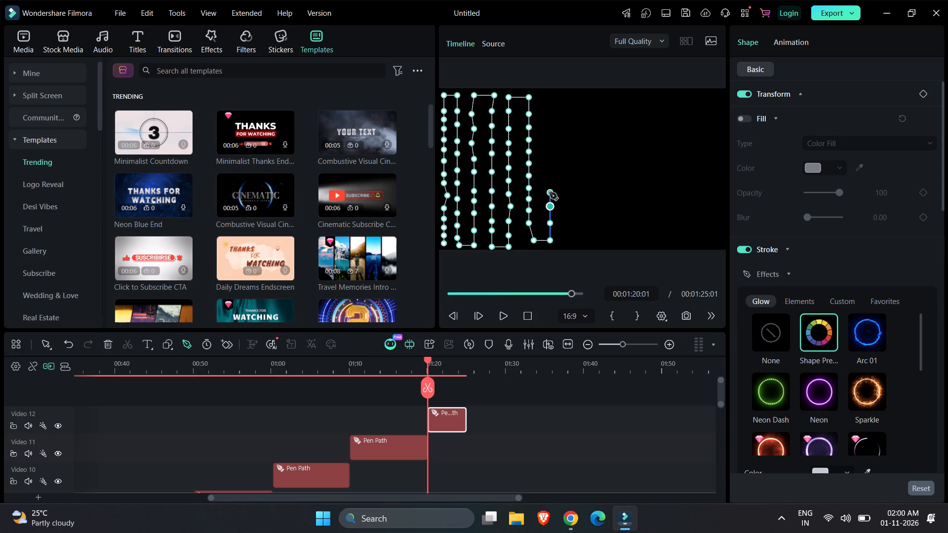
click(550, 192)
click(550, 182)
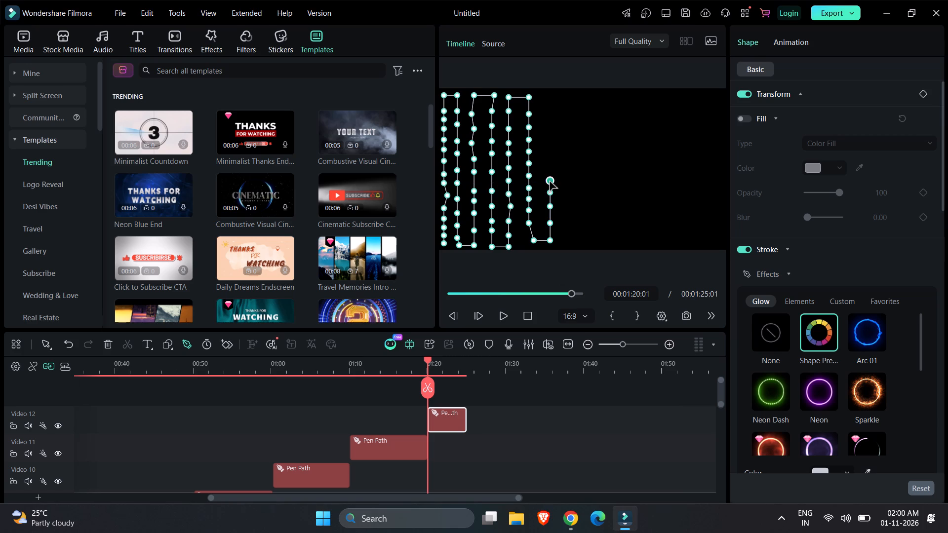
click(550, 169)
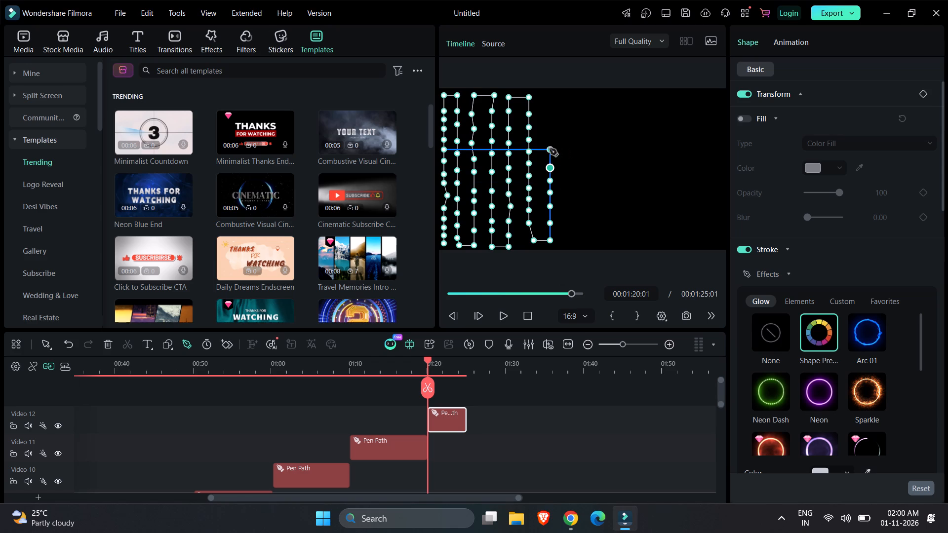
click(550, 152)
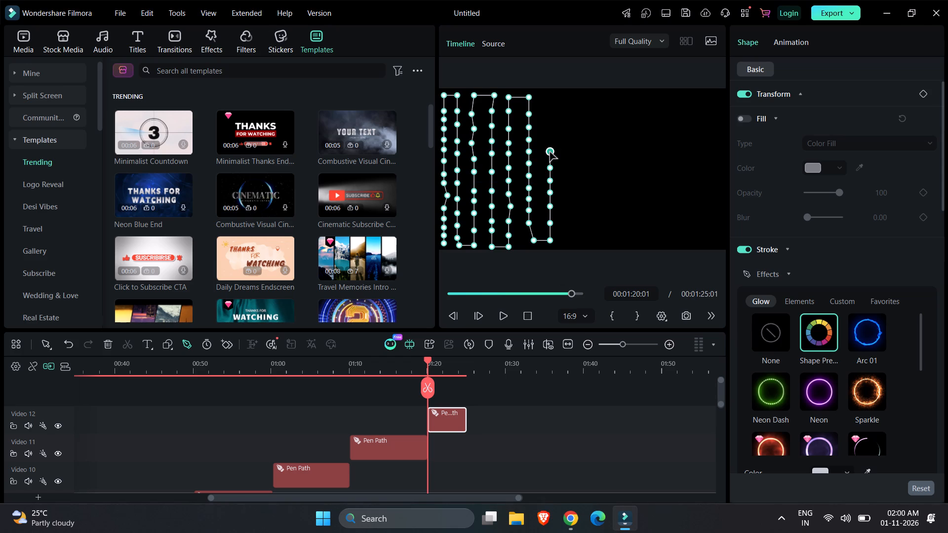
click(553, 139)
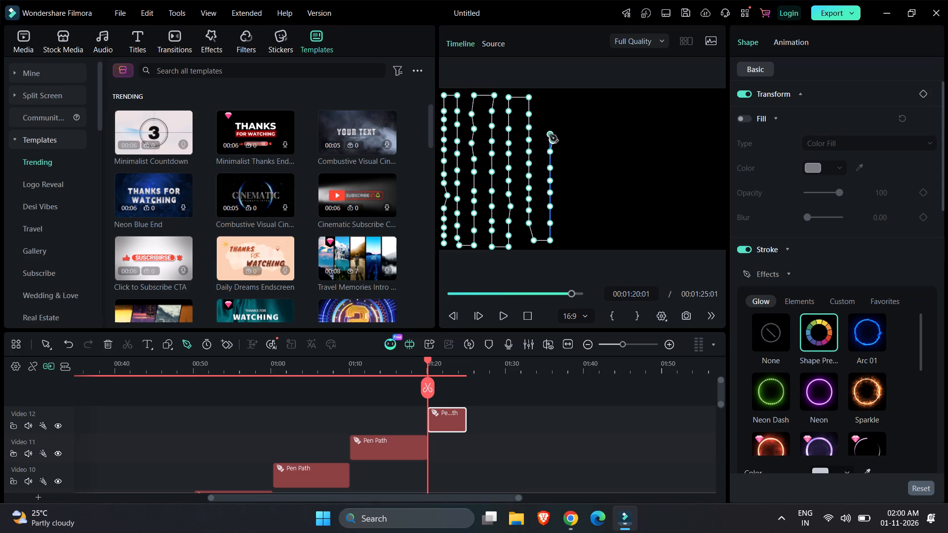
click(550, 132)
click(550, 123)
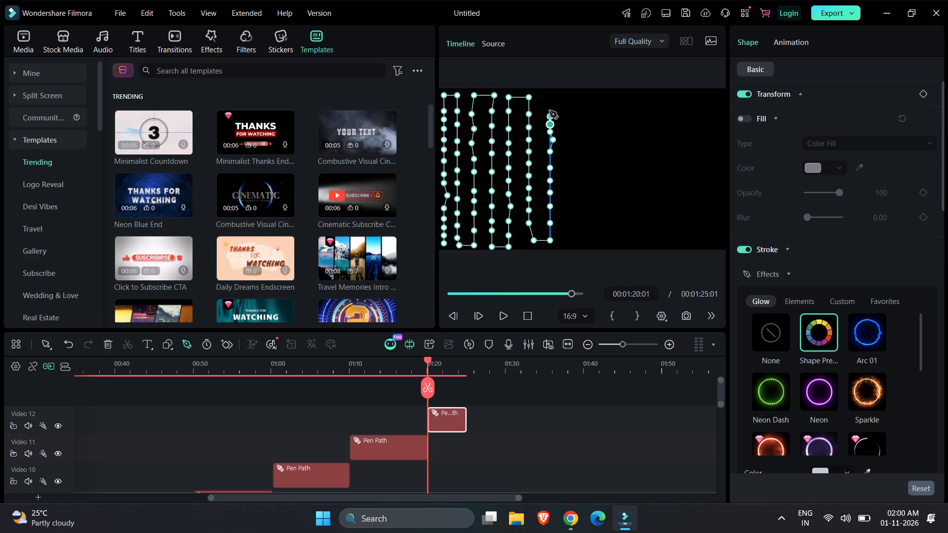
click(550, 111)
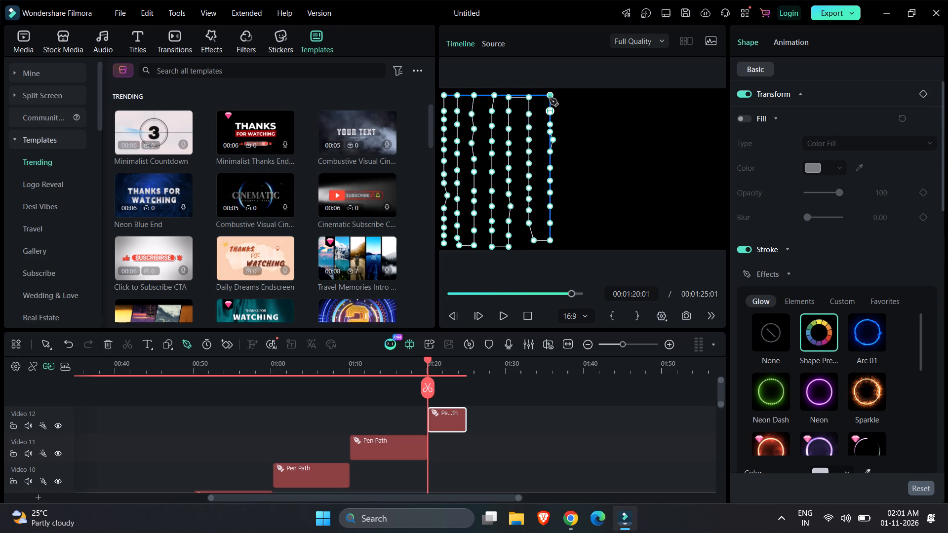
click(550, 98)
Continue the pen path a short way across the frame's top and down to the bottom as an eighth vertical line.
click(573, 97)
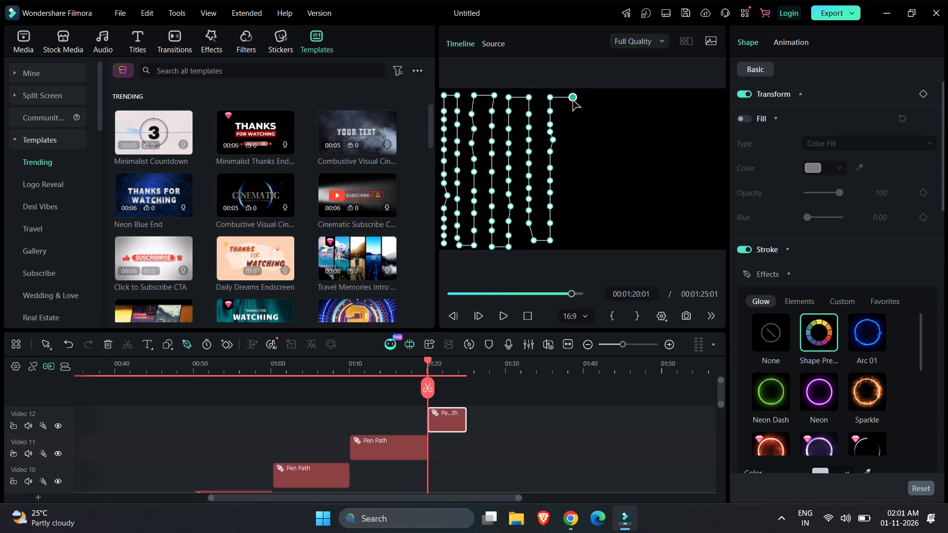
click(573, 109)
click(573, 121)
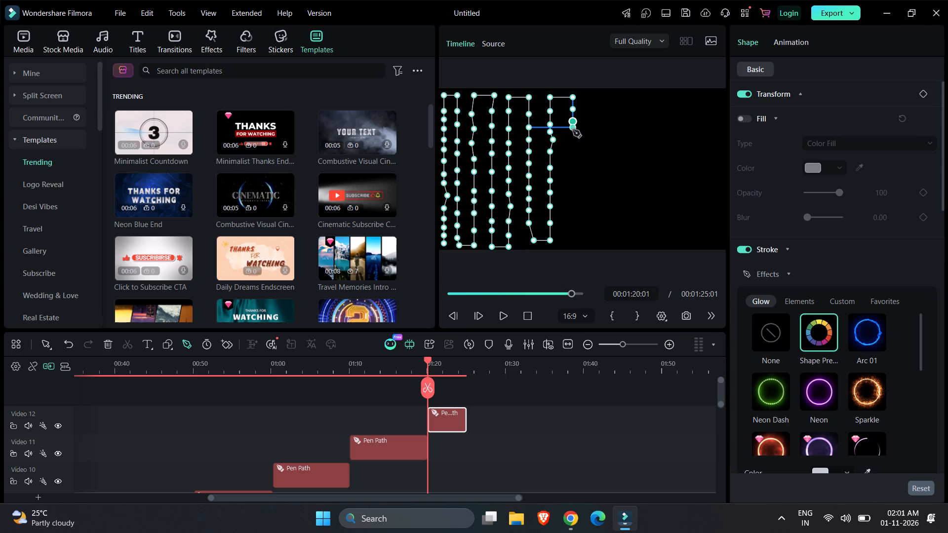
click(573, 138)
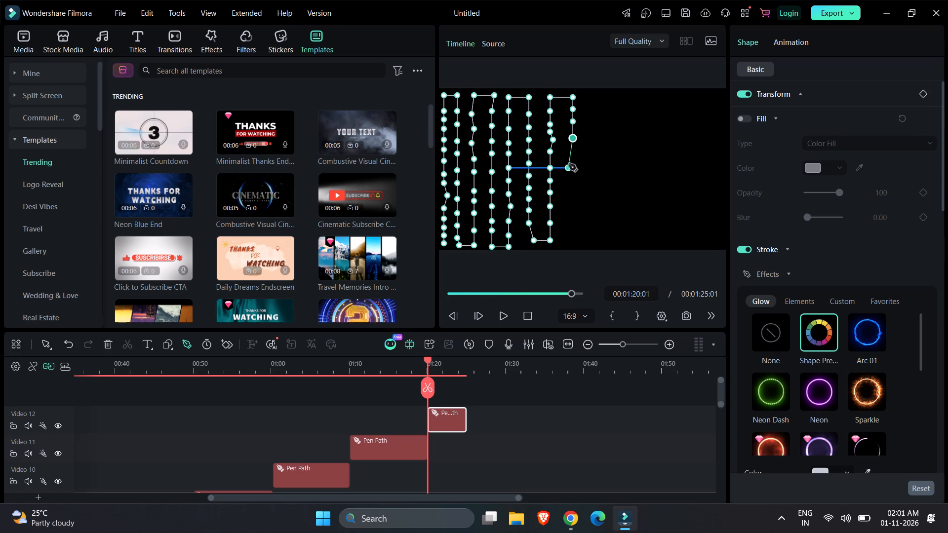
click(572, 155)
click(574, 167)
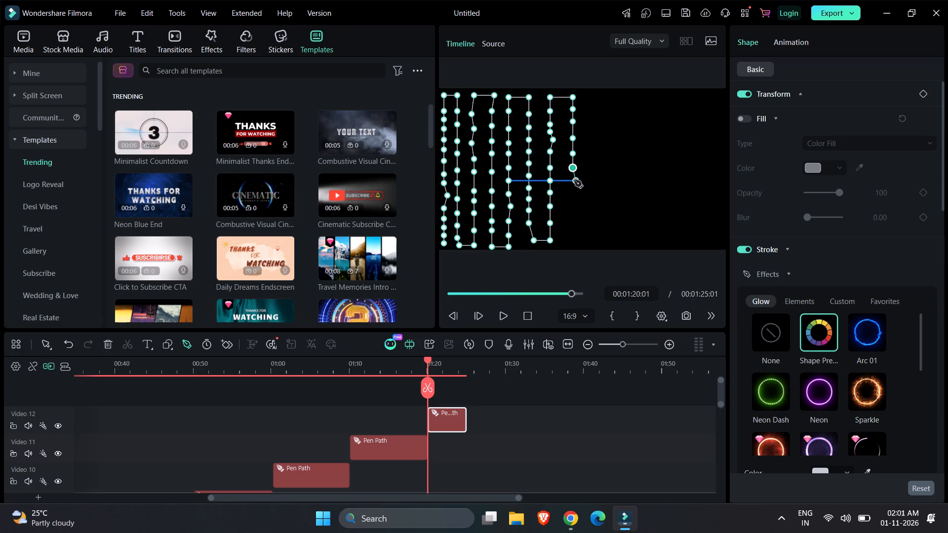
click(574, 180)
click(574, 192)
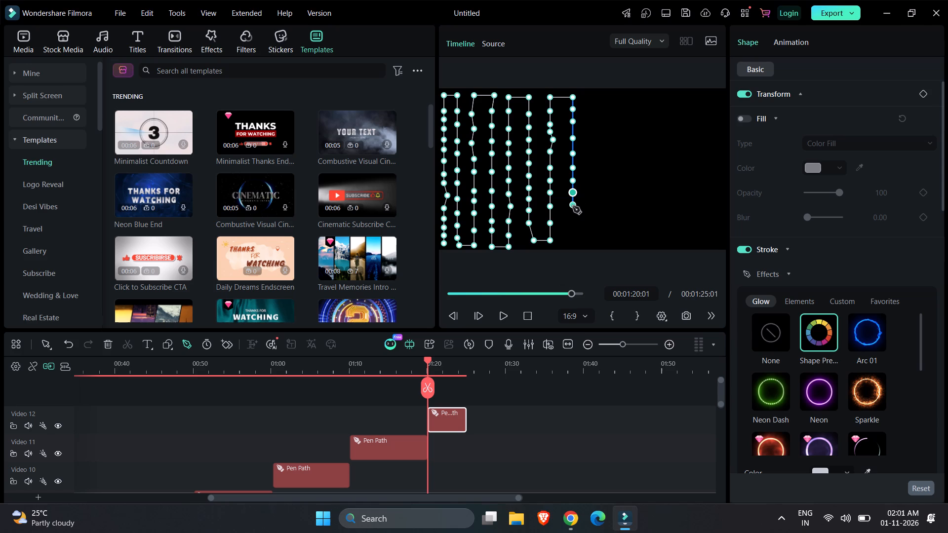
click(573, 206)
click(573, 219)
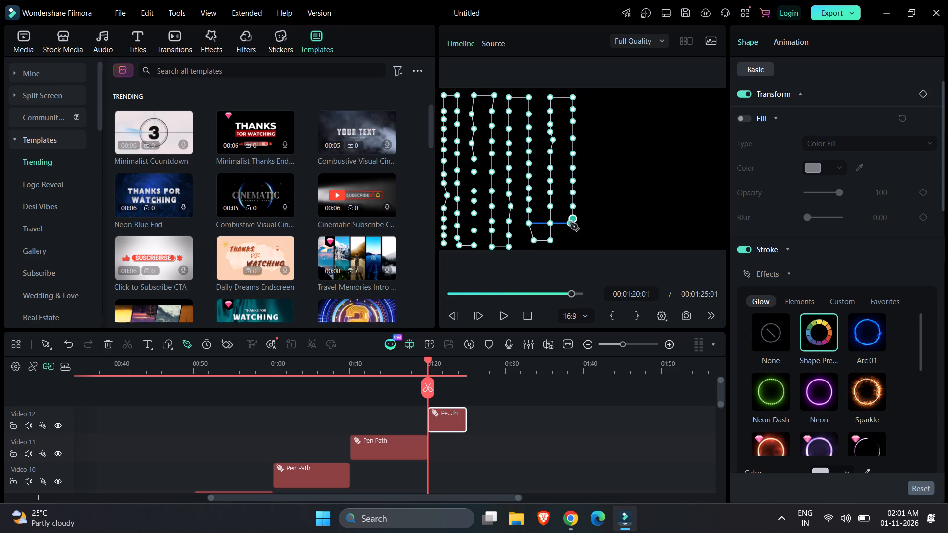
click(574, 231)
click(573, 242)
Extend the pen path a short way along the frame's bottom and up to the top as a ninth vertical line.
click(587, 244)
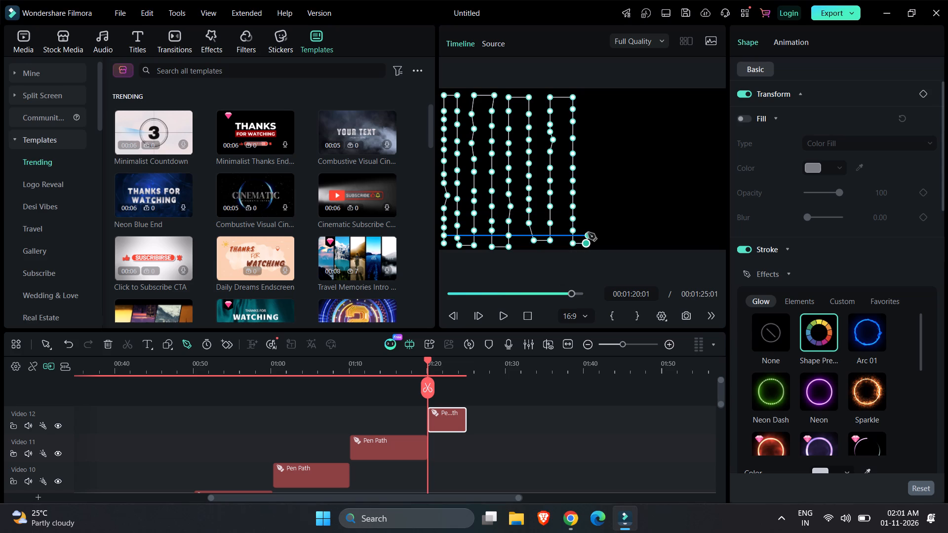
click(586, 233)
click(584, 221)
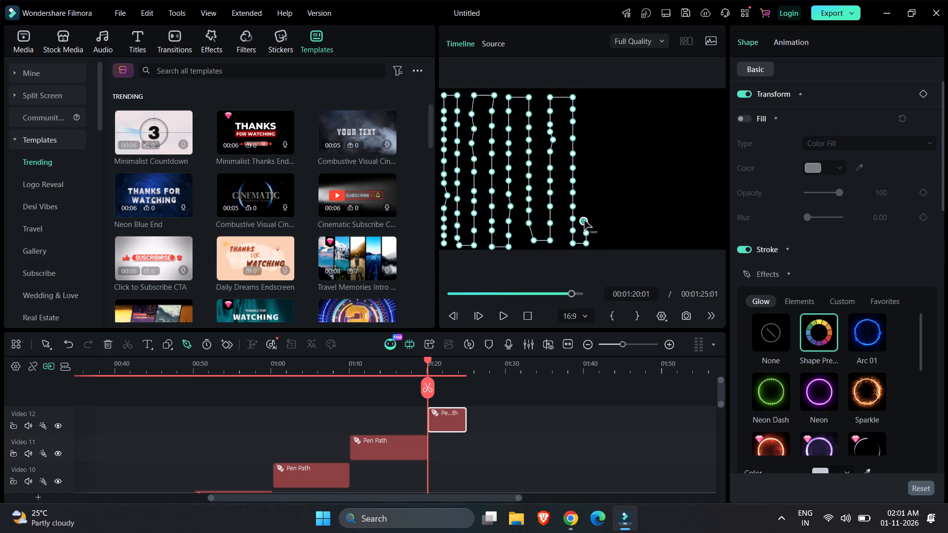
click(585, 210)
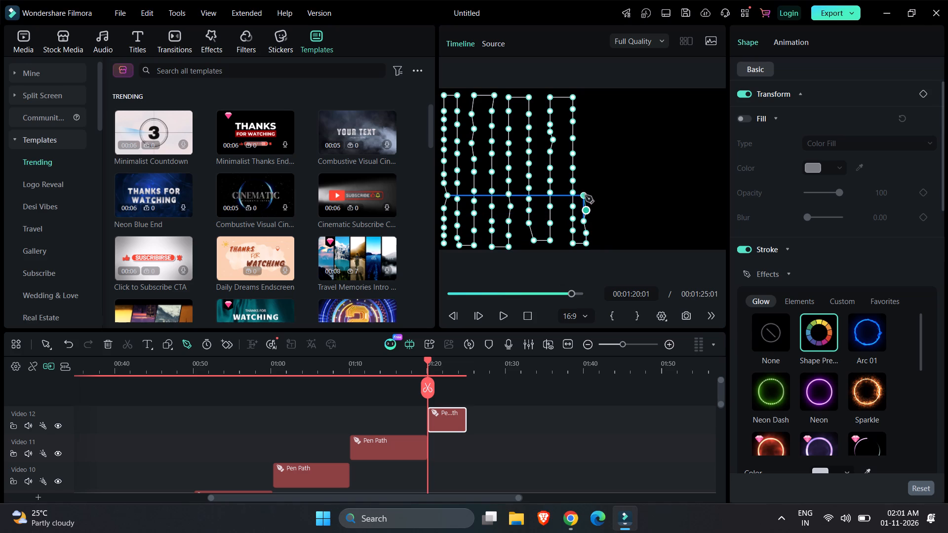
click(585, 195)
click(588, 183)
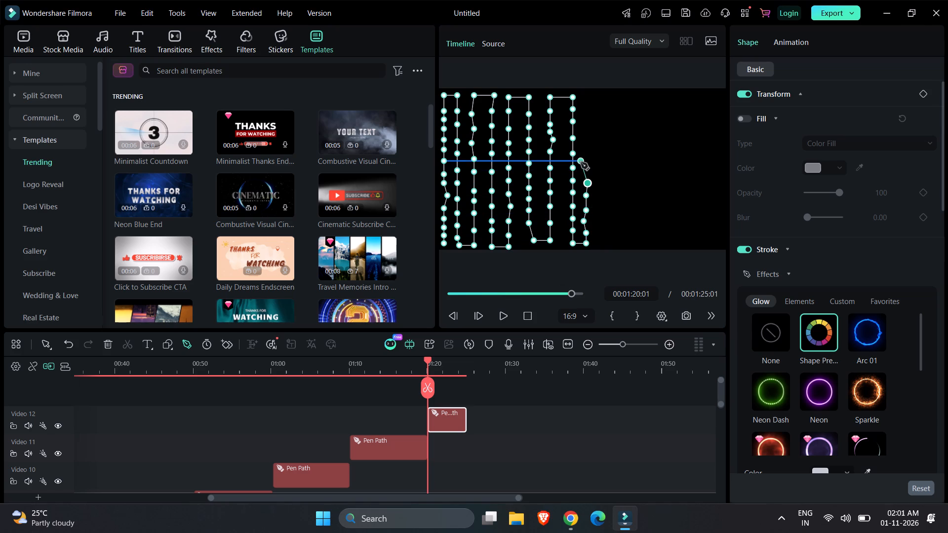
click(588, 166)
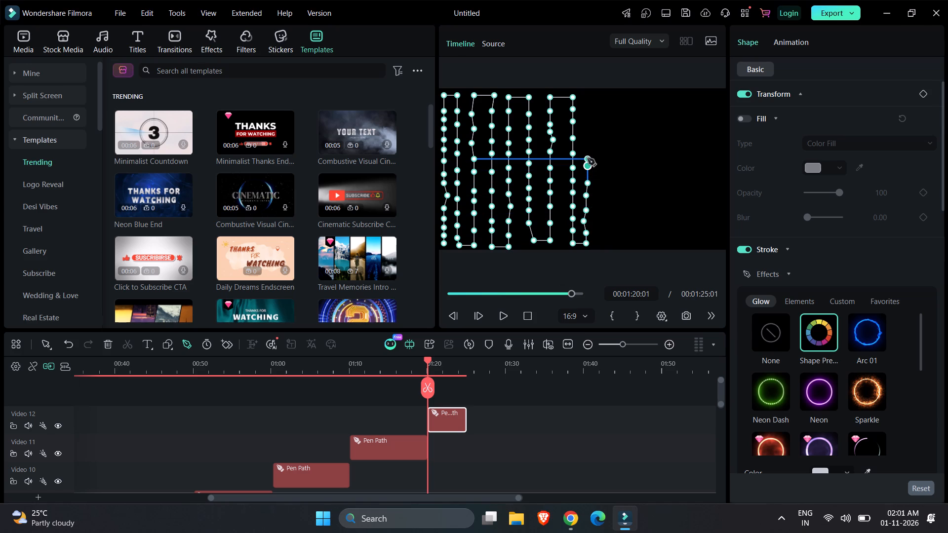
click(588, 152)
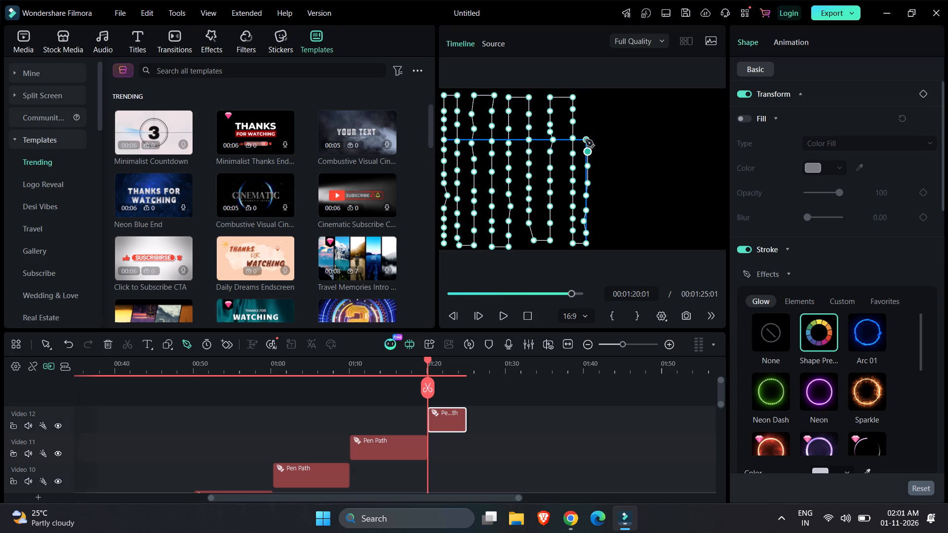
click(586, 140)
click(589, 121)
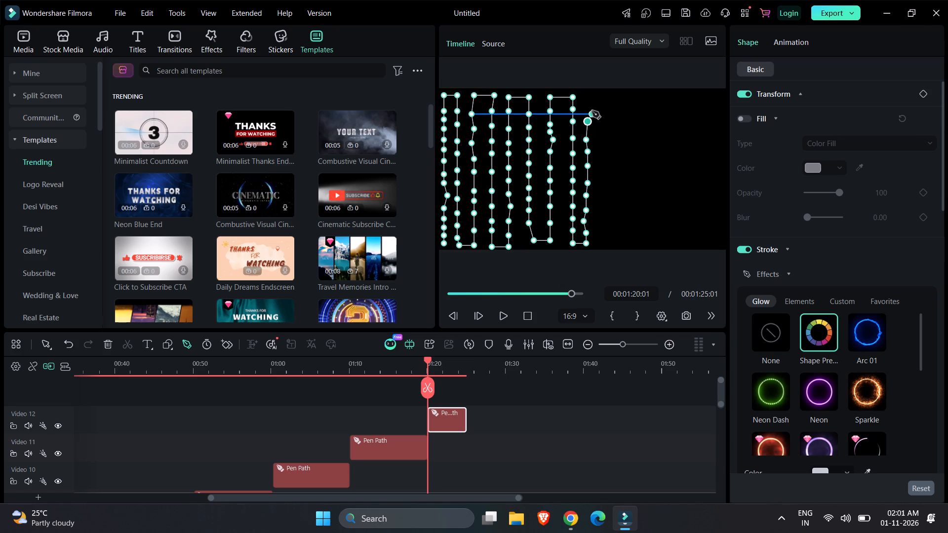
click(590, 108)
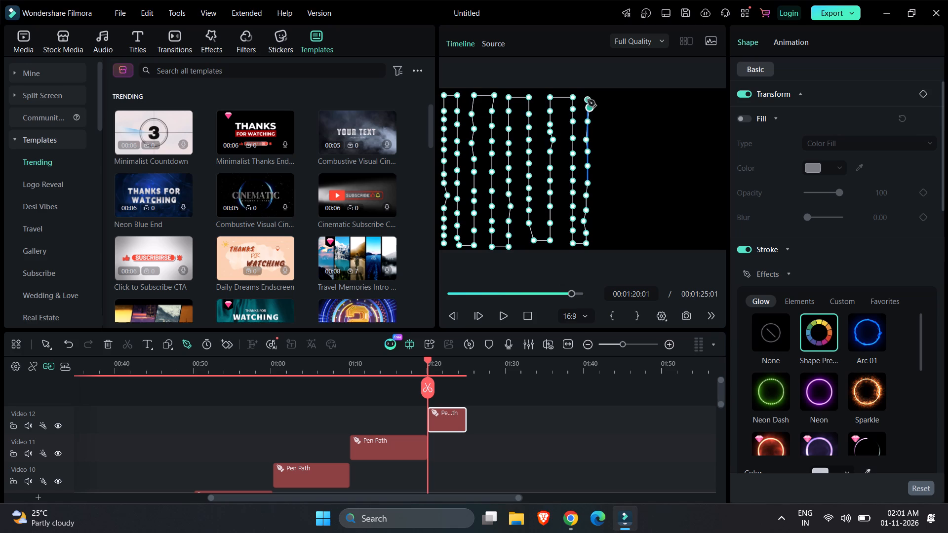
click(588, 100)
Continue the pen path a short way across the frame's top and start down toward the bottom as a tenth vertical line.
click(617, 99)
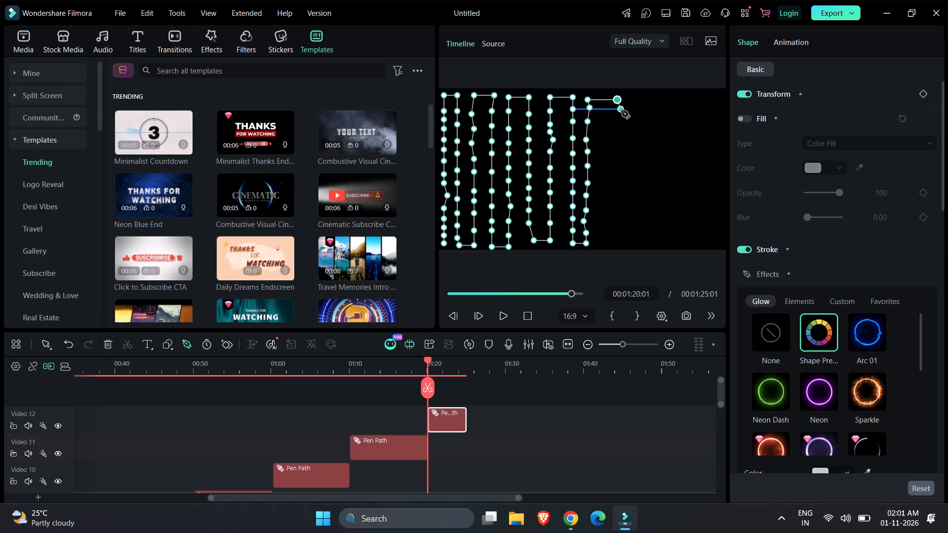
click(619, 112)
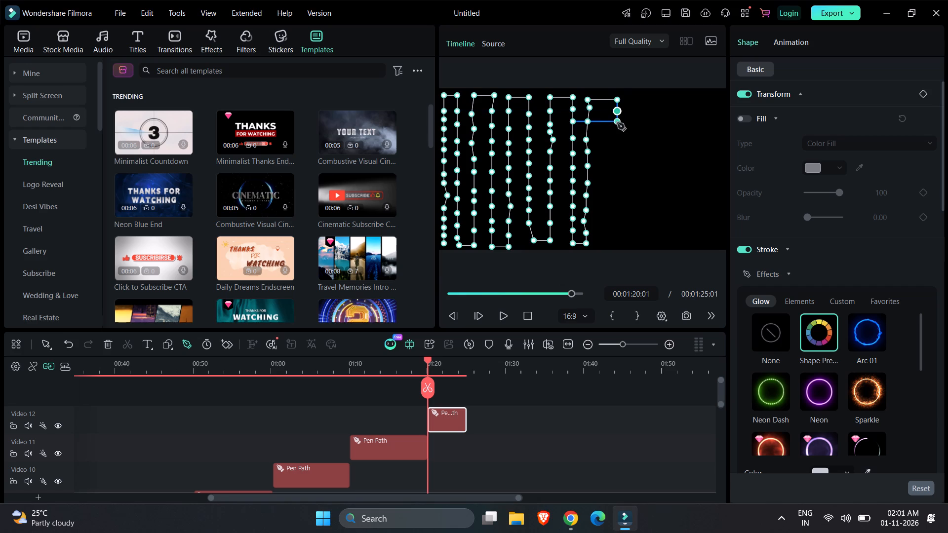
click(617, 123)
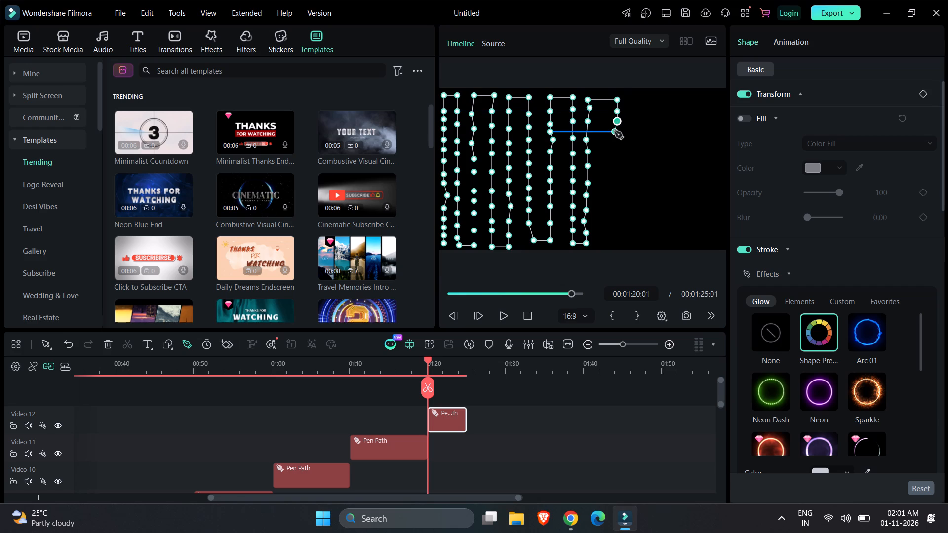
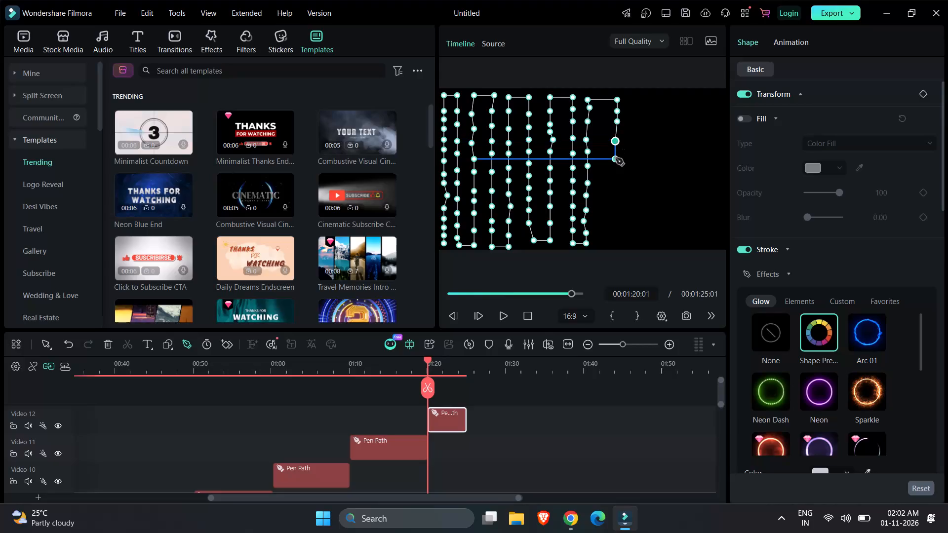
Continue the open pen path's unfinished column downward with closely spaced anchor points to near the video frame's bottom edge.
click(613, 162)
click(613, 172)
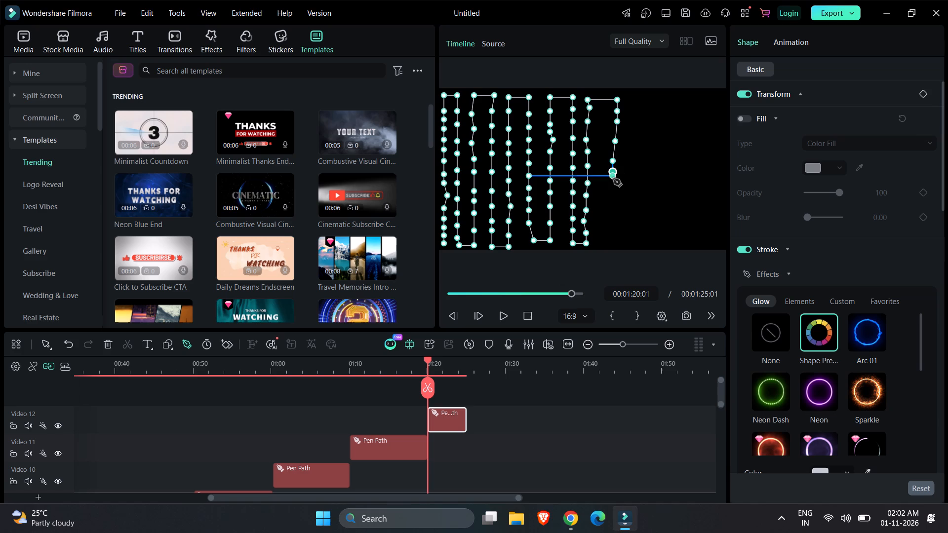
click(609, 187)
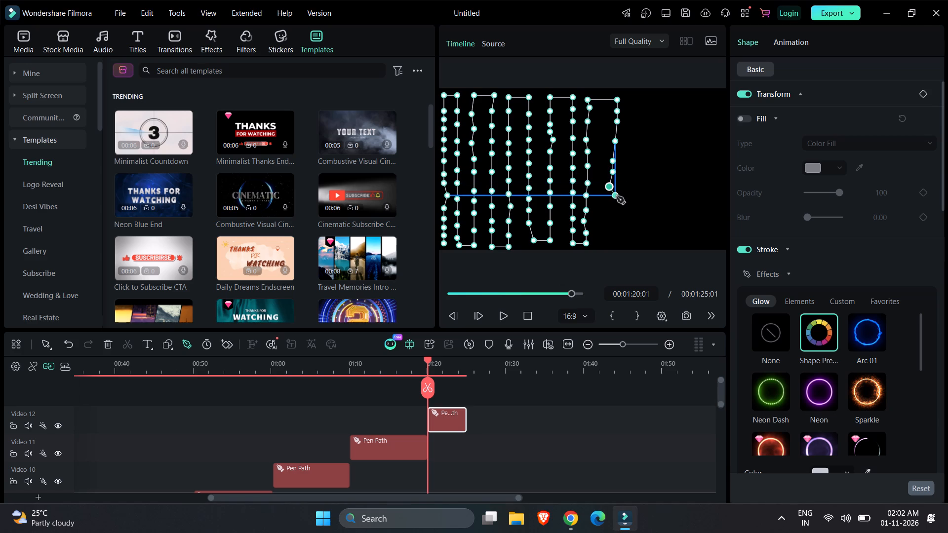
click(612, 208)
click(613, 222)
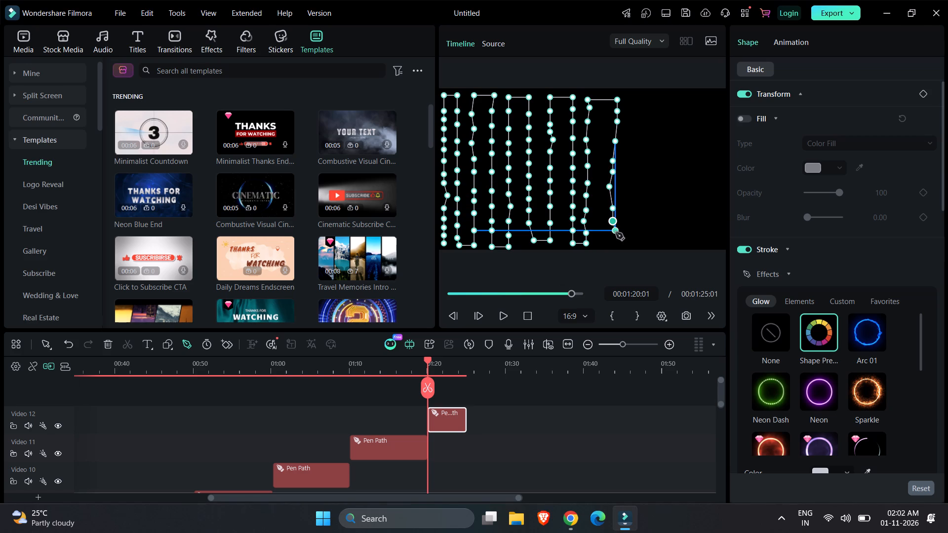
click(612, 237)
Extend the pen path a short way rightward along the frame's bottom, and add a column of anchor points up to its top.
click(630, 238)
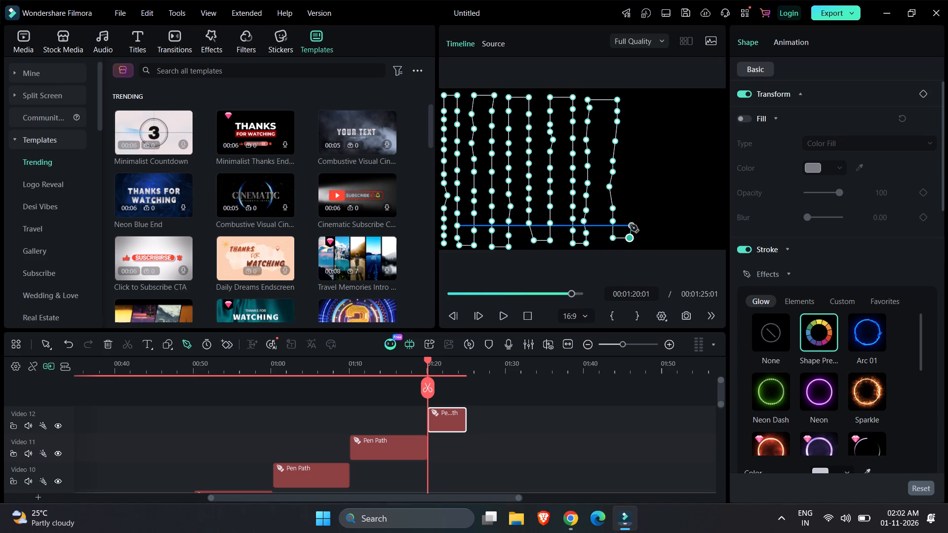
click(630, 225)
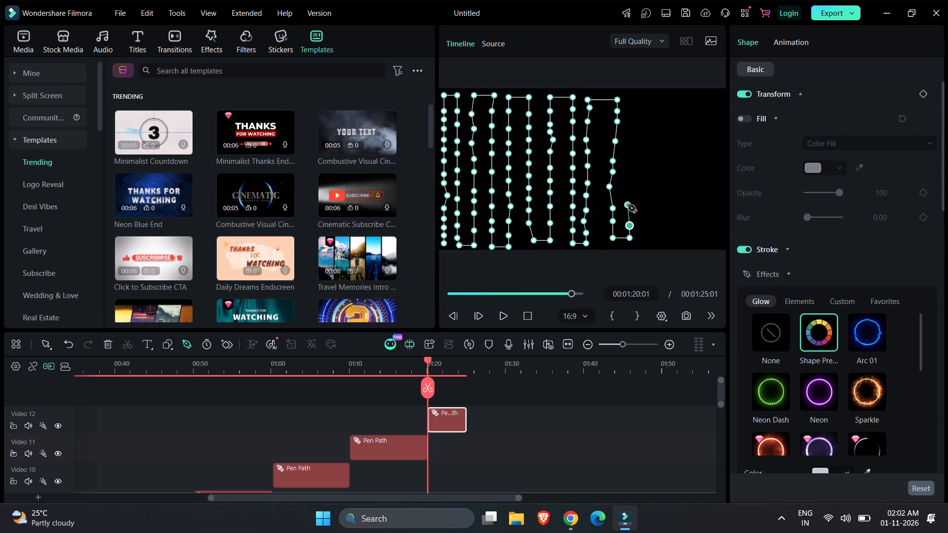
click(628, 205)
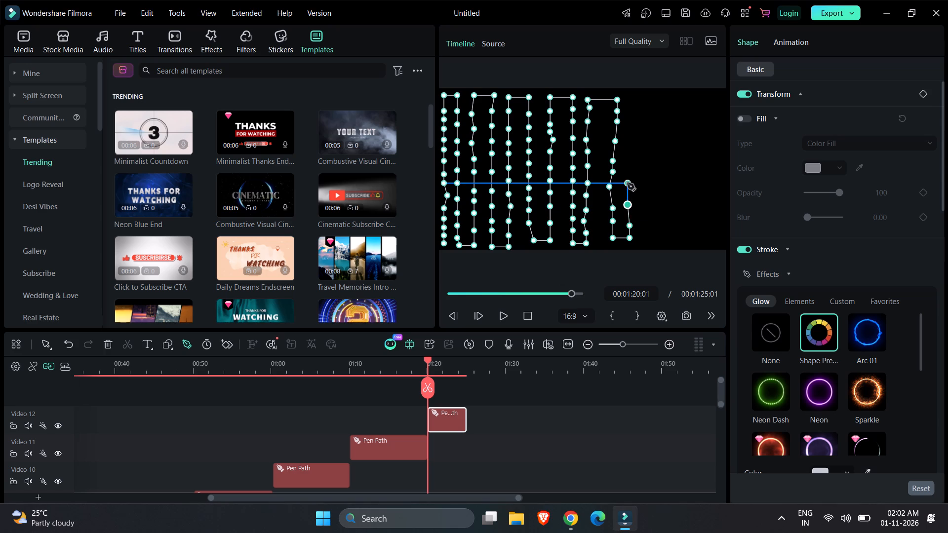
click(627, 183)
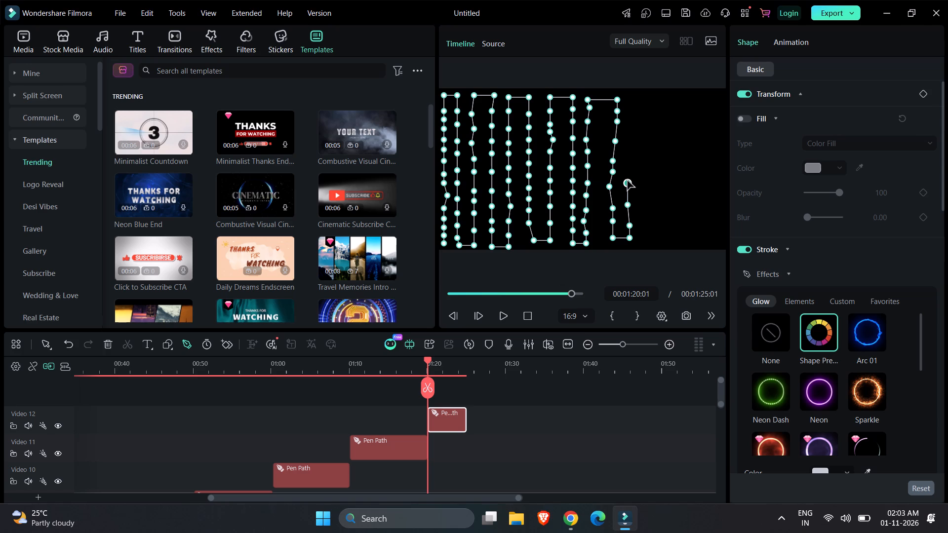
click(627, 170)
click(627, 156)
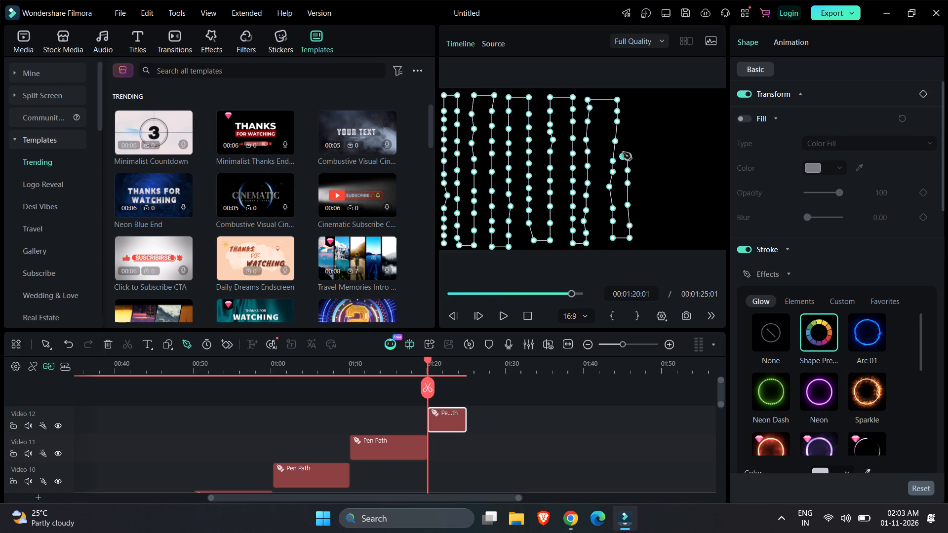
click(627, 142)
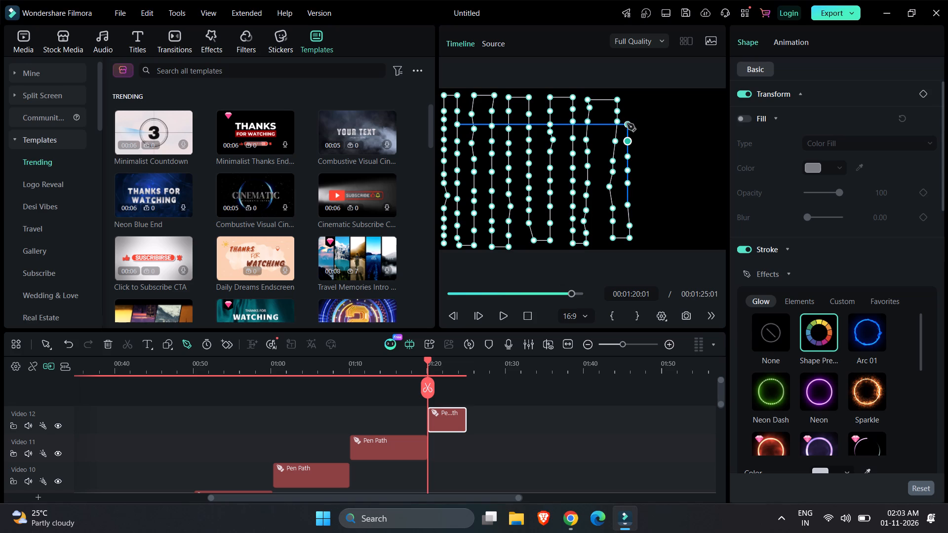
click(627, 123)
click(627, 111)
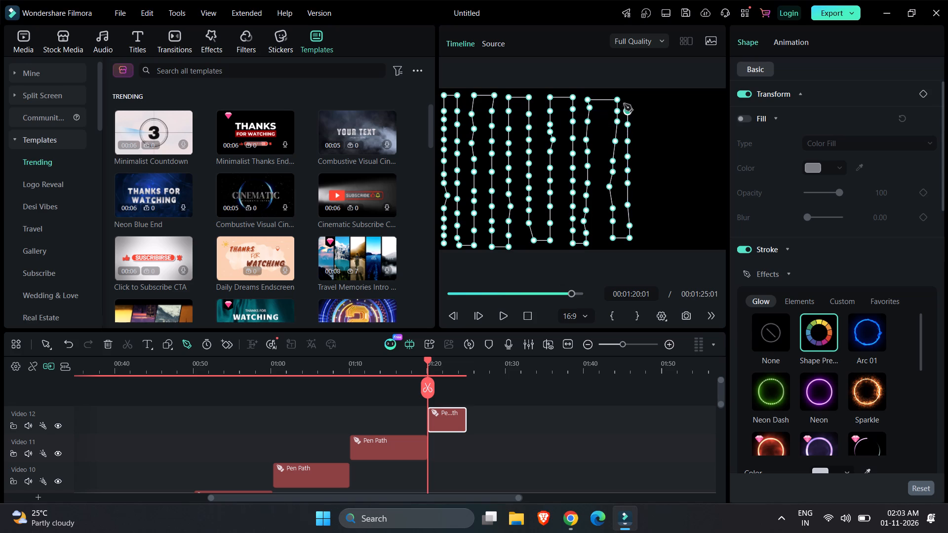
click(628, 99)
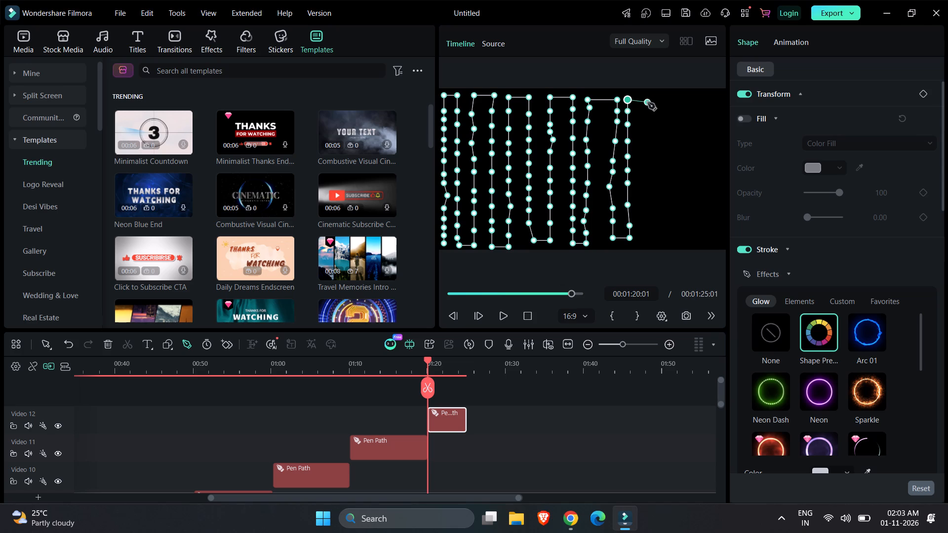
Extend the pen path rightward along the frame's top, and add a column of anchor points down to near the bottom edge.
click(645, 100)
click(648, 116)
click(646, 142)
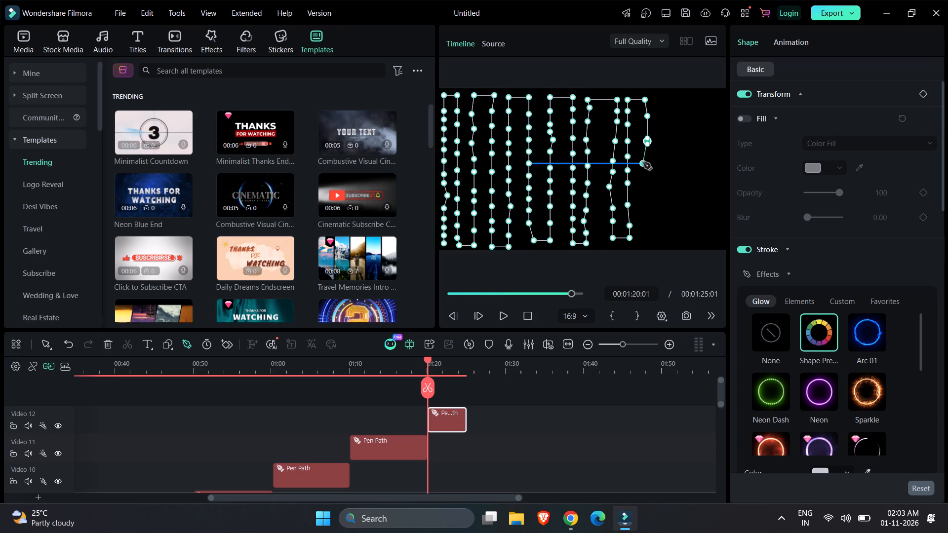
click(648, 158)
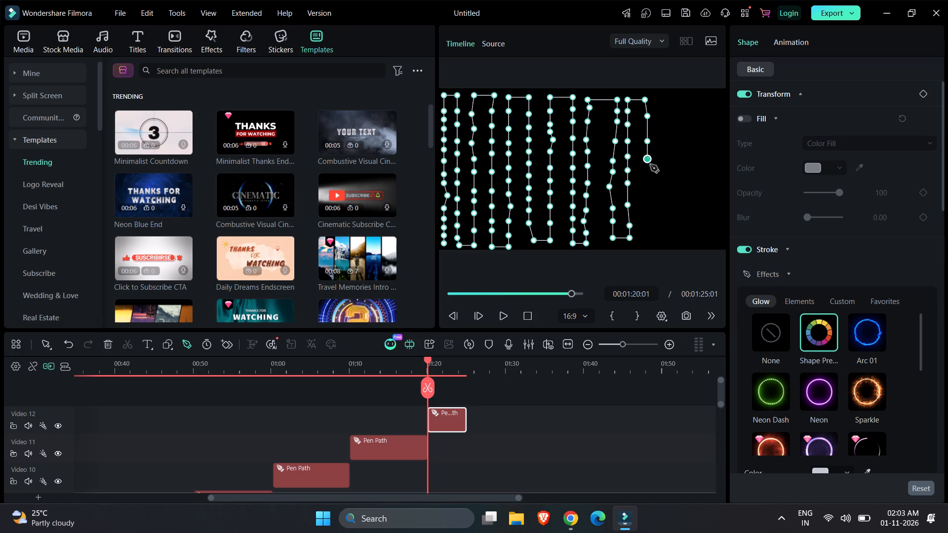
click(644, 179)
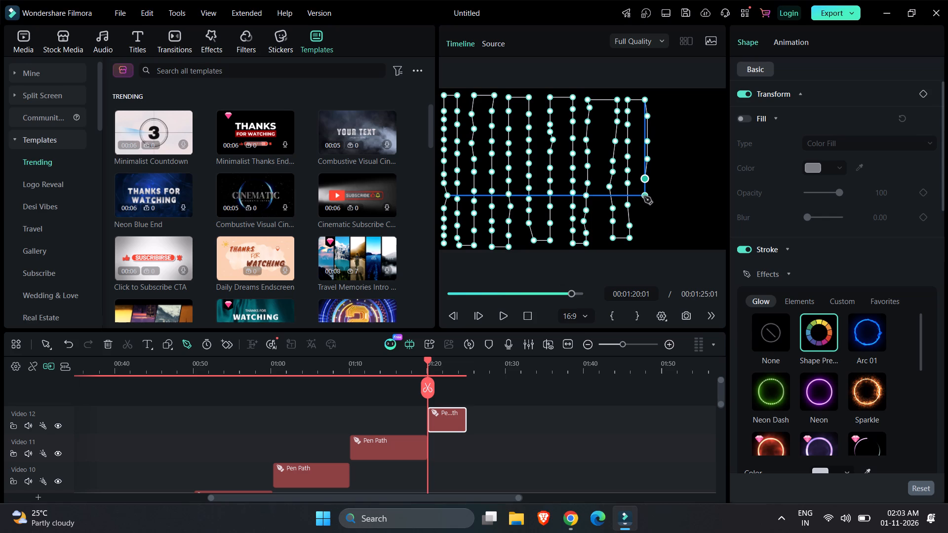
click(644, 196)
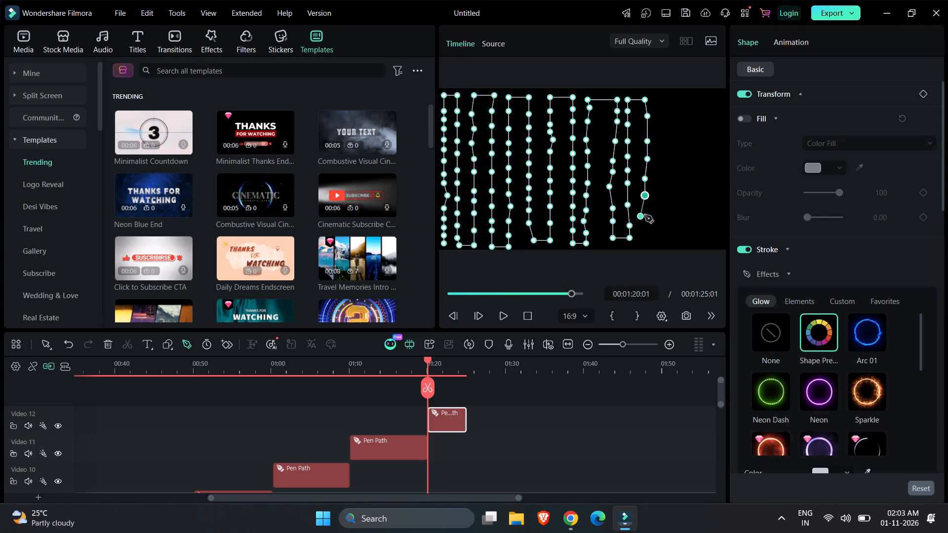
click(645, 215)
click(644, 236)
Carry the pen path rightward along the frame's bottom, and add another column of closely spaced anchor points up to the top.
click(665, 238)
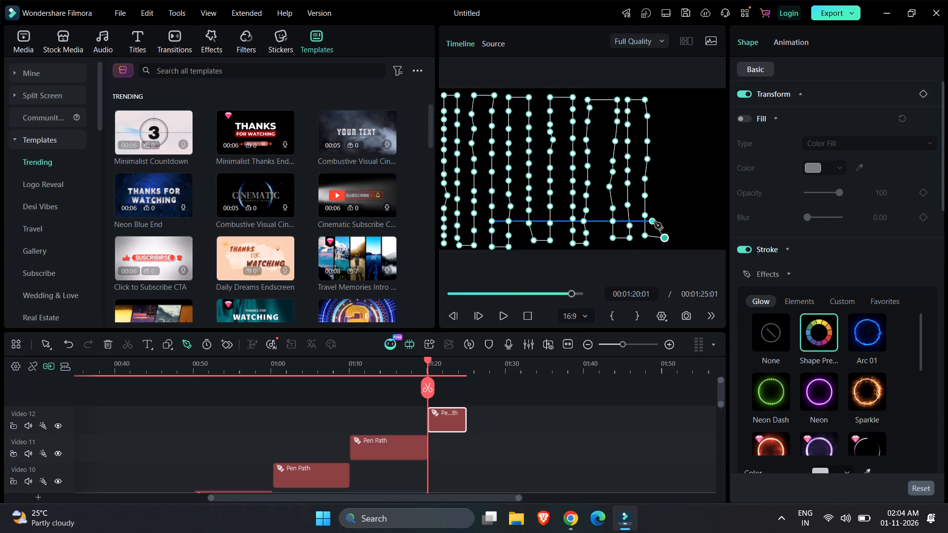
click(664, 219)
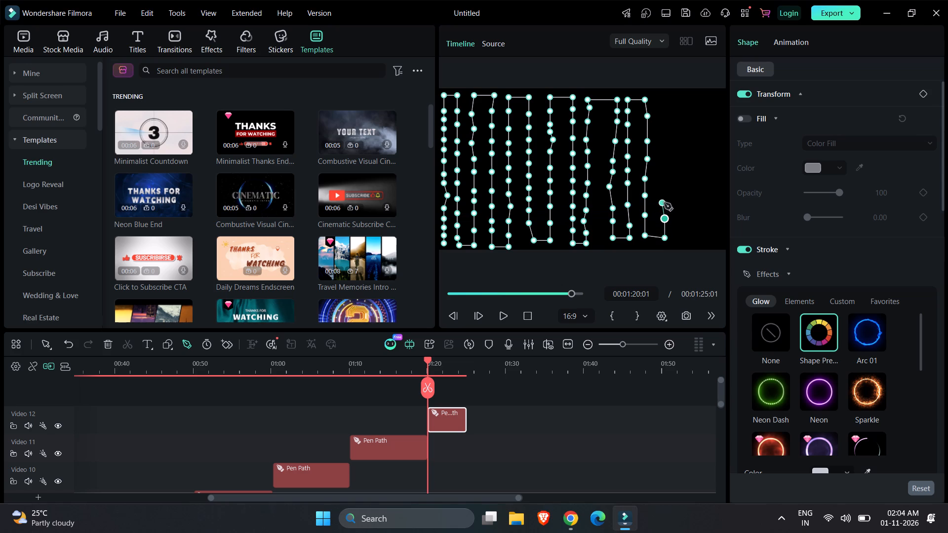
click(664, 203)
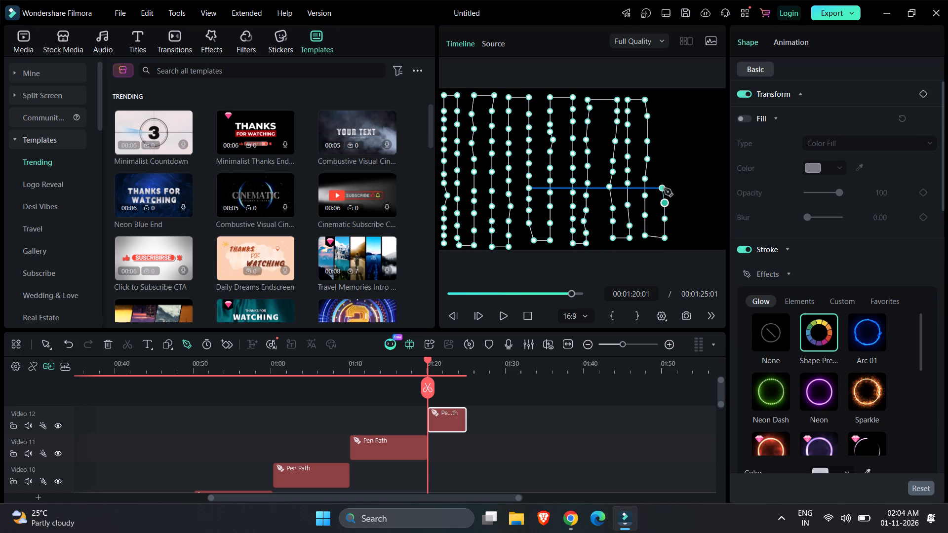
click(664, 189)
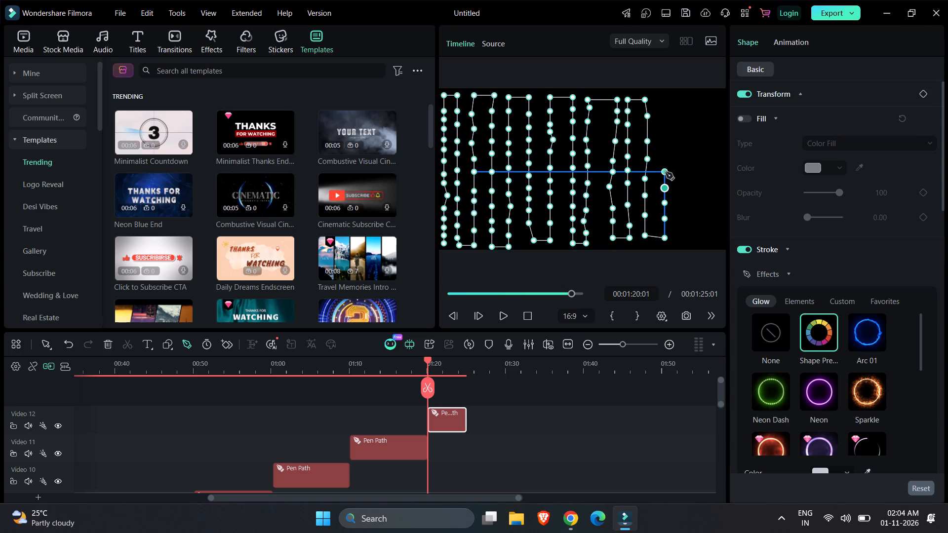
click(666, 172)
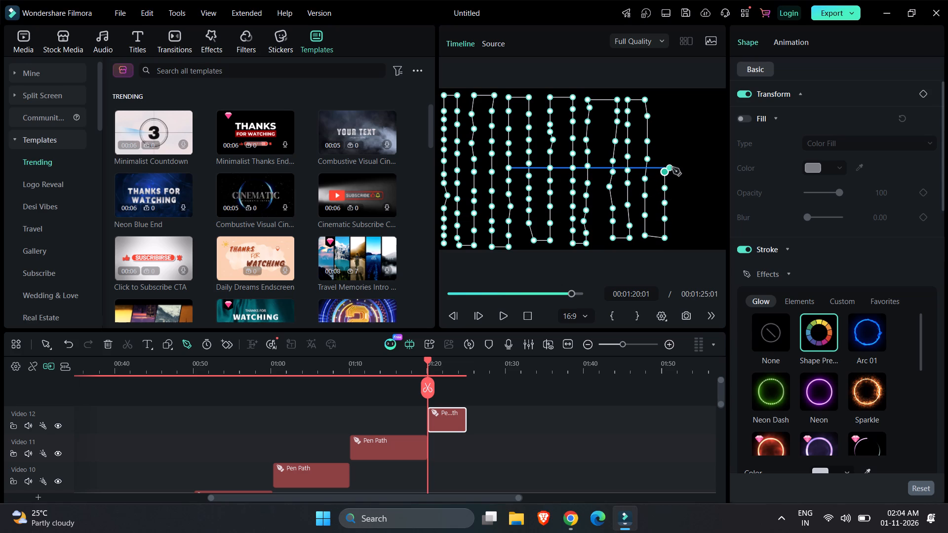
click(663, 159)
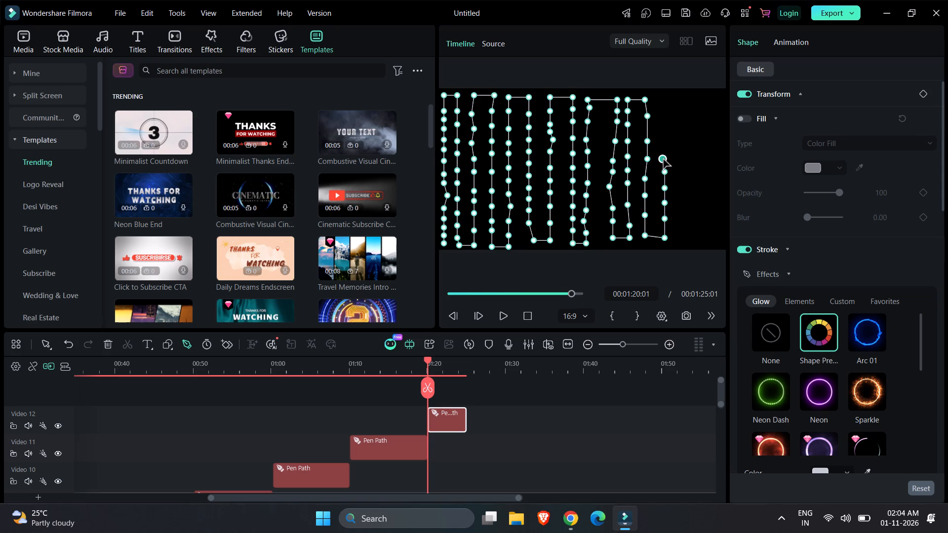
click(663, 144)
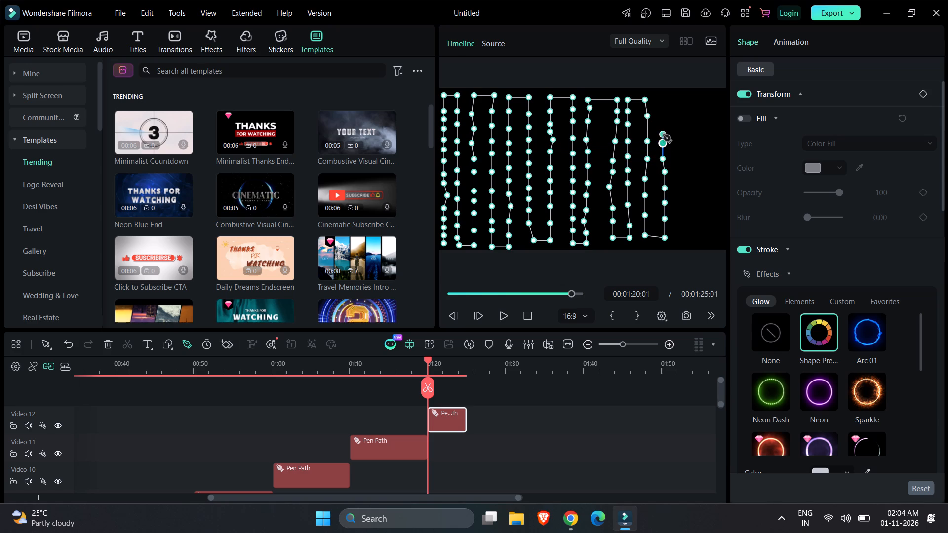
click(663, 132)
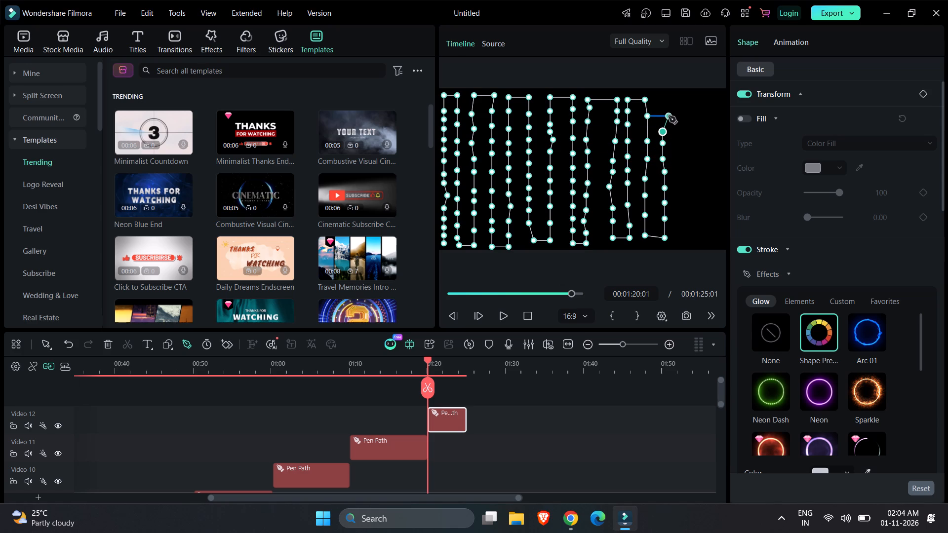
click(665, 116)
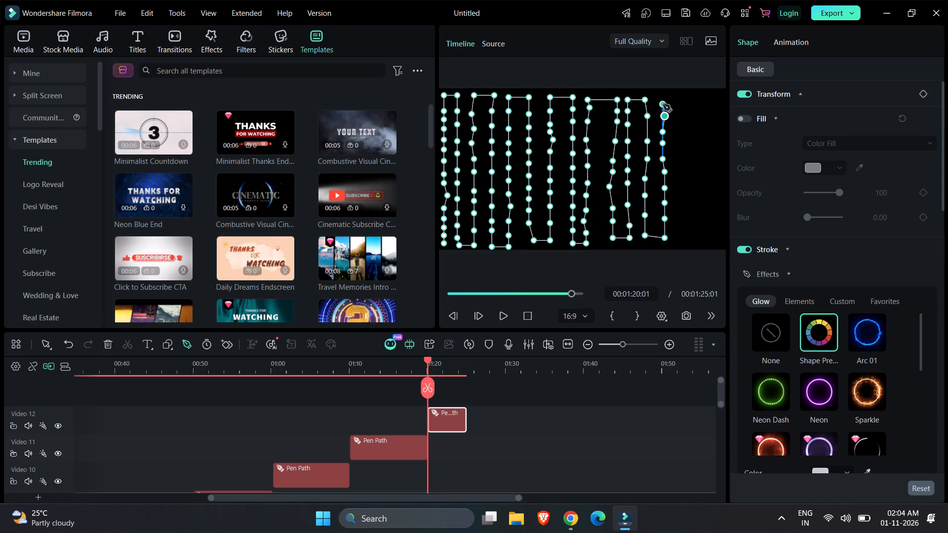
click(663, 101)
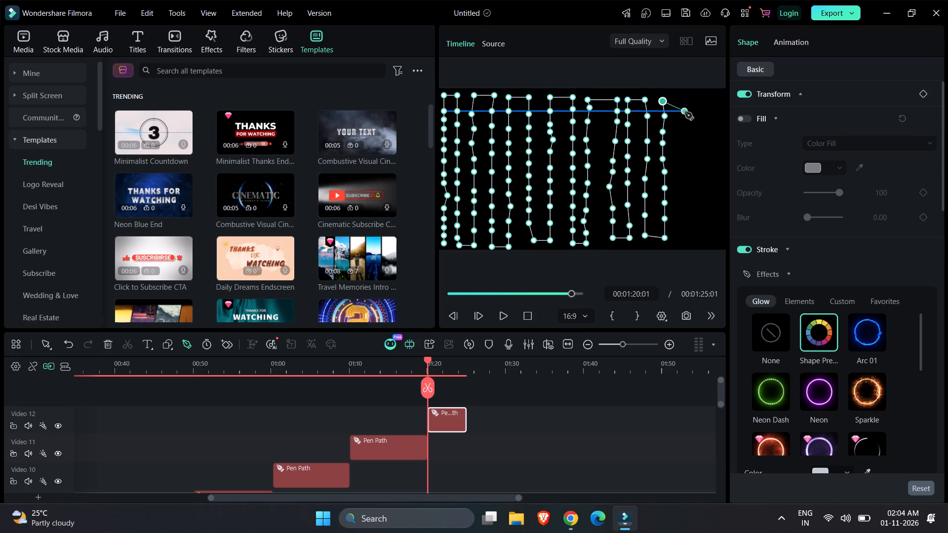
Extend the pen path rightward along the frame's top, and add a column of anchor points down to near the bottom edge.
click(683, 101)
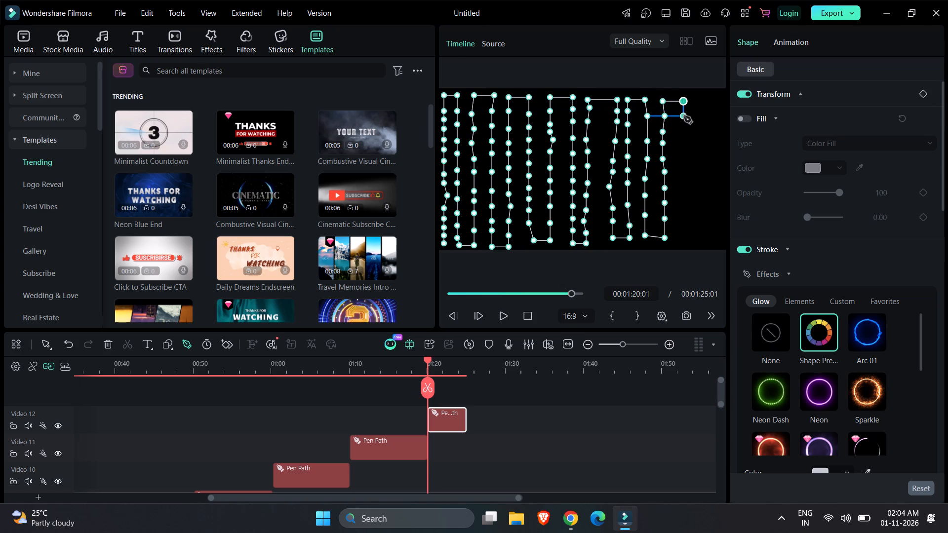
click(684, 116)
click(684, 130)
click(685, 145)
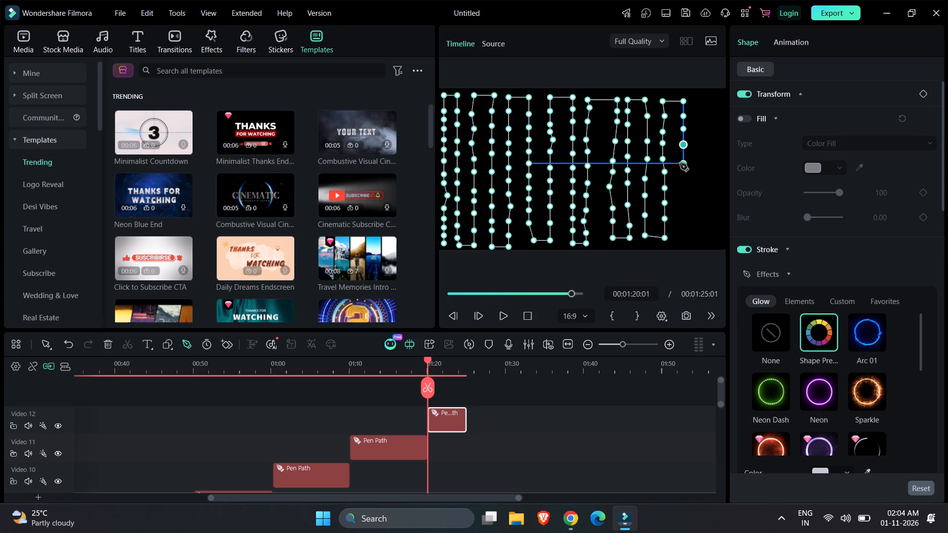
click(680, 159)
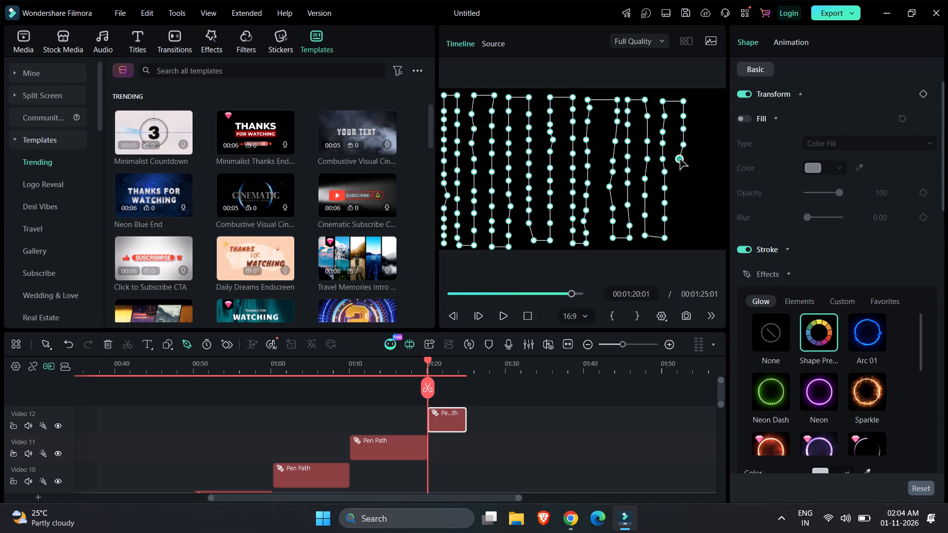
click(685, 179)
click(685, 200)
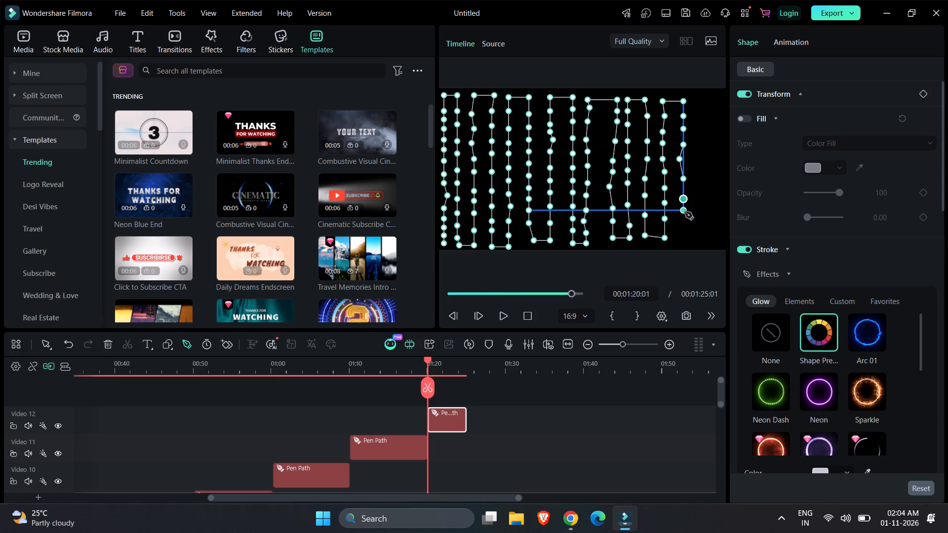
click(685, 212)
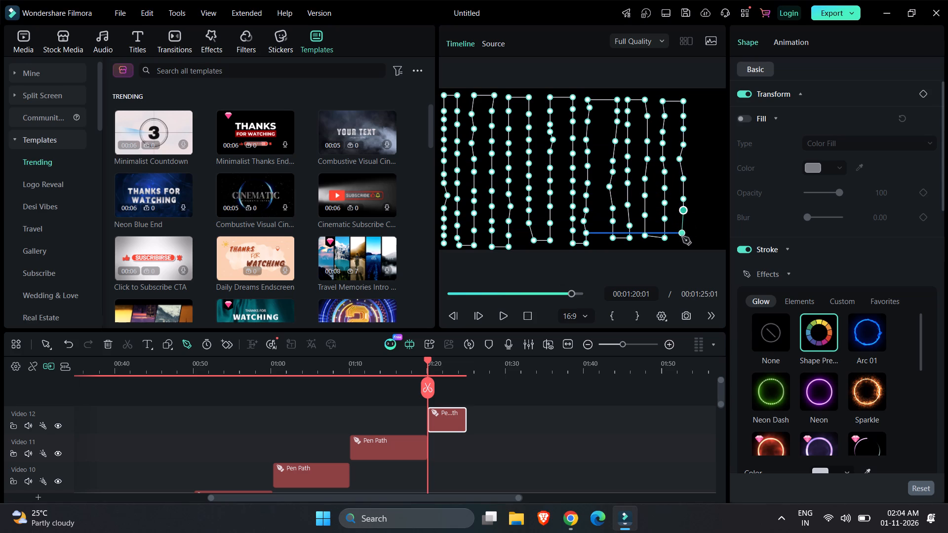
click(682, 237)
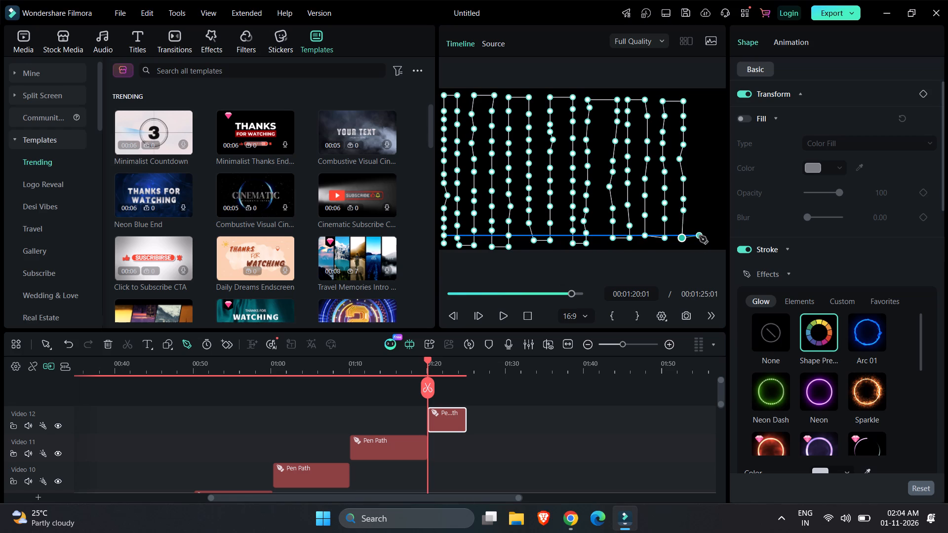
Carry the pen path rightward along the frame's bottom, and add a column of closely spaced anchor points up to the top.
click(699, 236)
click(699, 219)
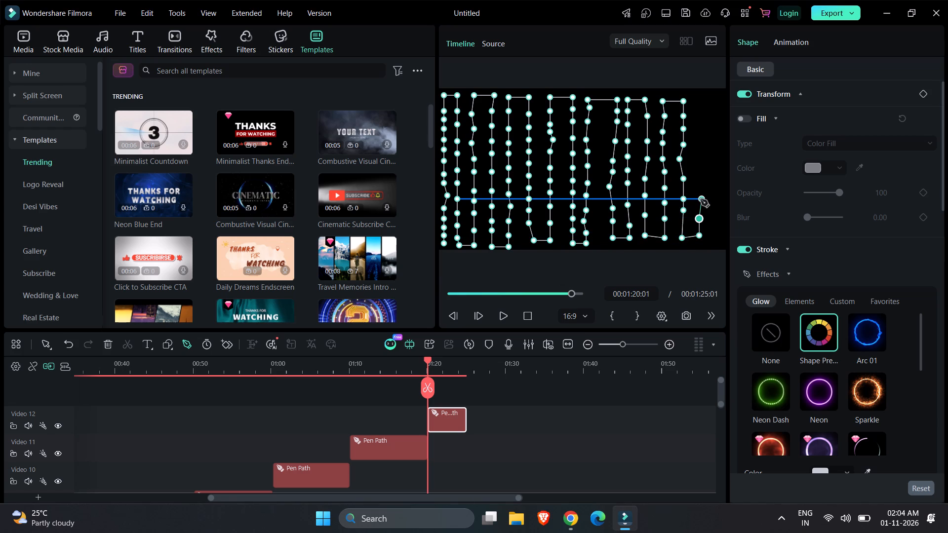
click(701, 199)
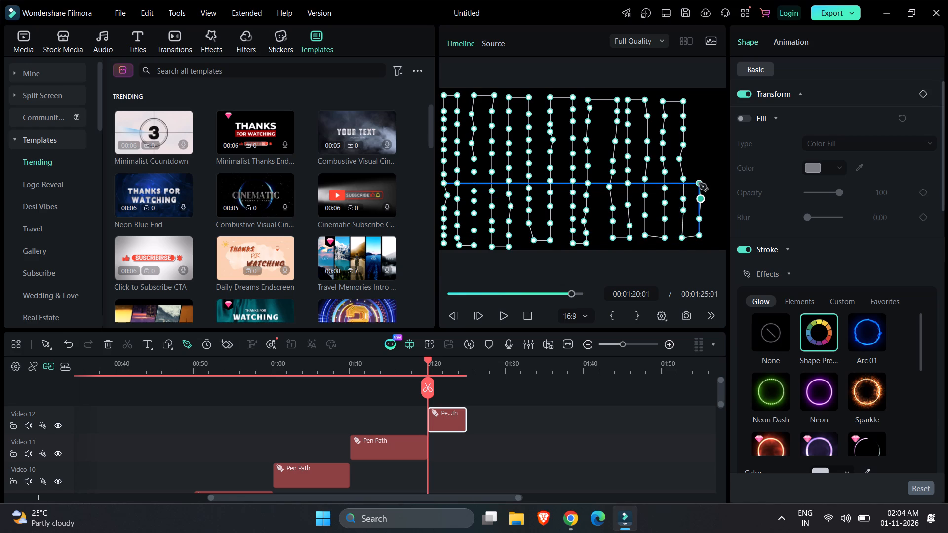
click(699, 182)
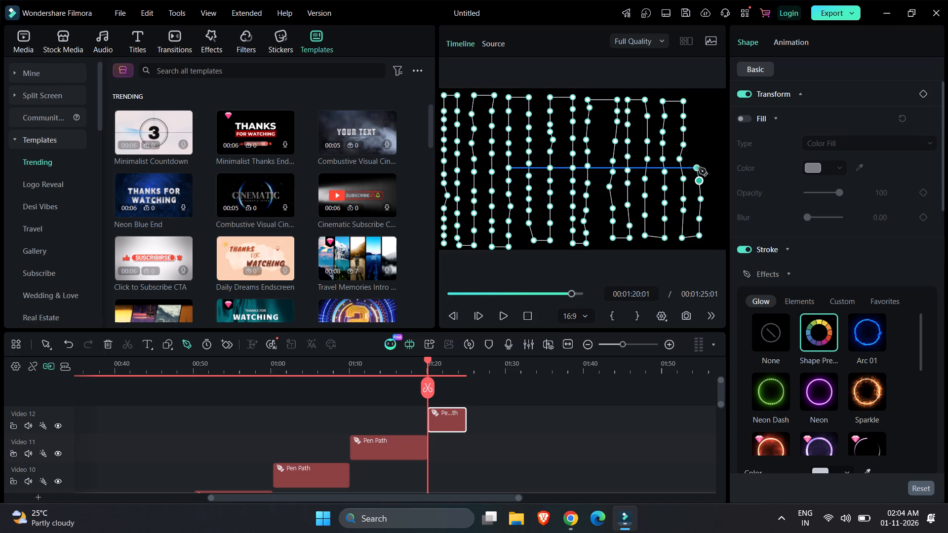
click(700, 166)
click(699, 152)
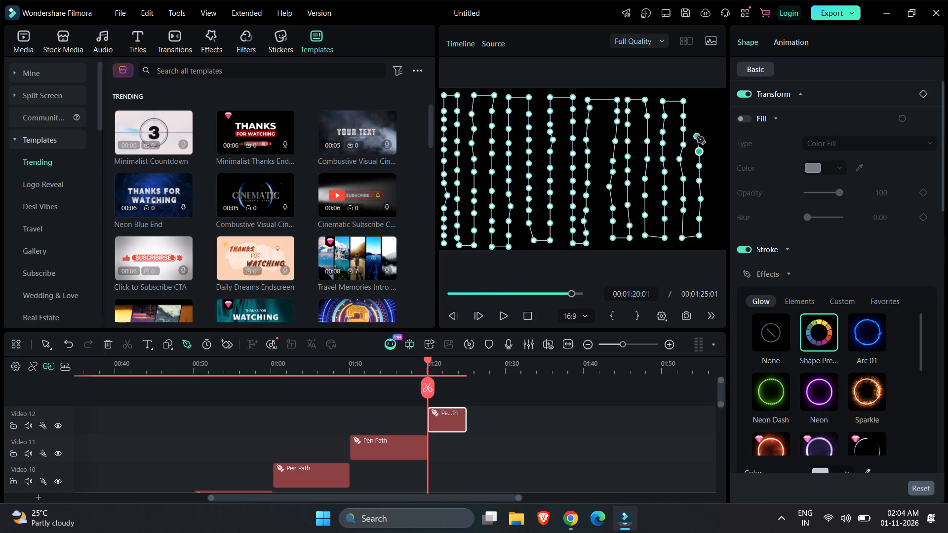
click(697, 136)
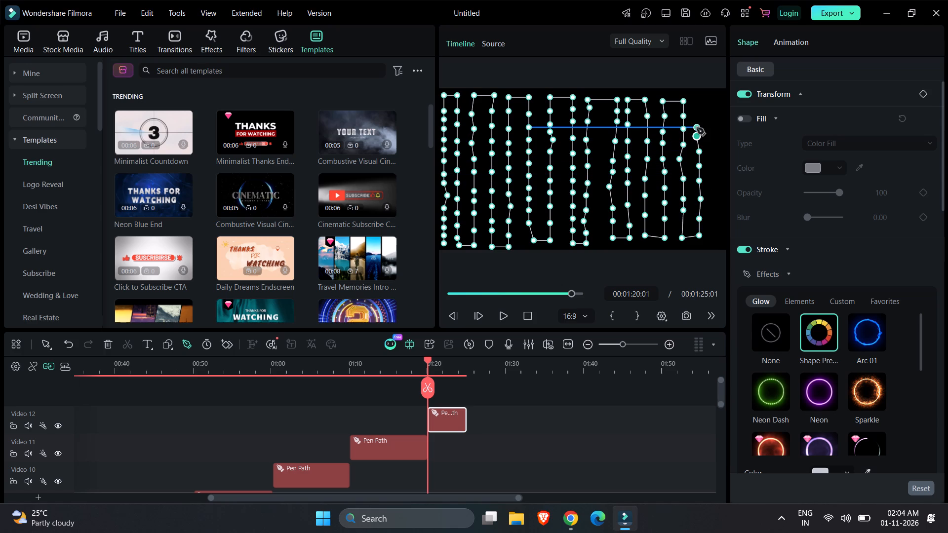
click(697, 128)
click(695, 116)
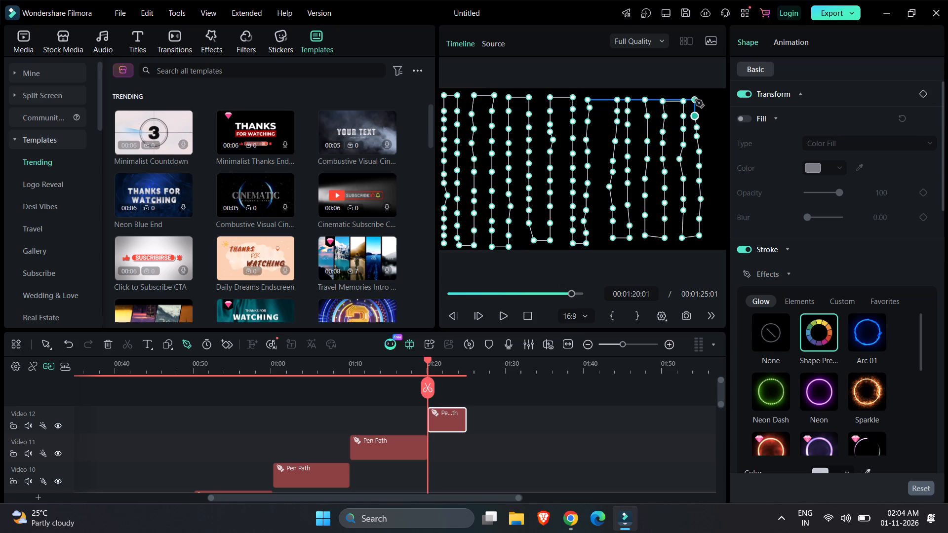
click(695, 100)
Run the pen path along the top to the frame's right edge, add a final column down to the bottom corner, and finish the path.
click(711, 99)
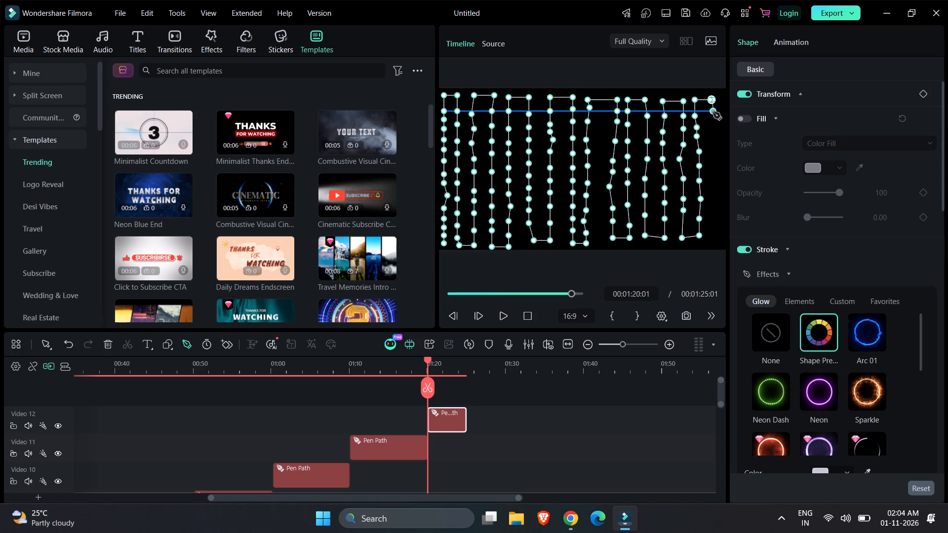
click(713, 112)
click(713, 125)
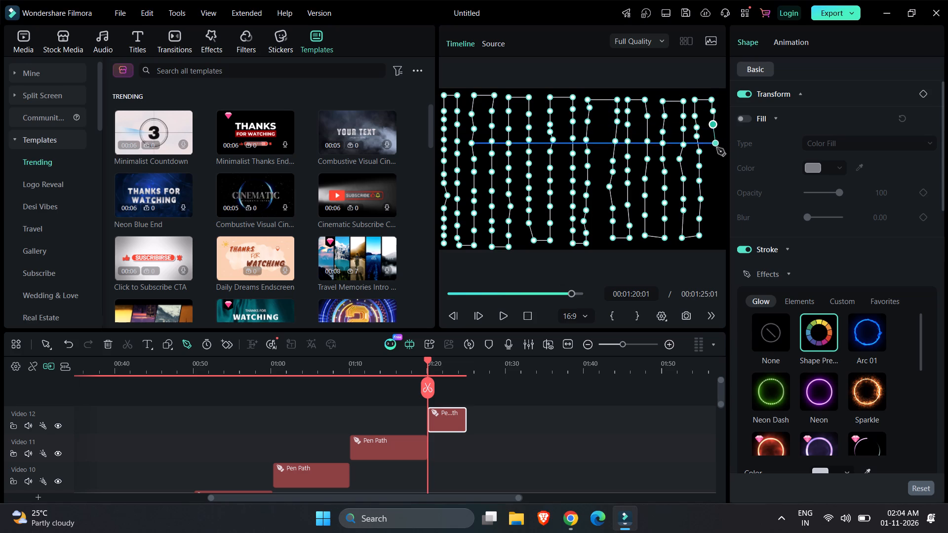
click(713, 141)
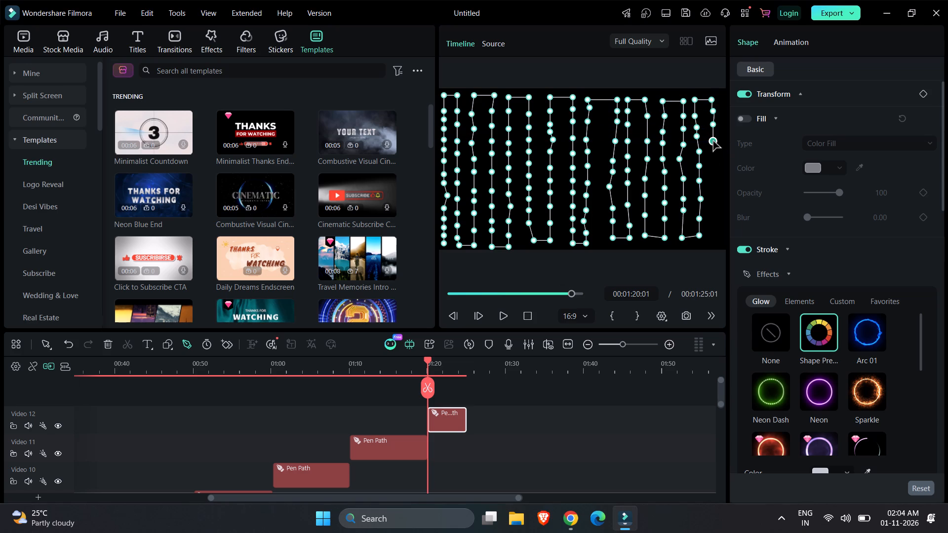
click(713, 153)
click(713, 169)
click(715, 181)
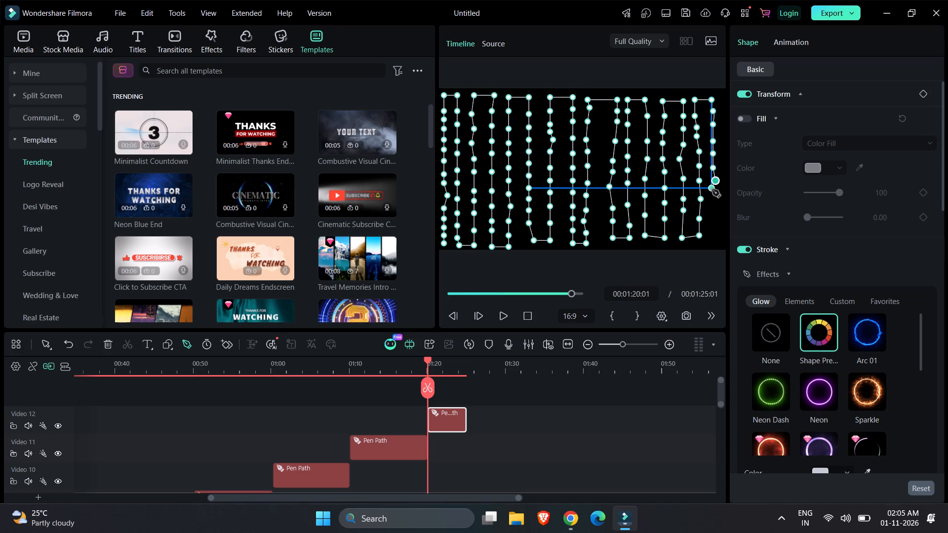
click(717, 203)
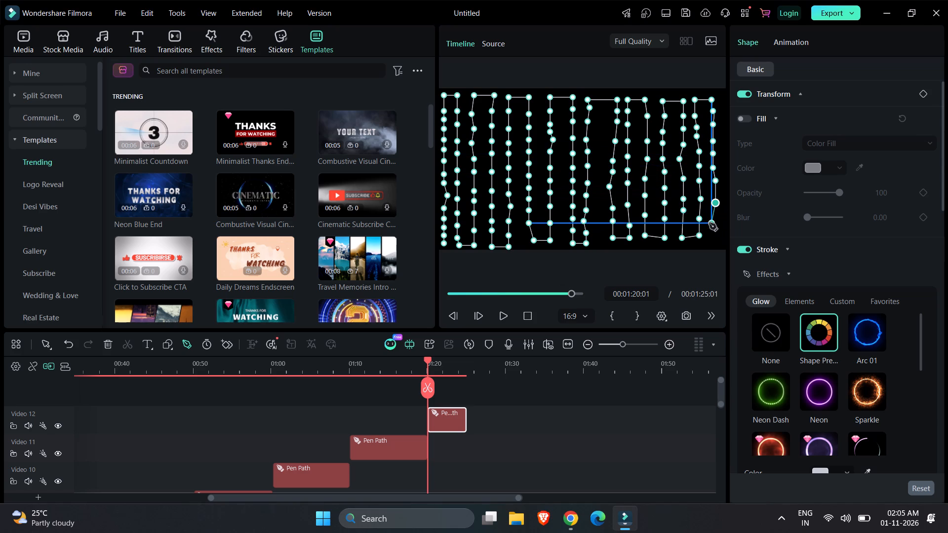
click(709, 223)
click(717, 232)
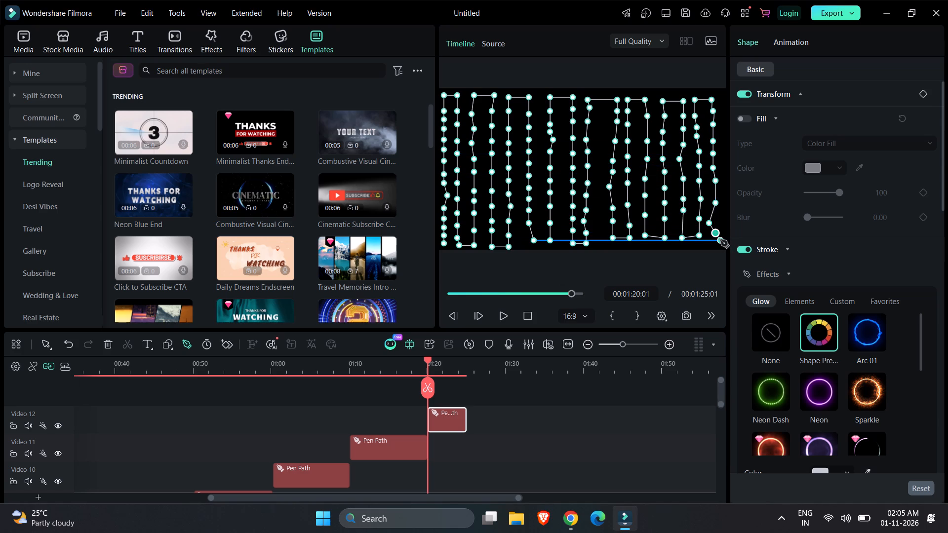
click(720, 240)
click(690, 414)
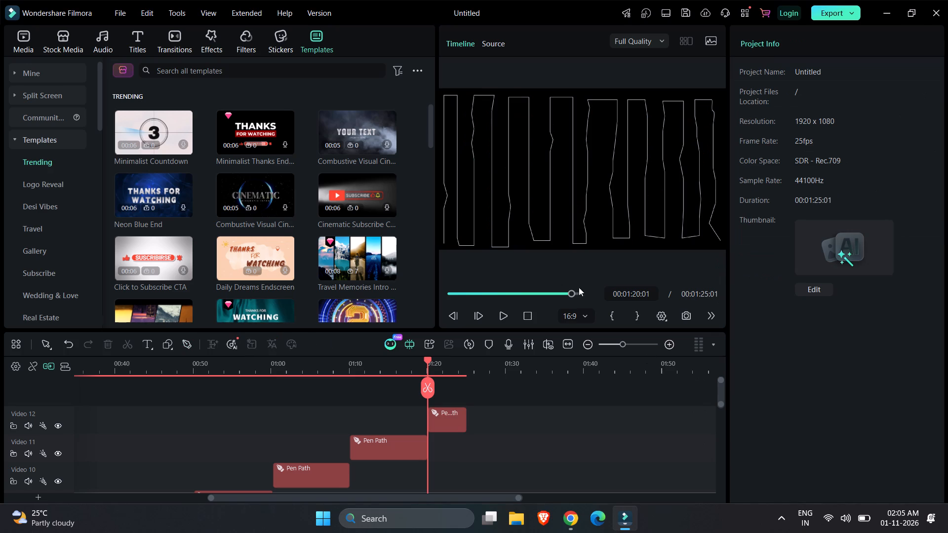
Try the Sparkle, Neon and Neon Dash glow stroke effects on the finished pen path, and settle on Arc 01.
click(581, 211)
click(866, 403)
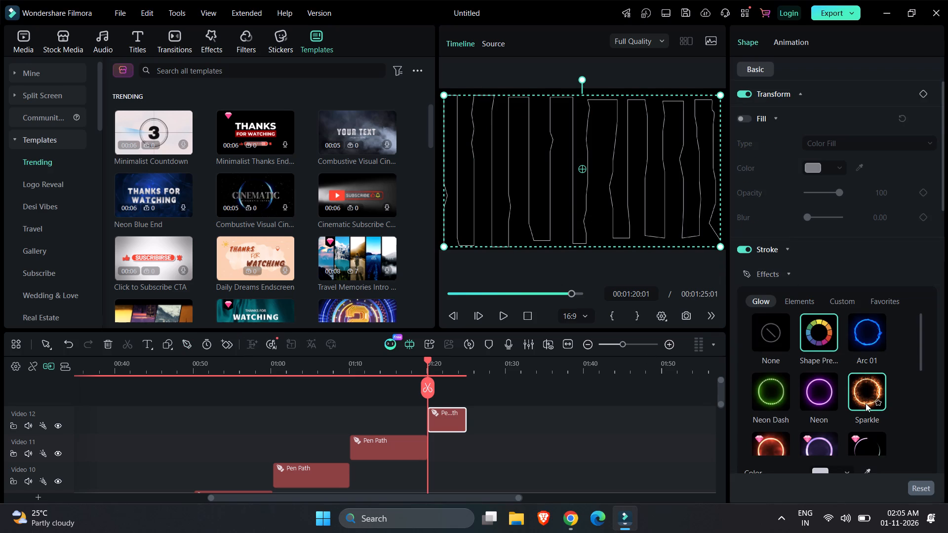
click(805, 391)
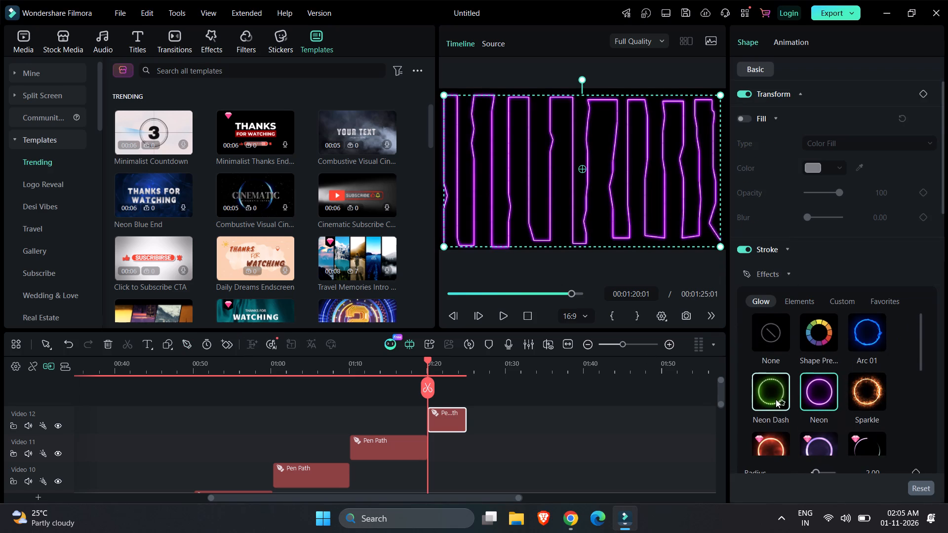
click(772, 397)
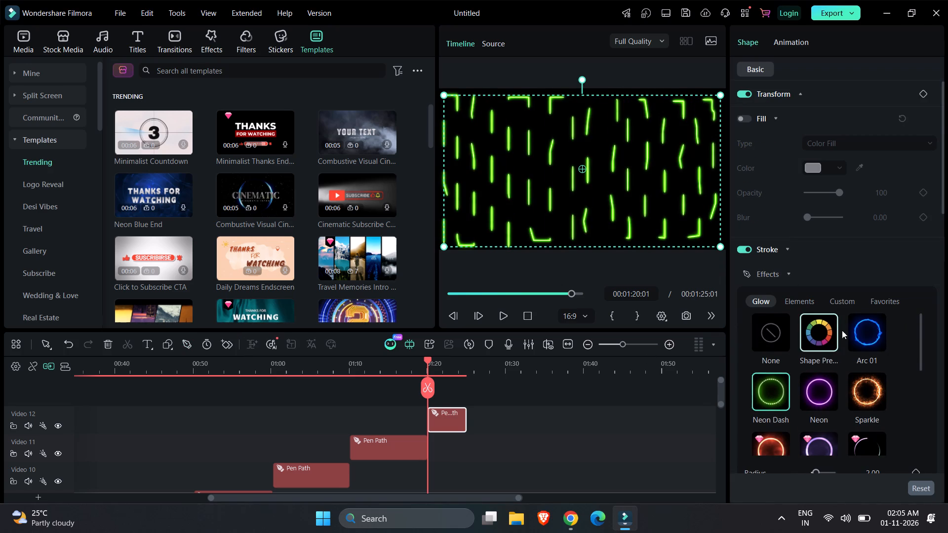
click(849, 323)
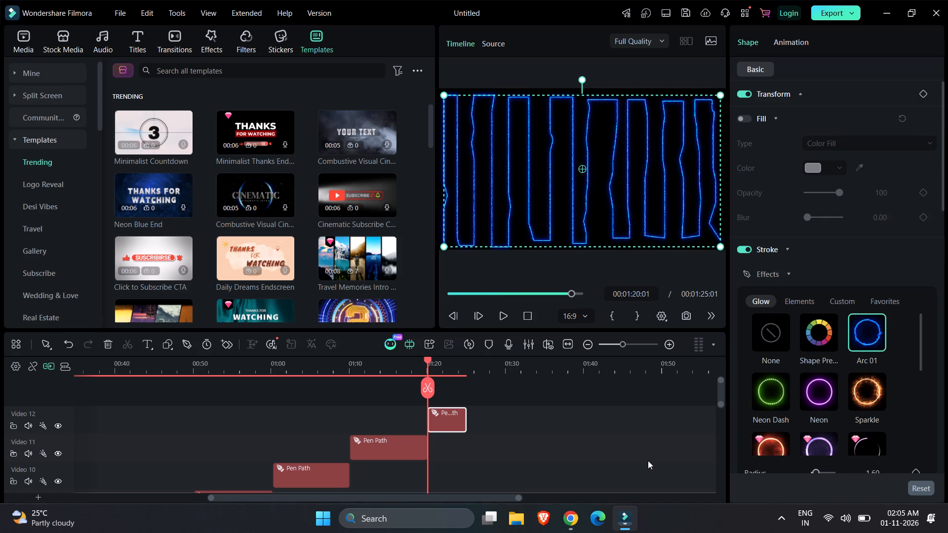
click(648, 460)
Lengthen the Pen Path clip on Video 12 so that it ends at about 00:01:30:02.
drag(465, 419, 469, 419)
drag(469, 419, 502, 404)
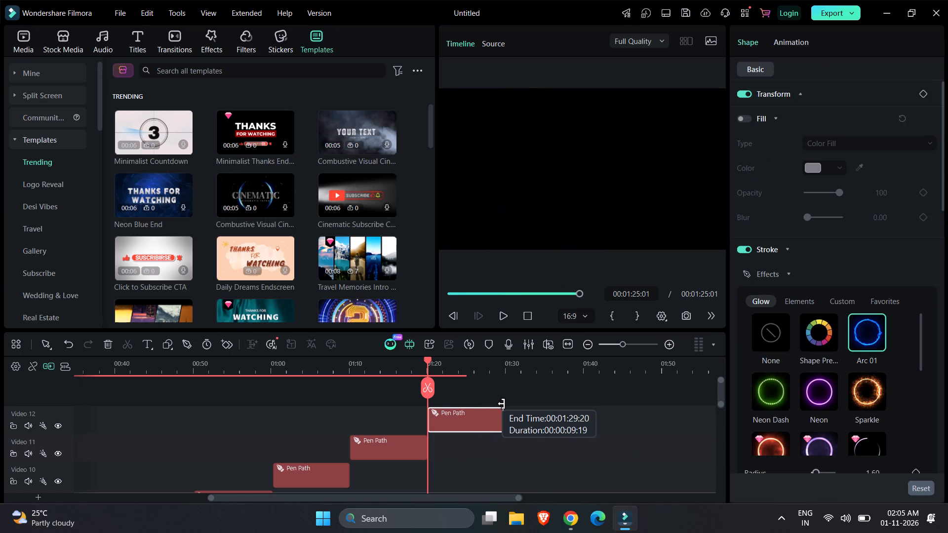
Adjust the end of the Pen Path clip on Video 12 to 00:01:30:02 and move the playhead to that end.
drag(502, 404, 506, 403)
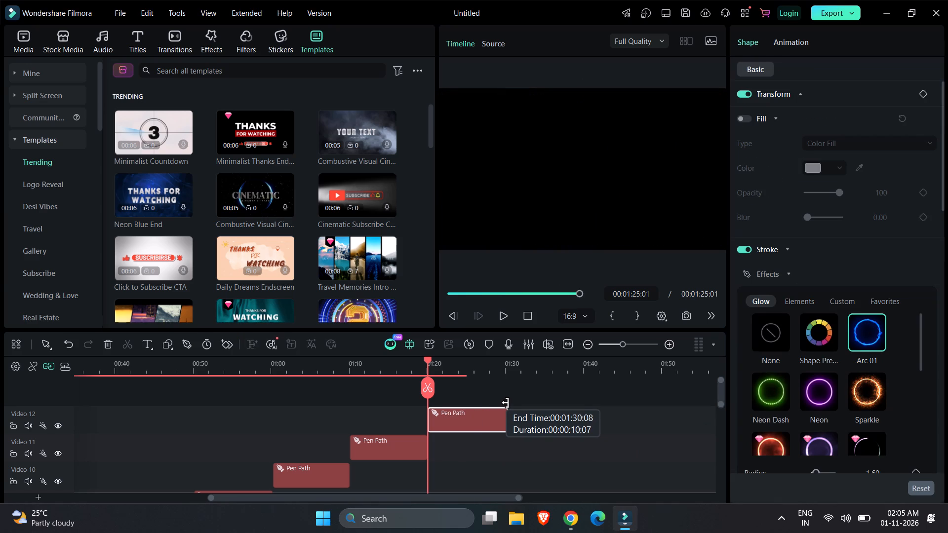
drag(506, 403, 504, 403)
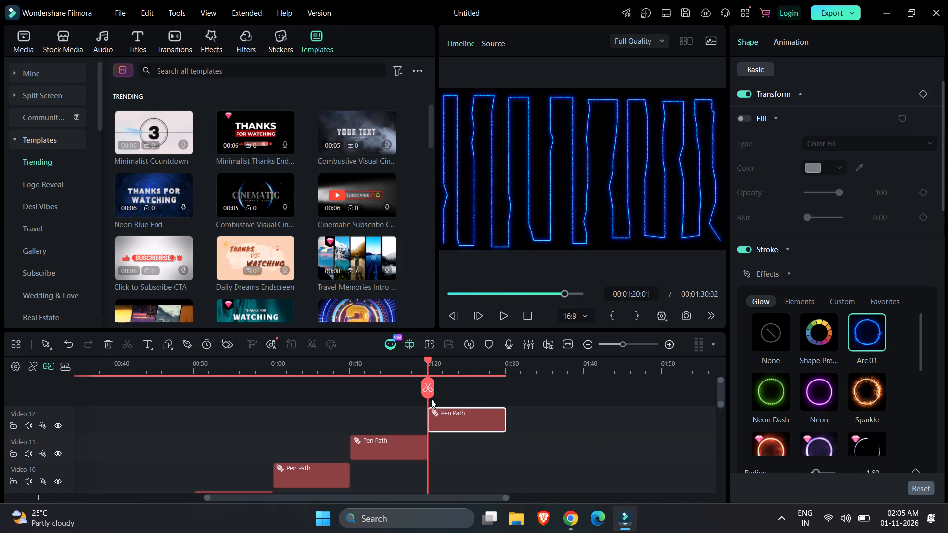
drag(425, 386, 520, 376)
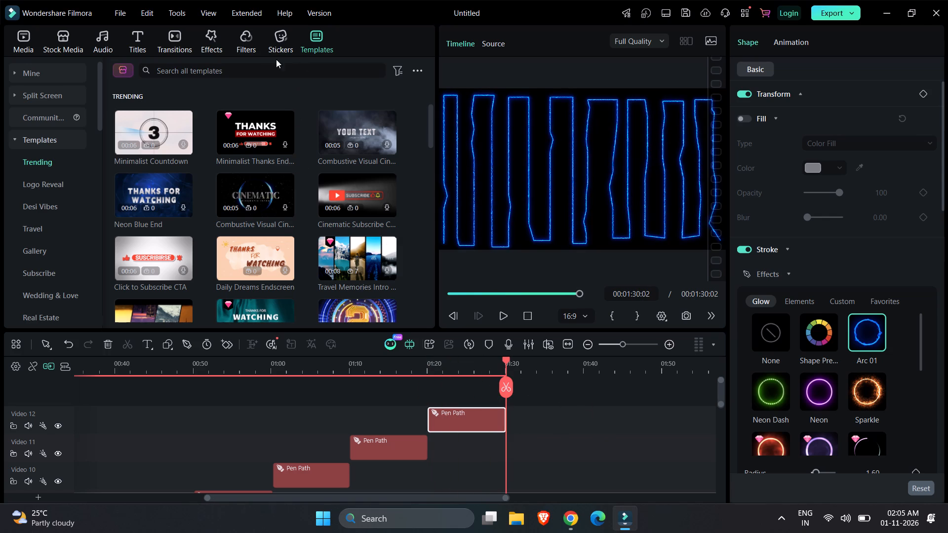
Bring up the filter library and look over the Basic filters.
click(246, 40)
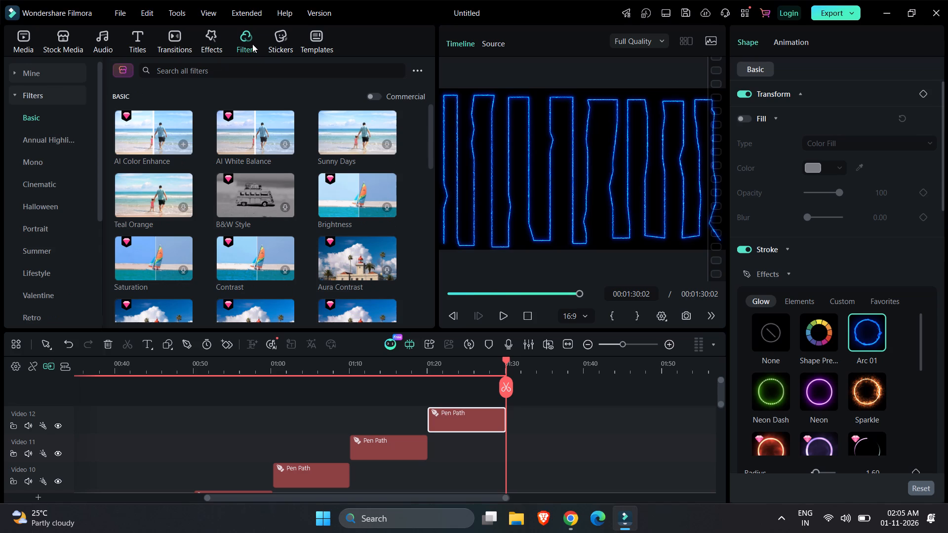
scroll(299, 145, down, 3)
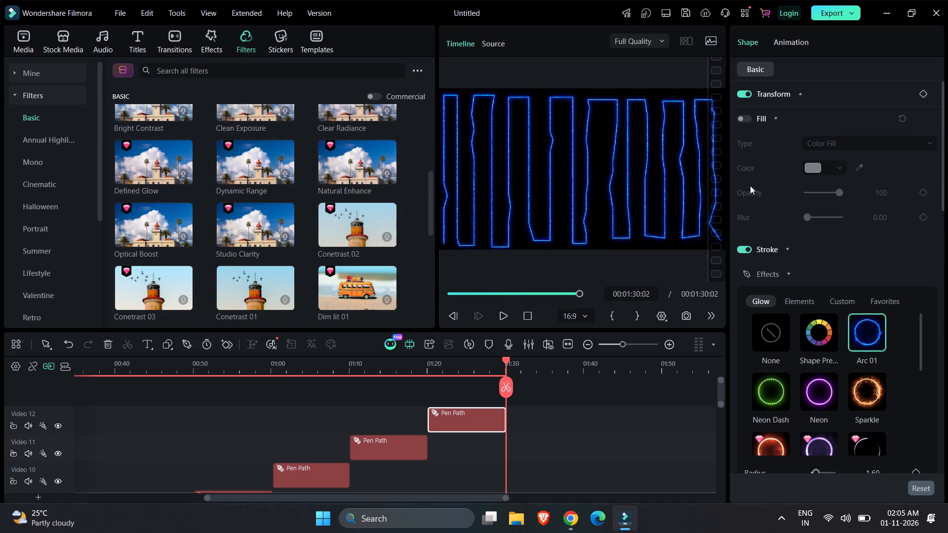
Lower the computer's display brightness in the Windows quick settings to the low end of its range.
click(855, 526)
click(852, 532)
drag(804, 408, 787, 406)
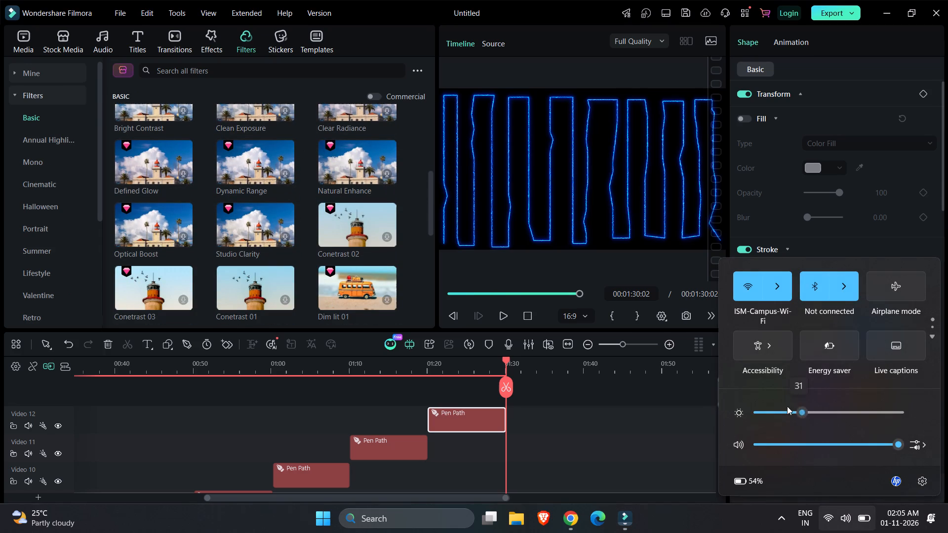
drag(787, 406, 752, 416)
click(838, 532)
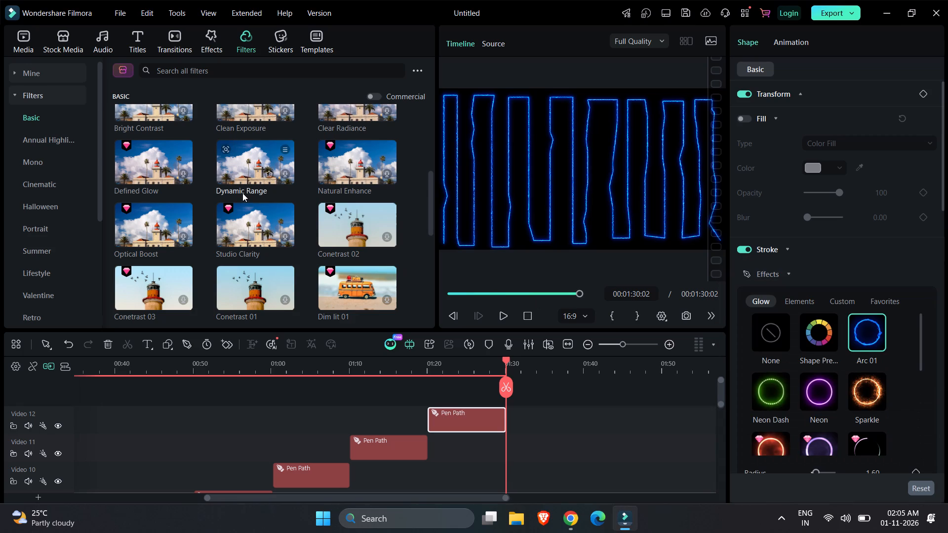
Examine the Basic filters further, from the contrast and colour styles back up to the first ones in the collection.
scroll(242, 193, down, 4)
scroll(242, 193, up, 4)
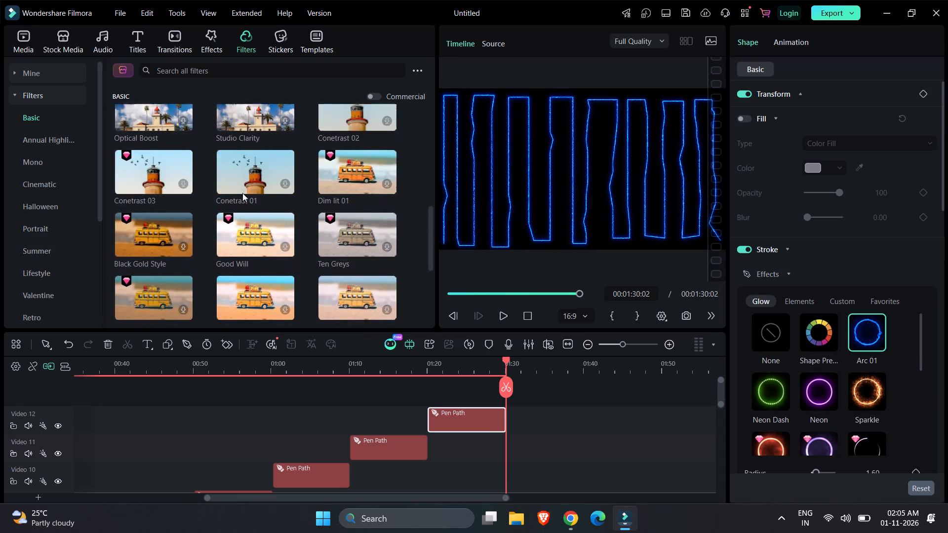
scroll(242, 193, up, 8)
scroll(246, 194, down, 6)
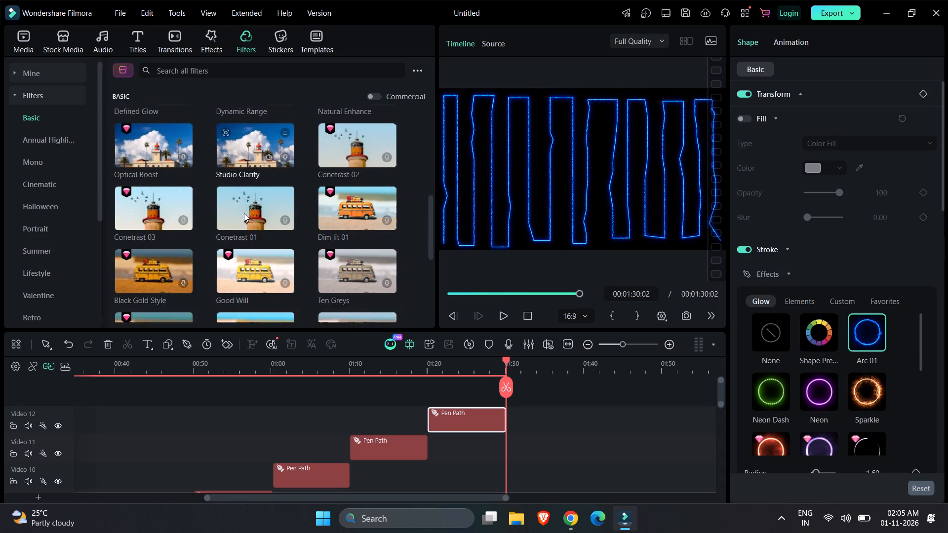
scroll(244, 213, down, 5)
scroll(303, 240, up, 2)
scroll(327, 300, up, 3)
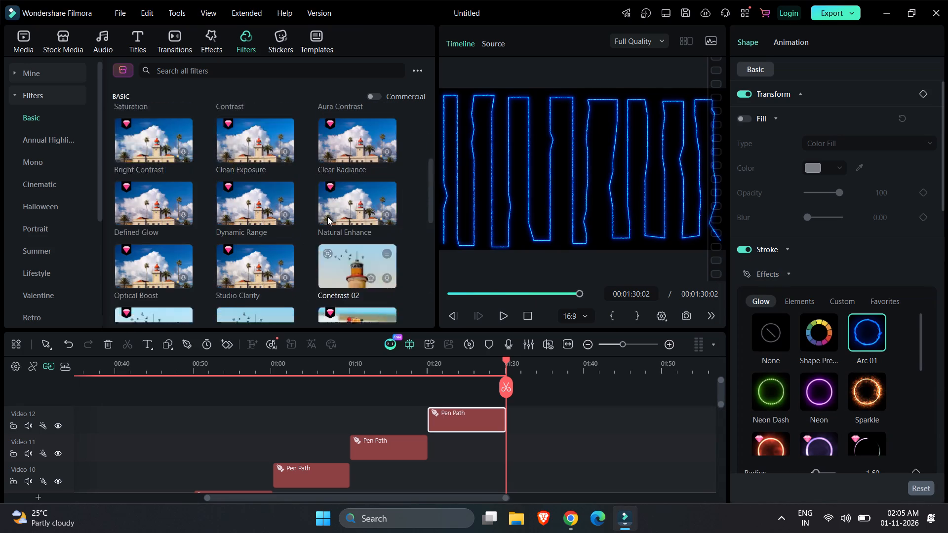
scroll(352, 247, up, 3)
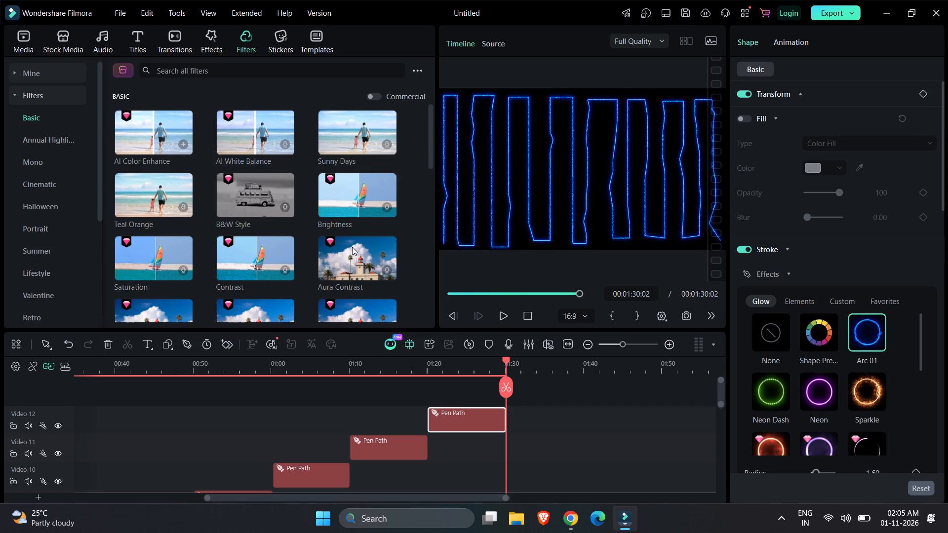
Look through the Basic filters for one that could suit the pen path clips.
scroll(352, 247, up, 2)
scroll(352, 247, down, 9)
scroll(352, 247, up, 9)
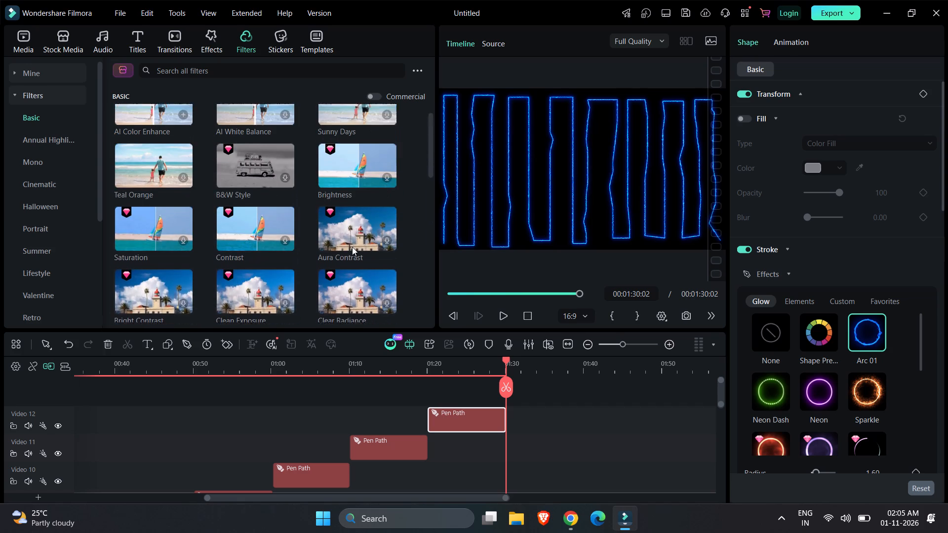
scroll(352, 247, up, 4)
Look through the Trending transitions for one that could suit the pen path clips.
click(167, 49)
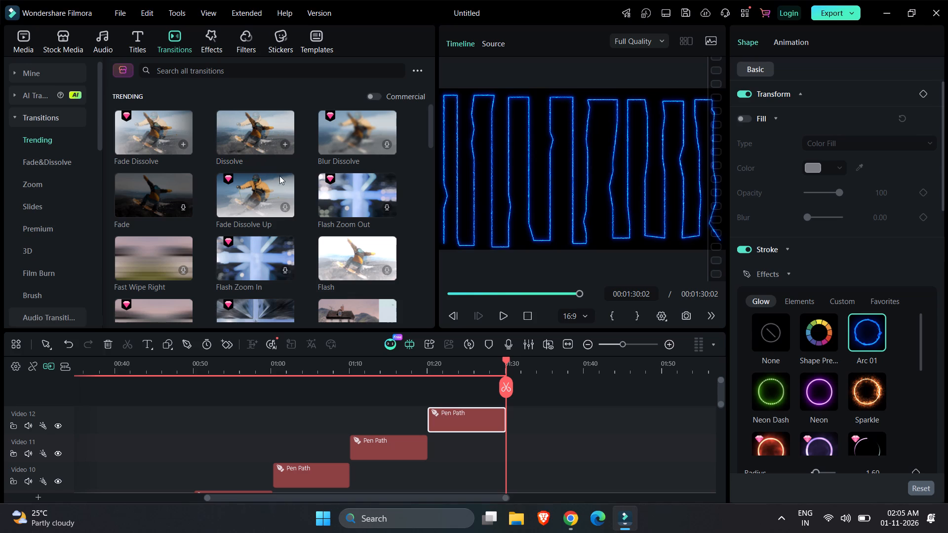
scroll(307, 189, down, 1)
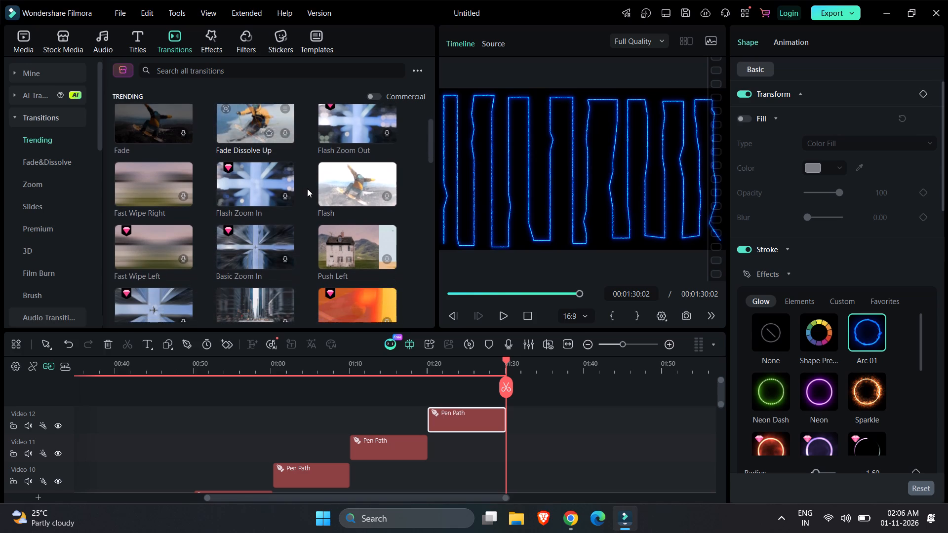
scroll(307, 189, down, 5)
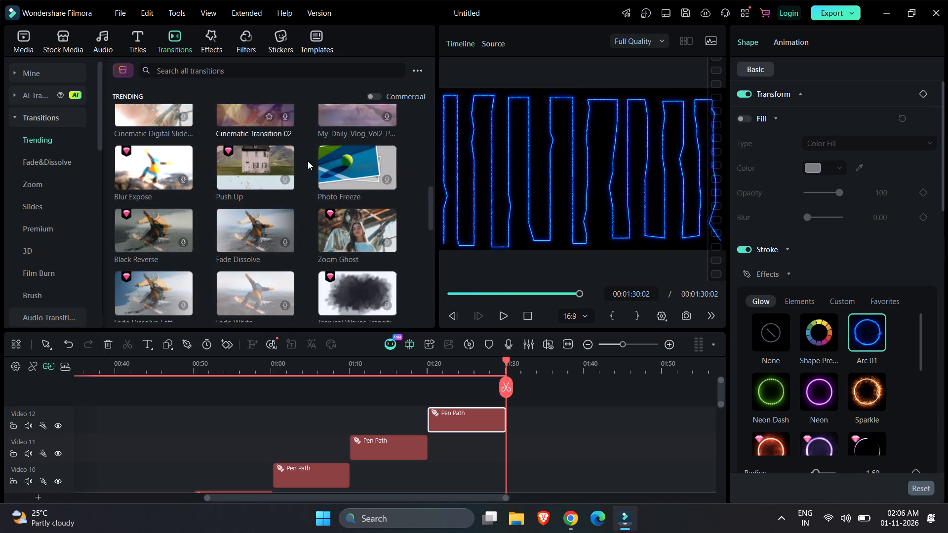
scroll(308, 161, down, 5)
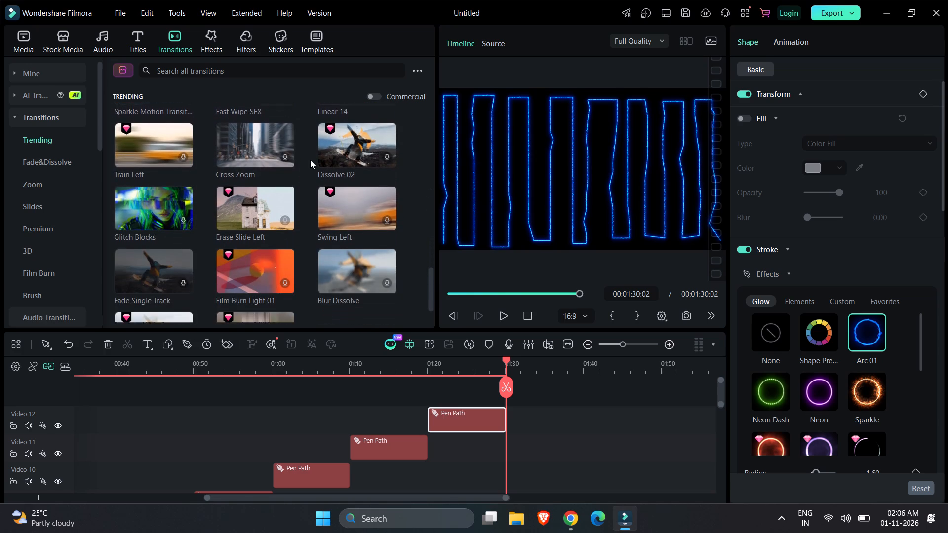
scroll(310, 160, down, 2)
scroll(310, 160, up, 7)
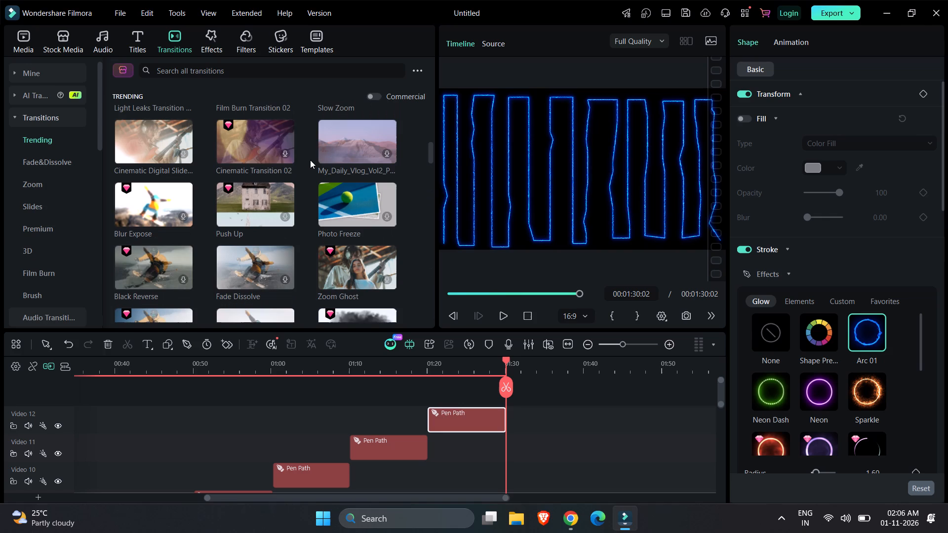
scroll(310, 160, up, 14)
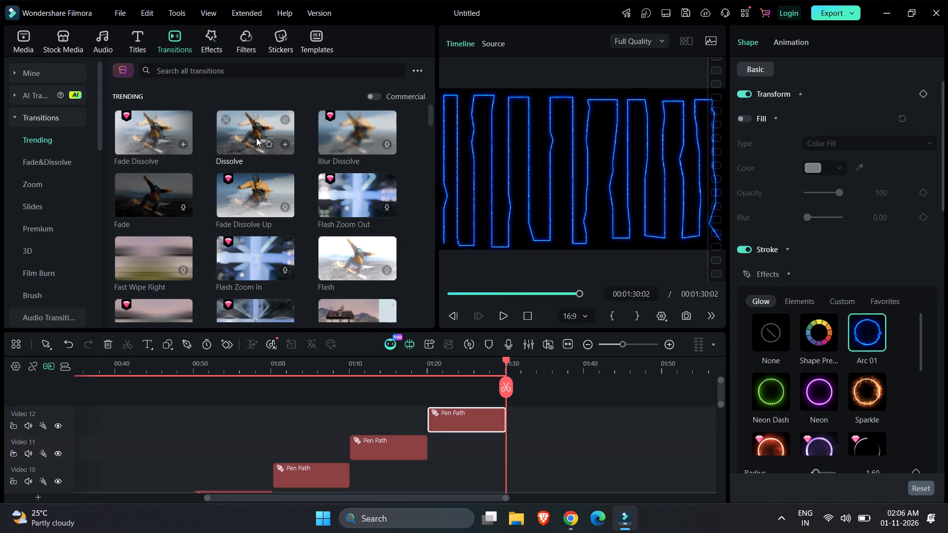
Look through the Basic filters and the Trending templates for something that could suit the pen path clips.
click(245, 25)
click(245, 55)
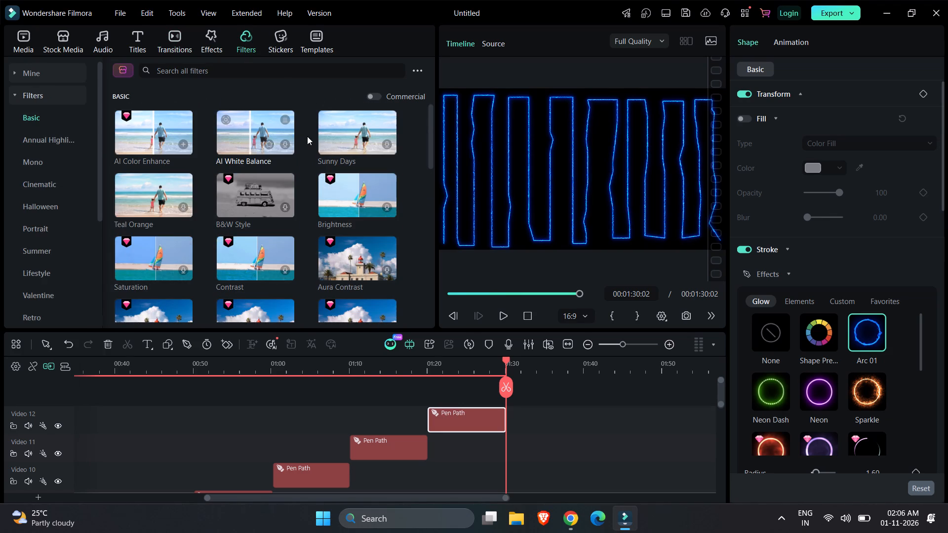
scroll(307, 136, down, 1)
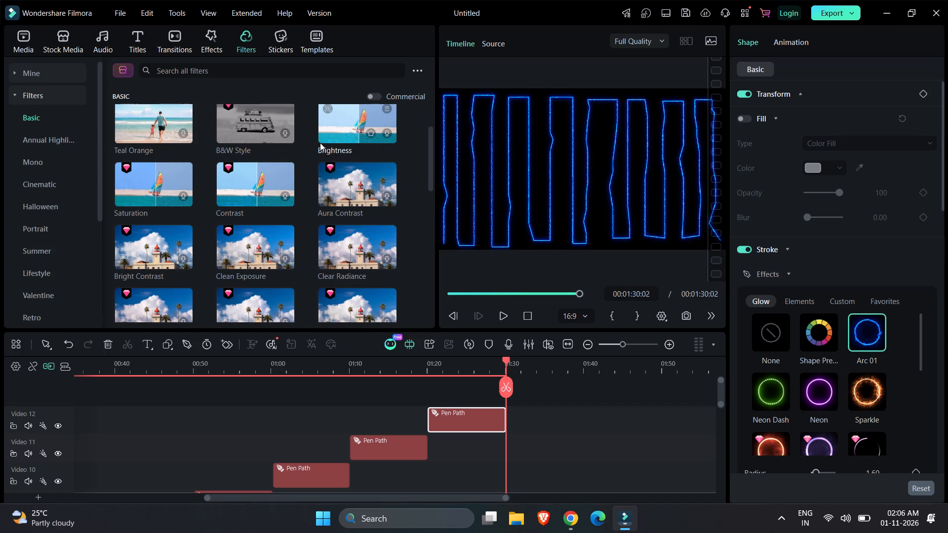
scroll(308, 148, down, 2)
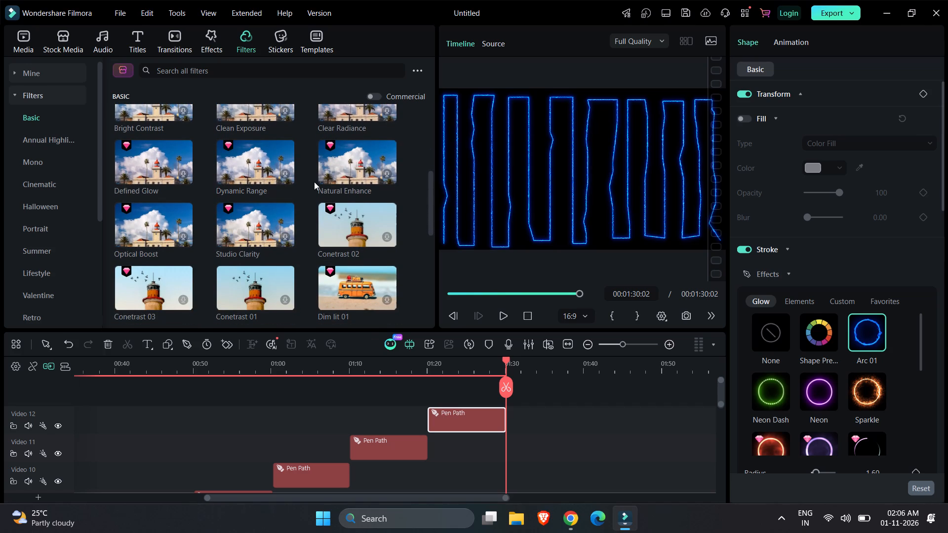
scroll(306, 189, down, 4)
scroll(306, 189, up, 7)
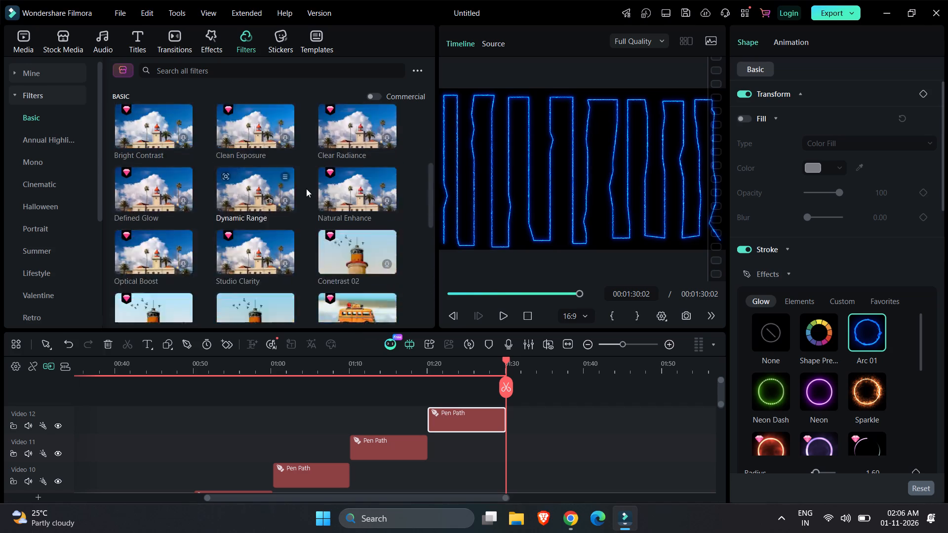
scroll(306, 189, up, 10)
click(305, 50)
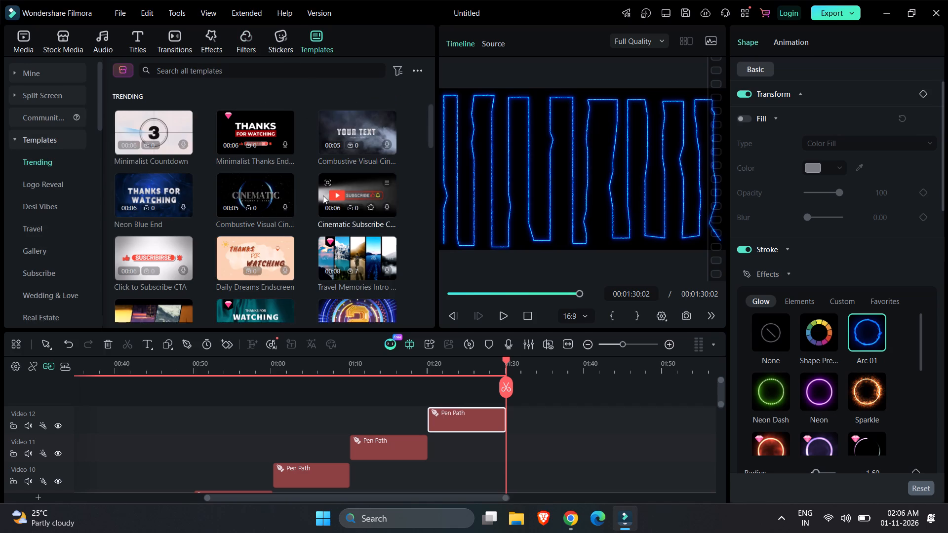
scroll(323, 201, down, 1)
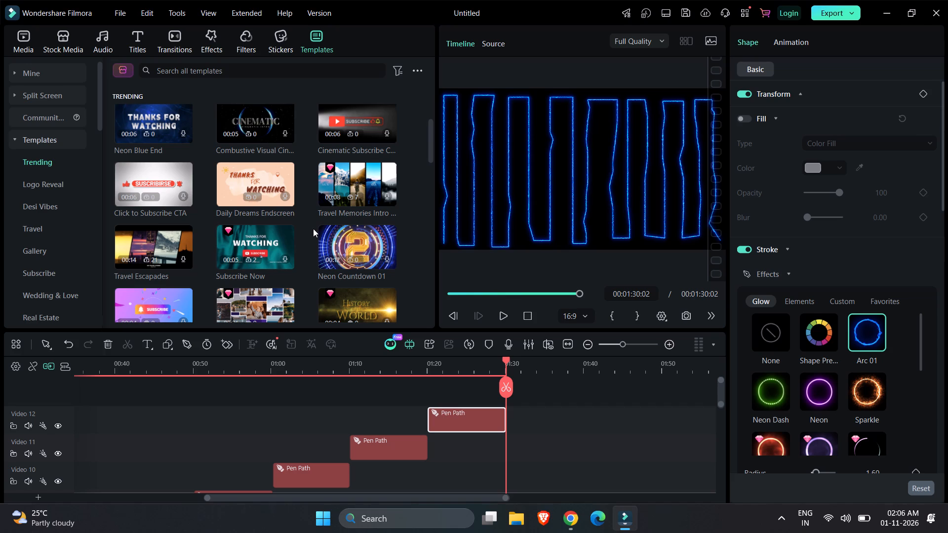
Start a new pen path at 00:01:30:02 and run its points along the bottom edge of the frame, from left corner to right corner.
click(527, 440)
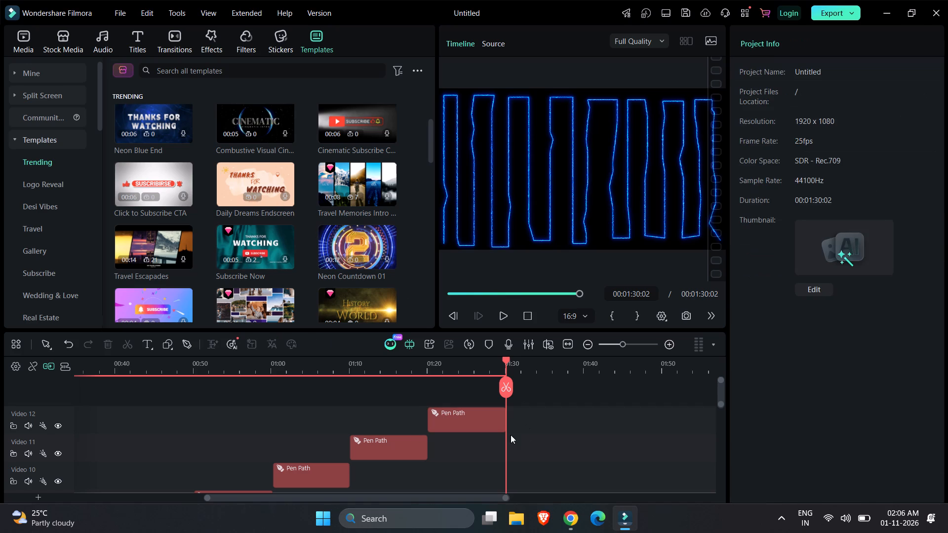
click(188, 351)
click(445, 247)
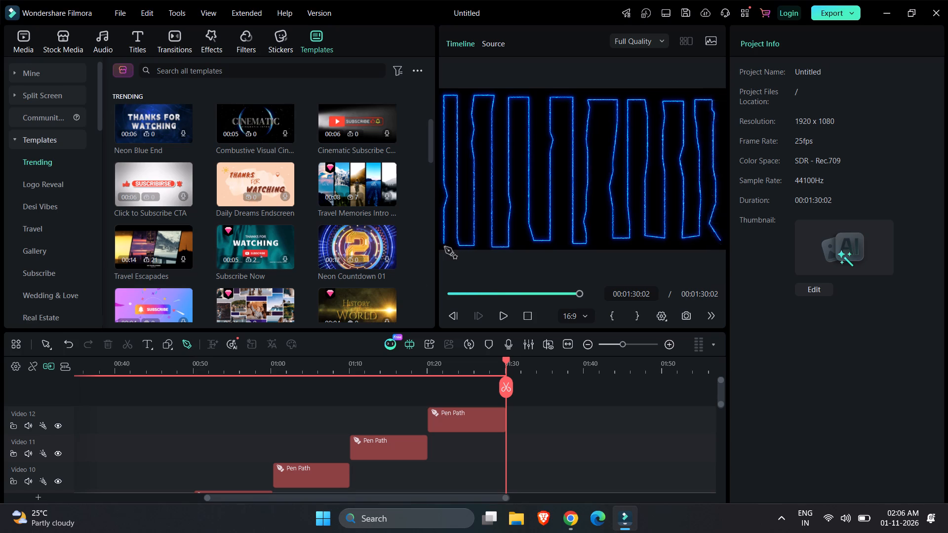
click(457, 247)
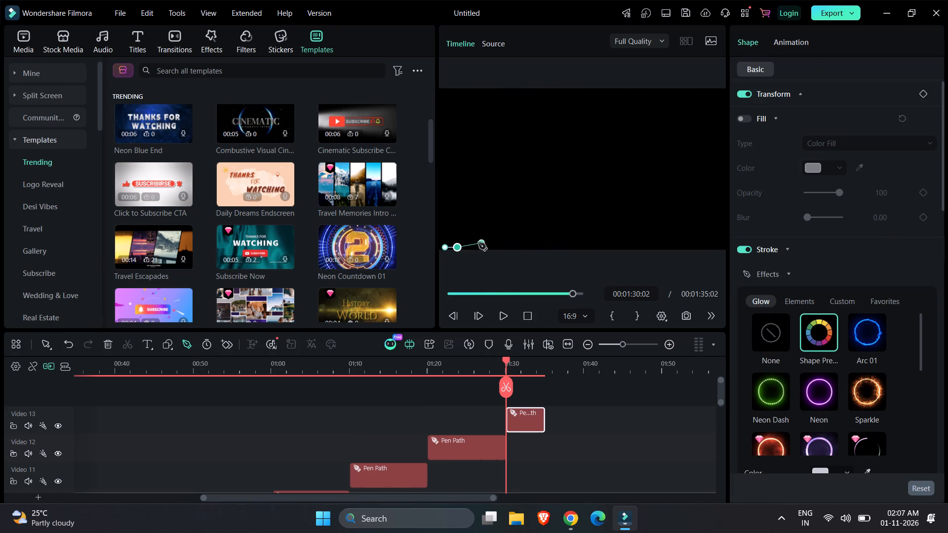
click(476, 247)
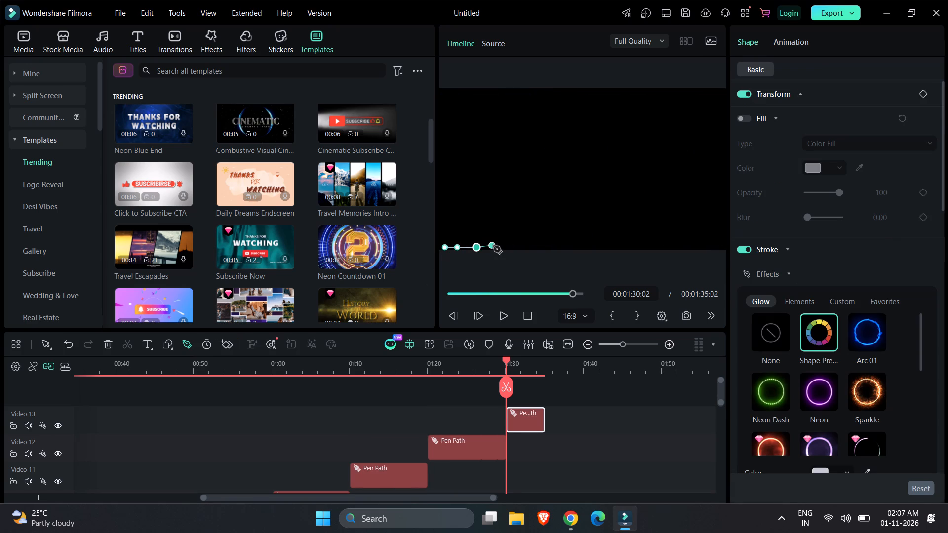
click(493, 246)
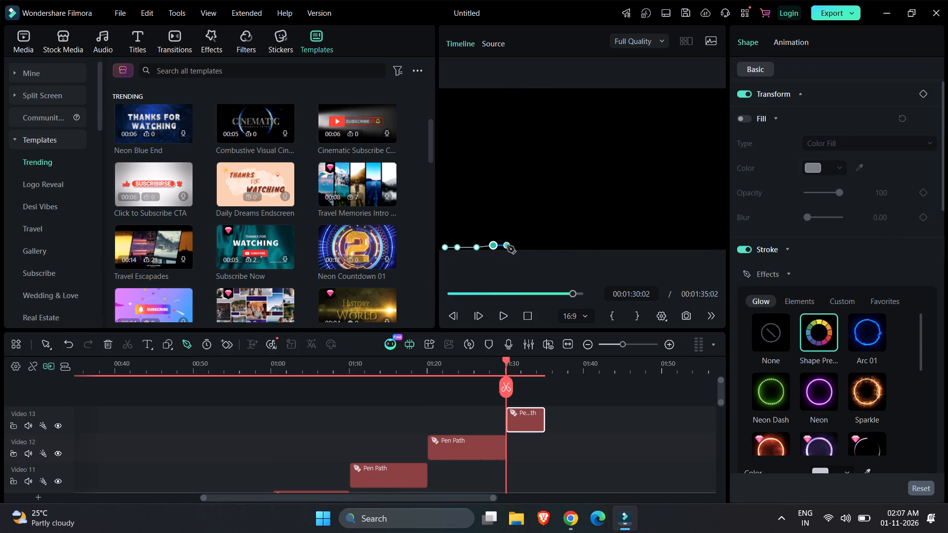
click(507, 246)
click(533, 245)
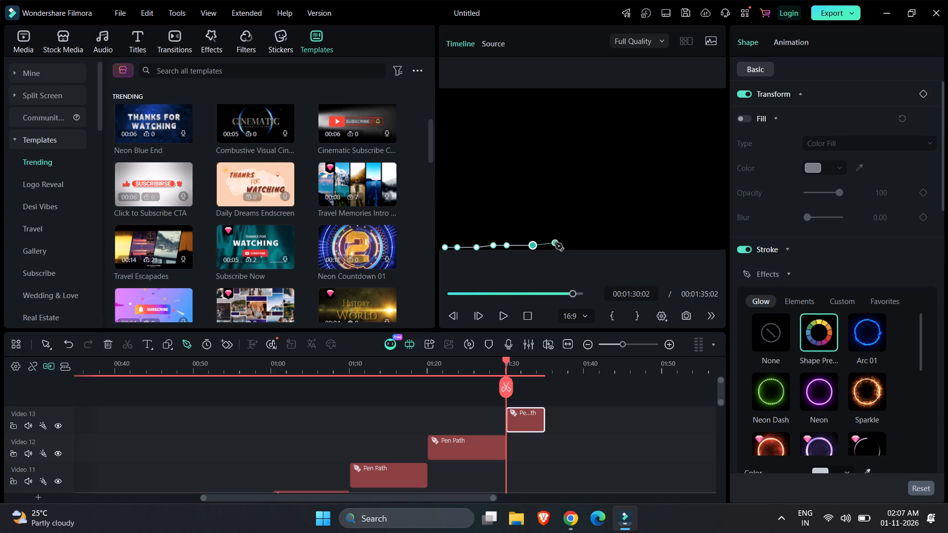
click(555, 243)
click(578, 242)
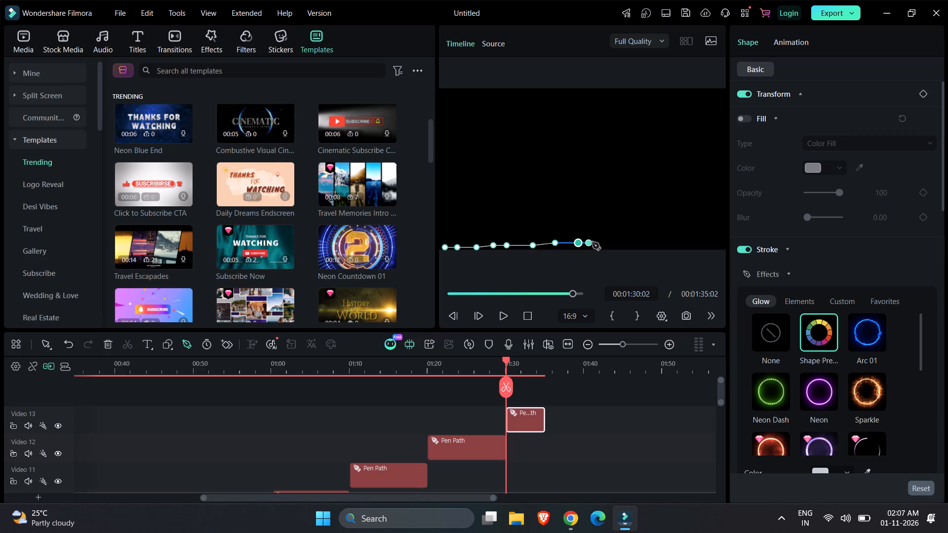
click(592, 242)
click(607, 244)
click(628, 242)
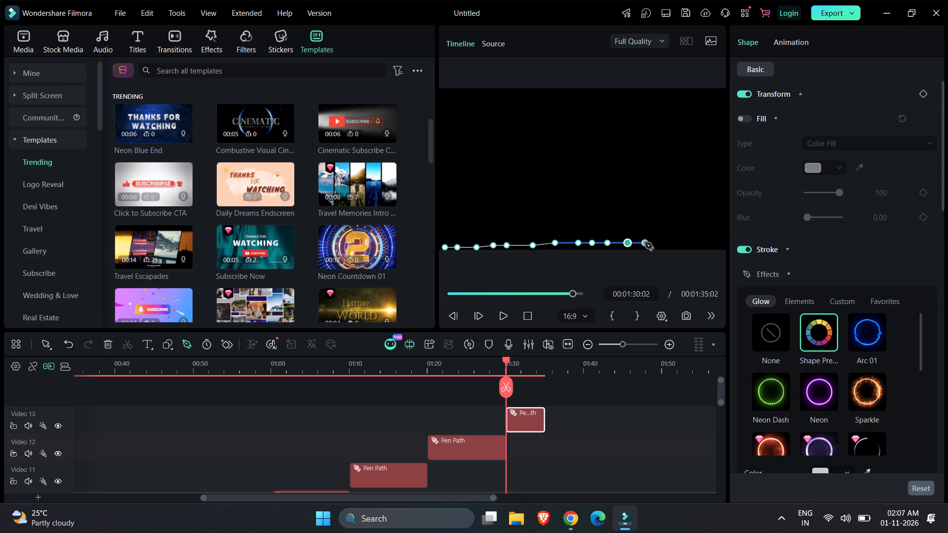
click(645, 242)
click(663, 242)
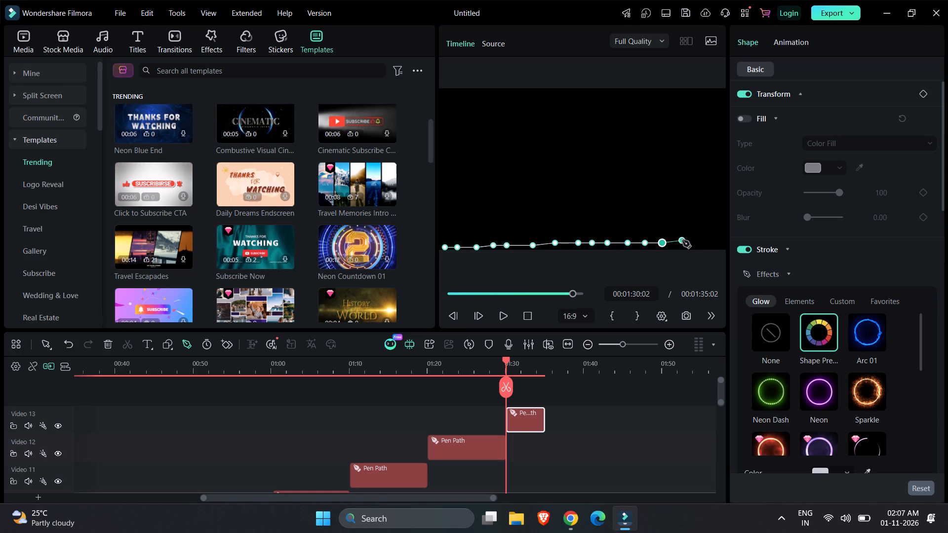
click(682, 242)
click(692, 242)
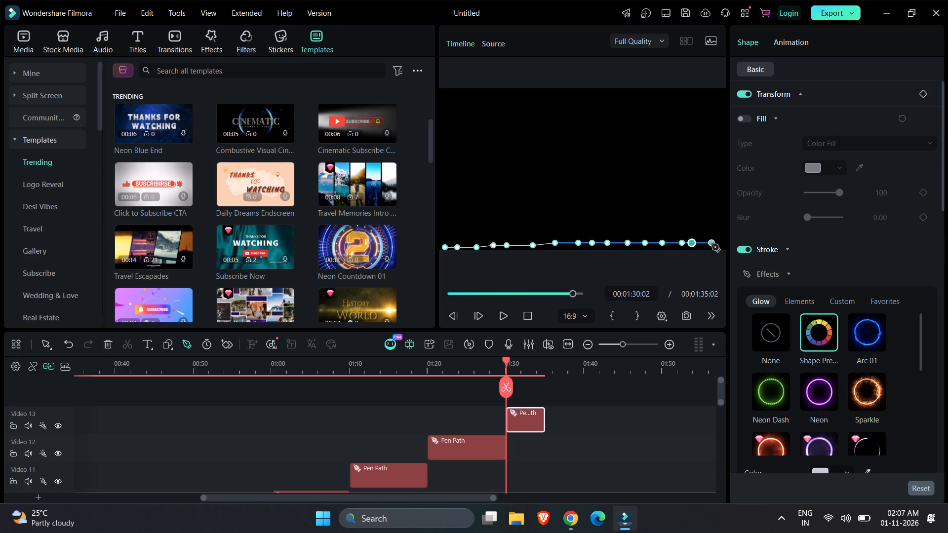
click(717, 244)
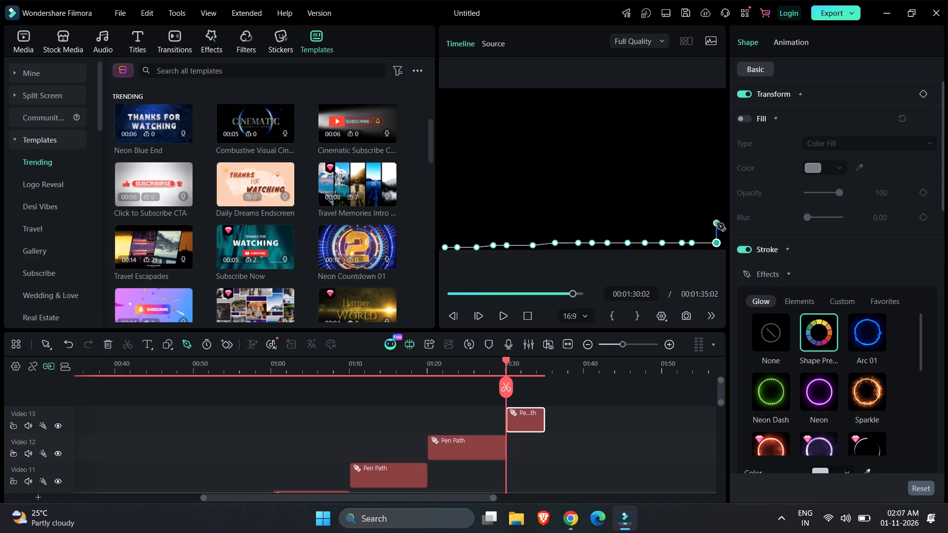
Turn the pen path a short way up at the frame's right edge and run a second horizontal row of points back leftward.
click(717, 223)
click(706, 223)
click(690, 224)
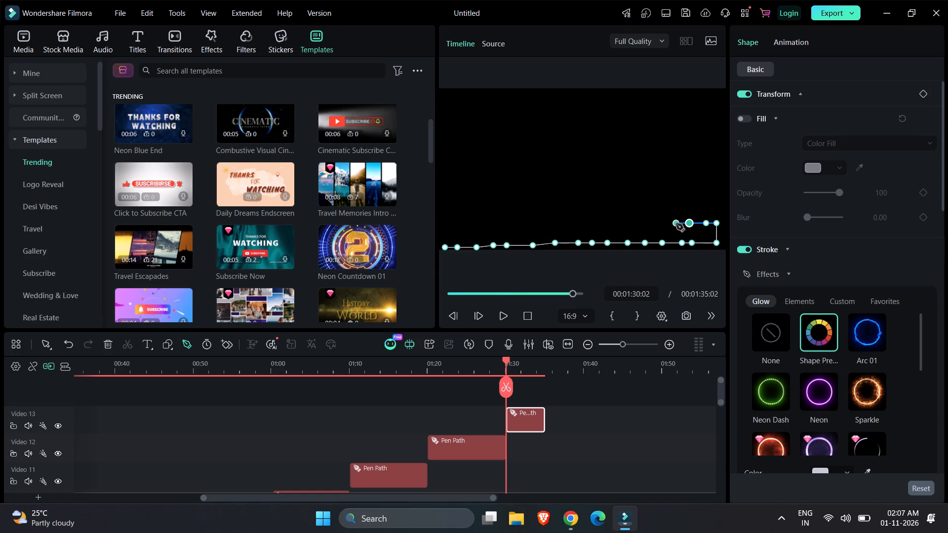
click(673, 224)
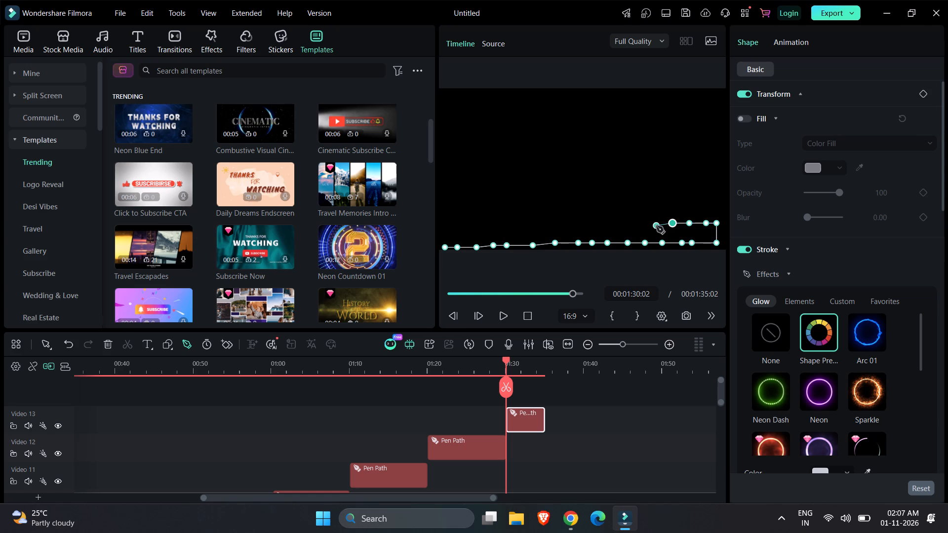
click(655, 222)
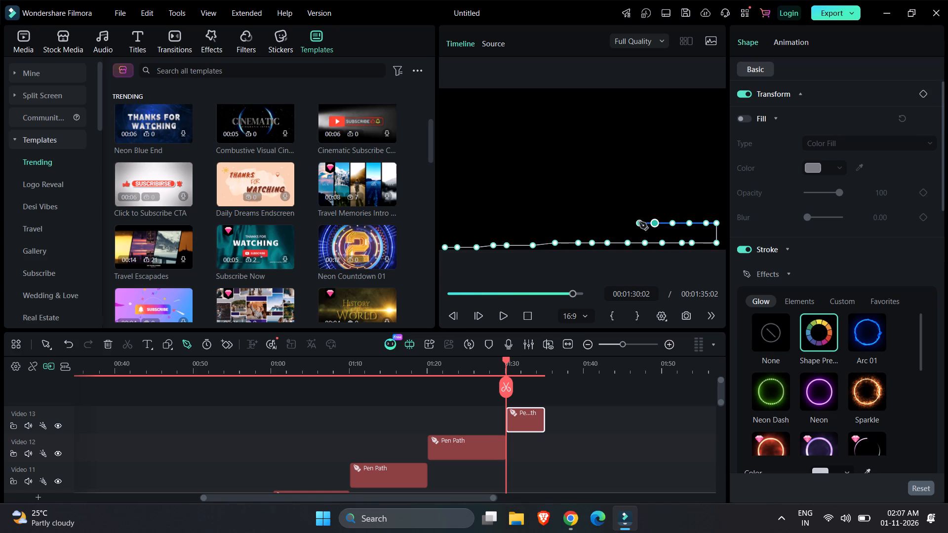
click(639, 222)
click(618, 223)
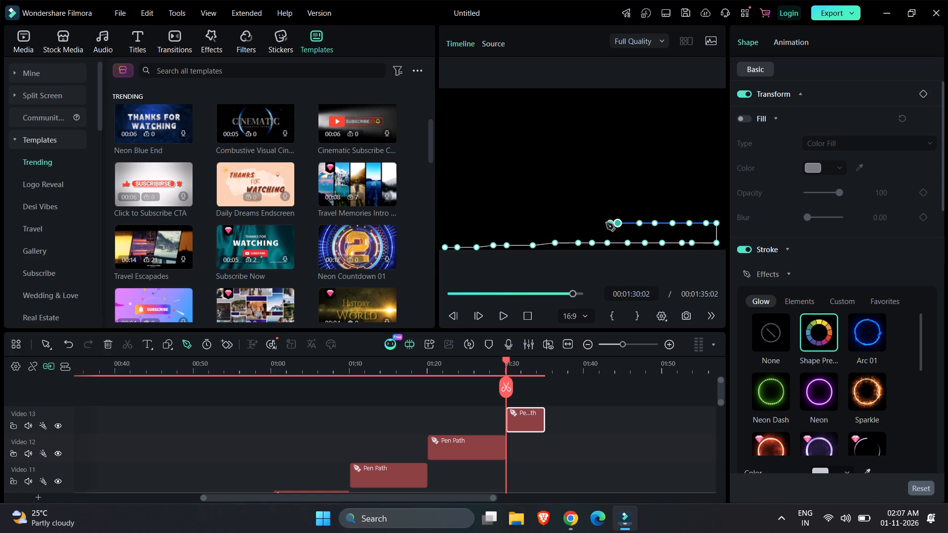
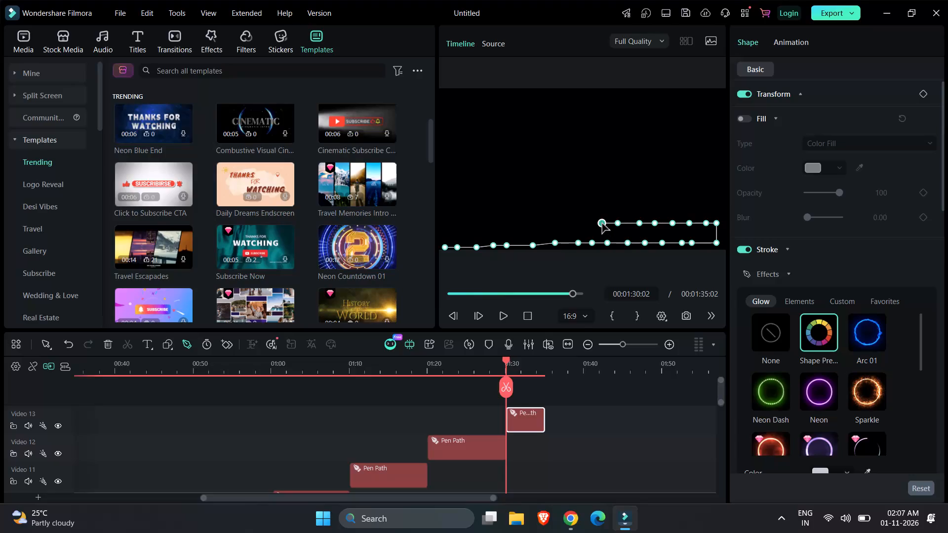
Continue the pen path's second horizontal row of closely spaced points leftward until it reaches the frame's left edge.
click(588, 222)
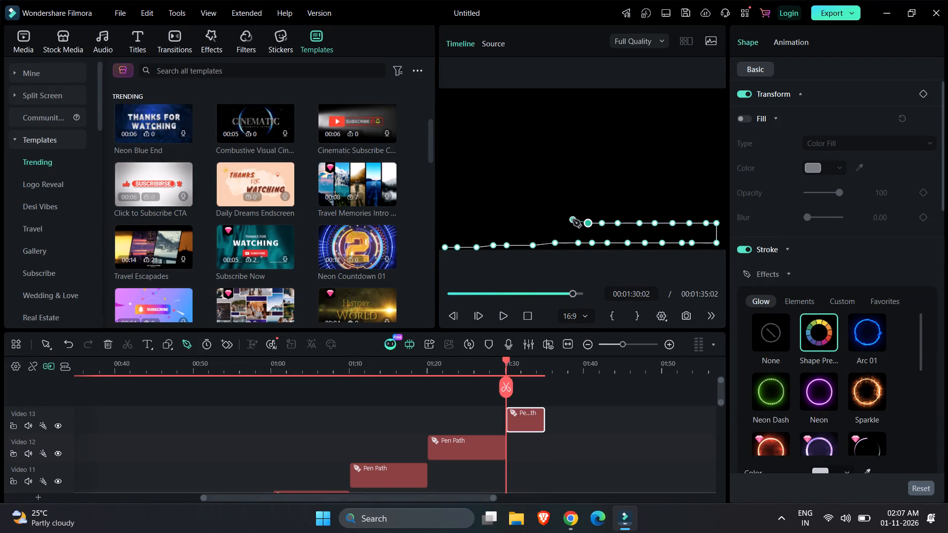
click(575, 224)
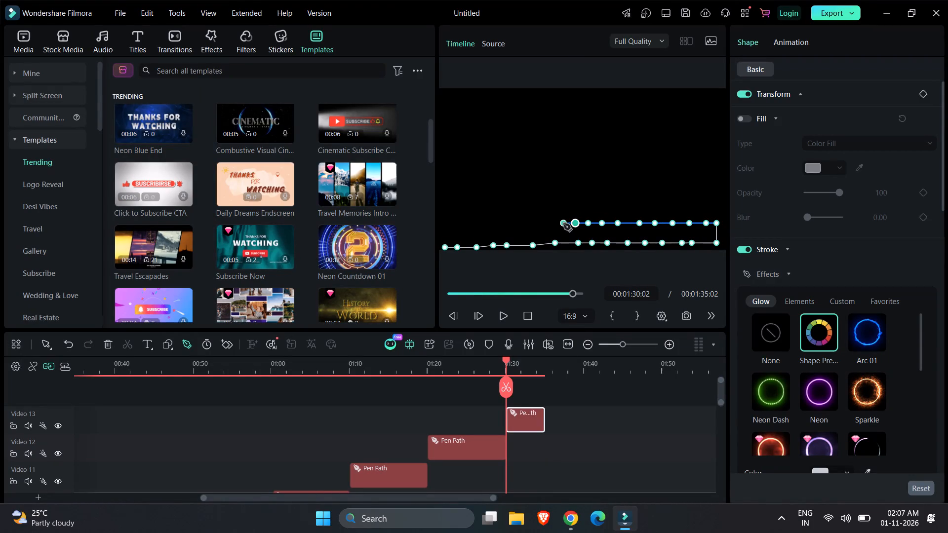
click(560, 224)
click(548, 224)
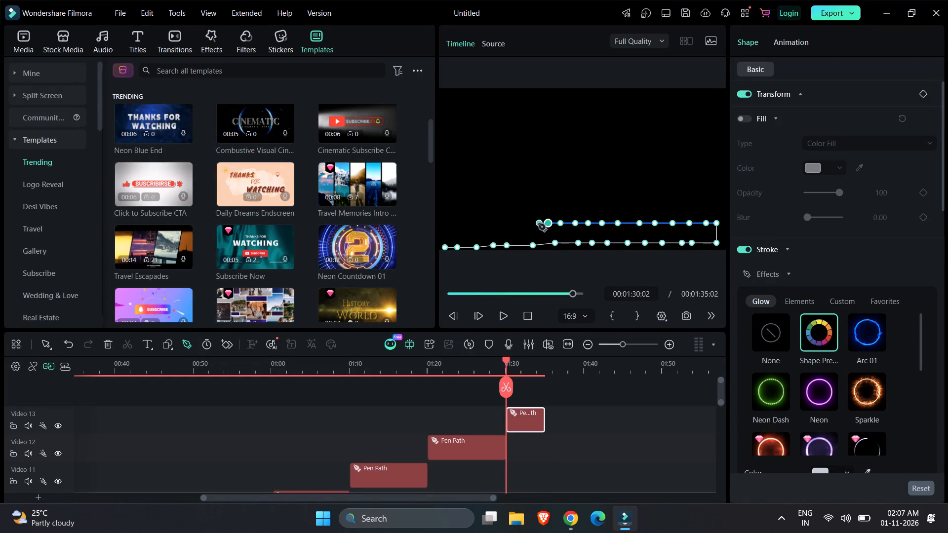
click(530, 224)
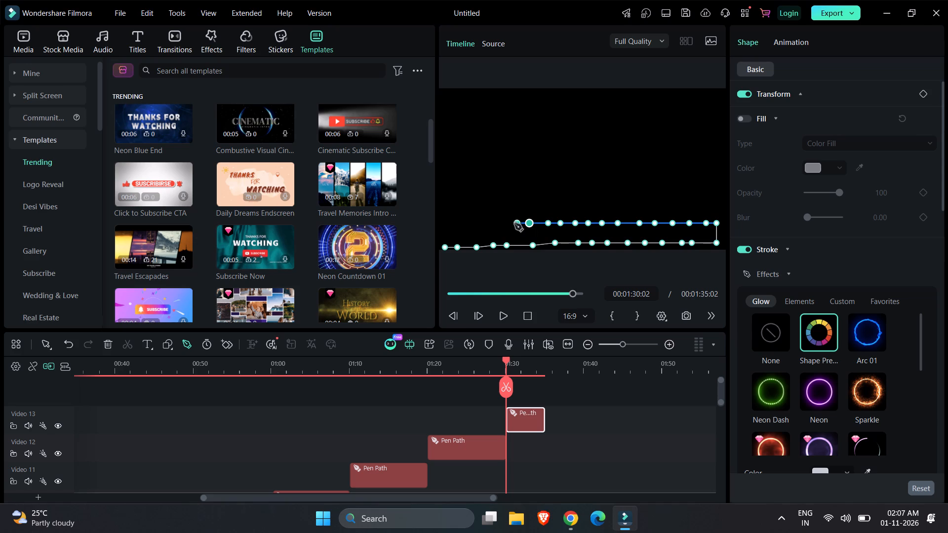
click(513, 224)
click(497, 222)
click(481, 223)
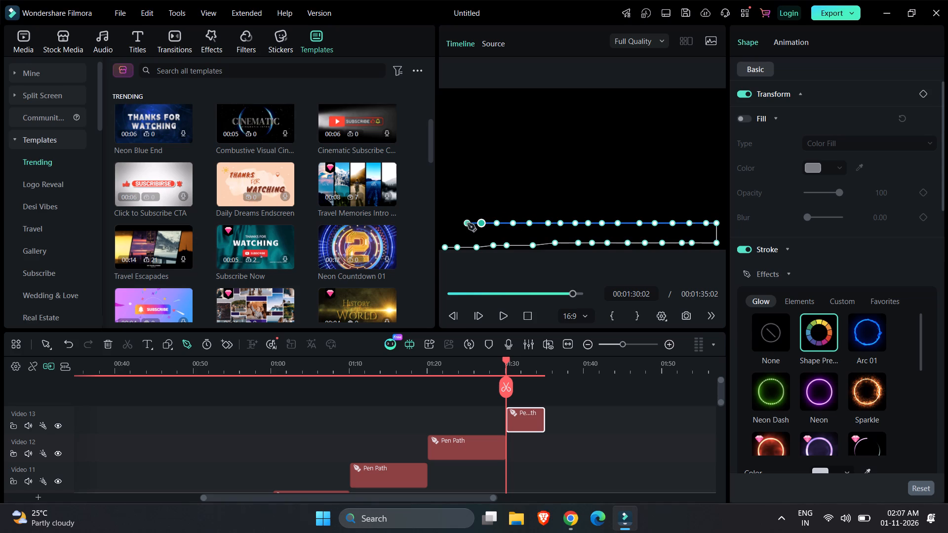
click(468, 224)
click(455, 222)
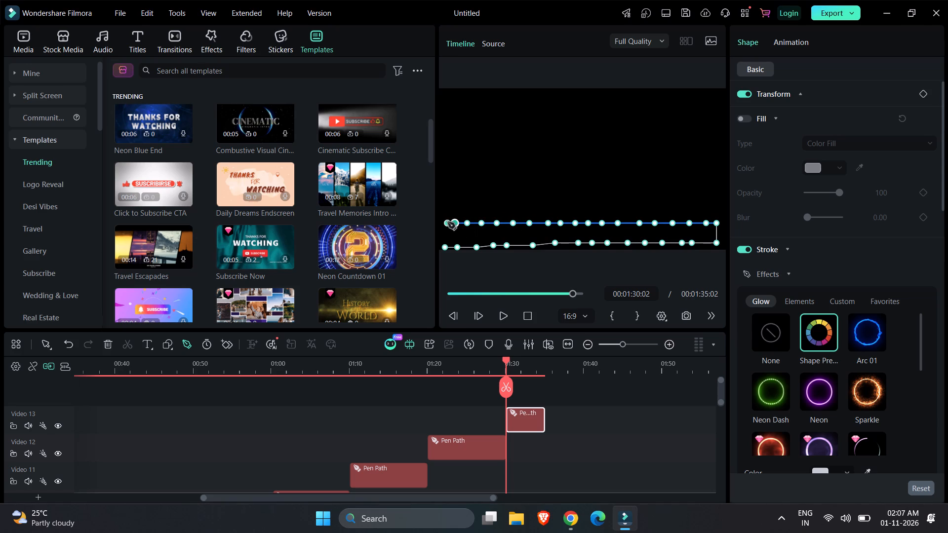
click(444, 222)
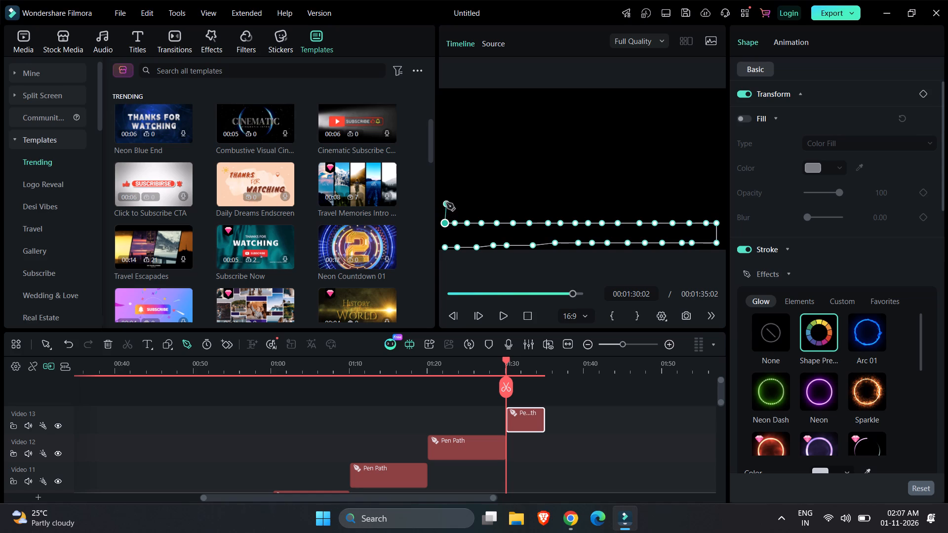
Turn the pen path a short way up at the frame's left edge and run a third horizontal row of points across to the right edge.
click(444, 203)
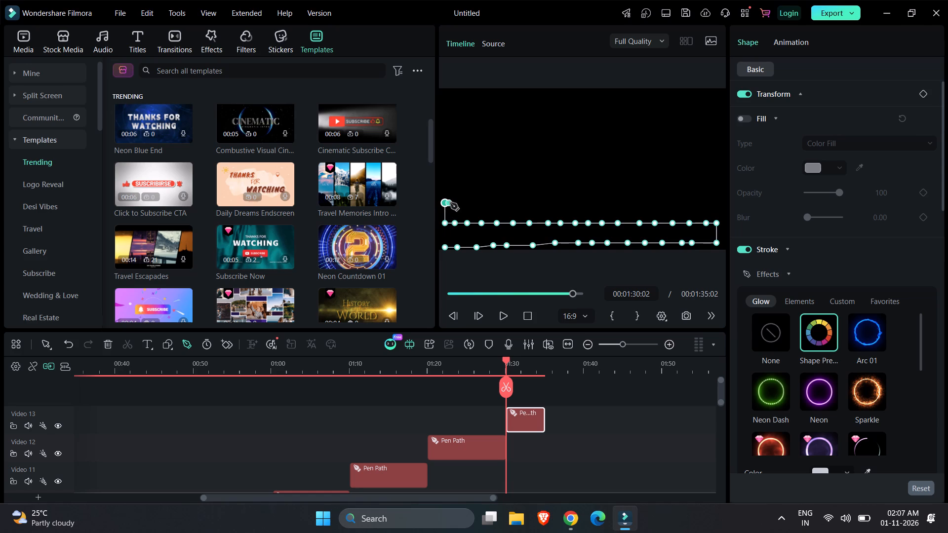
click(454, 203)
click(467, 203)
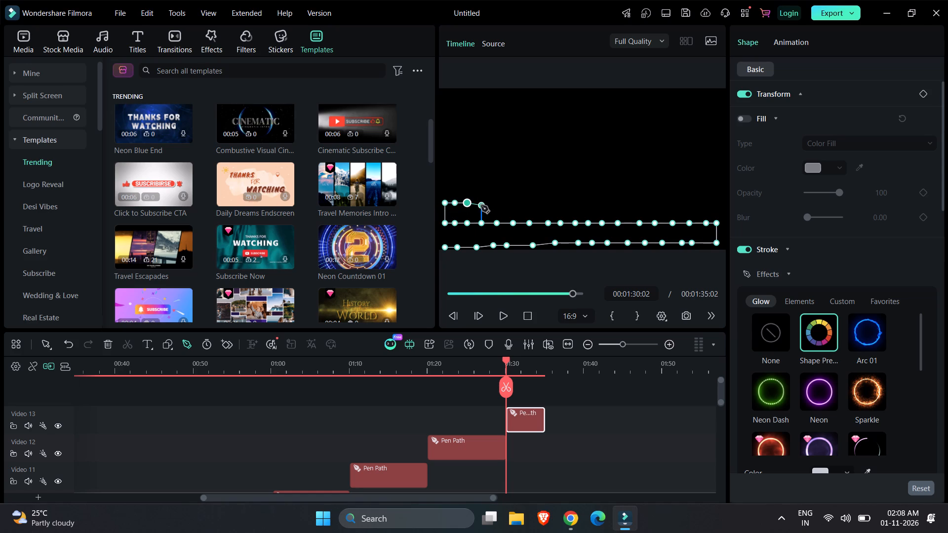
click(481, 203)
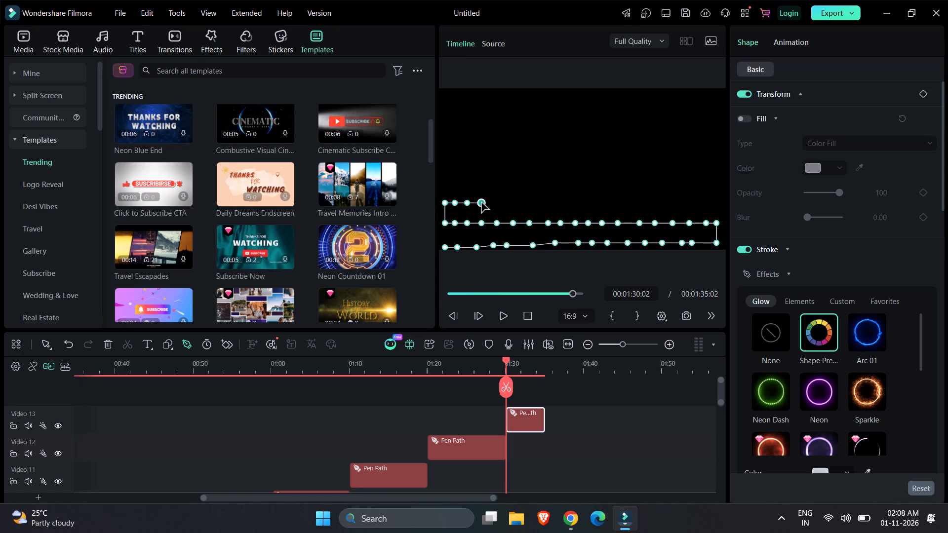
click(493, 203)
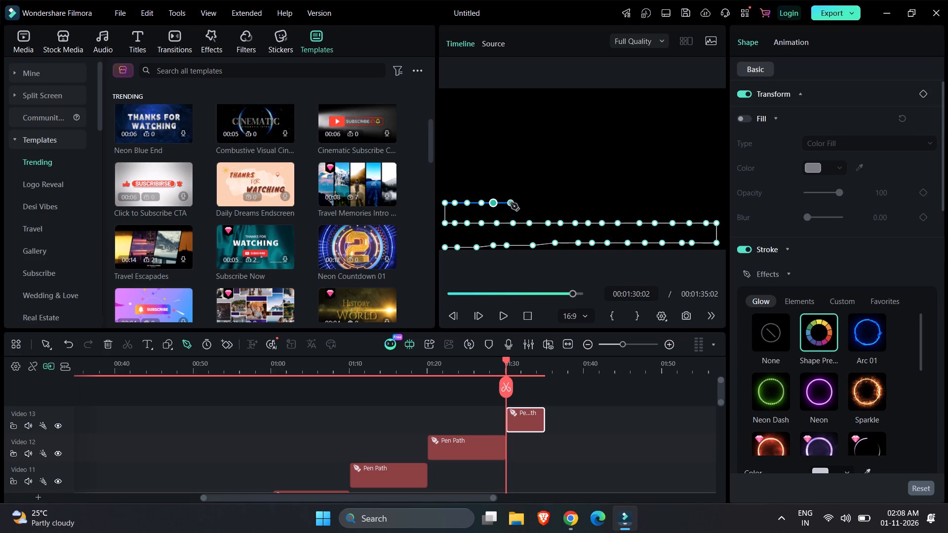
click(509, 203)
click(525, 203)
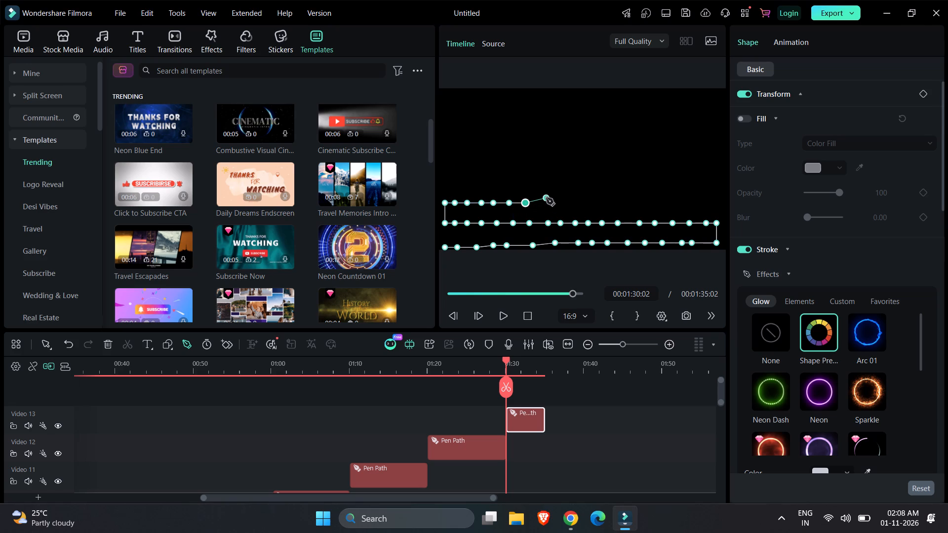
click(546, 202)
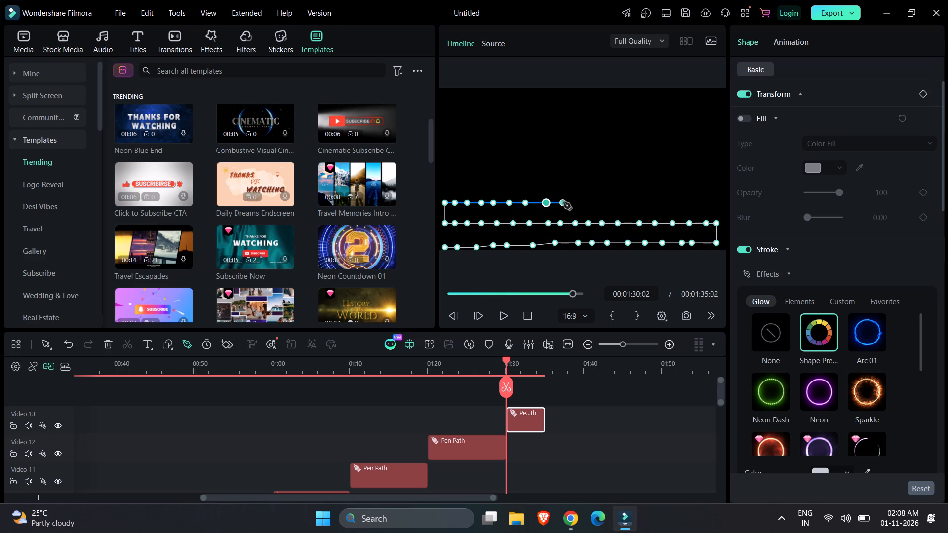
click(560, 202)
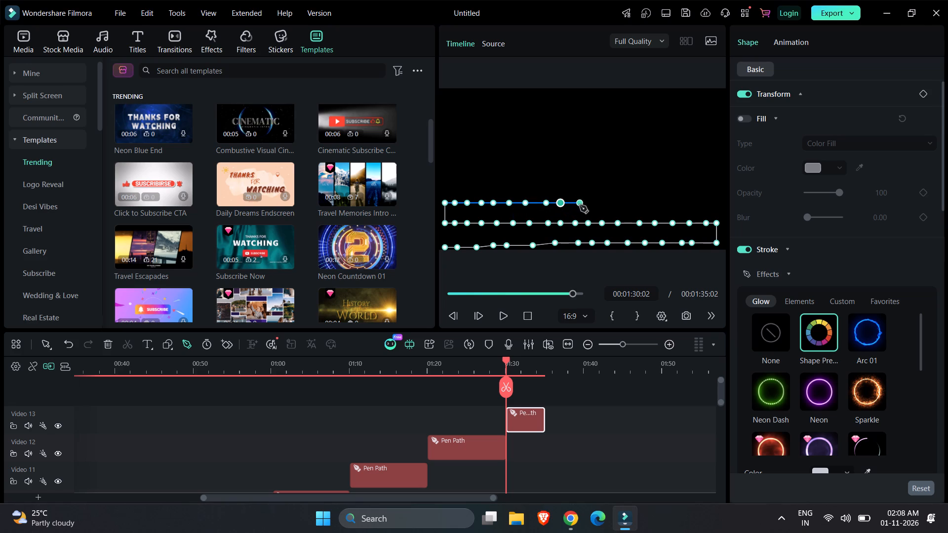
click(576, 202)
click(589, 202)
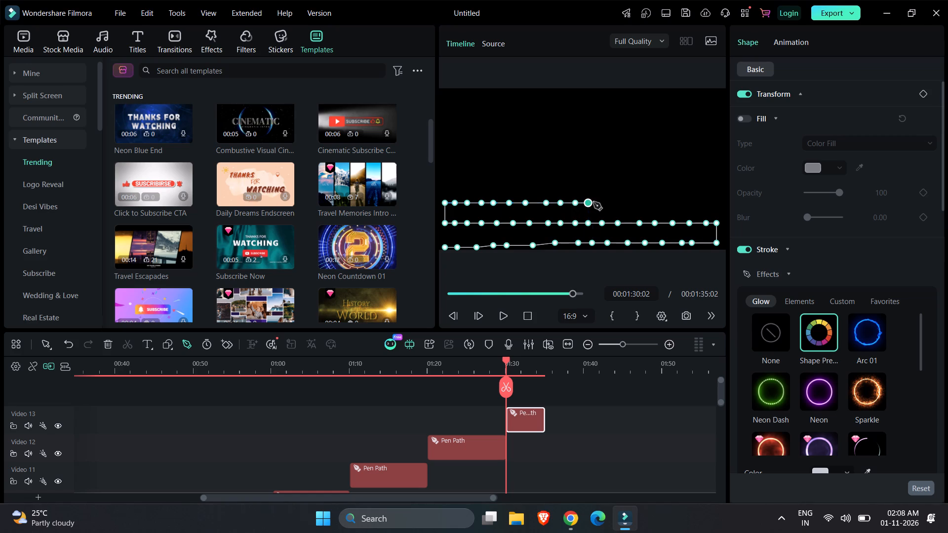
click(600, 202)
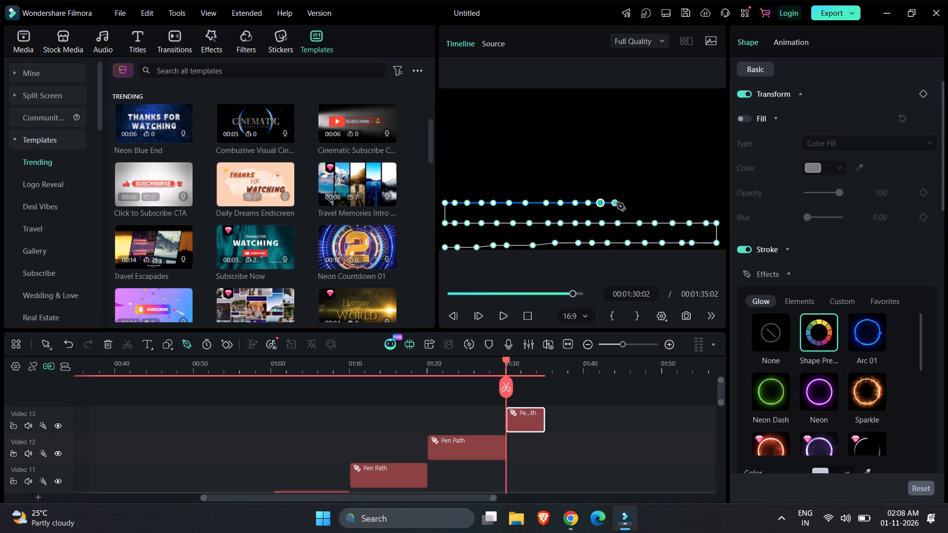
click(617, 203)
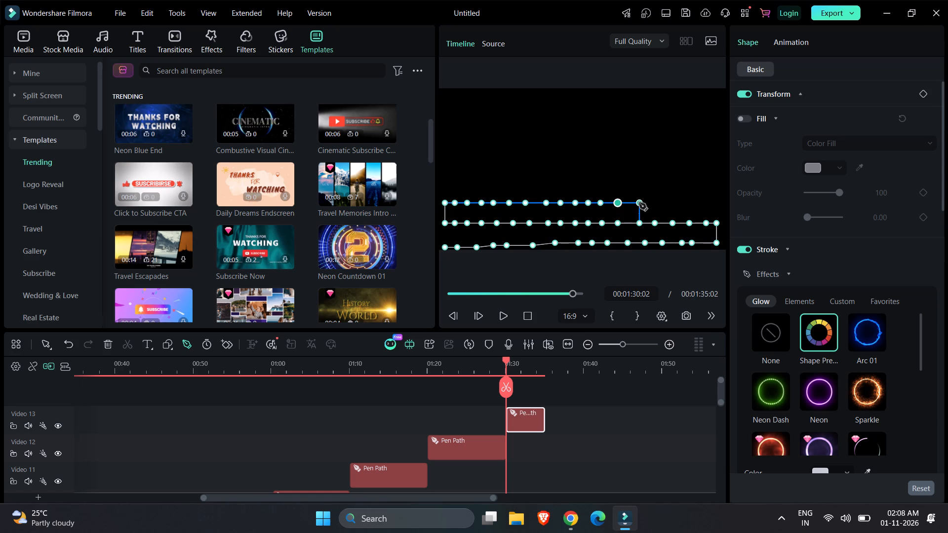
click(639, 203)
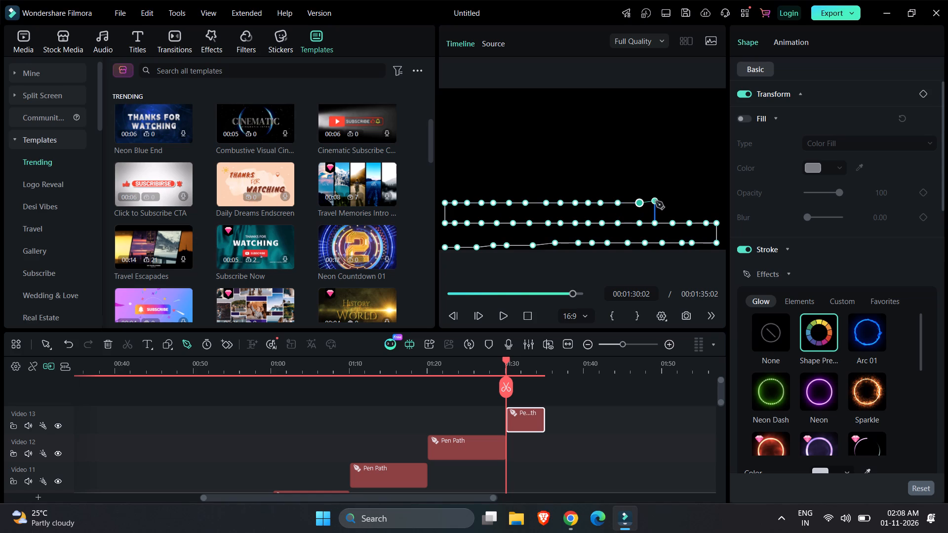
click(655, 204)
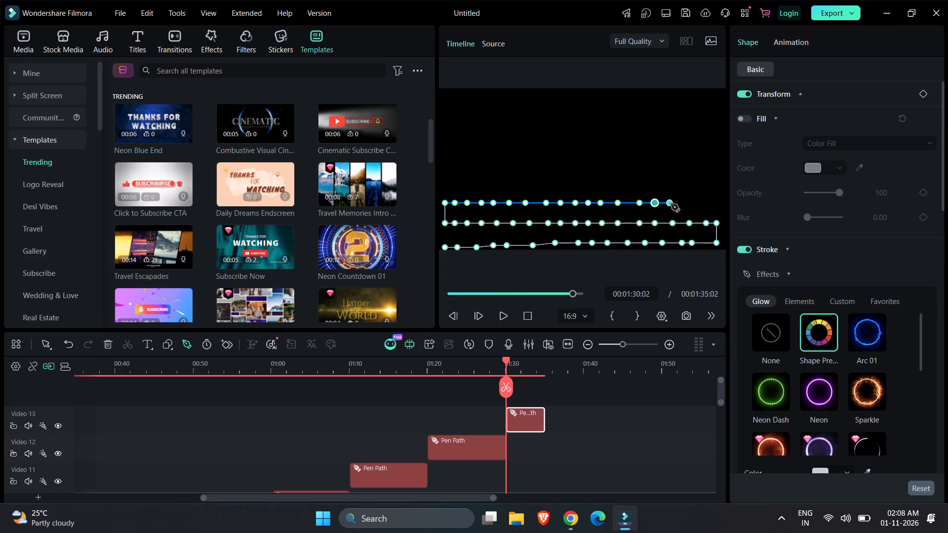
click(671, 204)
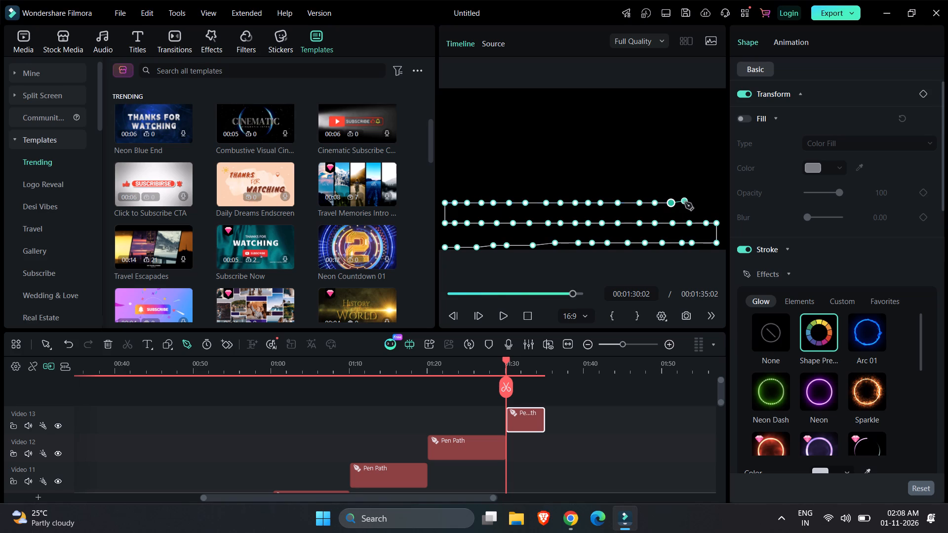
click(685, 202)
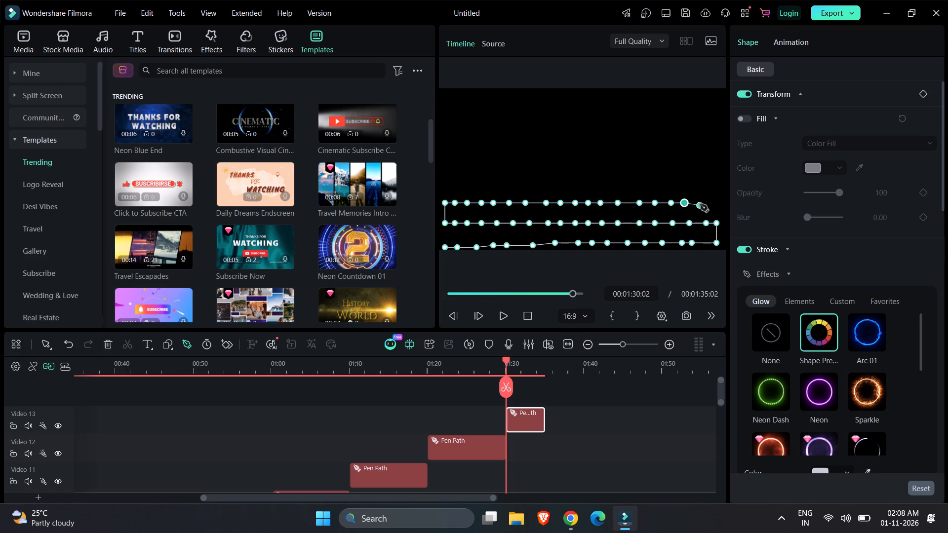
click(700, 203)
click(713, 203)
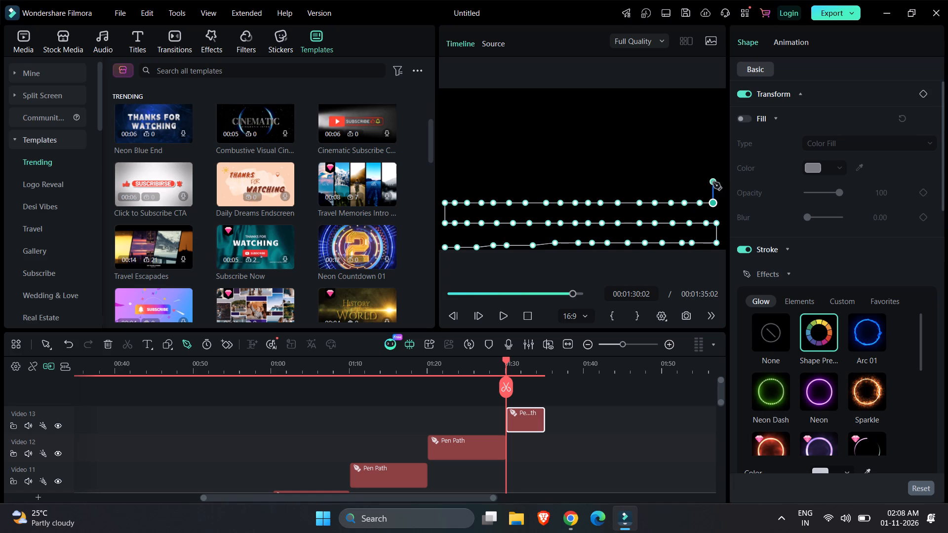
Turn the pen path a short way up at the frame's right edge and run a fourth horizontal row of points back to the left edge.
click(713, 182)
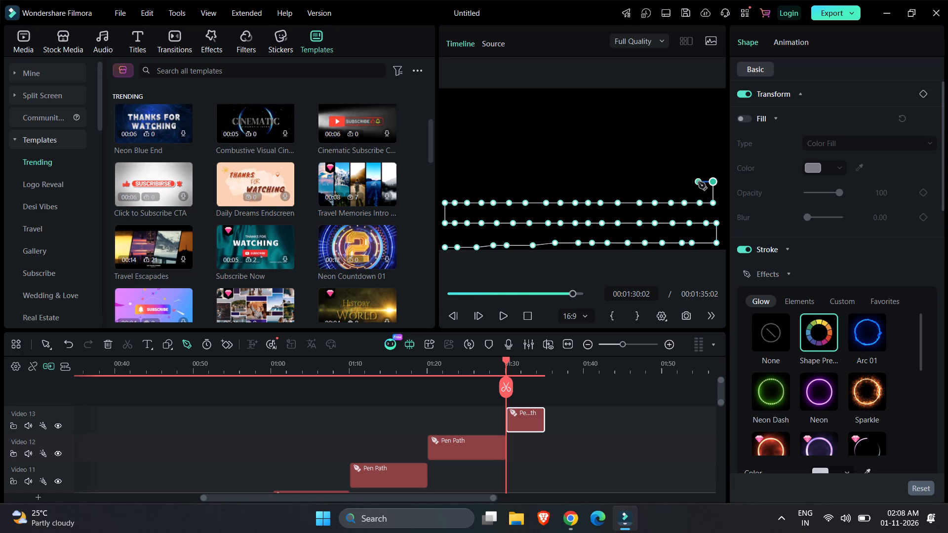
click(698, 182)
click(684, 179)
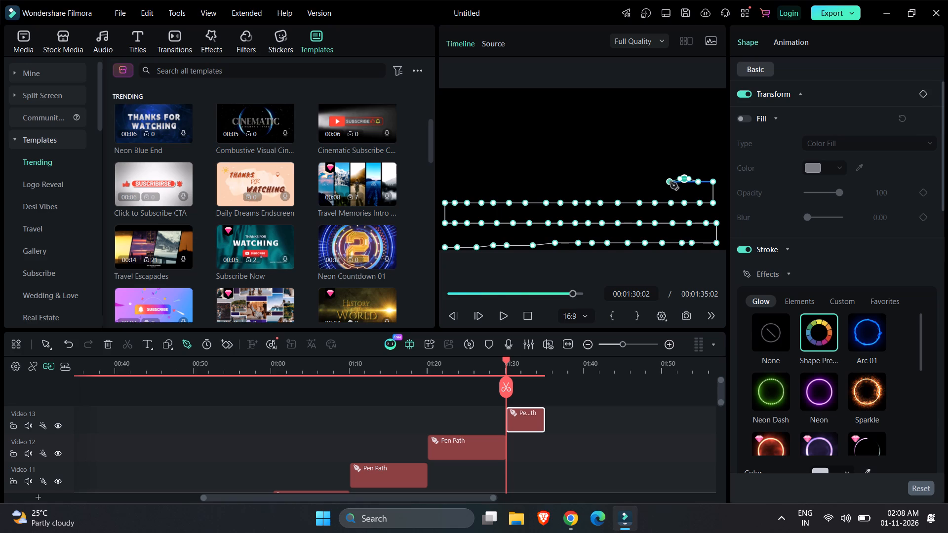
click(670, 182)
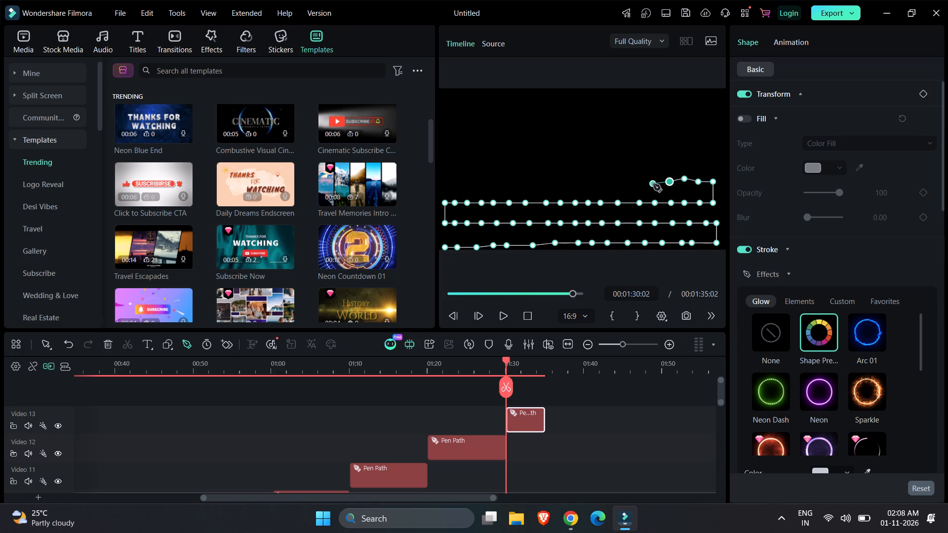
click(656, 184)
click(637, 184)
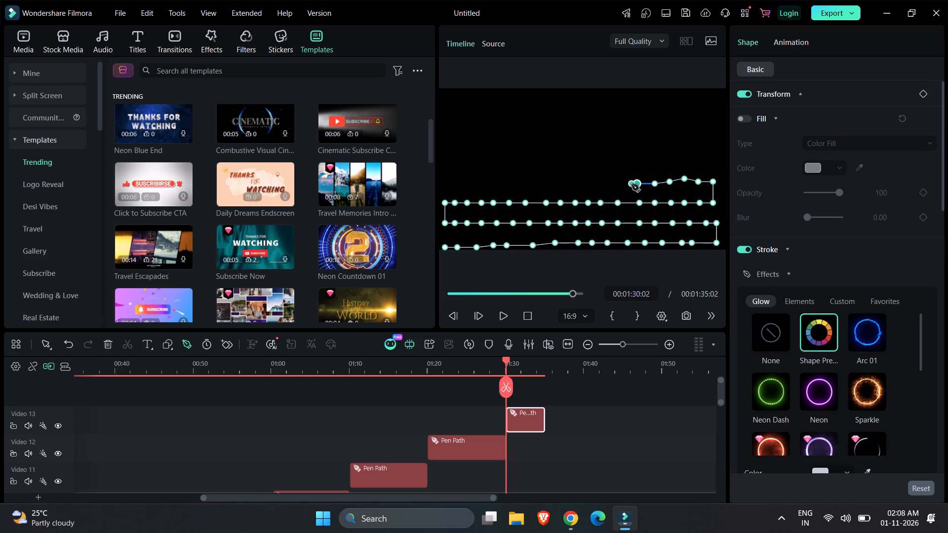
click(627, 184)
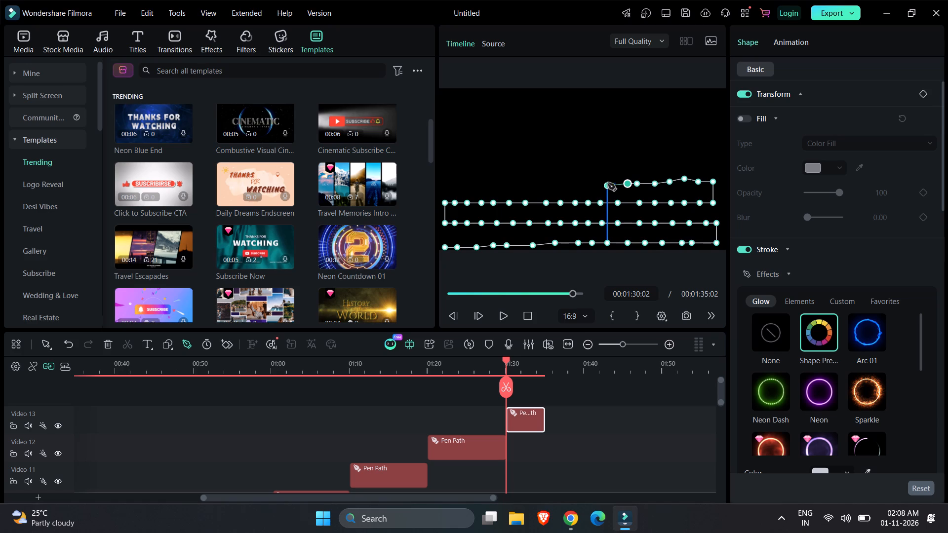
click(608, 183)
click(591, 183)
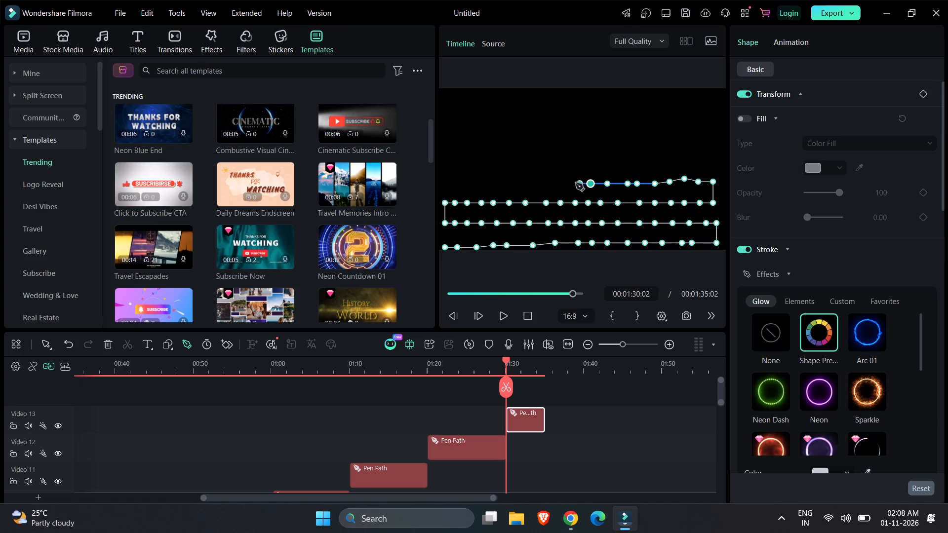
click(576, 183)
click(562, 183)
click(543, 183)
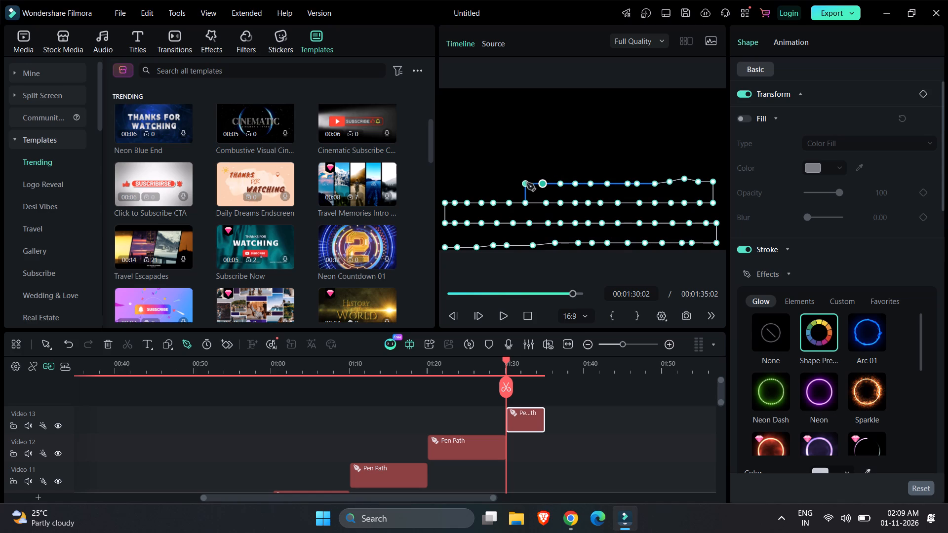
click(527, 183)
click(514, 184)
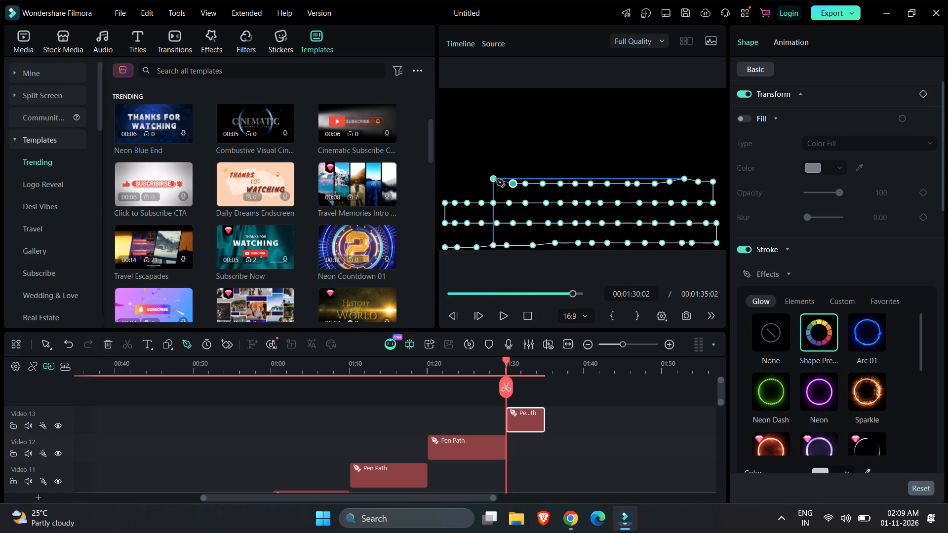
click(496, 184)
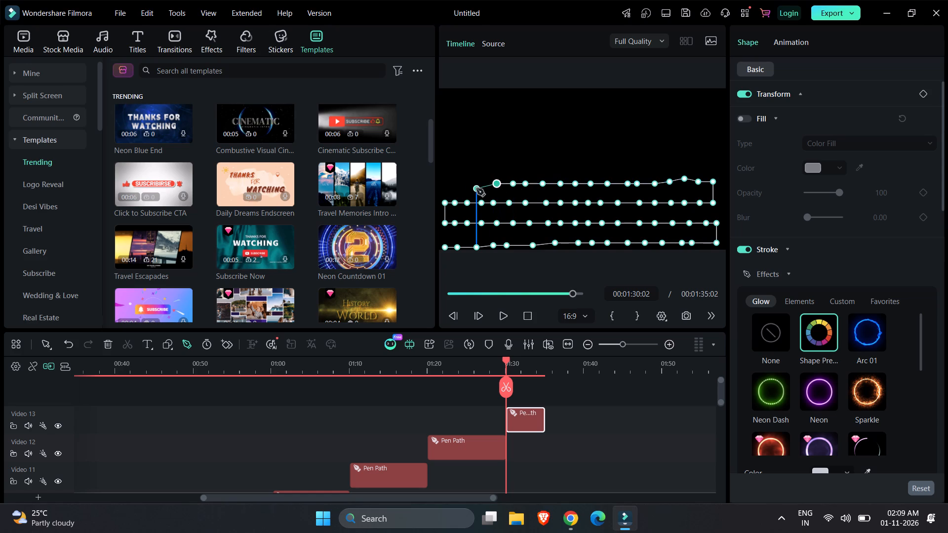
click(481, 183)
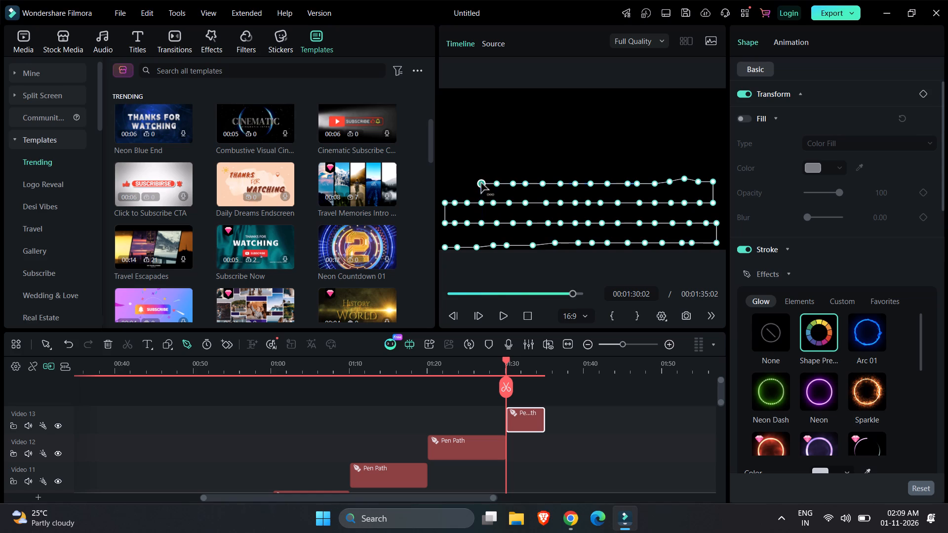
click(469, 183)
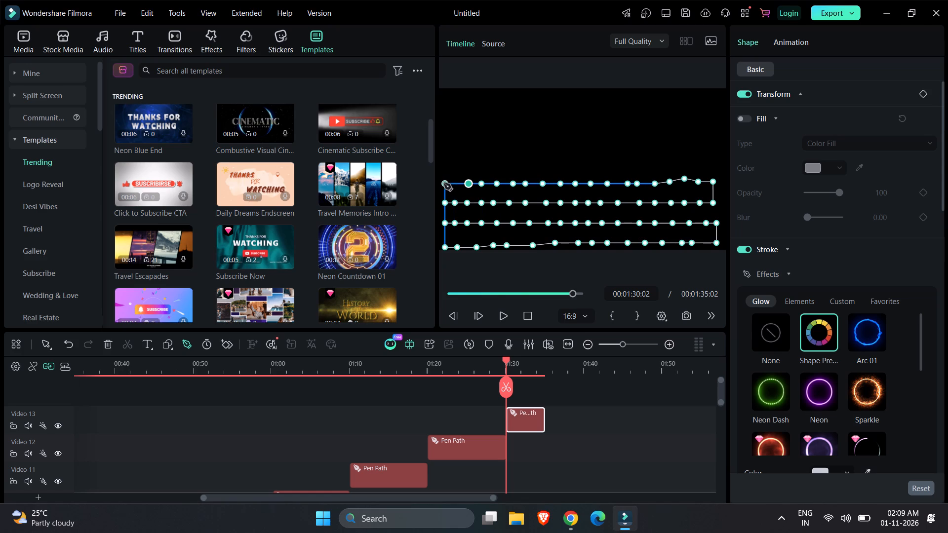
click(444, 183)
Turn the pen path a short way up at the frame's left edge and run a fifth horizontal row of points across to the right edge.
click(444, 164)
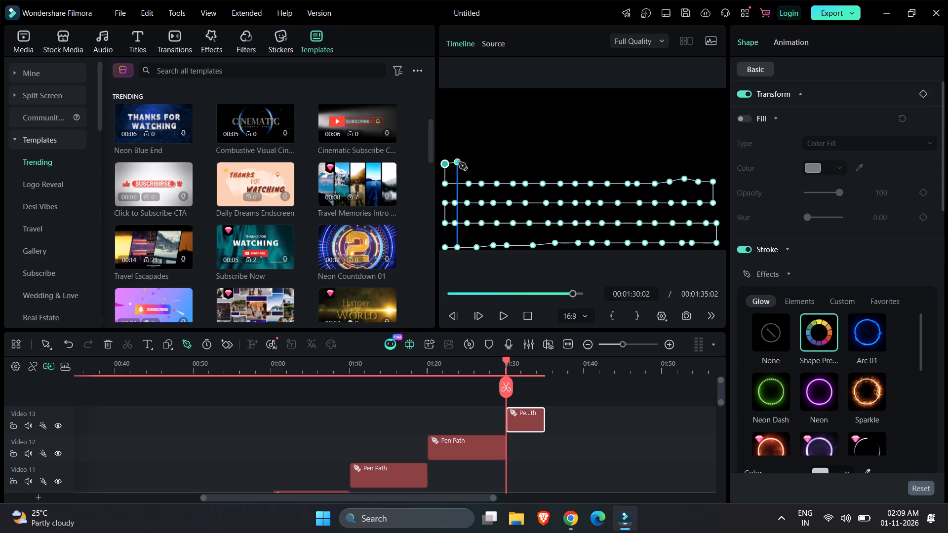
click(459, 162)
click(469, 162)
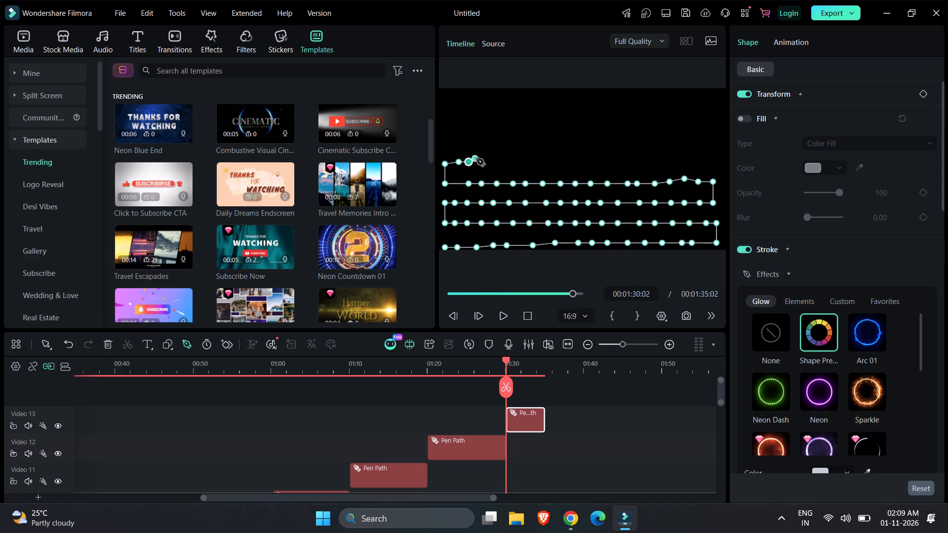
click(481, 163)
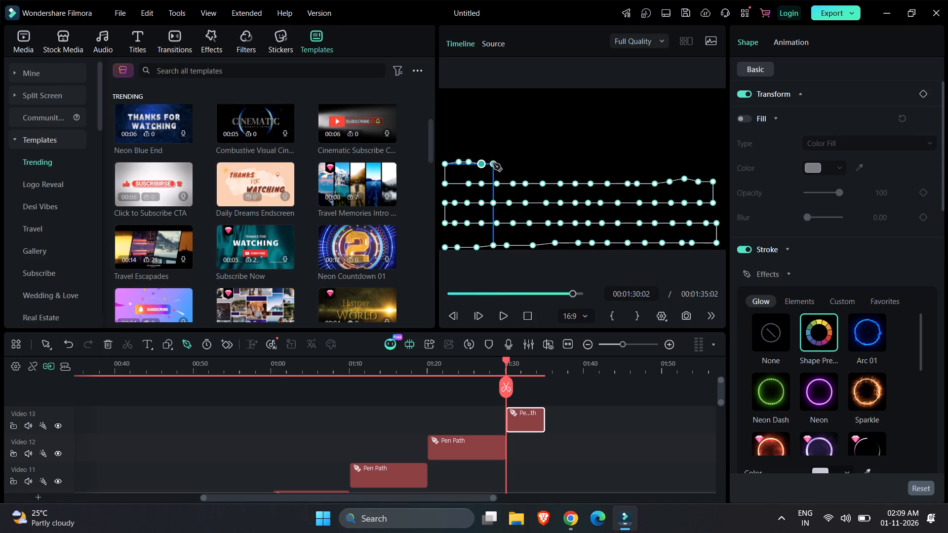
click(493, 163)
click(506, 166)
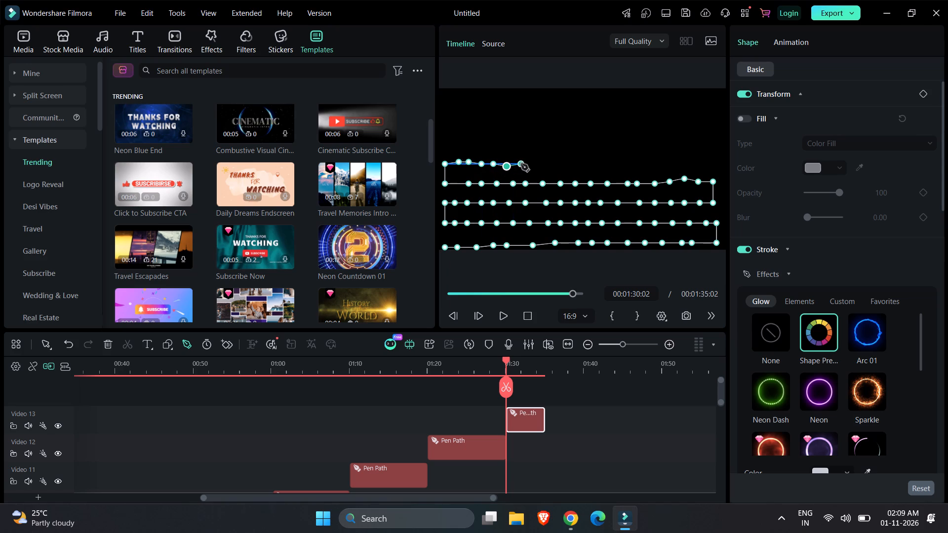
click(521, 164)
click(534, 164)
click(543, 164)
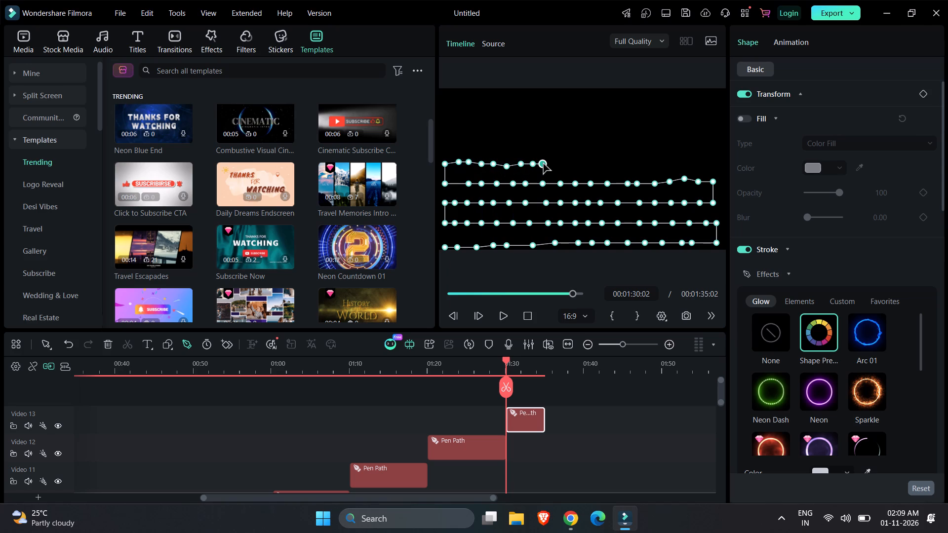
click(554, 164)
click(568, 162)
click(588, 160)
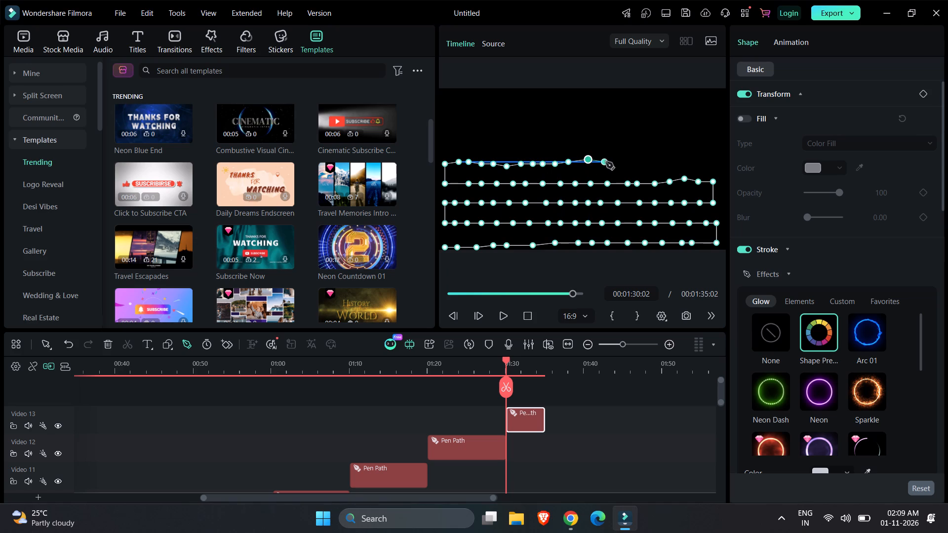
click(606, 162)
click(623, 163)
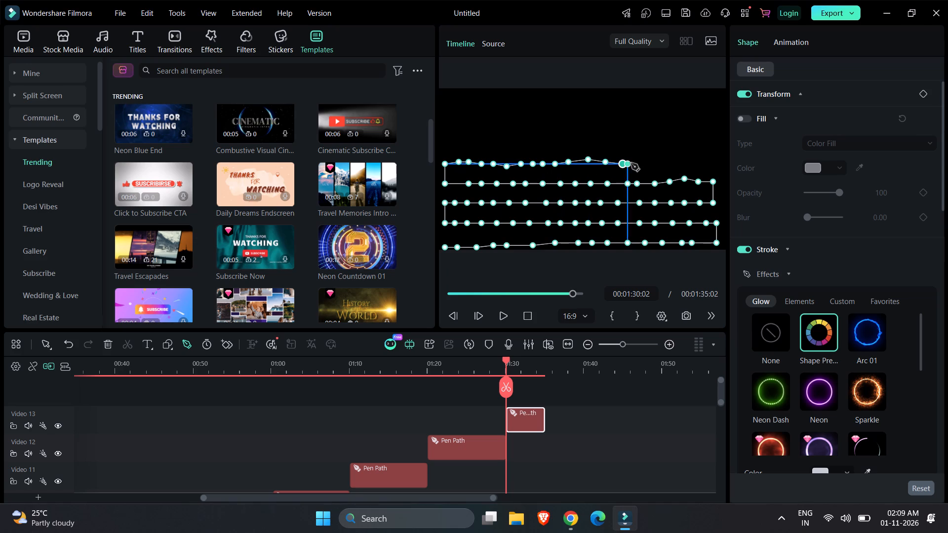
click(638, 163)
click(654, 163)
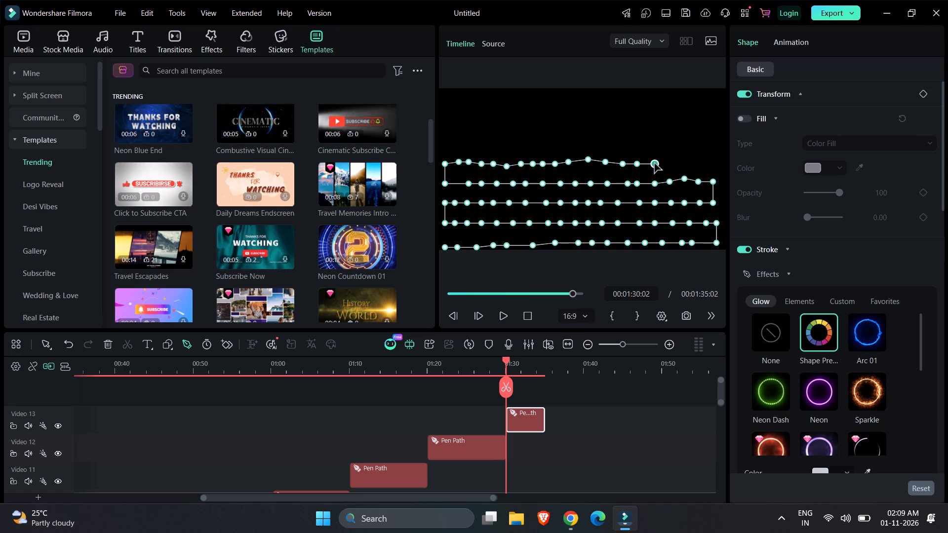
click(671, 163)
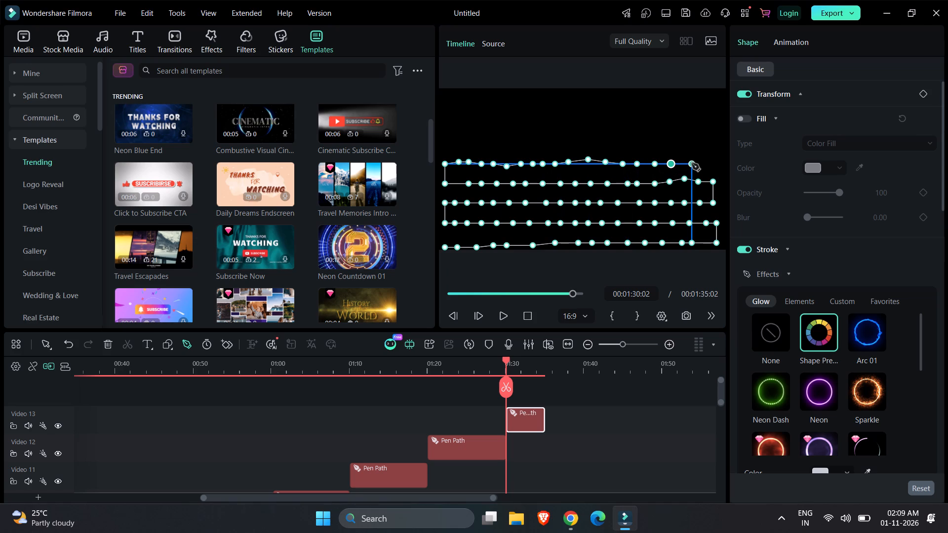
click(688, 163)
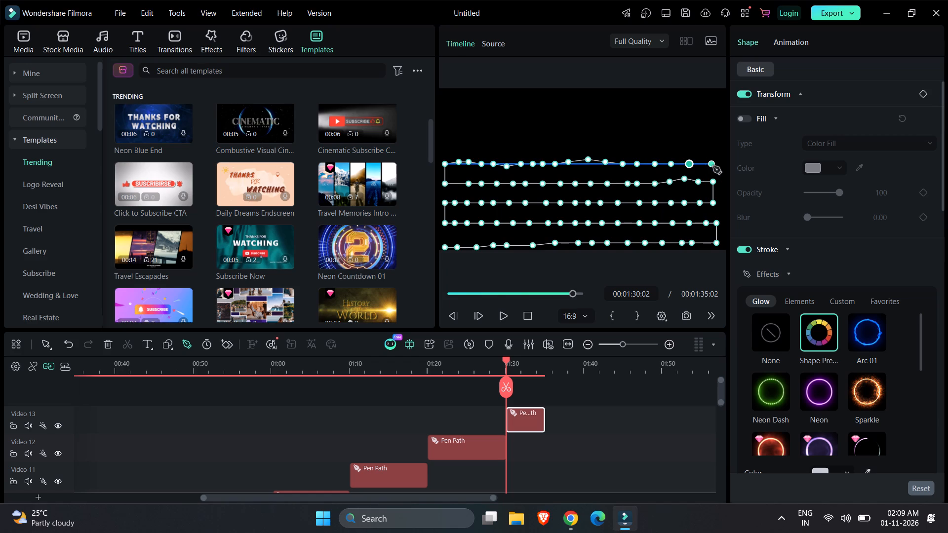
click(713, 166)
Turn the pen path a short way up at the frame's right edge and run a sixth horizontal row of points back to the left edge.
click(714, 143)
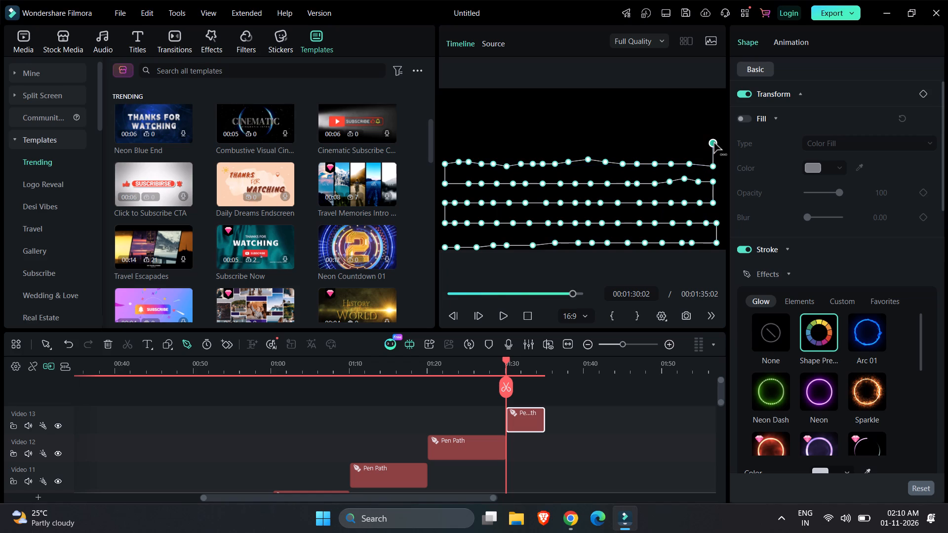
click(697, 142)
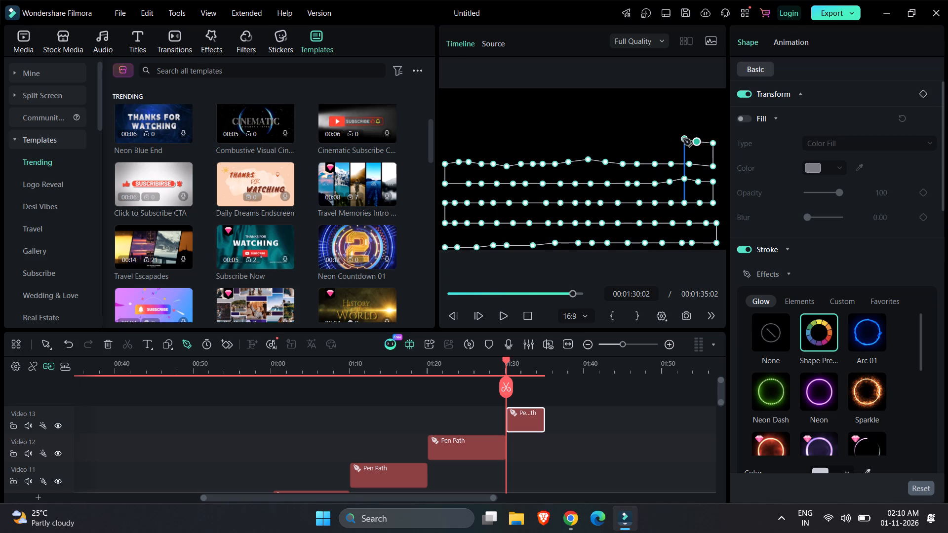
click(676, 141)
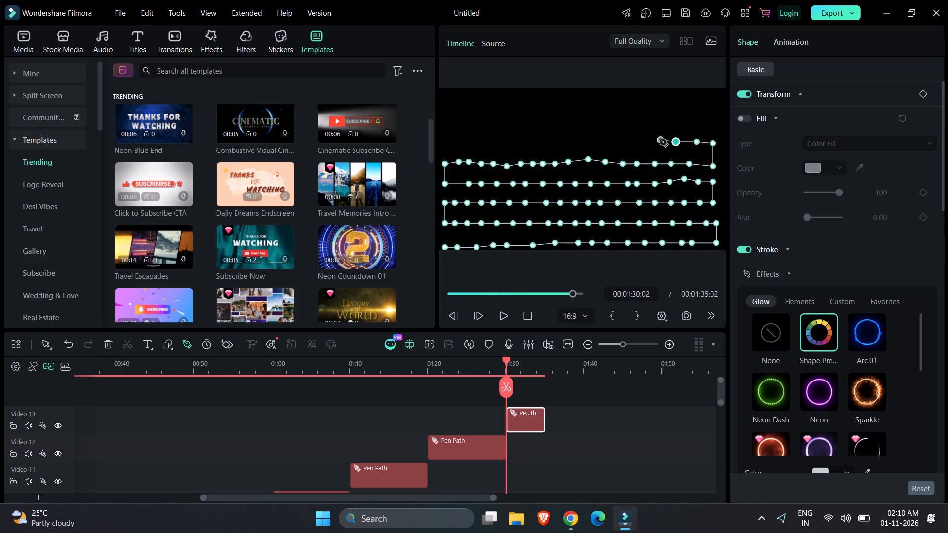
click(655, 139)
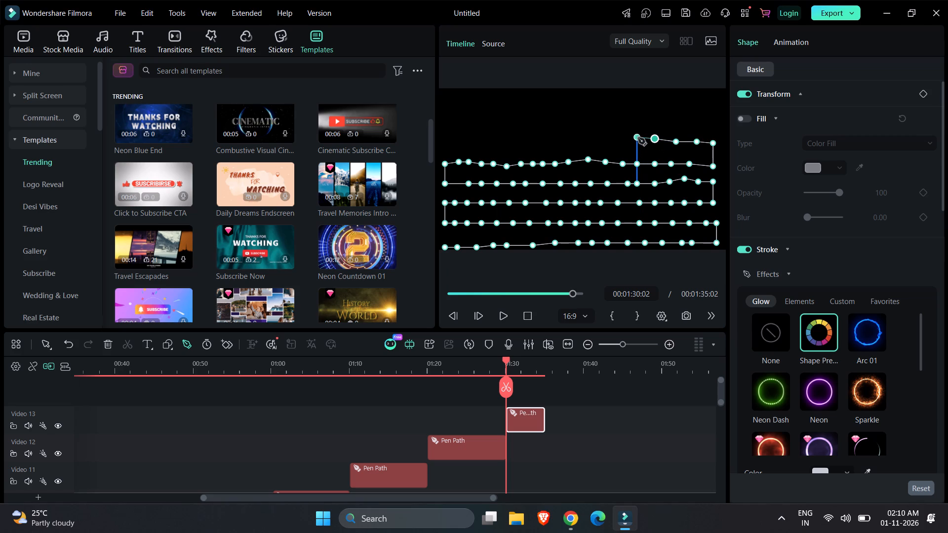
click(638, 138)
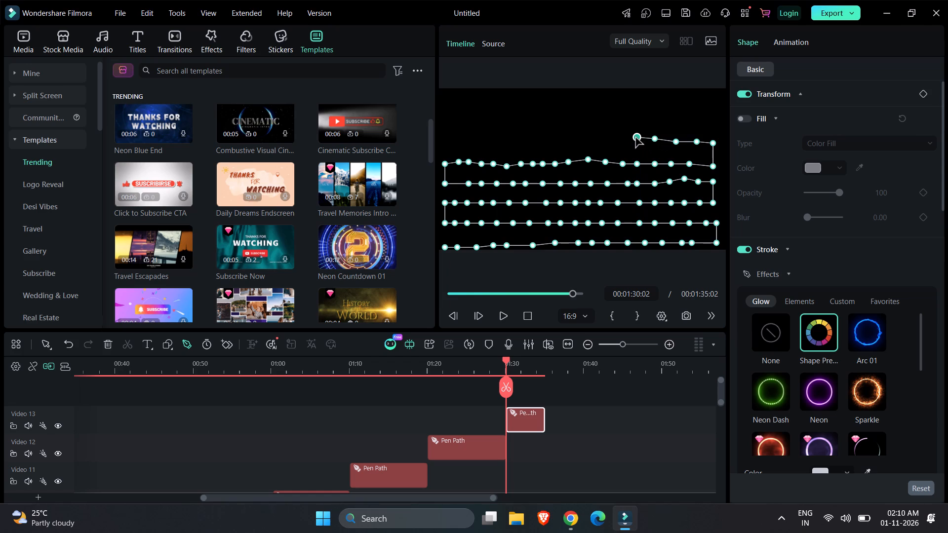
click(623, 138)
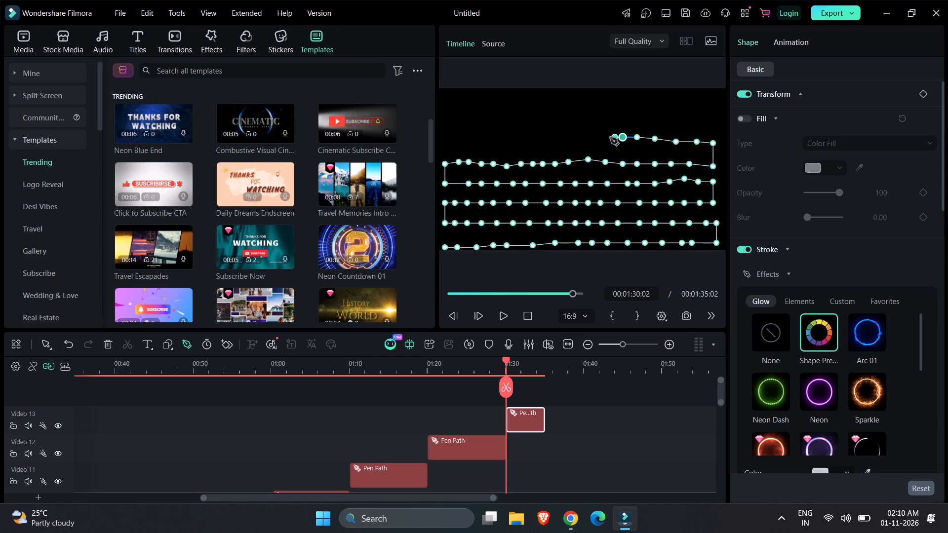
click(606, 138)
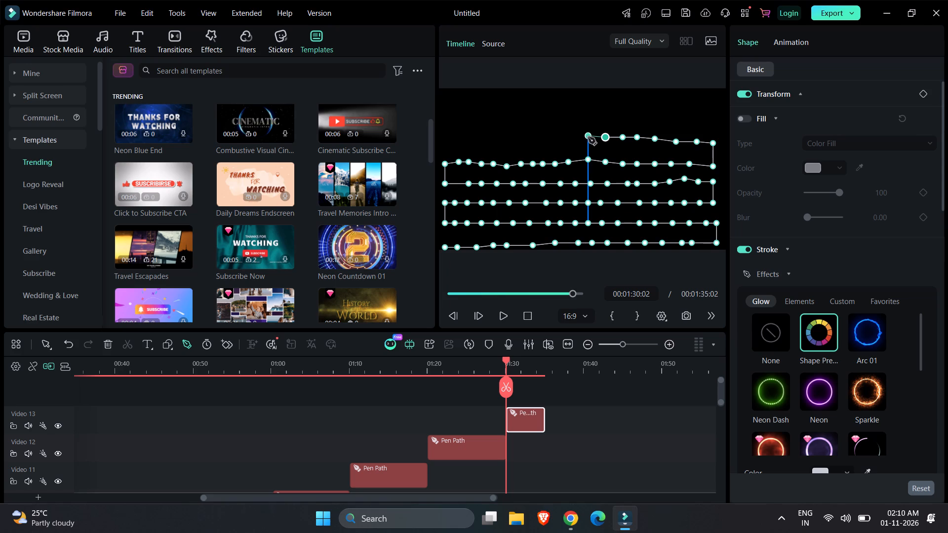
click(588, 137)
click(569, 139)
click(548, 138)
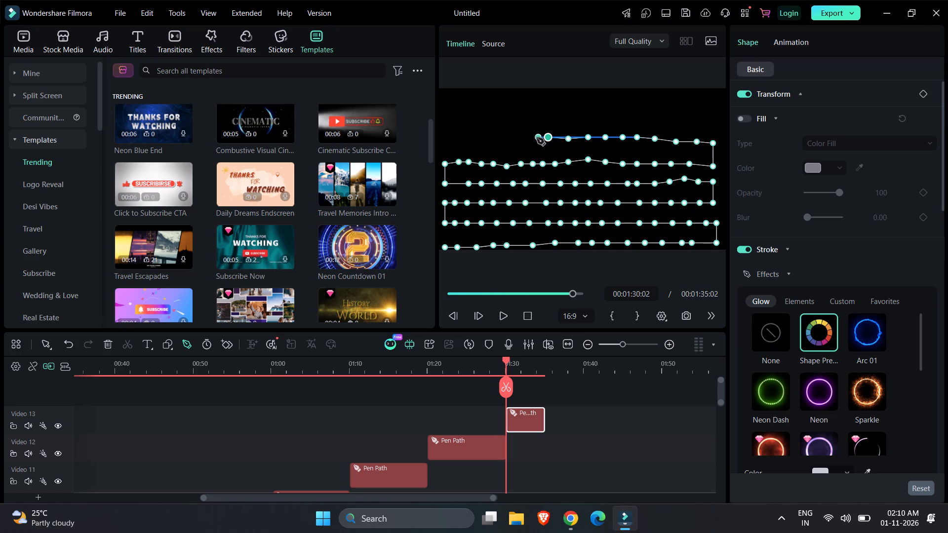
click(531, 138)
click(521, 138)
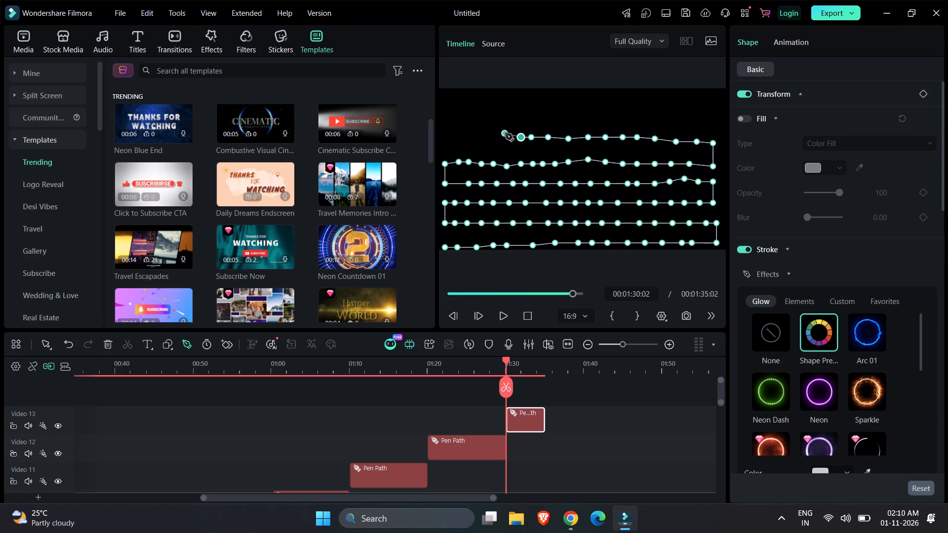
click(502, 139)
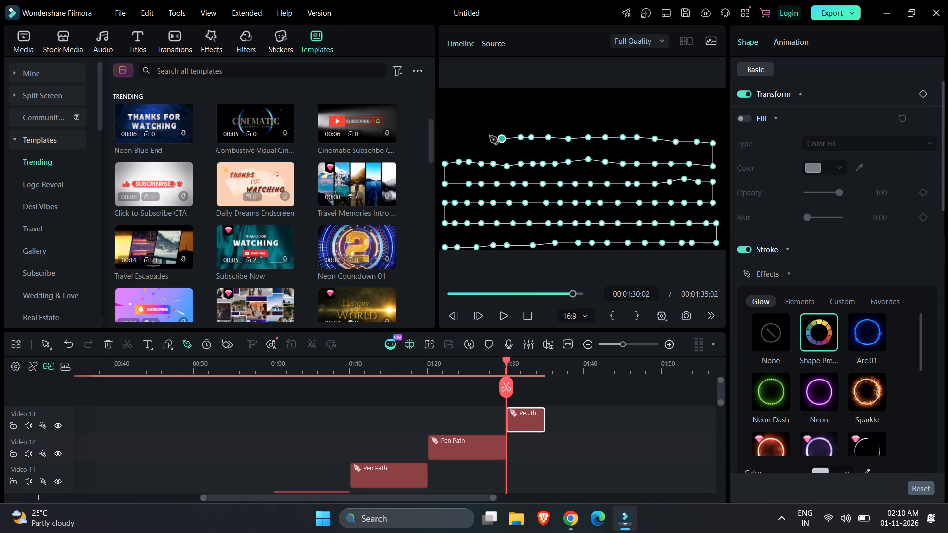
click(488, 137)
click(476, 137)
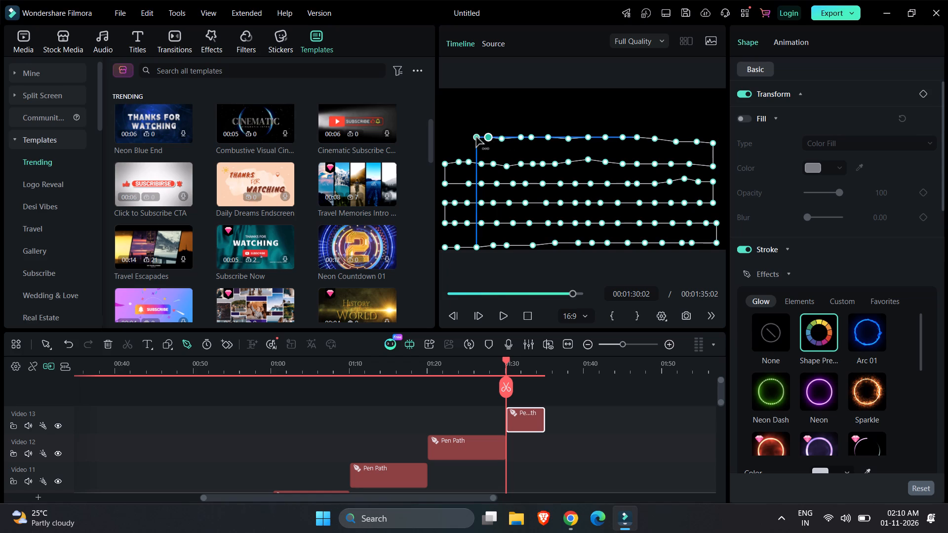
click(465, 139)
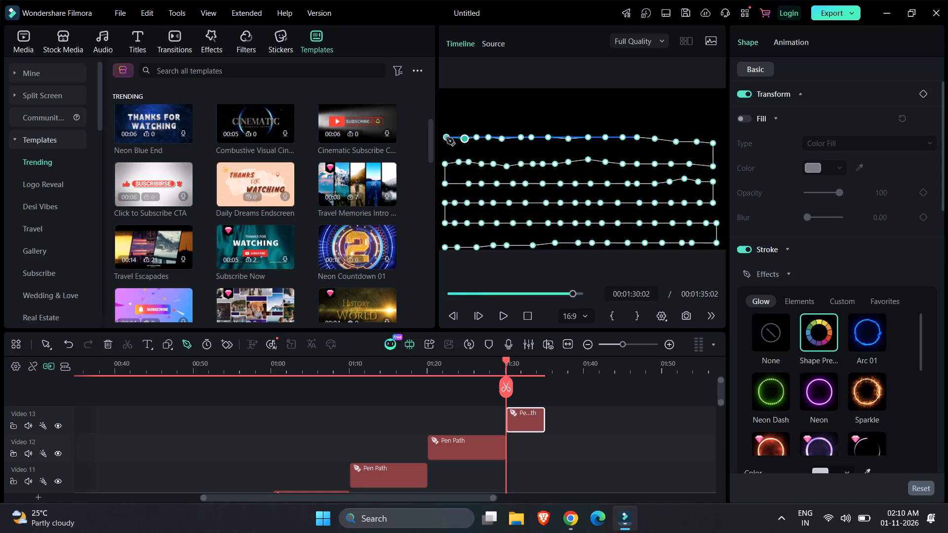
click(446, 138)
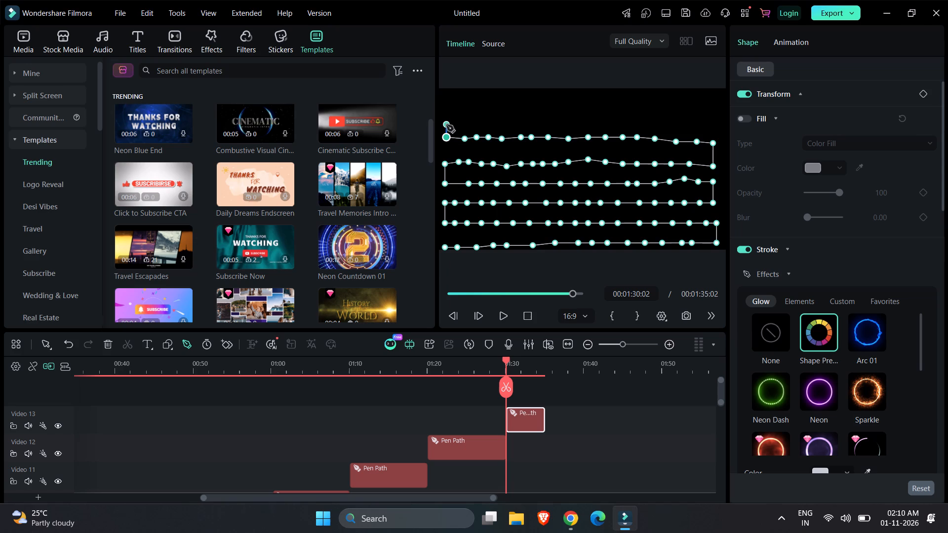
Turn the pen path a short way up at the frame's left edge and run a seventh horizontal row of points across to the right edge.
click(446, 114)
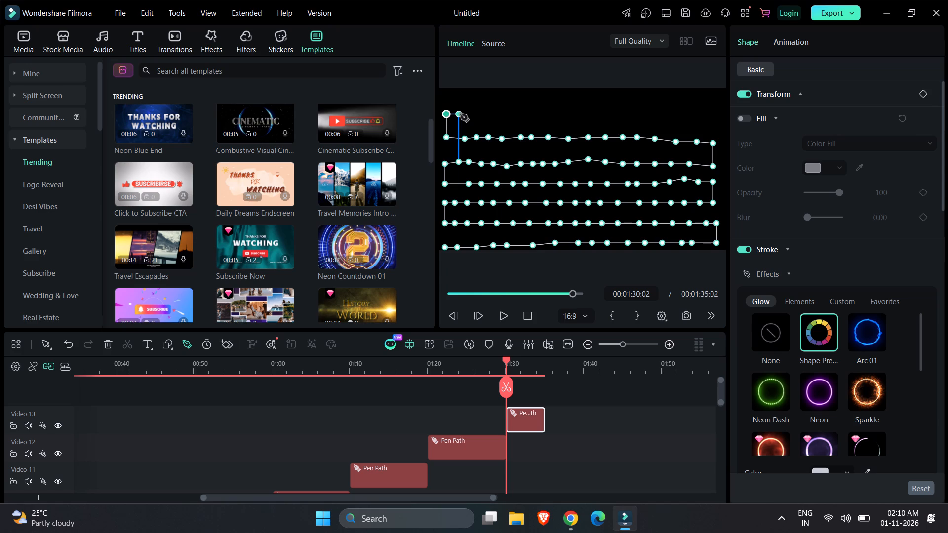
click(460, 114)
click(471, 116)
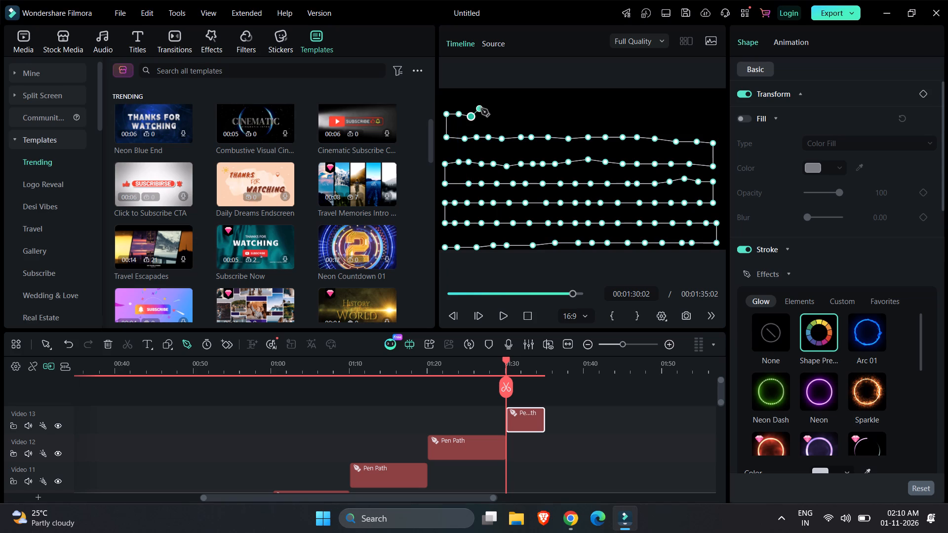
click(485, 114)
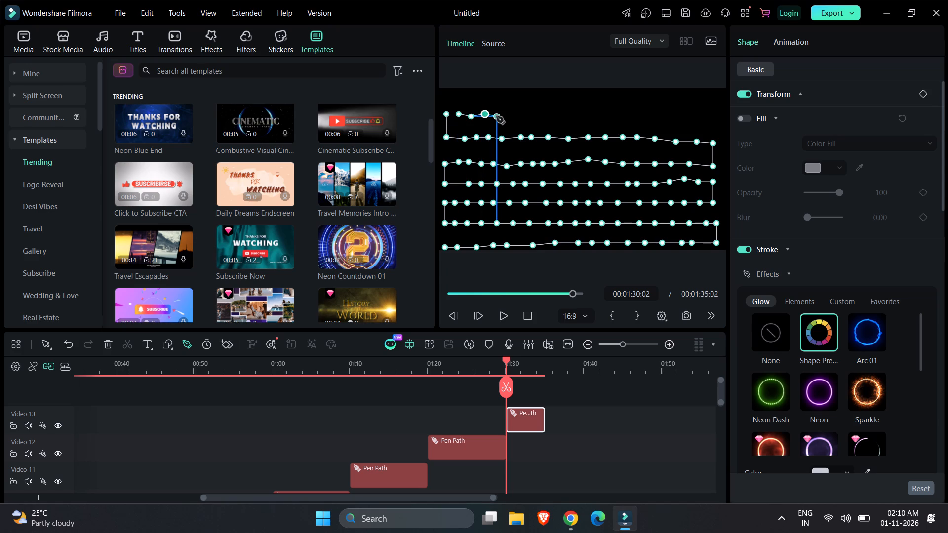
click(496, 116)
click(517, 116)
click(534, 116)
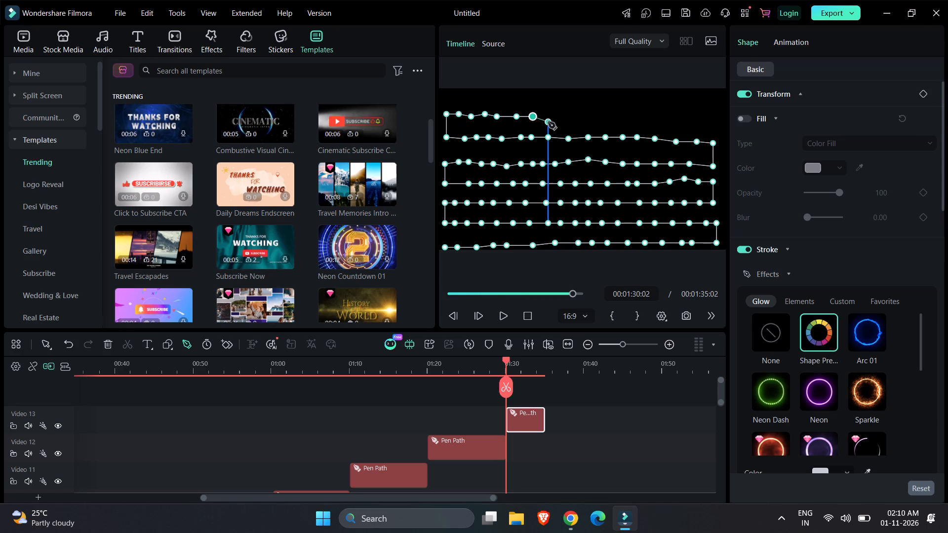
click(548, 118)
click(563, 118)
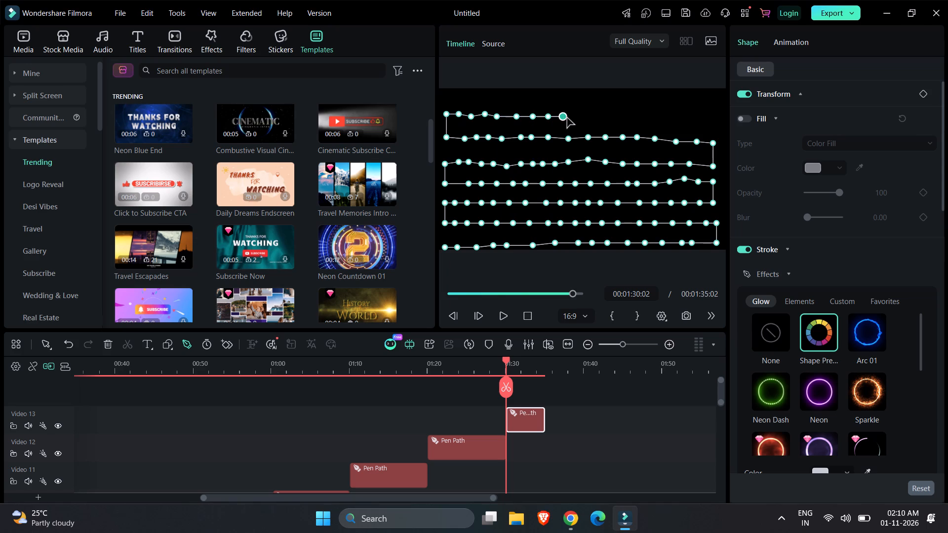
click(577, 118)
click(596, 116)
click(614, 116)
click(631, 116)
click(646, 114)
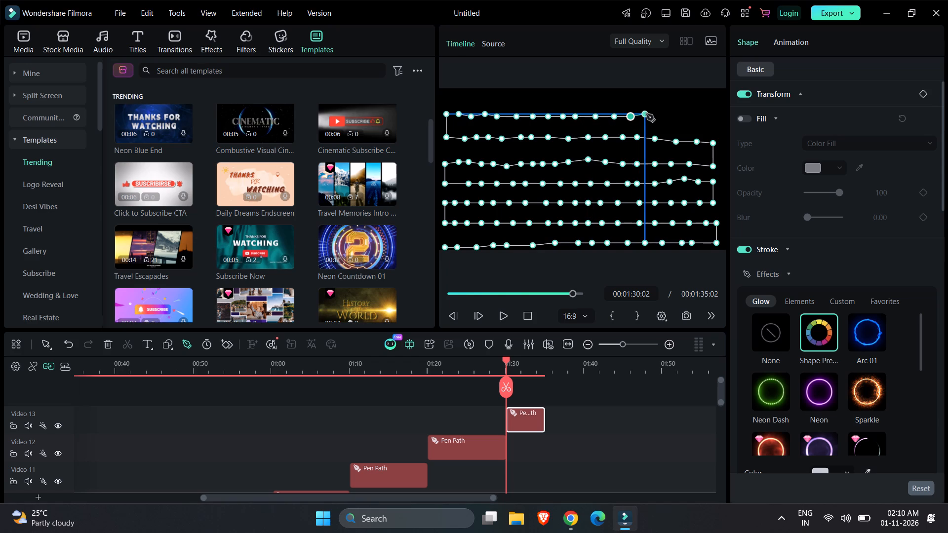
click(663, 117)
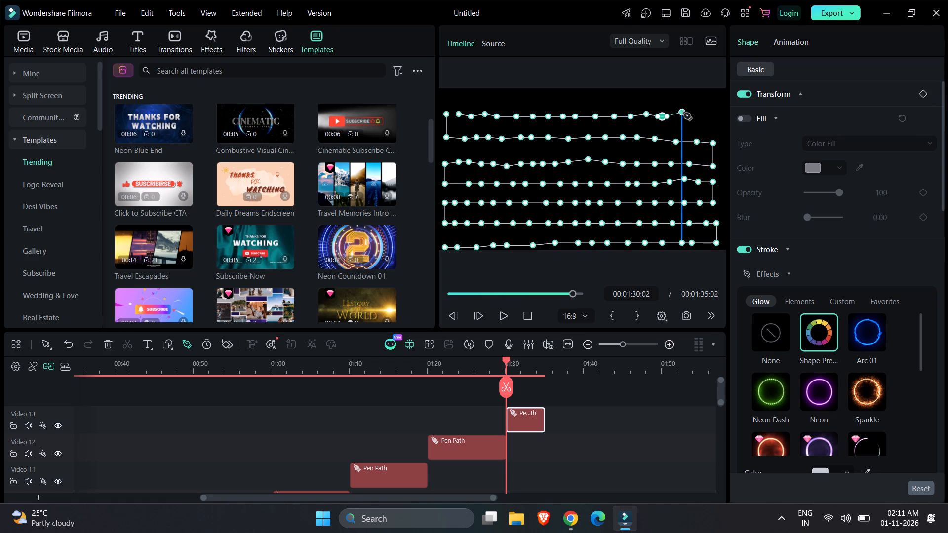
click(677, 116)
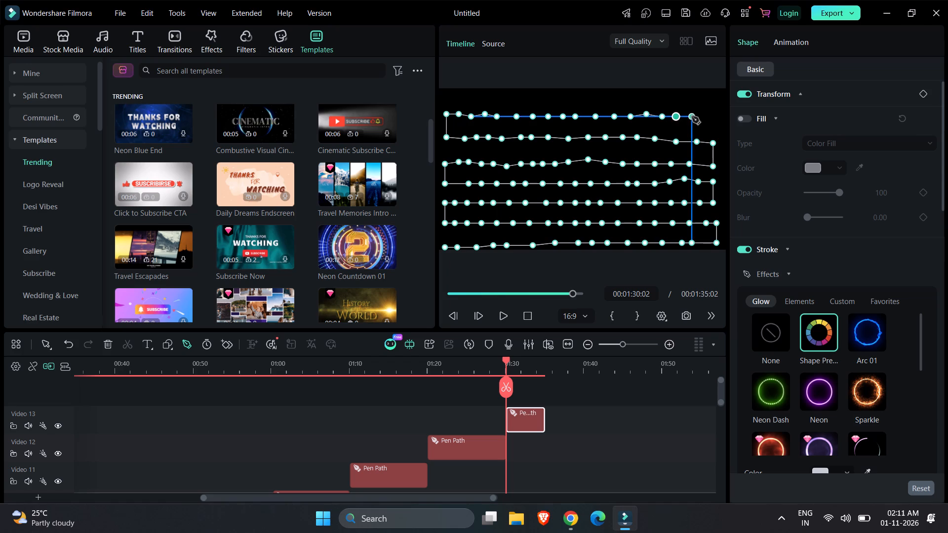
click(692, 116)
click(710, 119)
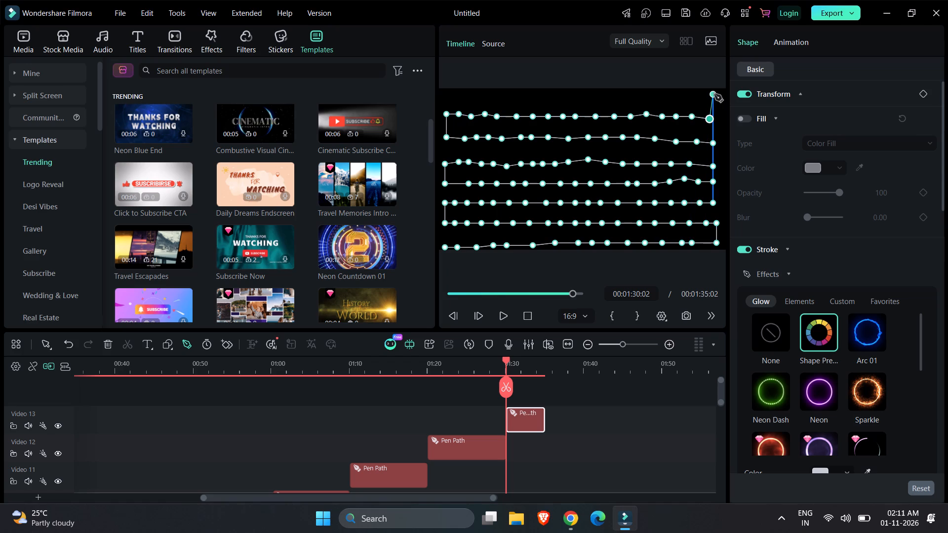
Turn the pen path a short way up at the frame's right edge, run an eighth horizontal row to the left edge, and end the path.
click(709, 95)
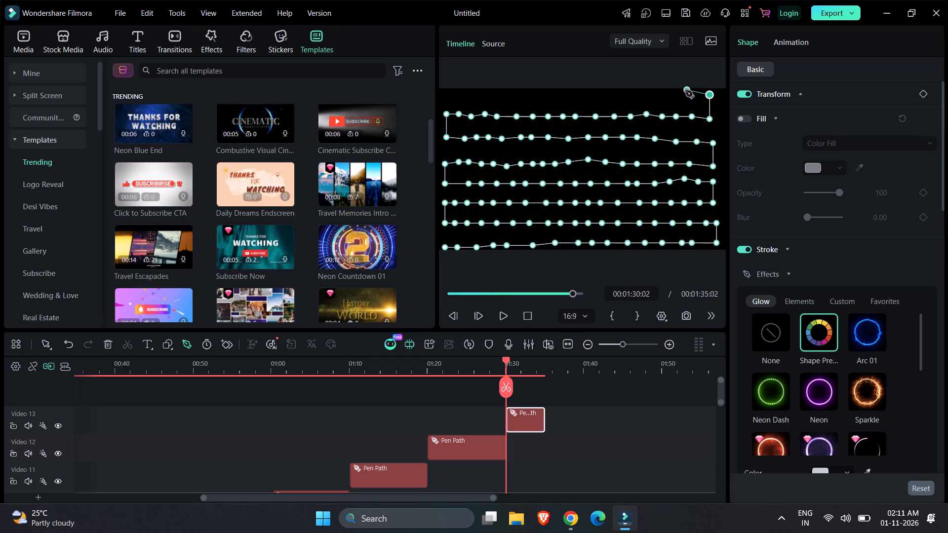
click(685, 94)
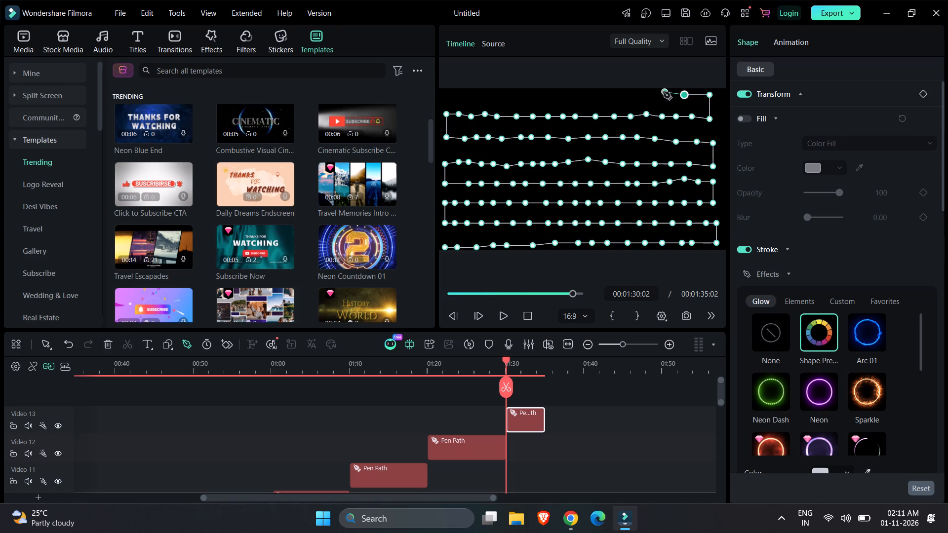
click(663, 92)
click(644, 91)
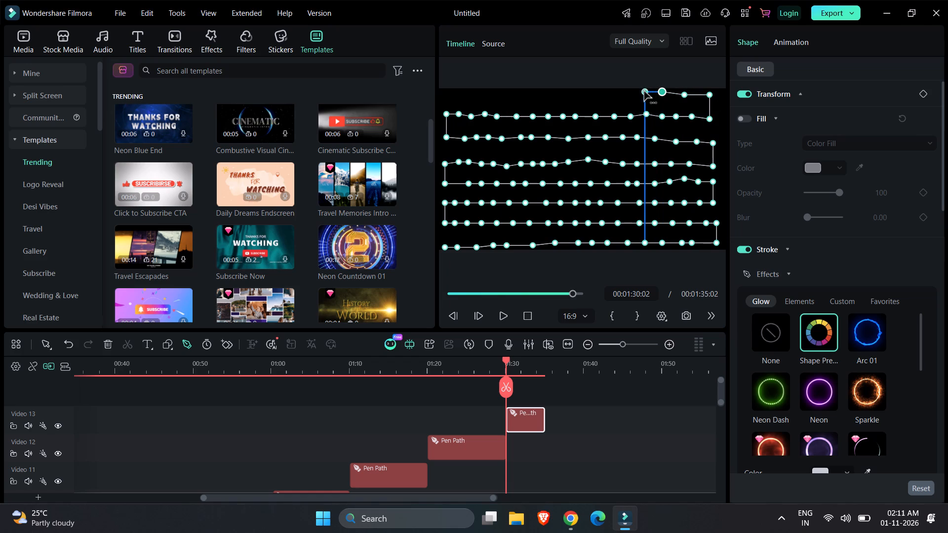
click(632, 91)
click(615, 91)
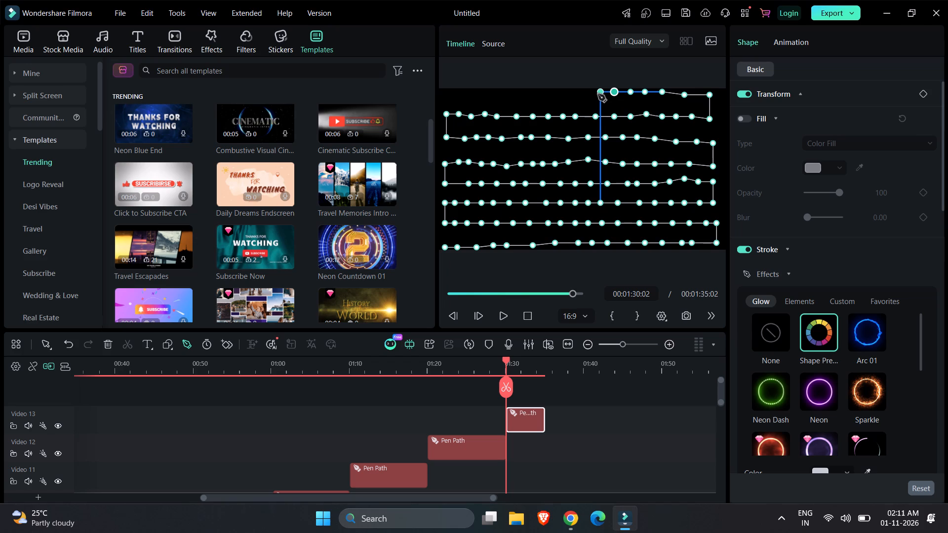
click(594, 94)
click(573, 94)
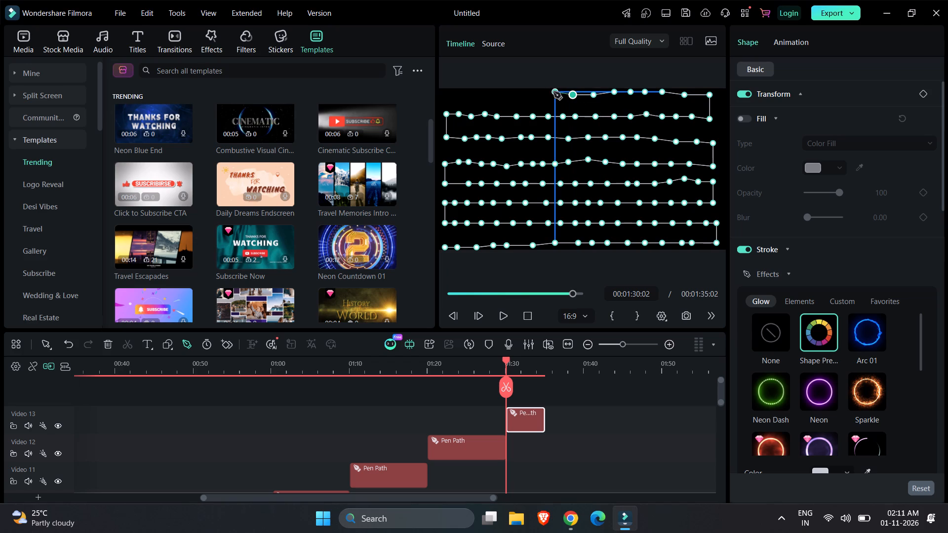
click(554, 95)
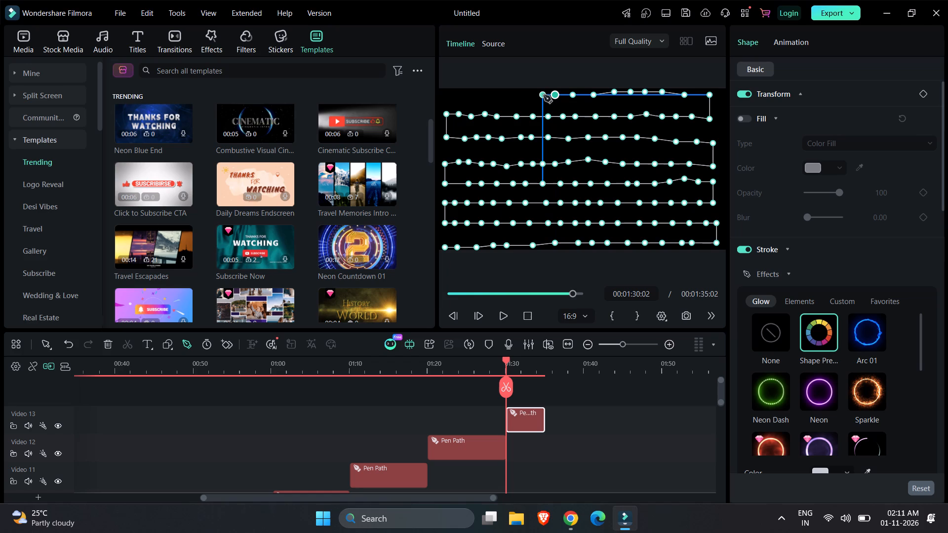
click(544, 95)
click(523, 94)
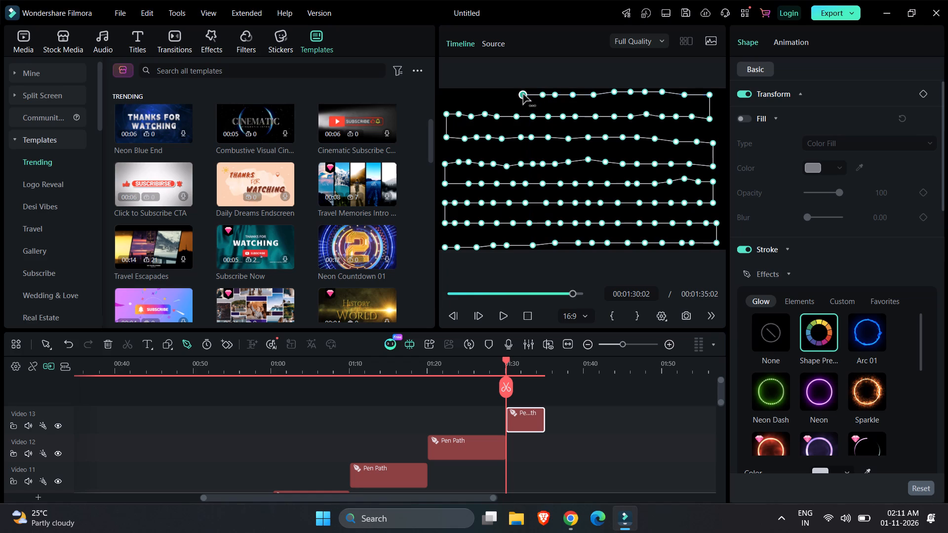
click(511, 94)
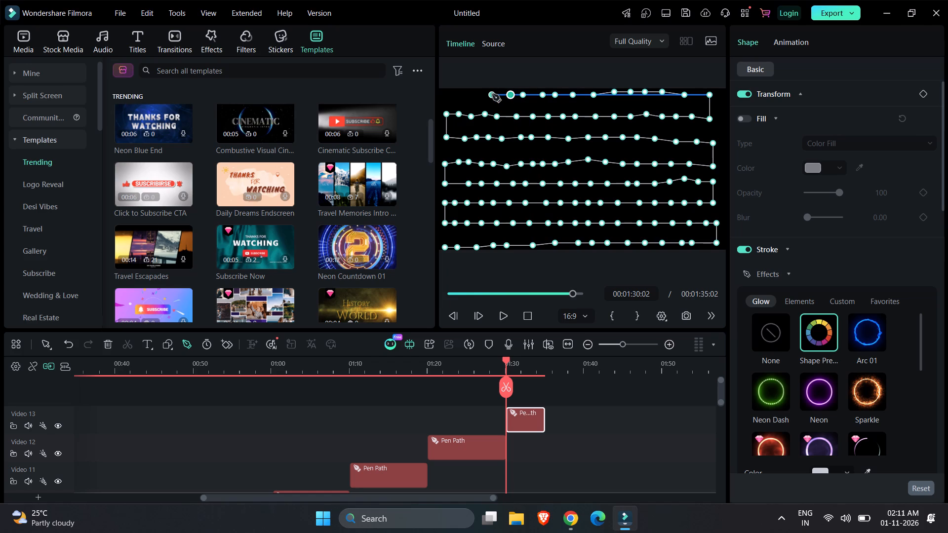
click(492, 94)
click(480, 94)
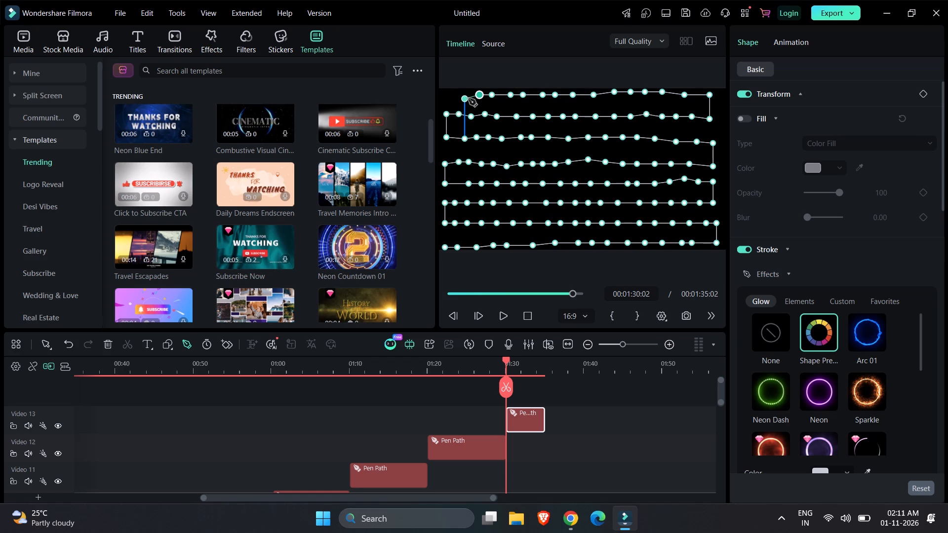
click(465, 94)
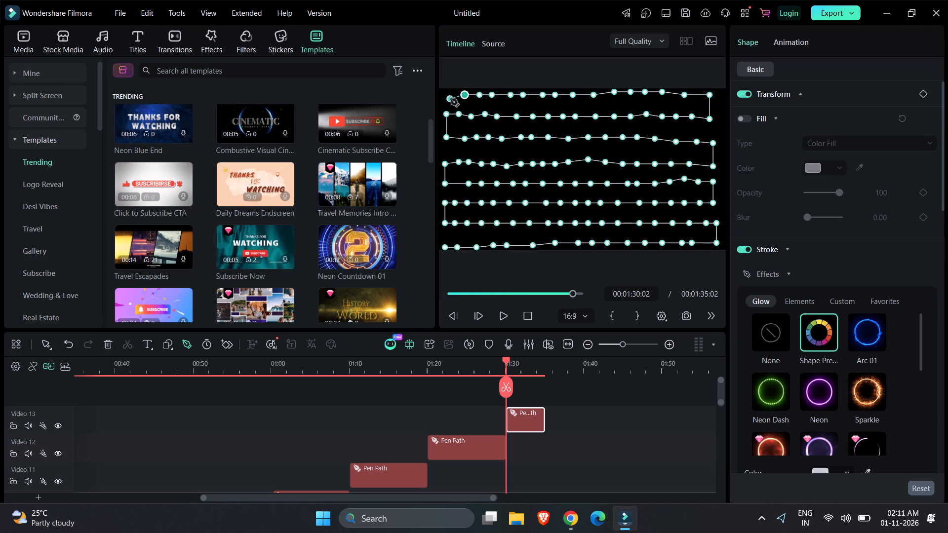
click(446, 92)
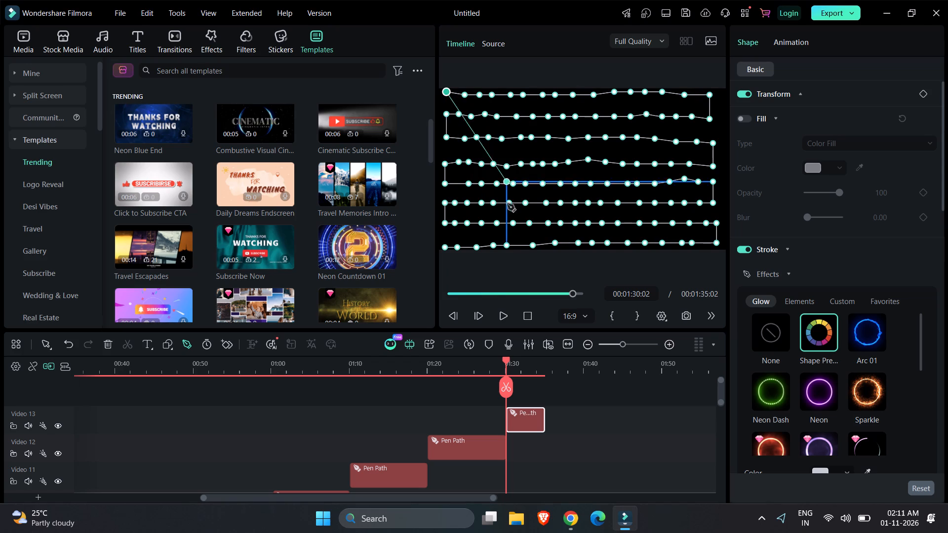
click(575, 440)
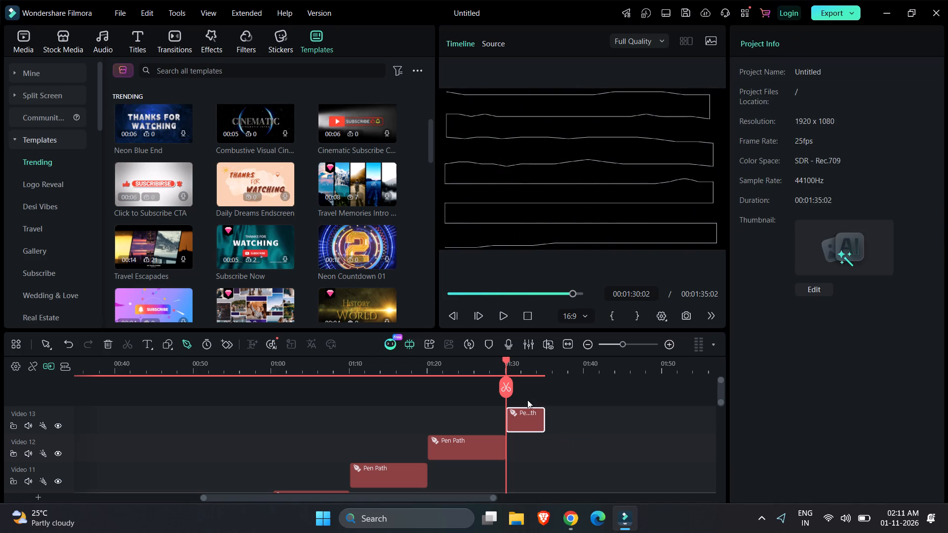
Extend the Video 13 Pen Path clip to end at 00:01:40:05, a duration of 00:00:10:03.
click(529, 403)
click(526, 413)
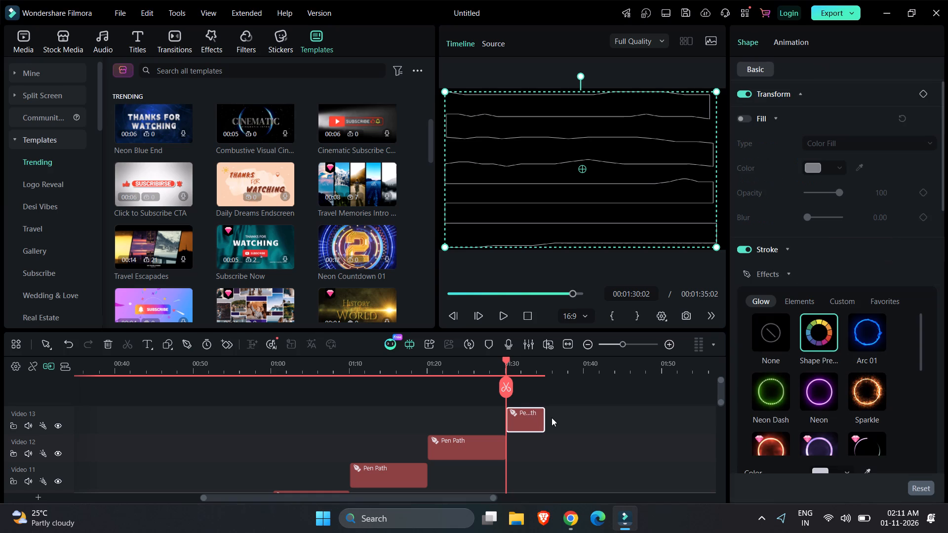
drag(542, 418, 554, 418)
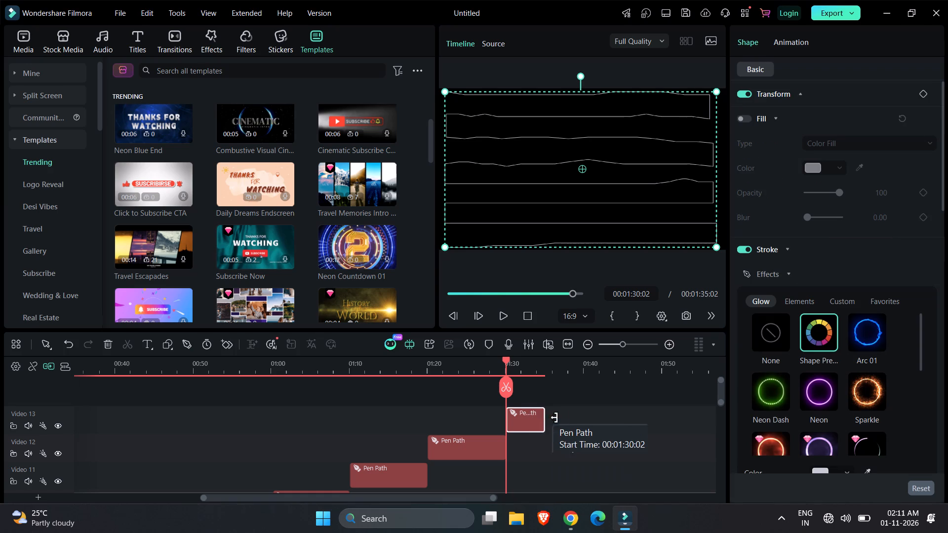
drag(554, 418, 582, 418)
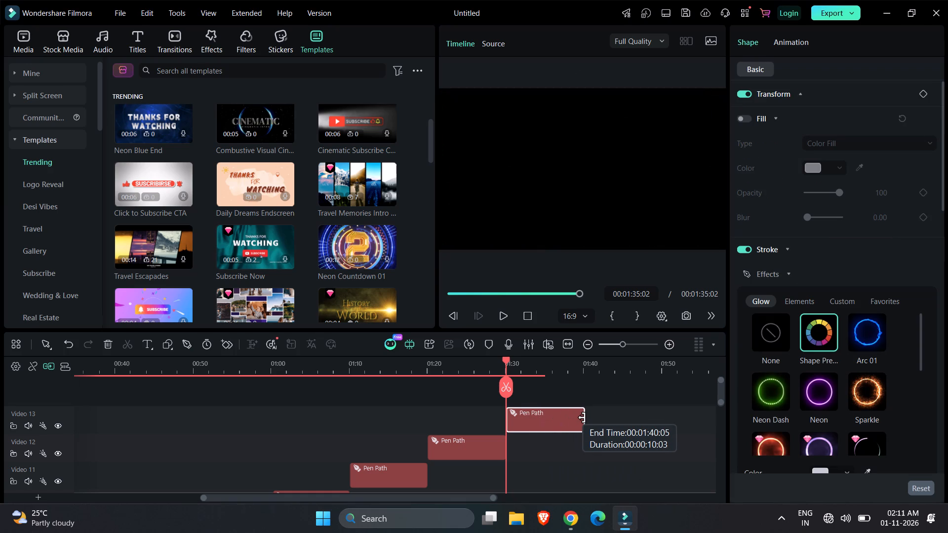
drag(582, 418, 580, 418)
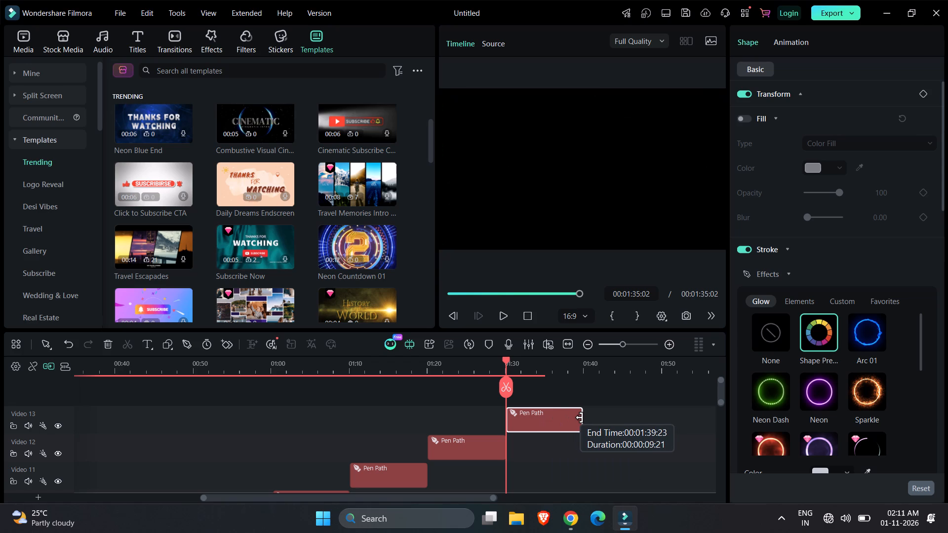
drag(580, 418, 582, 415)
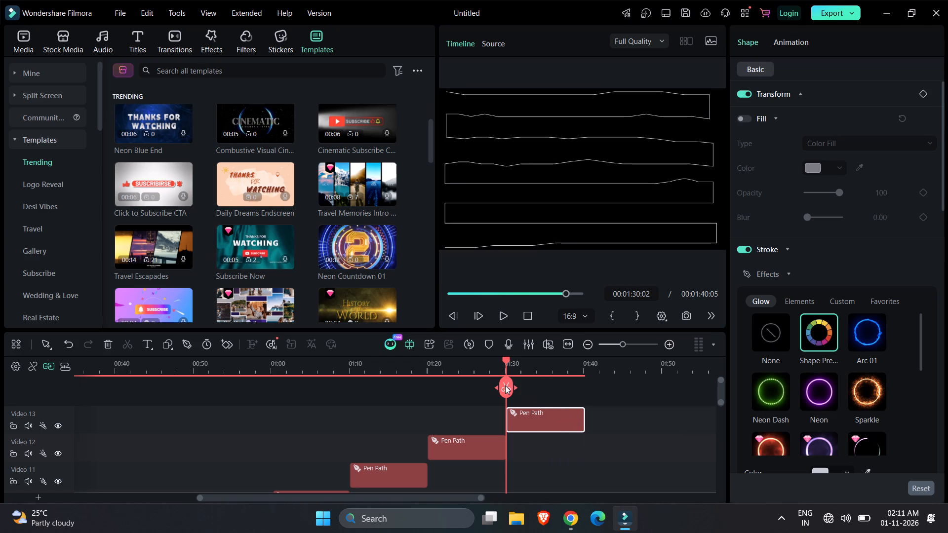
Start a new pen path at 00:01:40:05 with a vertical column of points from the frame's bottom-left corner up to the top-left corner.
drag(505, 385, 597, 390)
drag(480, 499, 561, 495)
click(494, 442)
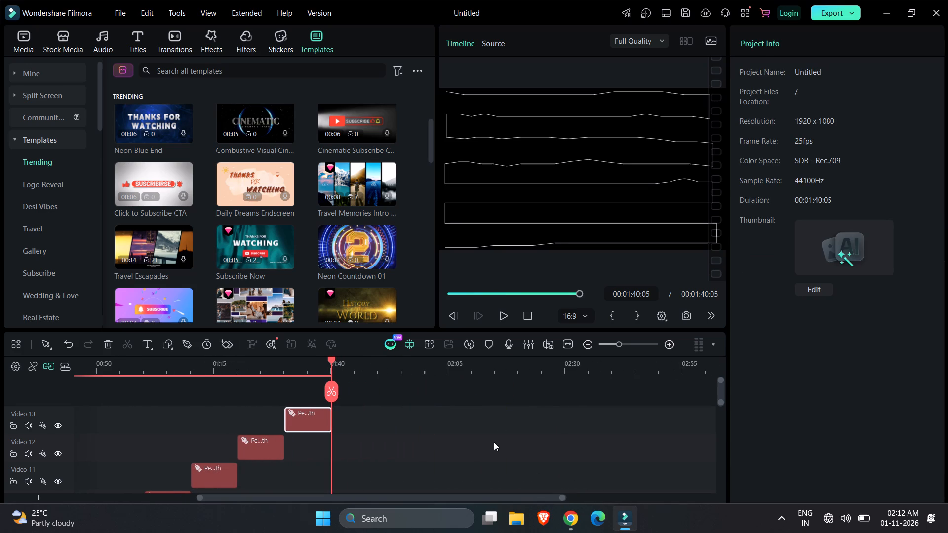
click(185, 349)
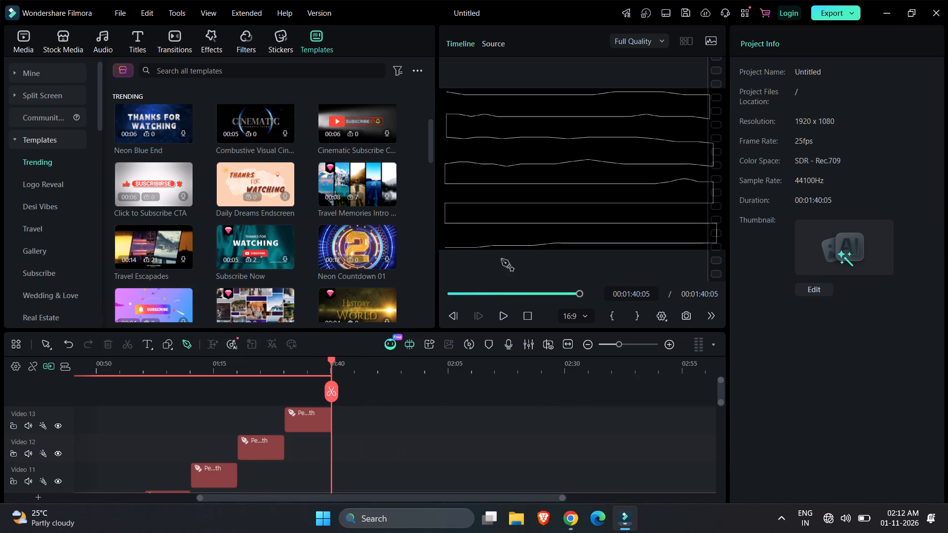
click(445, 246)
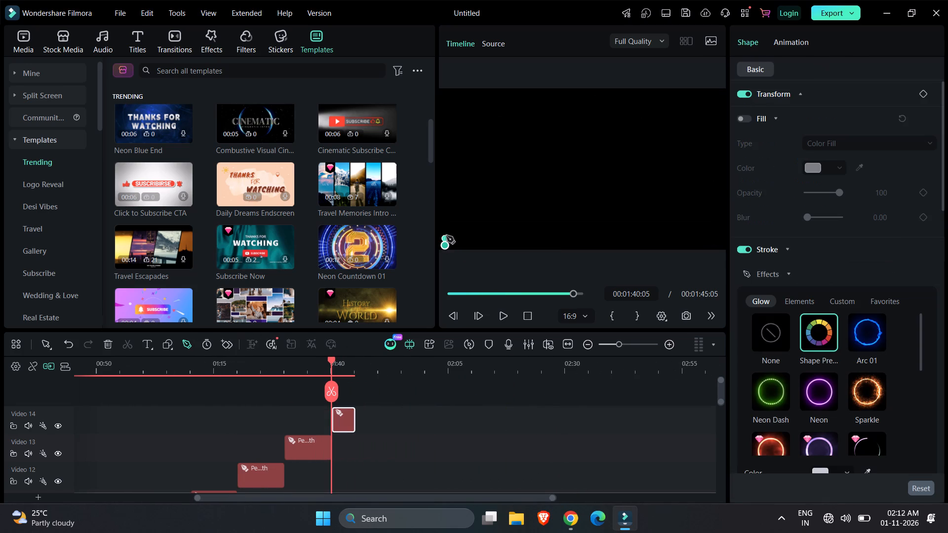
click(446, 236)
click(446, 228)
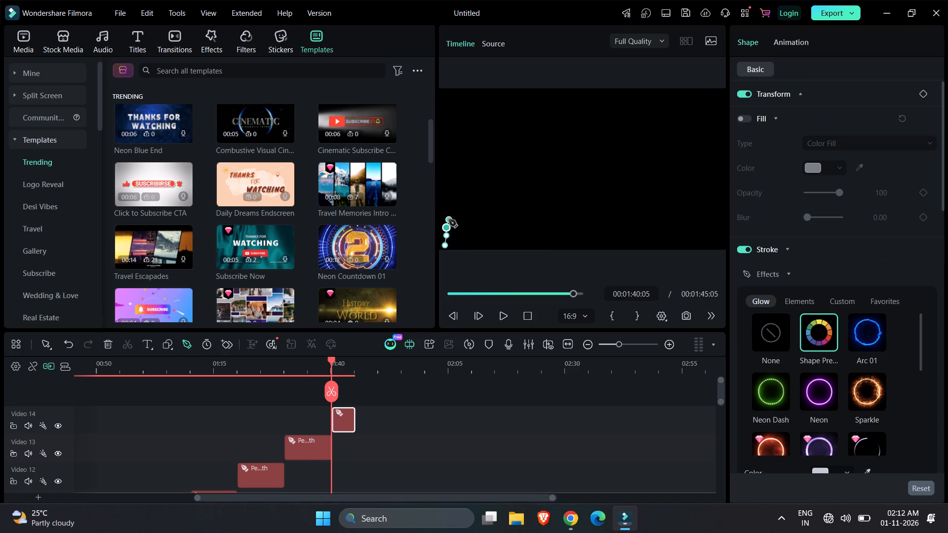
click(446, 213)
click(446, 198)
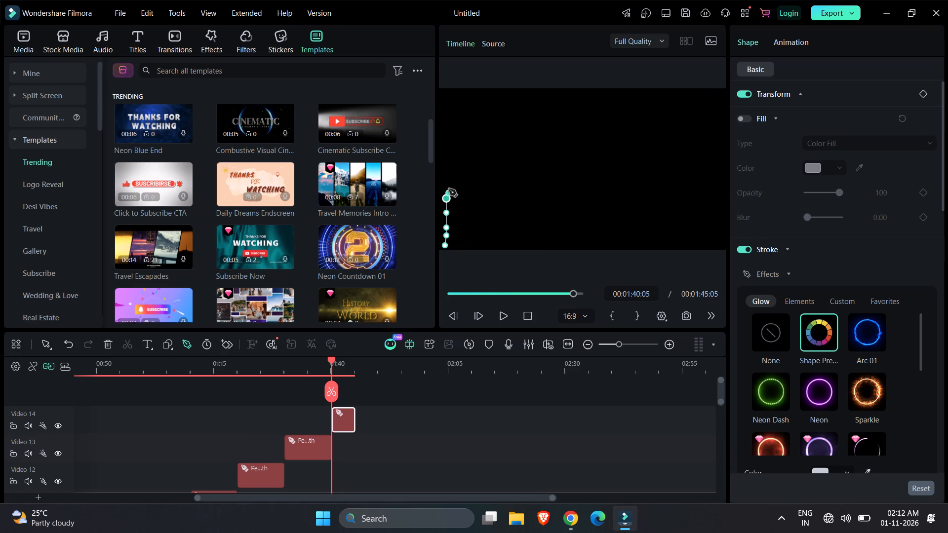
click(446, 183)
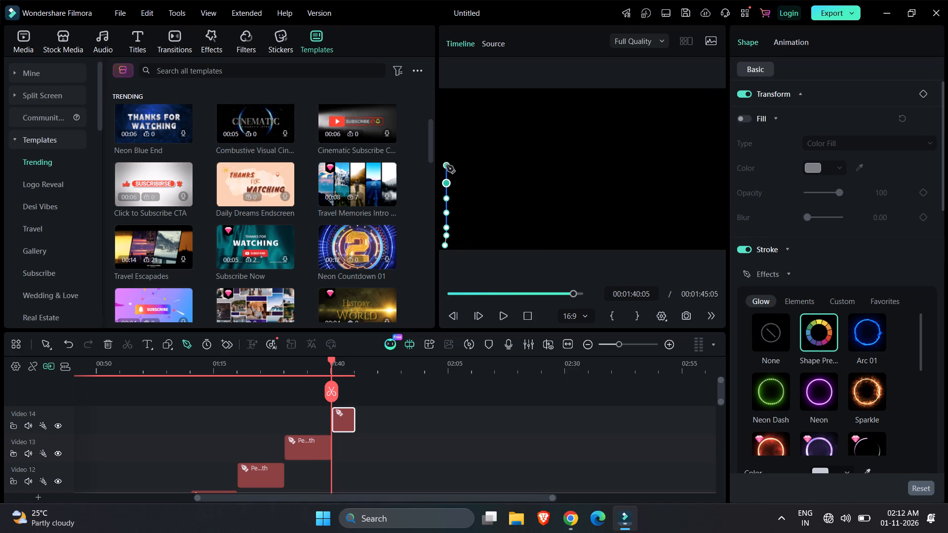
click(446, 165)
click(446, 149)
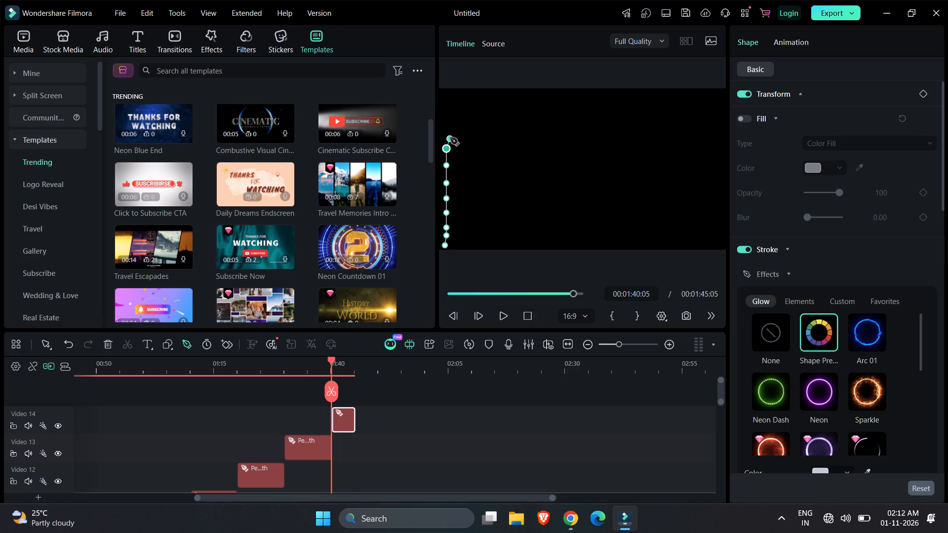
click(446, 136)
click(446, 124)
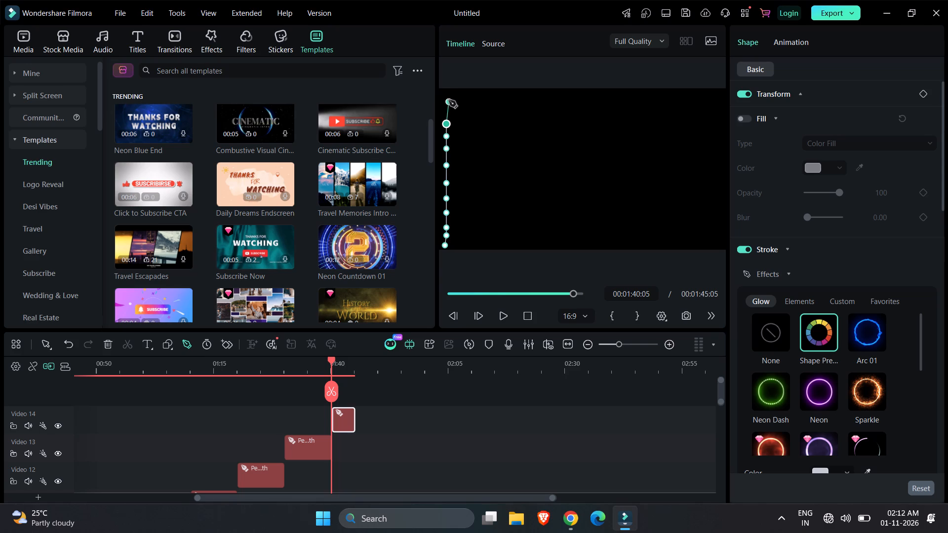
click(446, 108)
click(446, 96)
Turn the pen path a short way right at the frame's top edge and run a second vertical column of points down to the bottom edge.
click(467, 94)
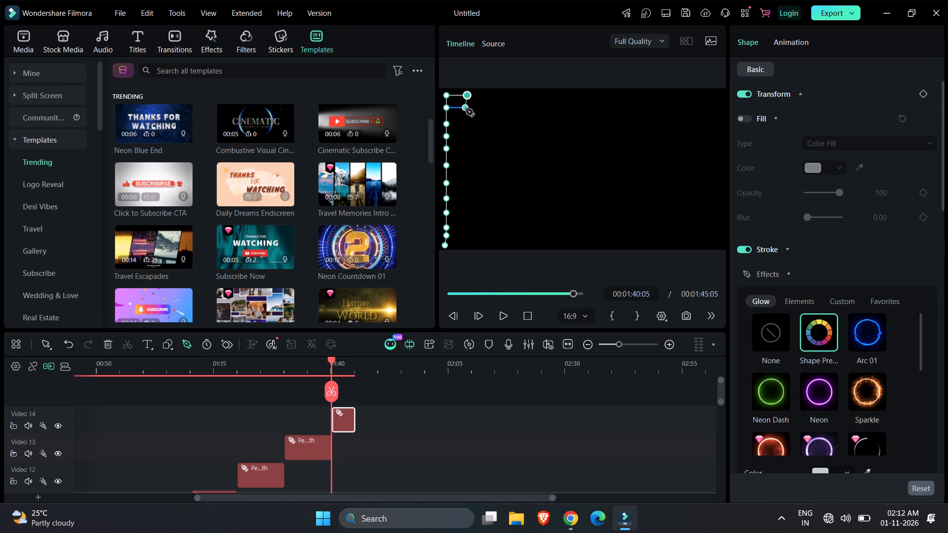
click(466, 109)
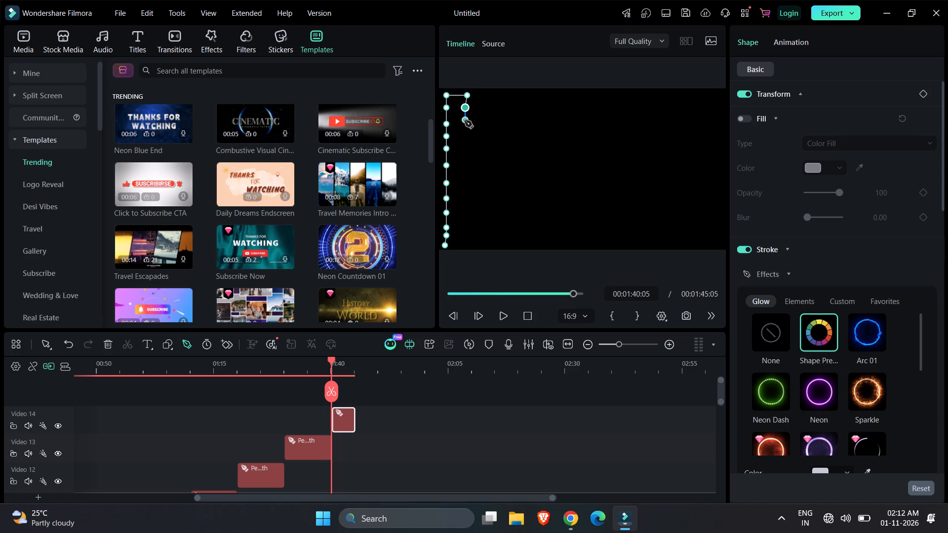
click(465, 120)
click(465, 137)
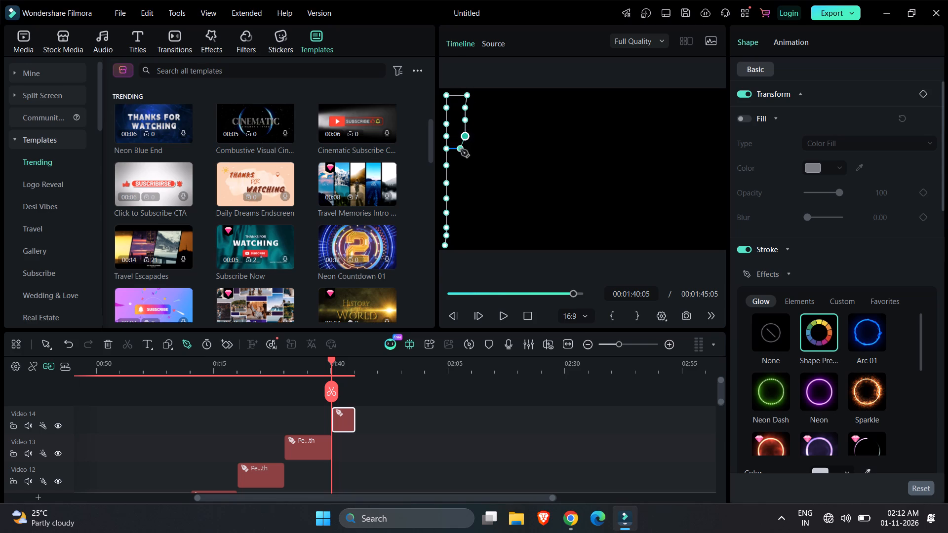
click(466, 153)
click(466, 166)
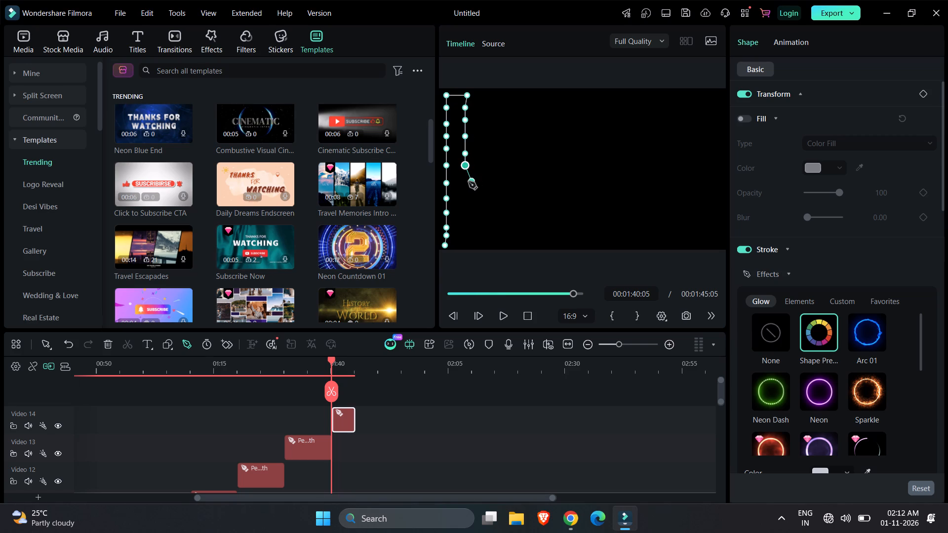
click(465, 182)
click(465, 199)
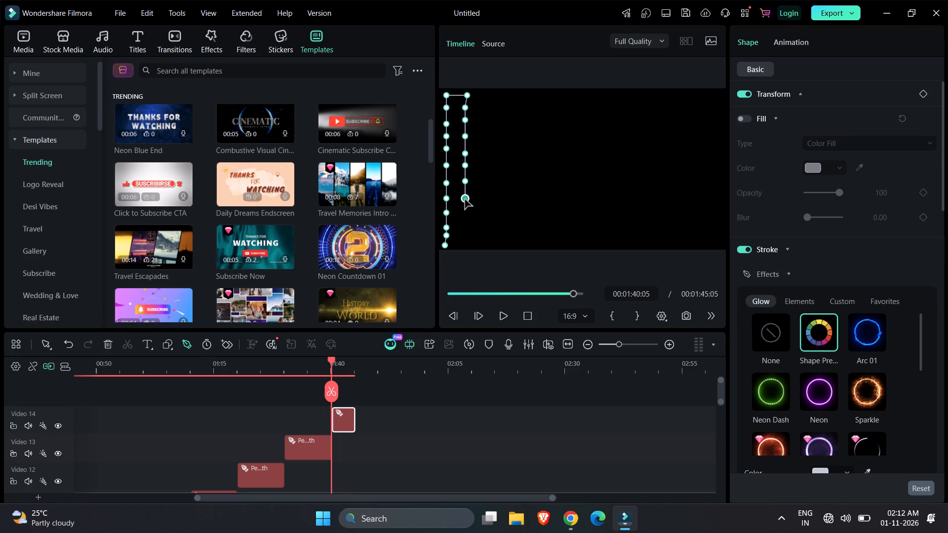
click(466, 211)
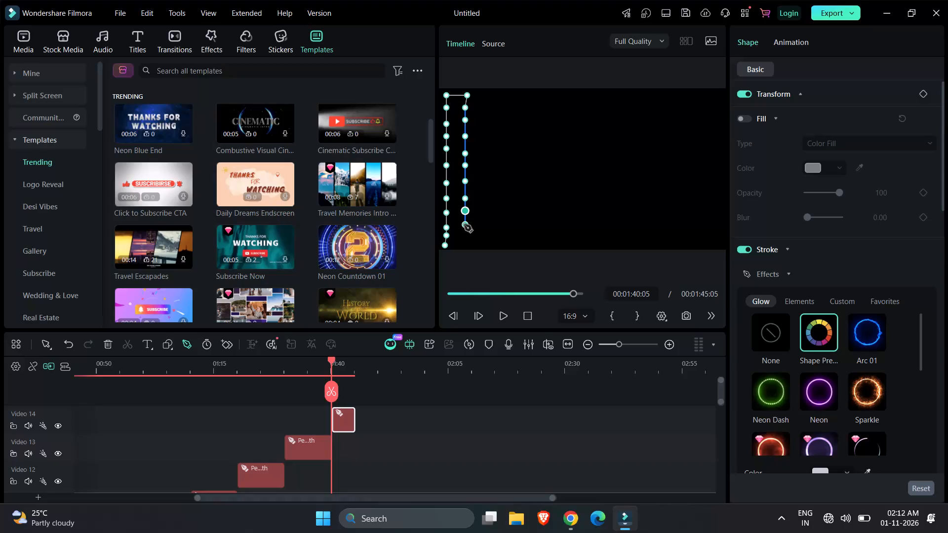
click(464, 225)
click(466, 235)
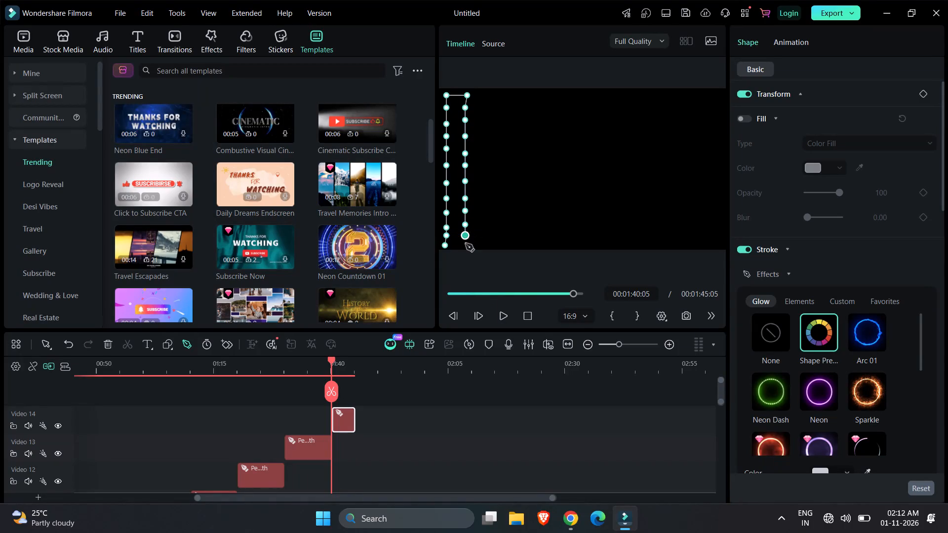
click(466, 244)
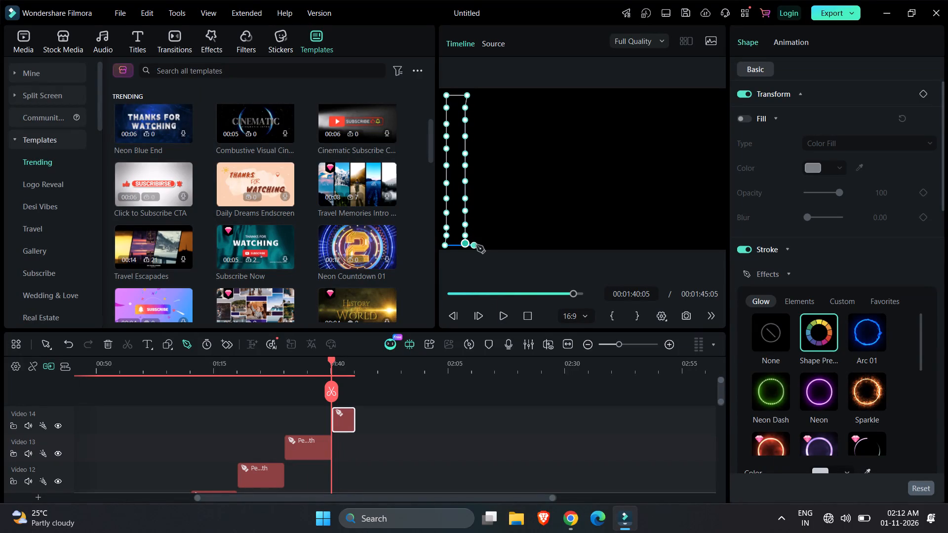
Turn the pen path a short way right at the frame's bottom edge and run a third vertical column of points up to the top edge.
click(486, 245)
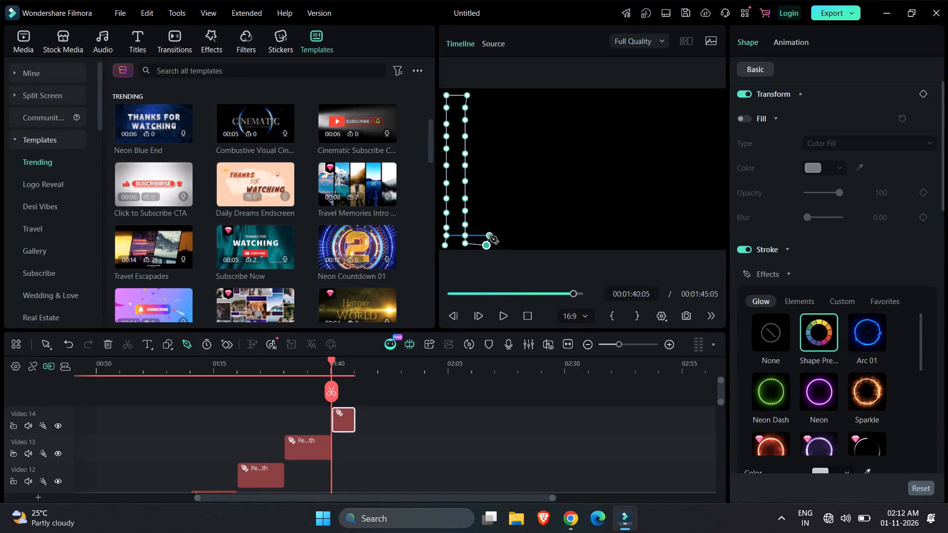
click(487, 236)
click(487, 225)
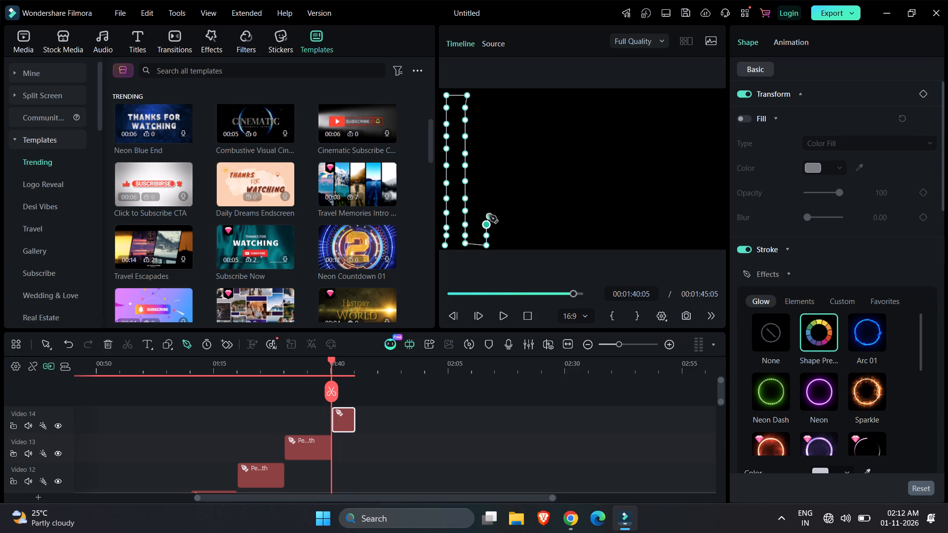
click(485, 211)
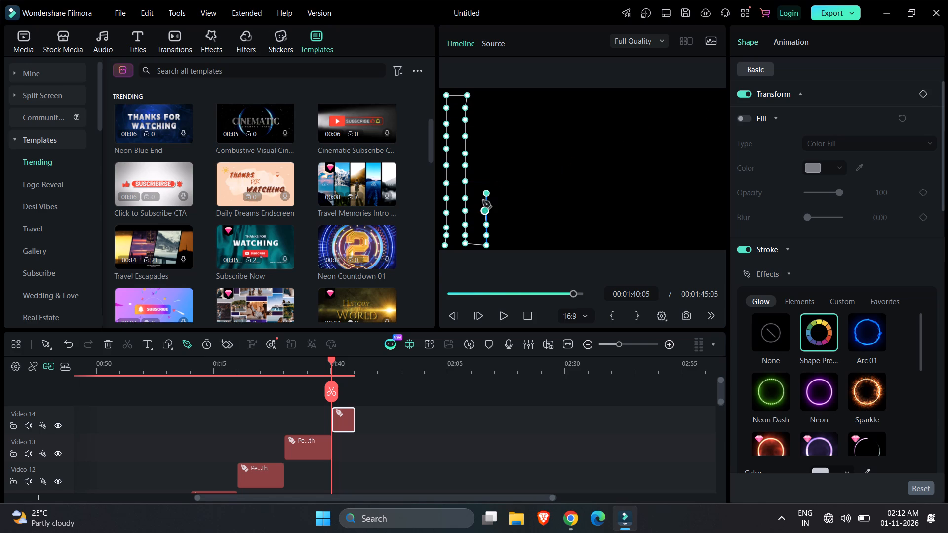
click(483, 197)
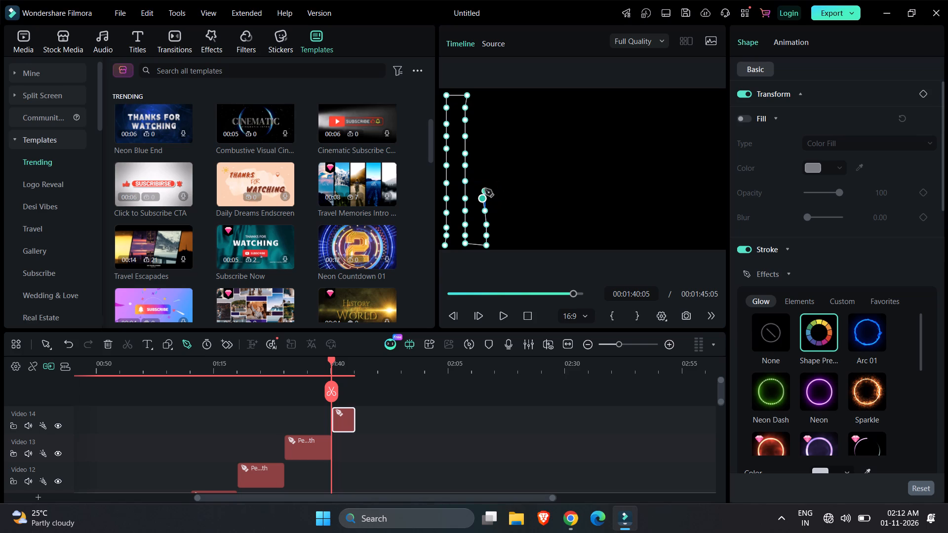
click(485, 182)
click(481, 168)
click(481, 153)
click(482, 139)
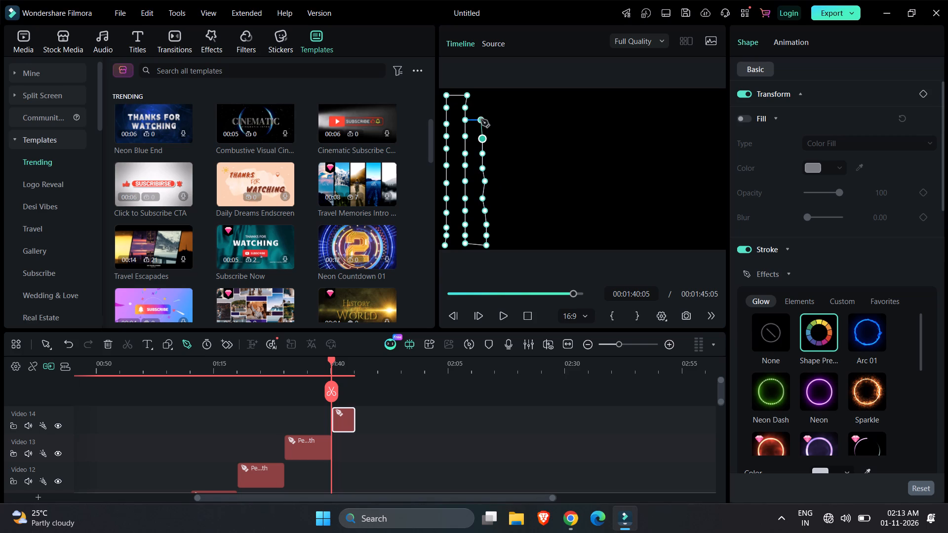
click(481, 119)
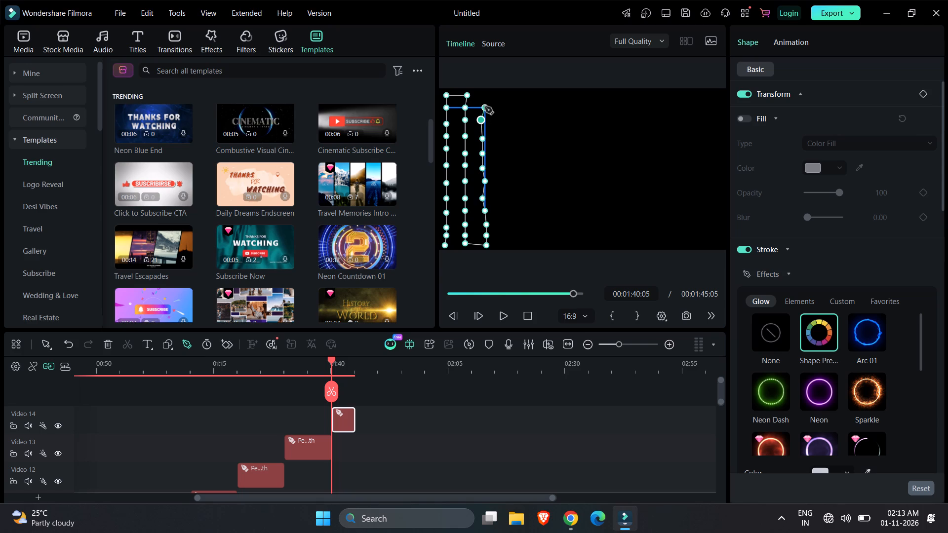
click(485, 107)
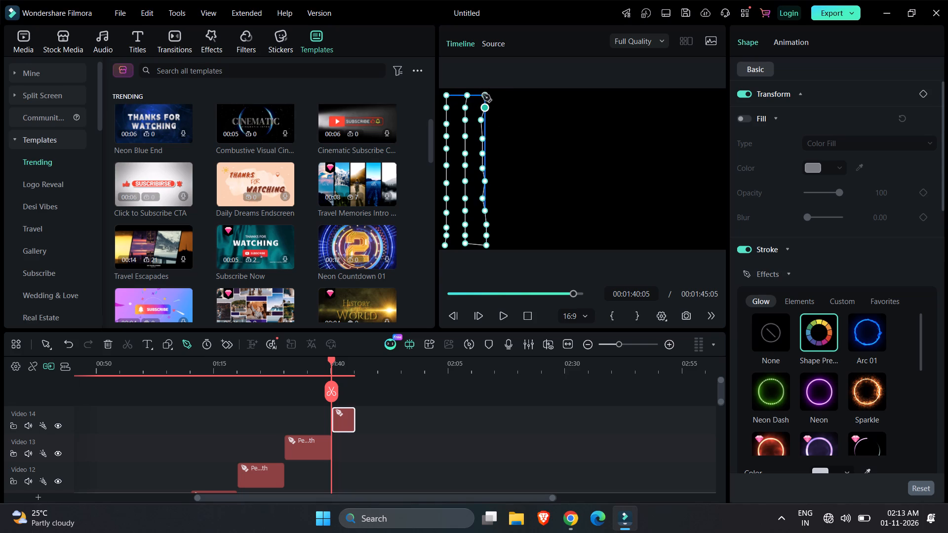
click(483, 94)
Turn the pen path a short way right at the frame's top edge and run a fourth vertical column of points down to the bottom edge.
click(499, 94)
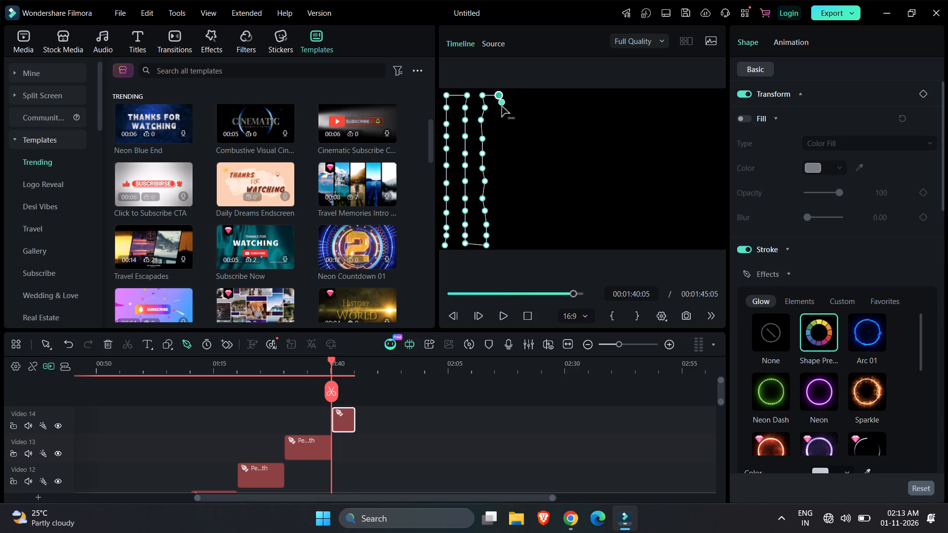
click(502, 107)
click(502, 119)
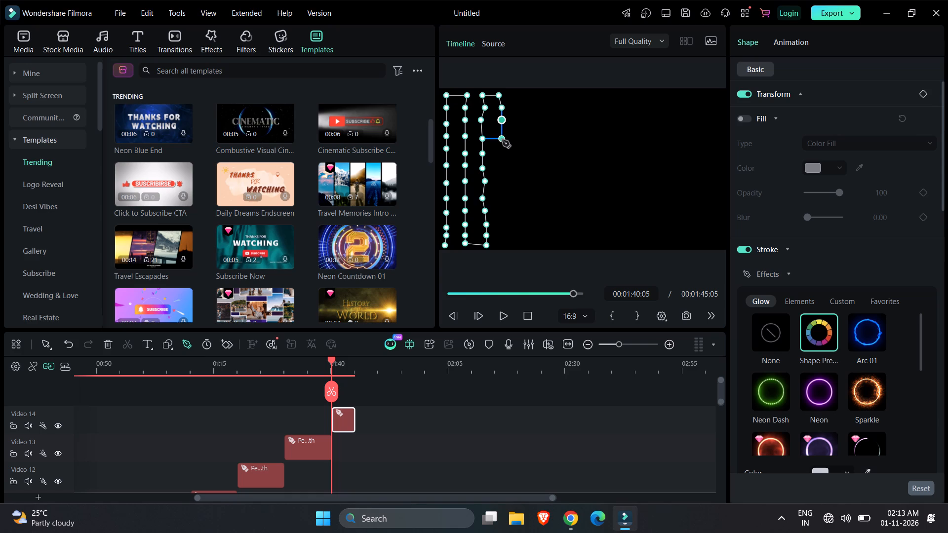
click(502, 140)
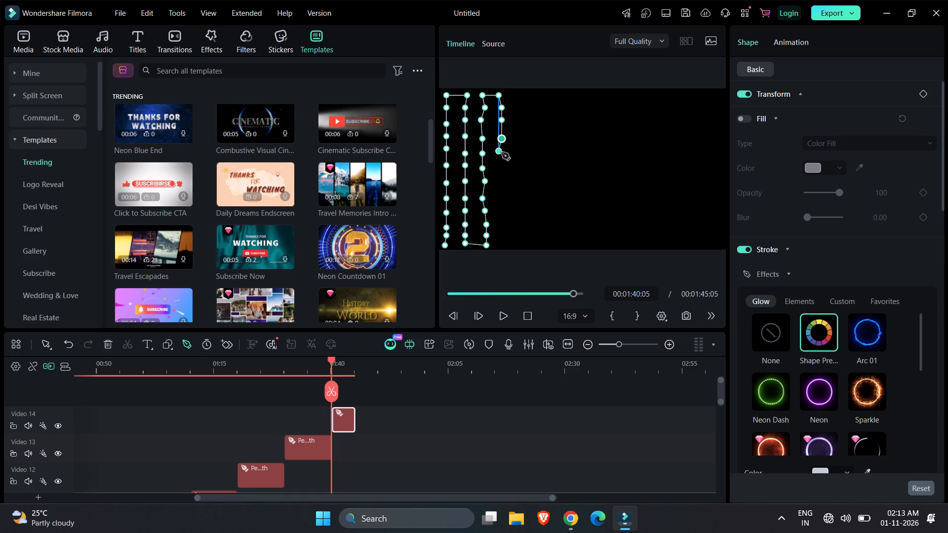
click(502, 152)
click(503, 168)
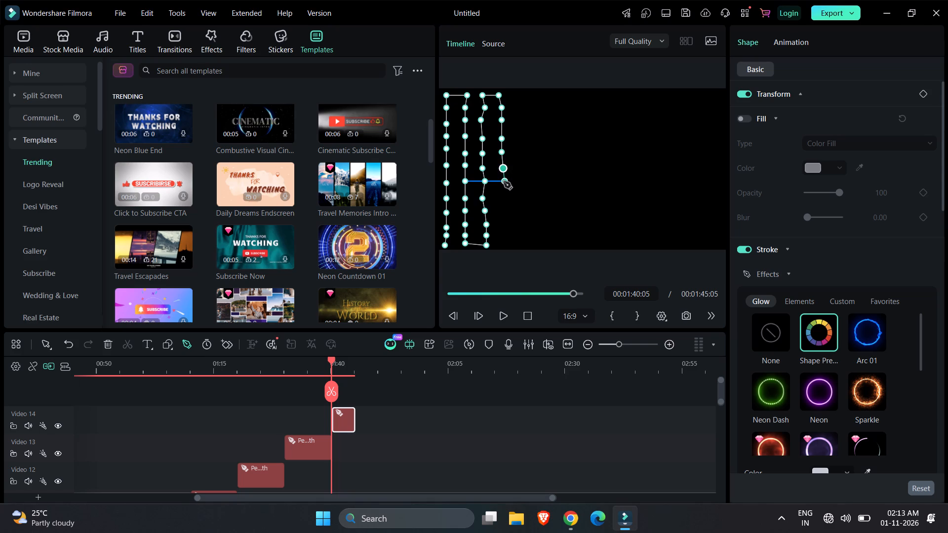
click(504, 182)
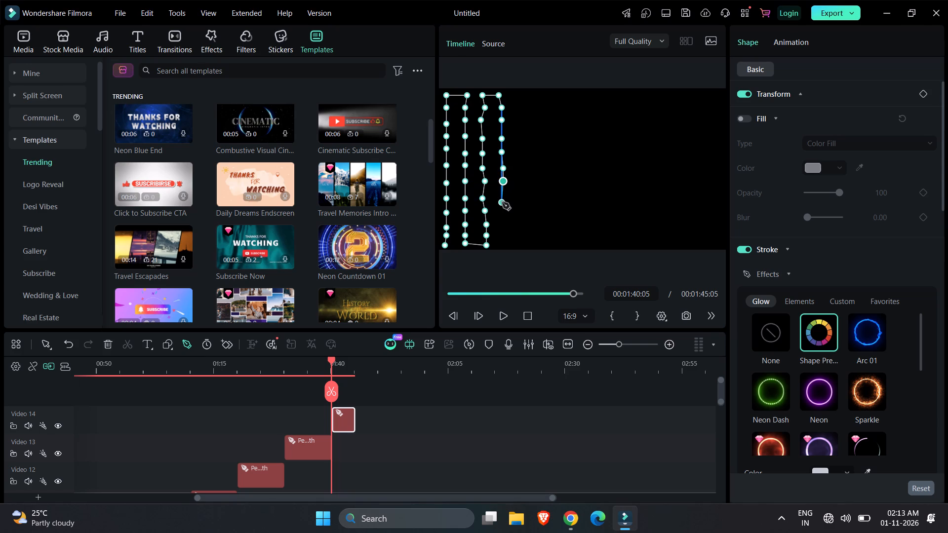
click(502, 202)
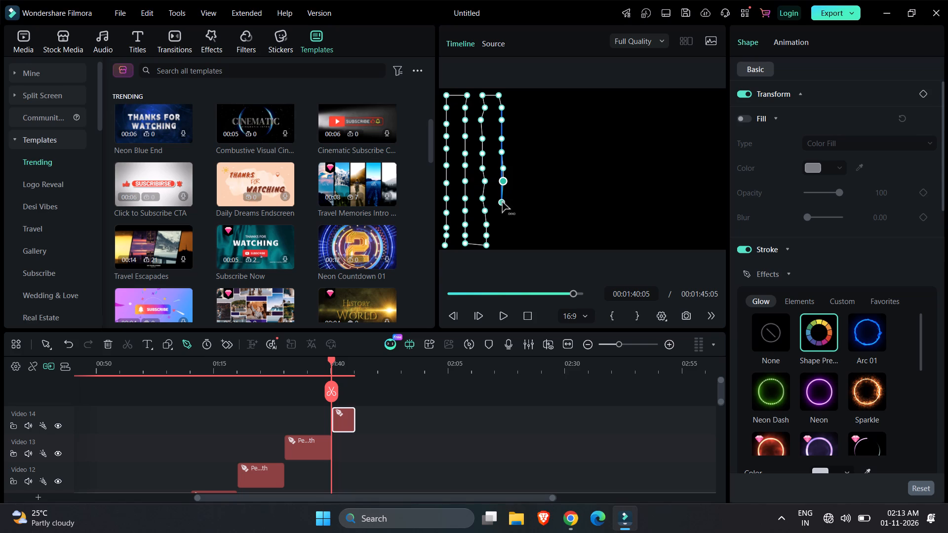
click(502, 213)
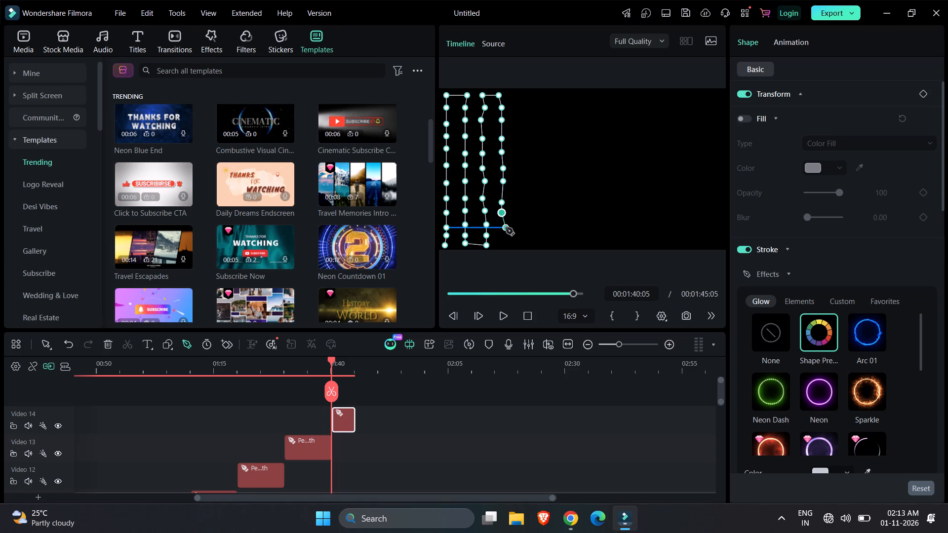
click(502, 228)
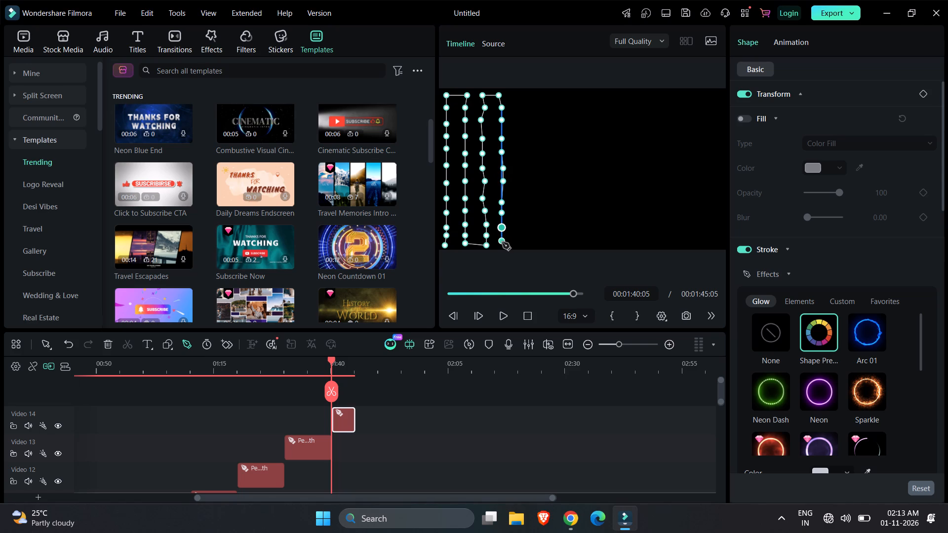
click(502, 242)
Turn the pen path a short way right at the frame's bottom edge and run a fifth vertical column of points up to the top edge.
click(515, 244)
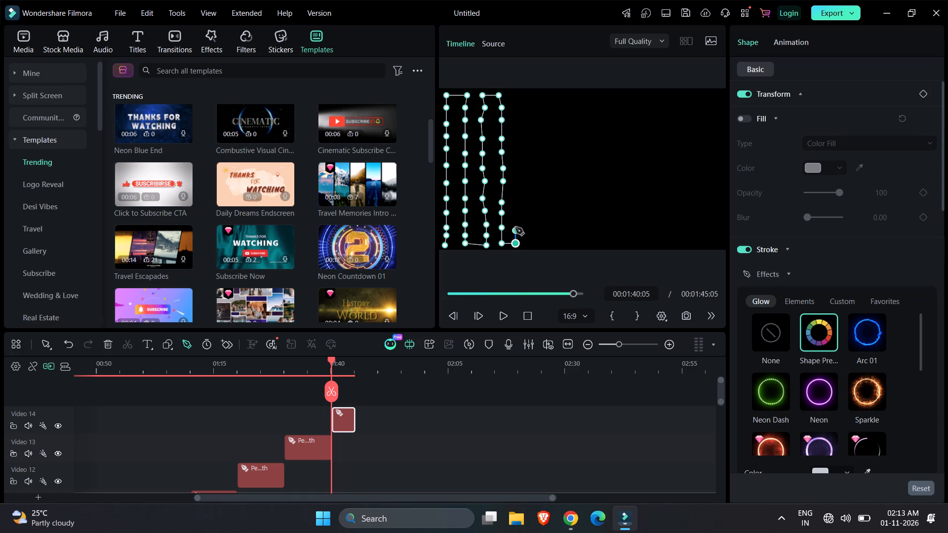
click(515, 228)
click(515, 215)
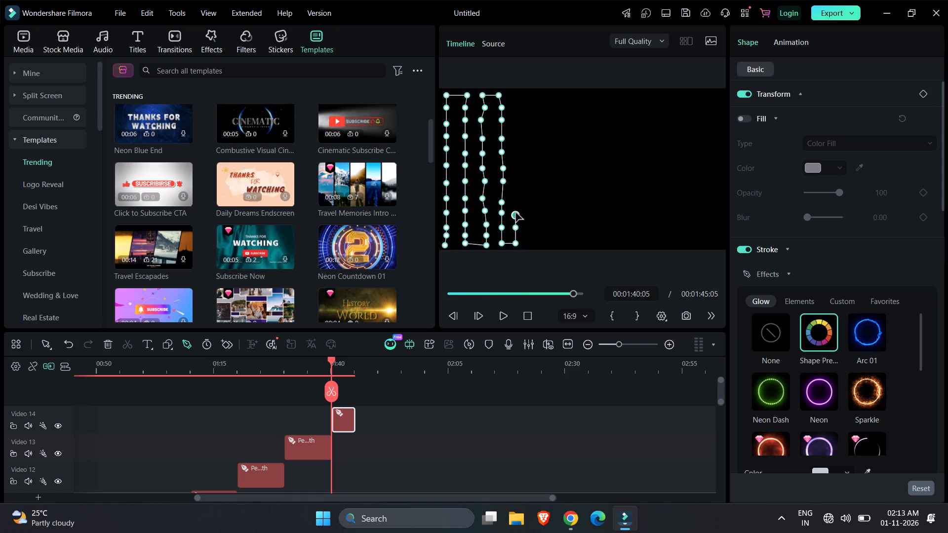
click(514, 203)
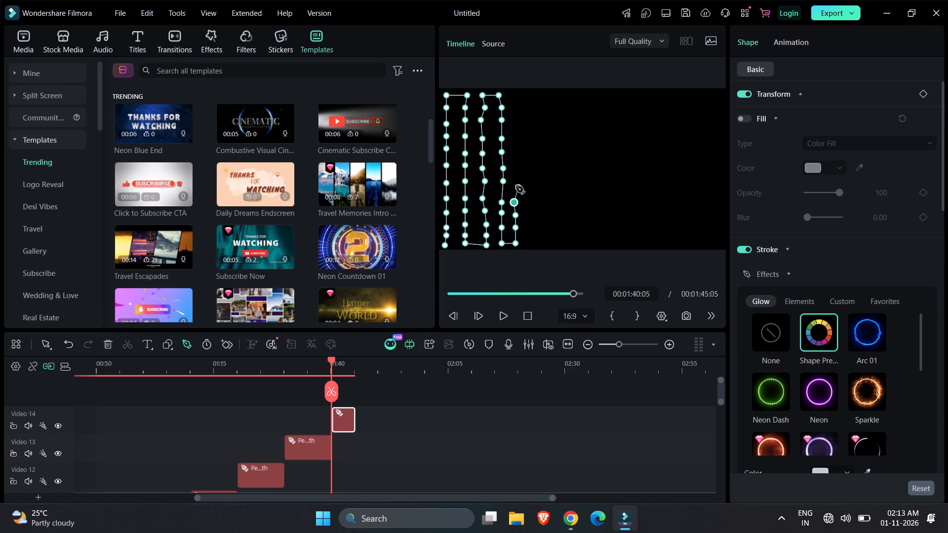
click(516, 186)
click(514, 172)
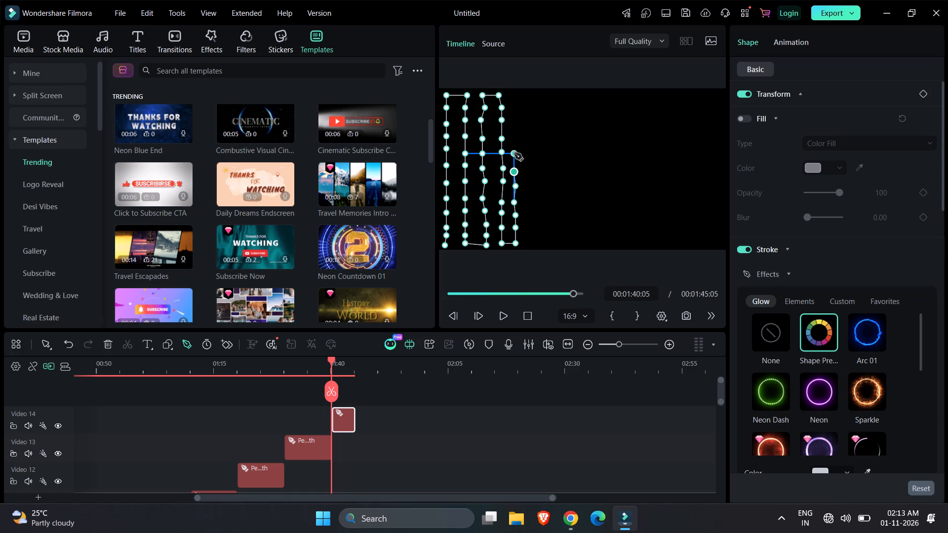
click(514, 153)
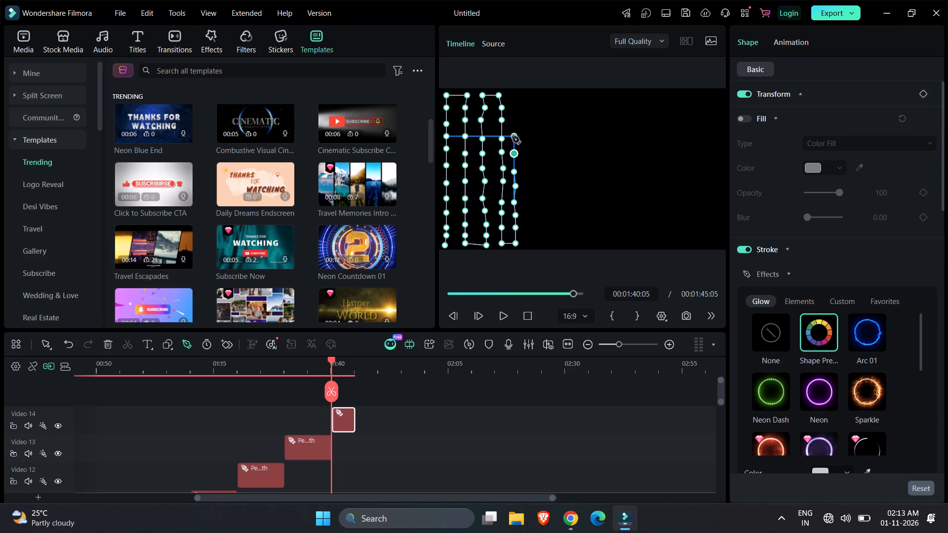
click(512, 139)
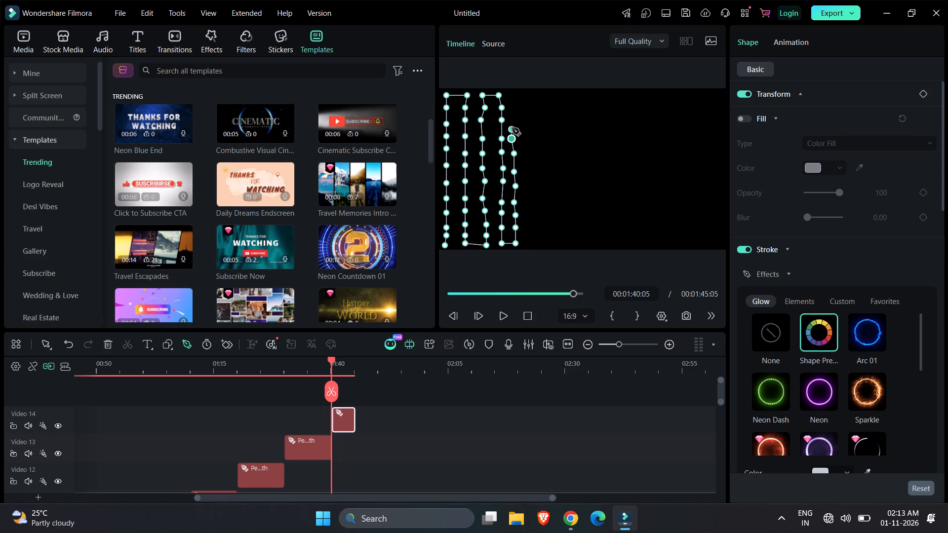
click(512, 126)
click(514, 115)
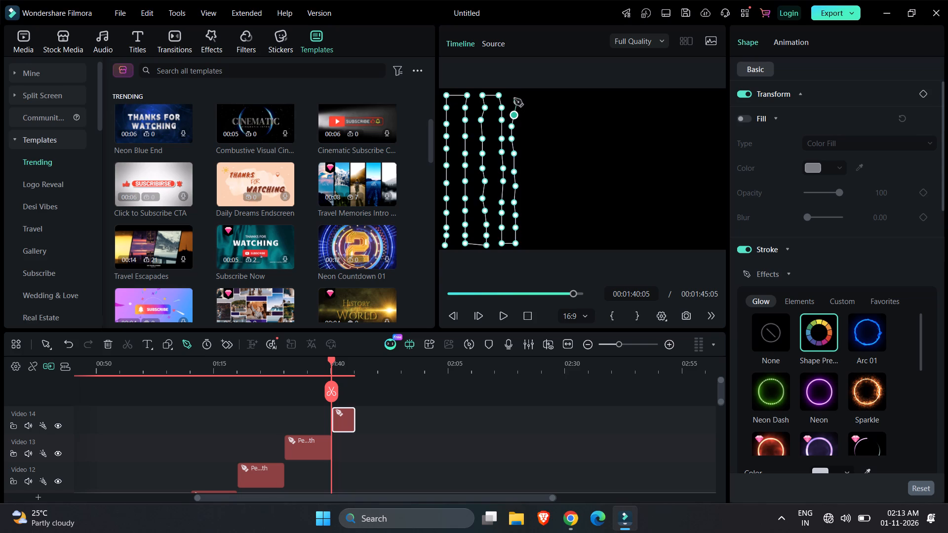
click(511, 97)
Turn the pen path a short way right at the frame's top edge and run a sixth vertical column of points down to the bottom edge.
click(532, 97)
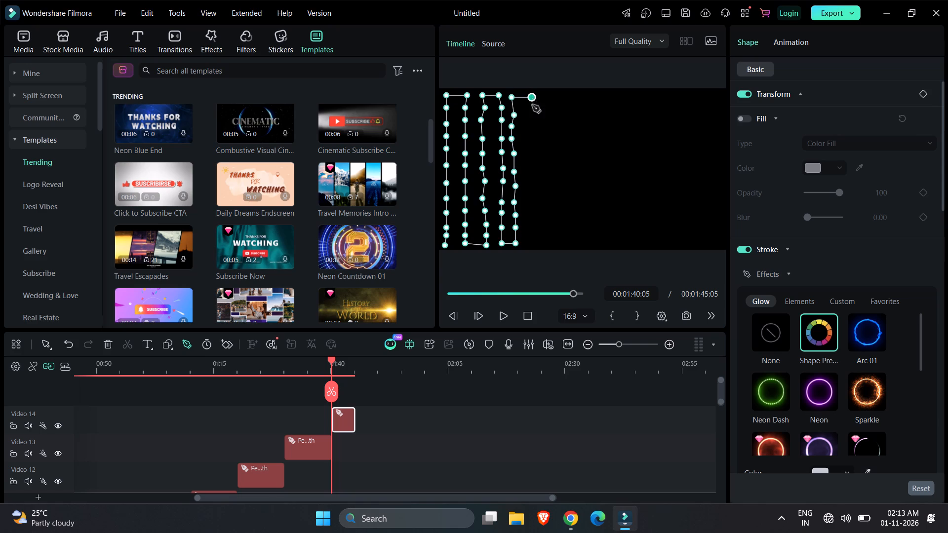
click(531, 114)
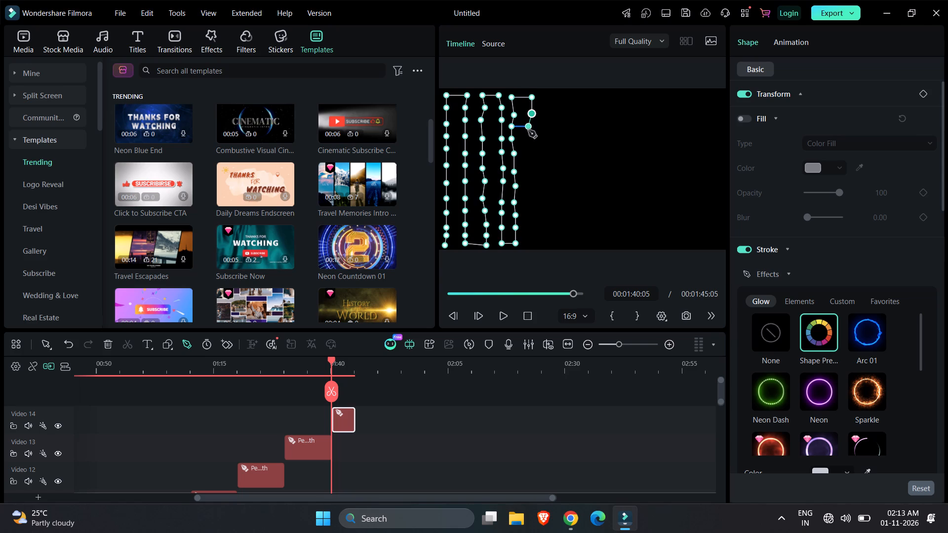
click(532, 130)
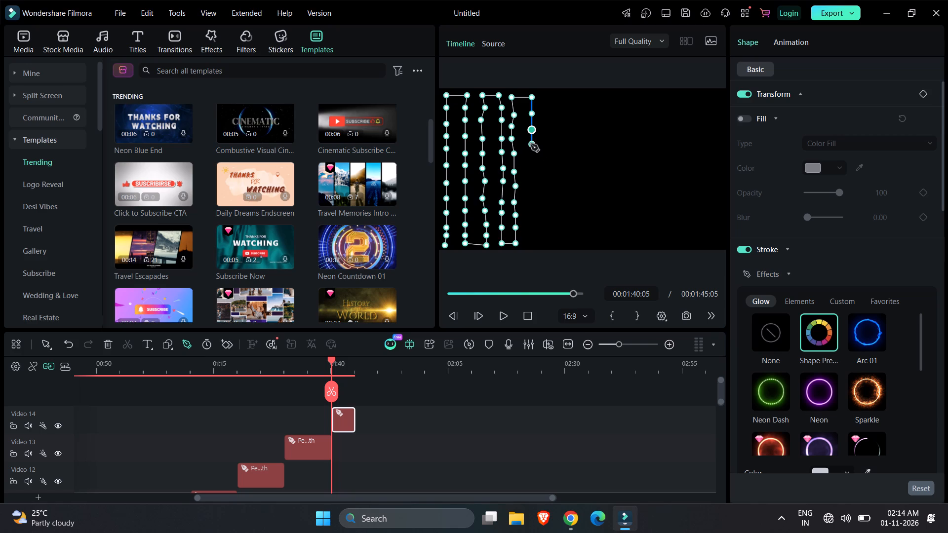
click(531, 144)
click(531, 158)
click(531, 177)
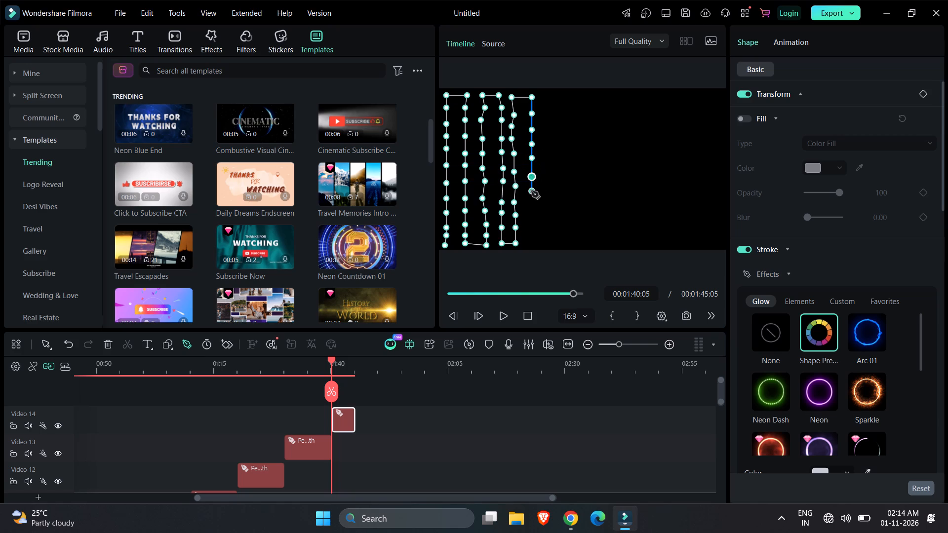
click(531, 191)
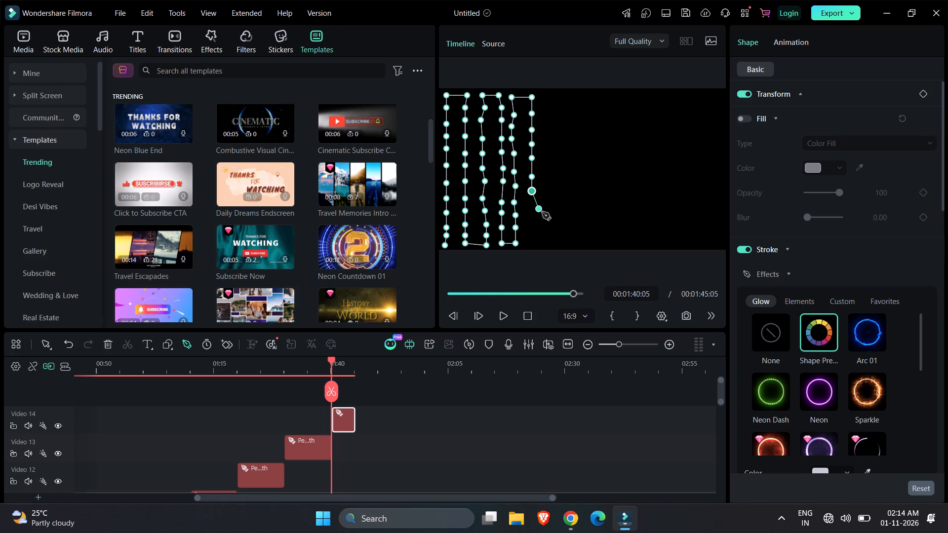
click(532, 211)
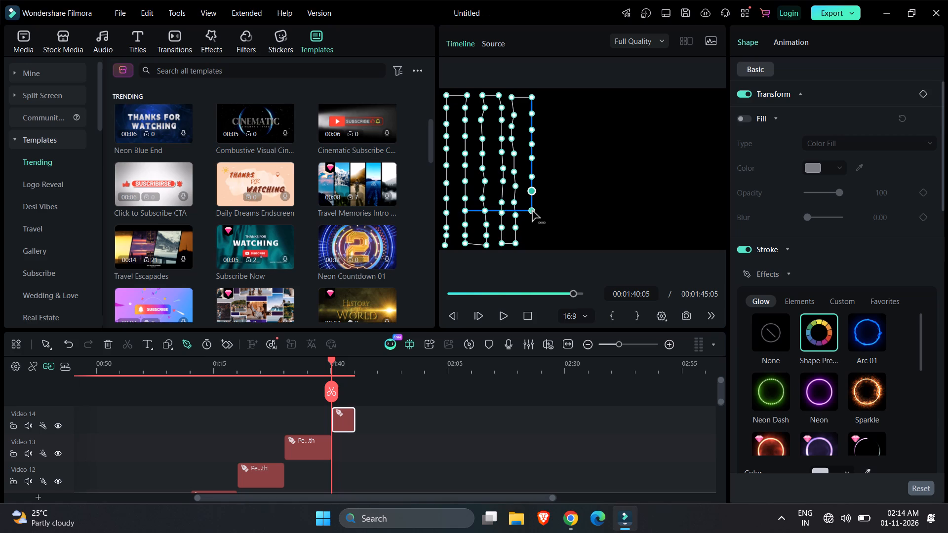
click(532, 223)
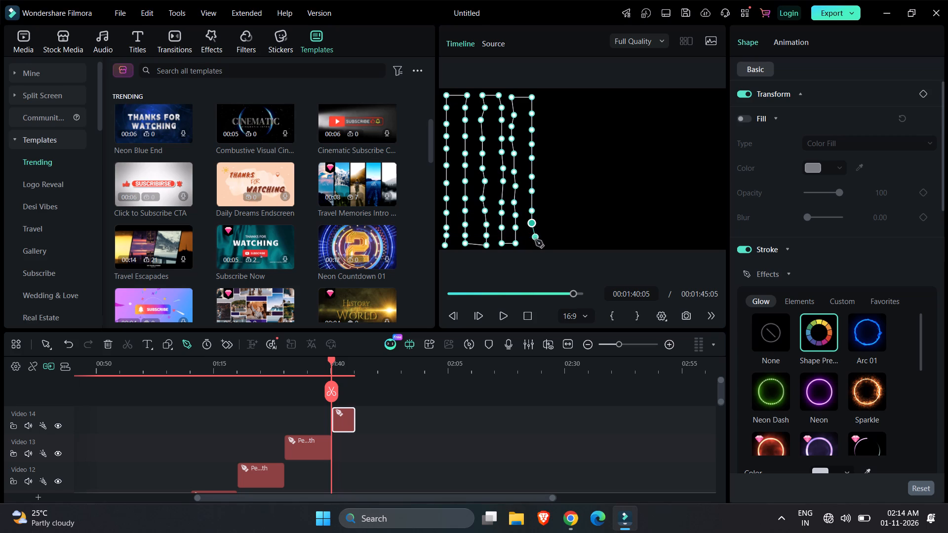
click(531, 241)
Turn the pen path a short way right at the frame's bottom edge and run a seventh vertical column of points up to the top edge.
click(556, 240)
click(556, 225)
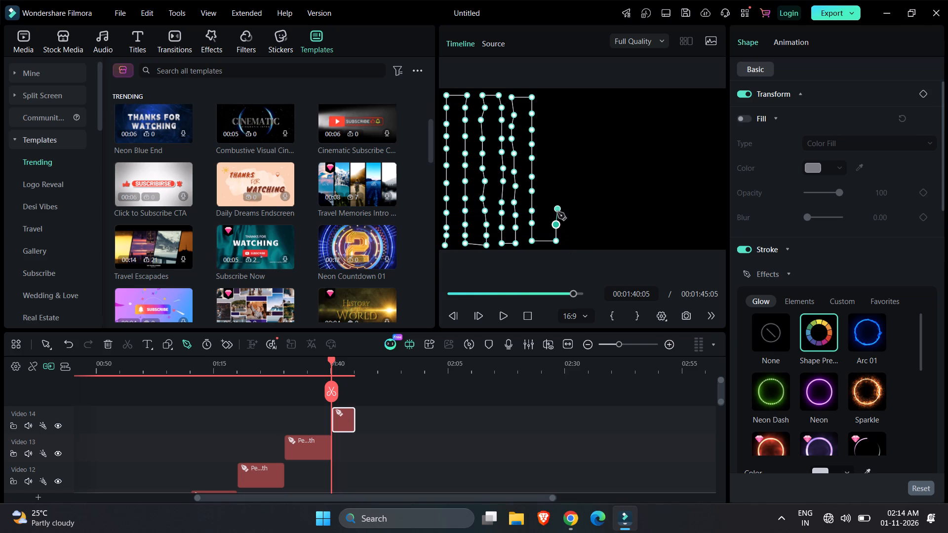
click(557, 212)
click(557, 198)
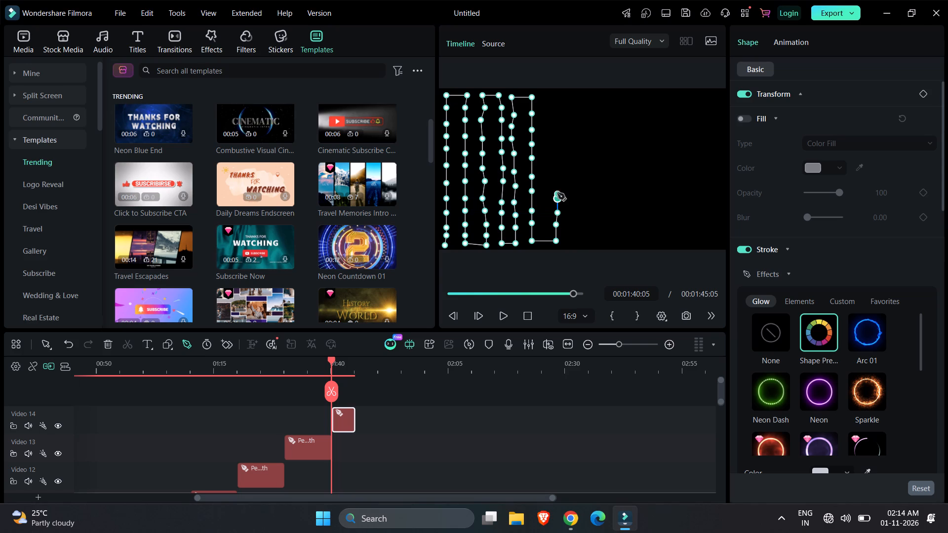
click(557, 190)
click(553, 177)
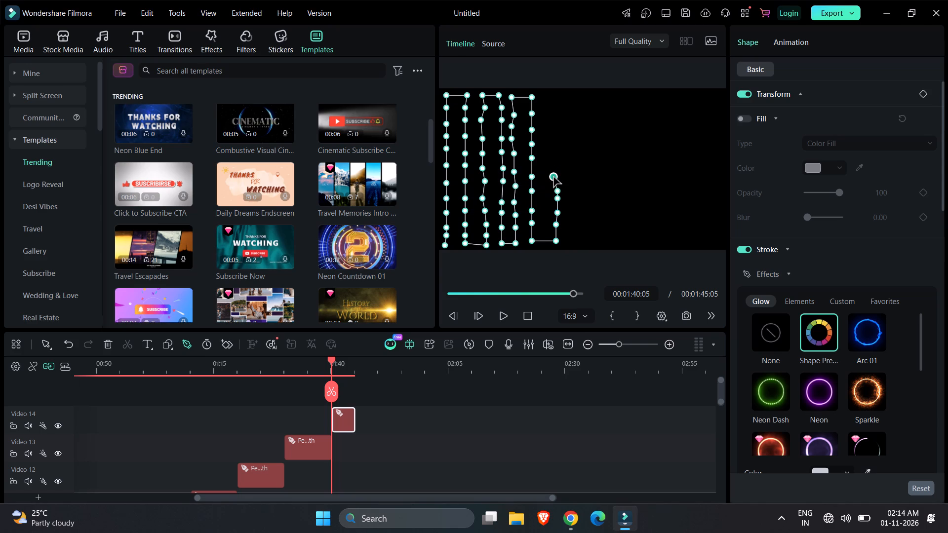
click(556, 167)
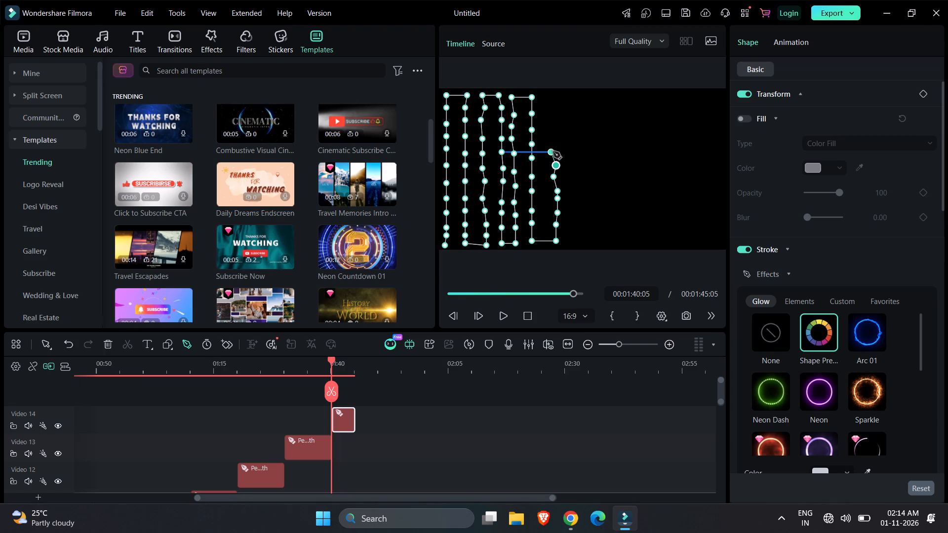
click(553, 152)
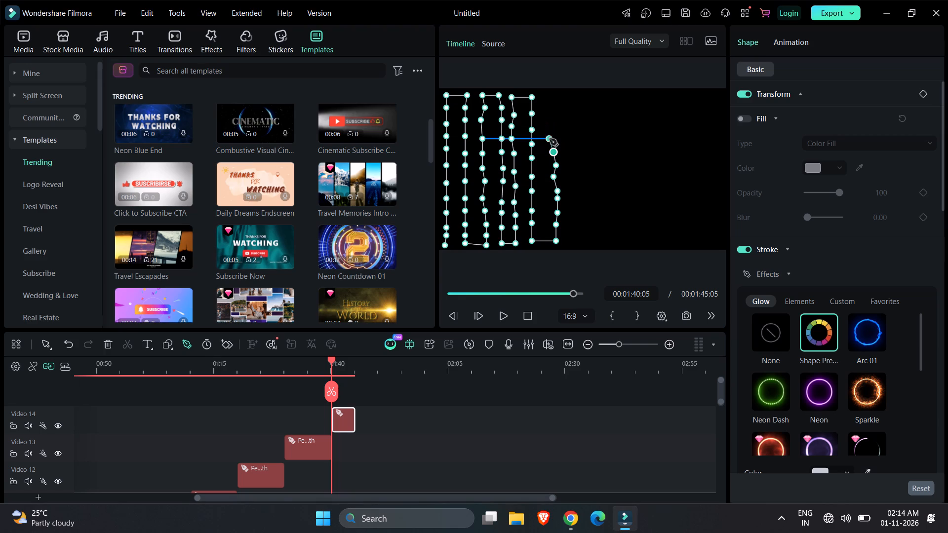
click(553, 139)
click(553, 129)
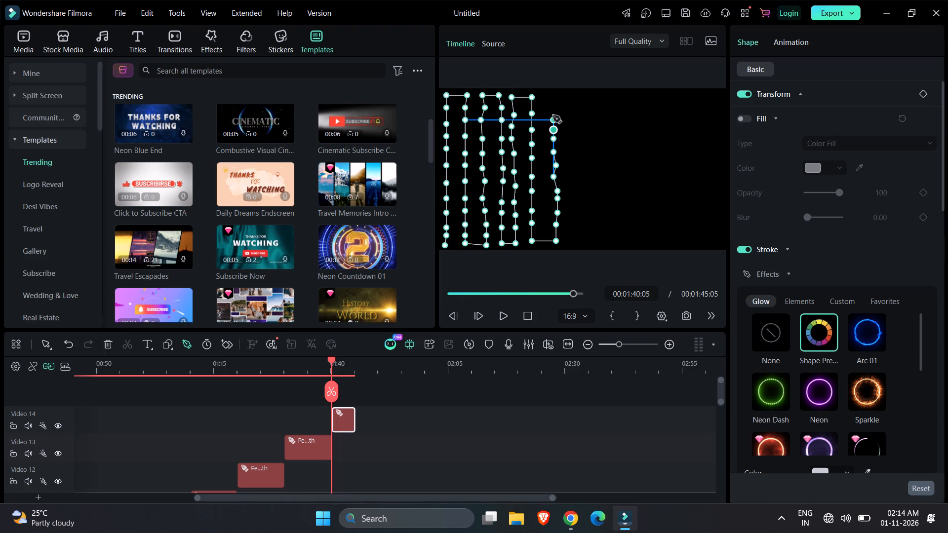
click(554, 114)
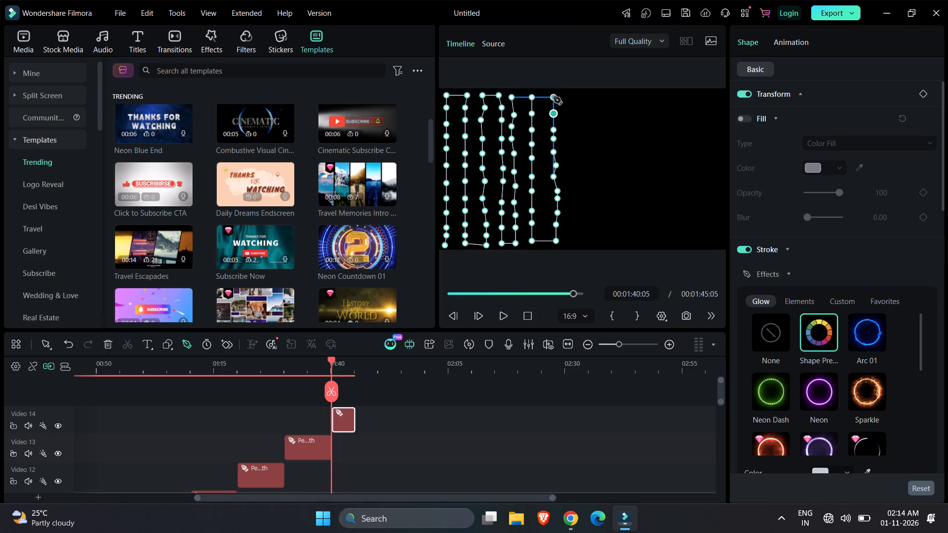
click(553, 97)
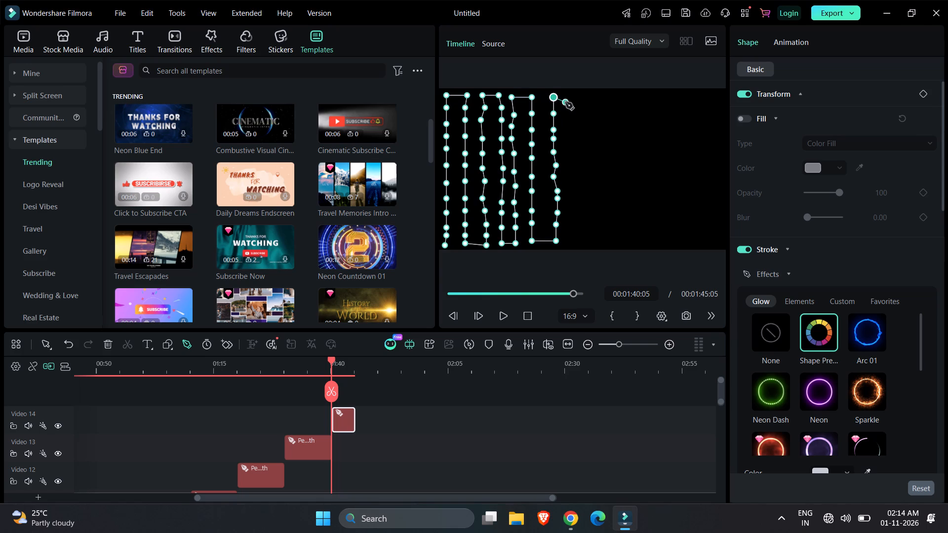
Turn the pen path a short way right at the frame's top edge and run an eighth vertical column of points down to the bottom edge.
click(574, 99)
click(572, 115)
click(570, 131)
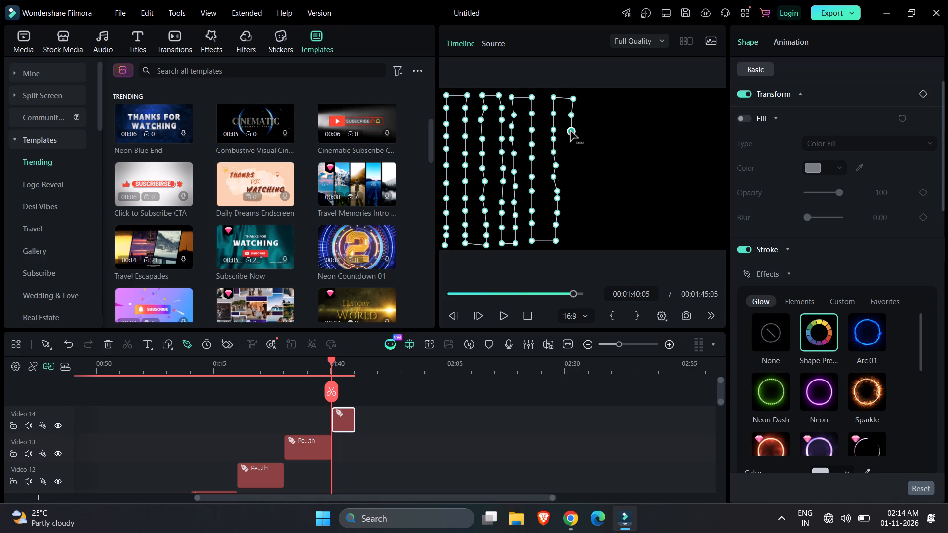
click(570, 140)
click(572, 155)
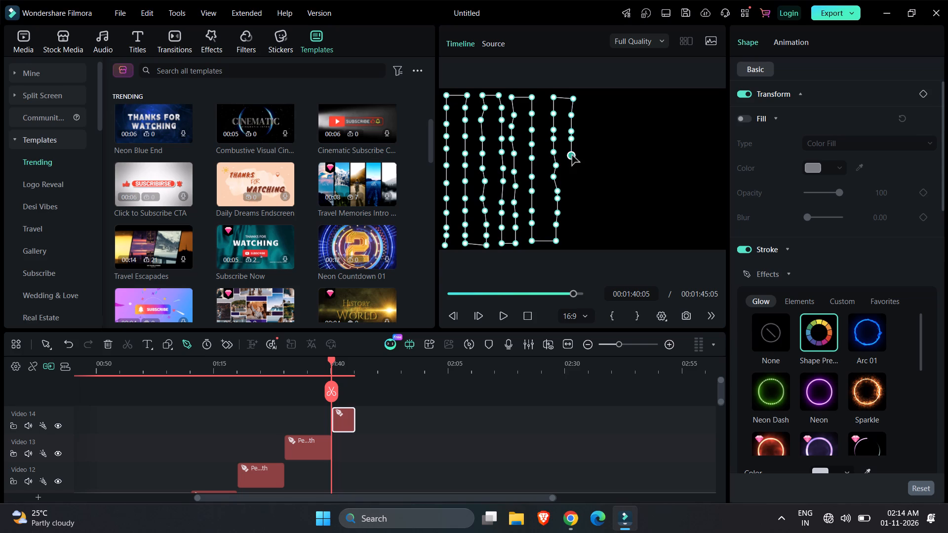
click(572, 168)
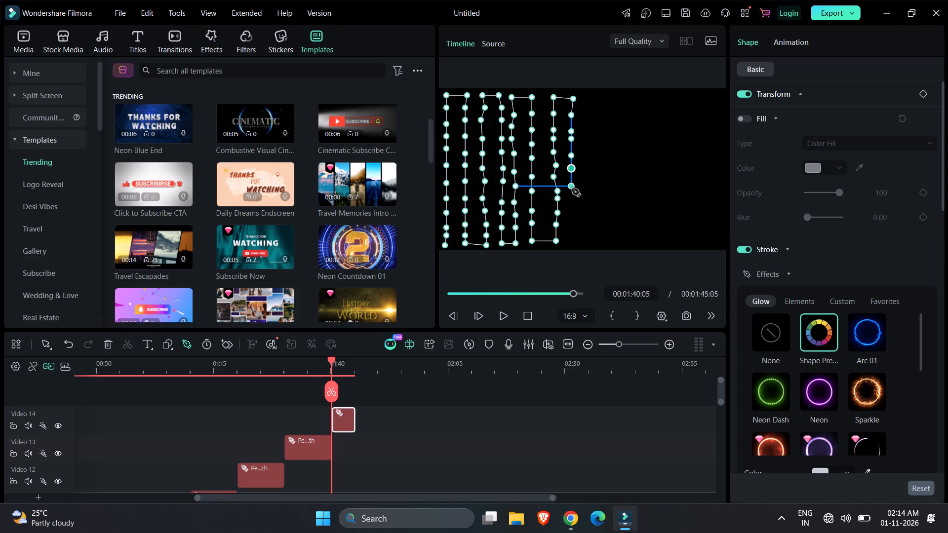
click(572, 189)
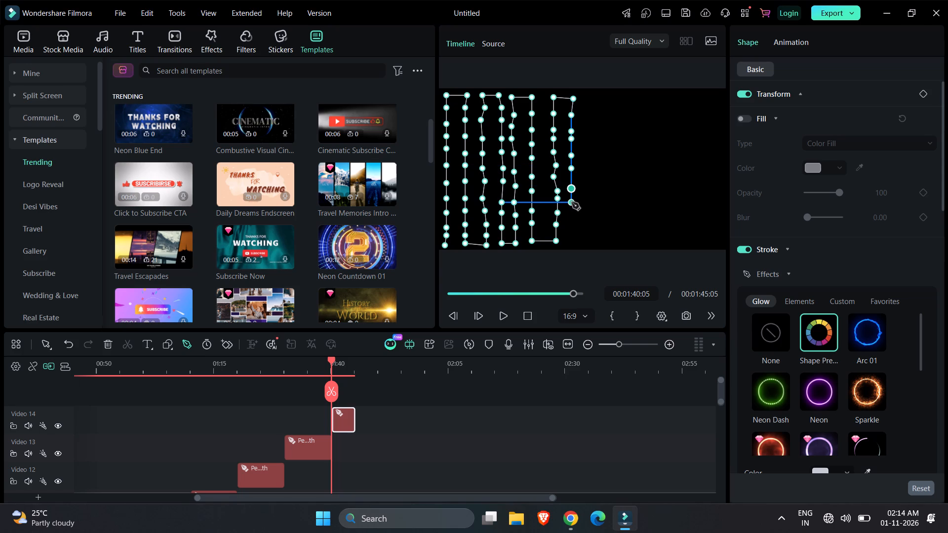
click(572, 202)
click(572, 218)
click(572, 230)
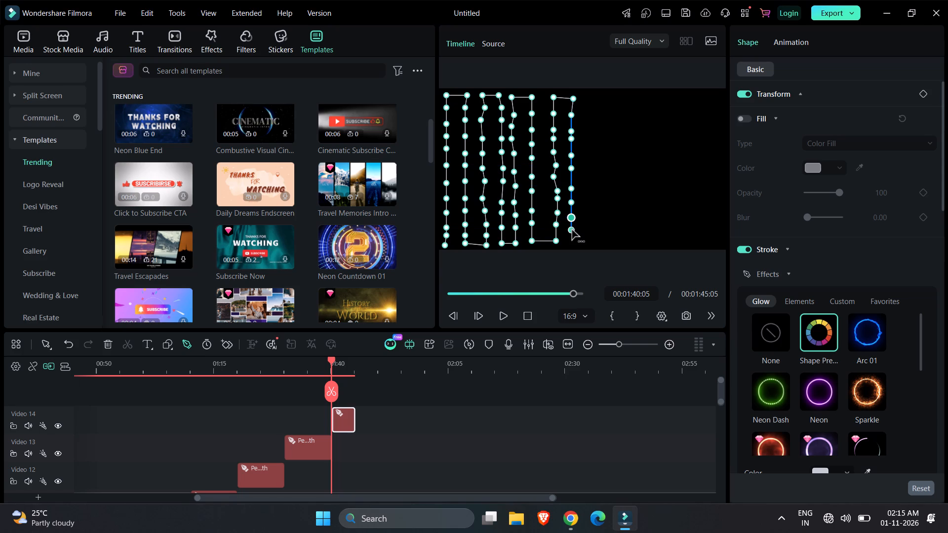
click(570, 240)
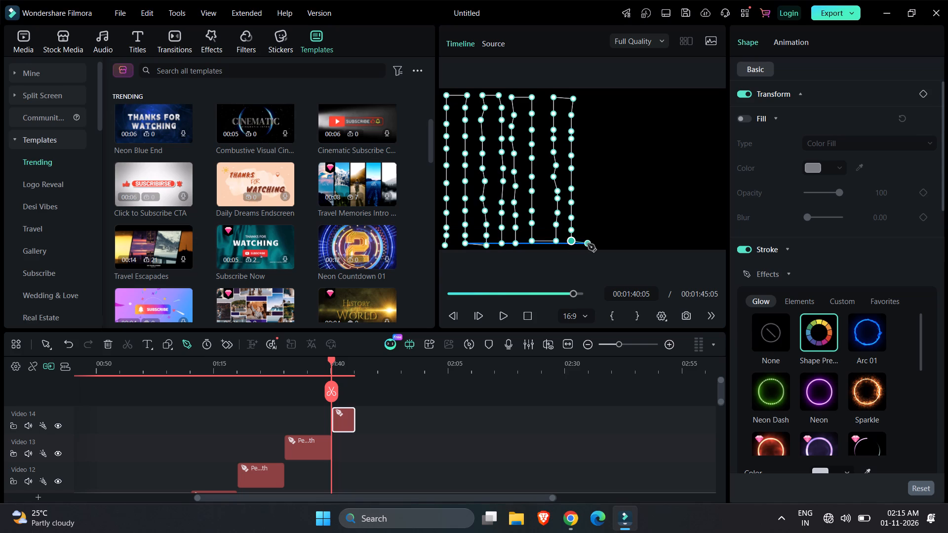
Turn the pen path a short way right at the frame's bottom edge and run a ninth vertical column of points up to the top edge.
click(592, 240)
click(592, 228)
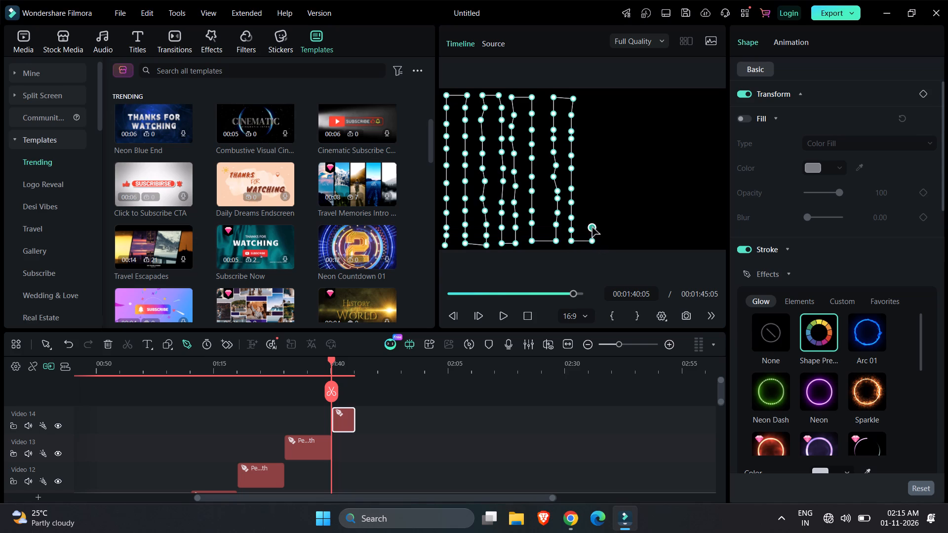
click(592, 214)
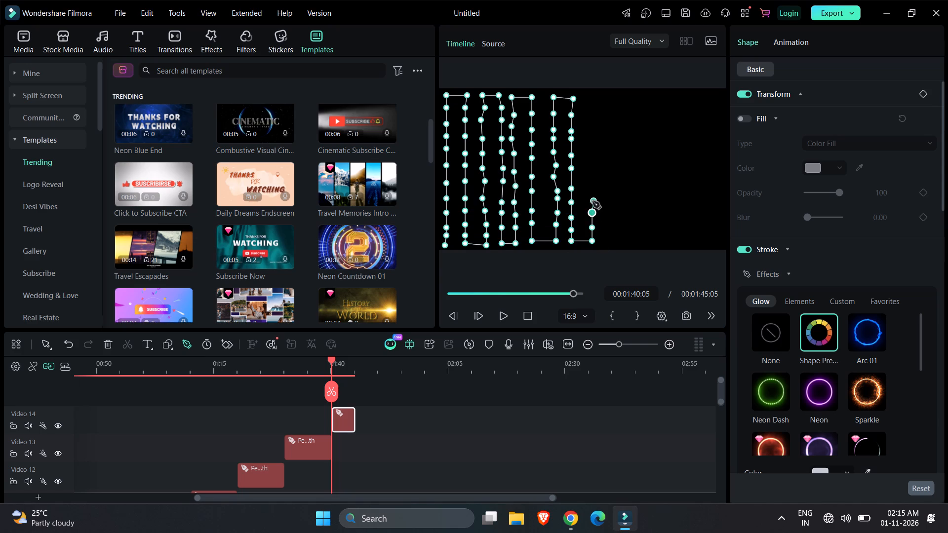
click(592, 201)
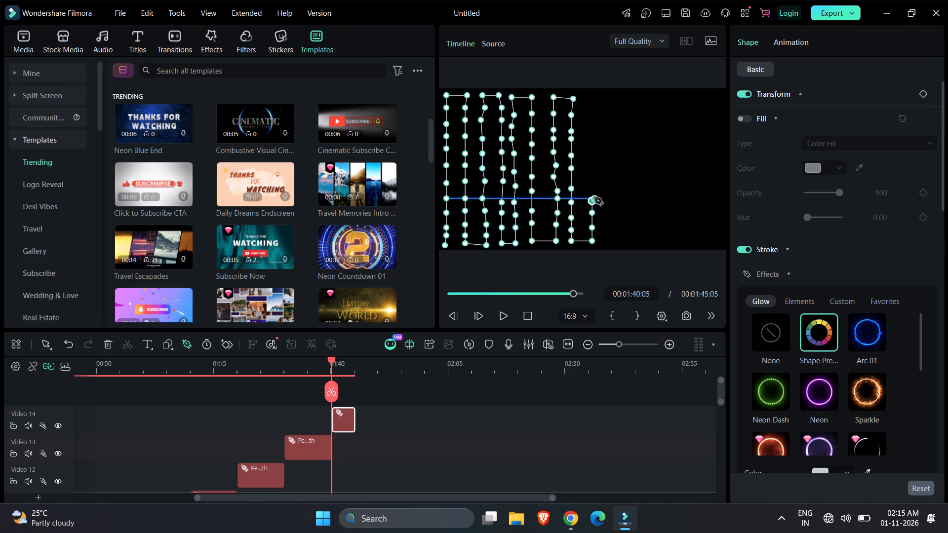
click(593, 186)
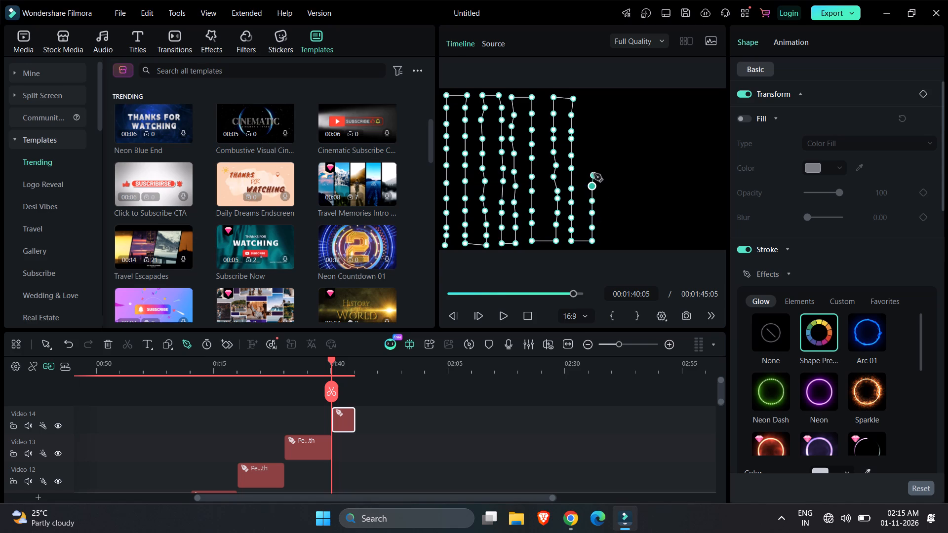
click(590, 172)
click(590, 160)
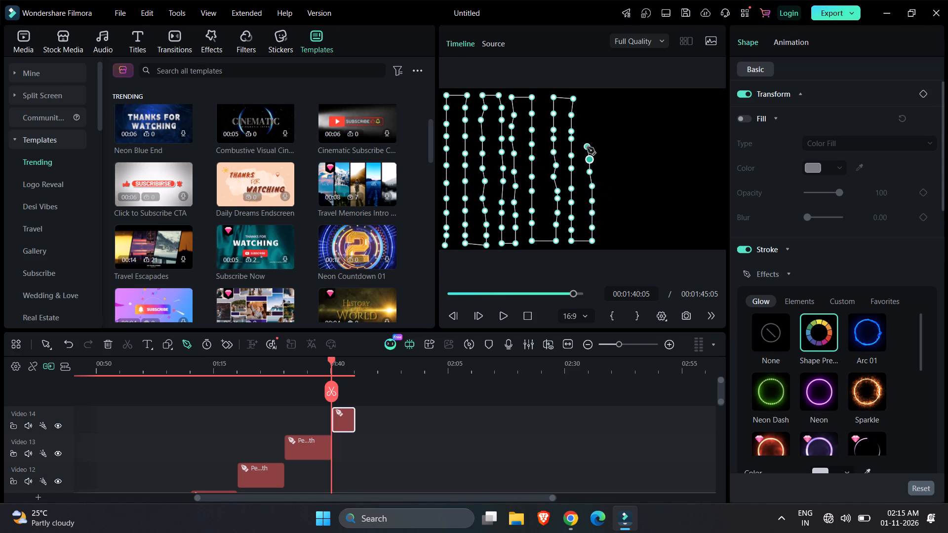
click(587, 147)
click(591, 136)
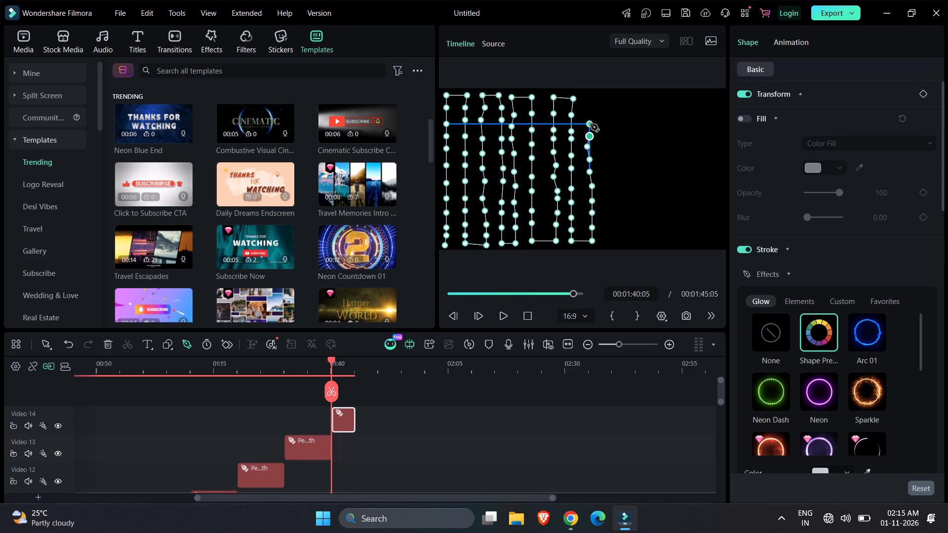
click(591, 124)
click(591, 111)
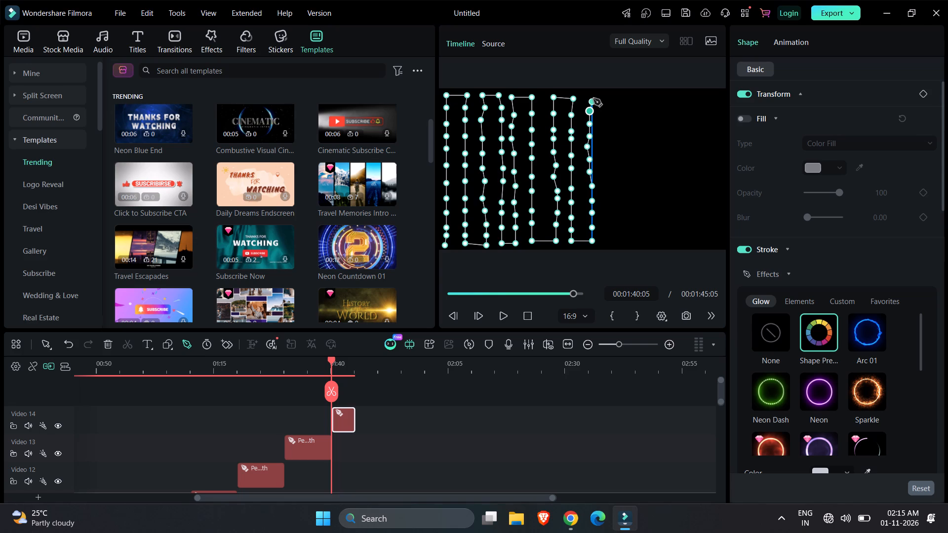
click(593, 99)
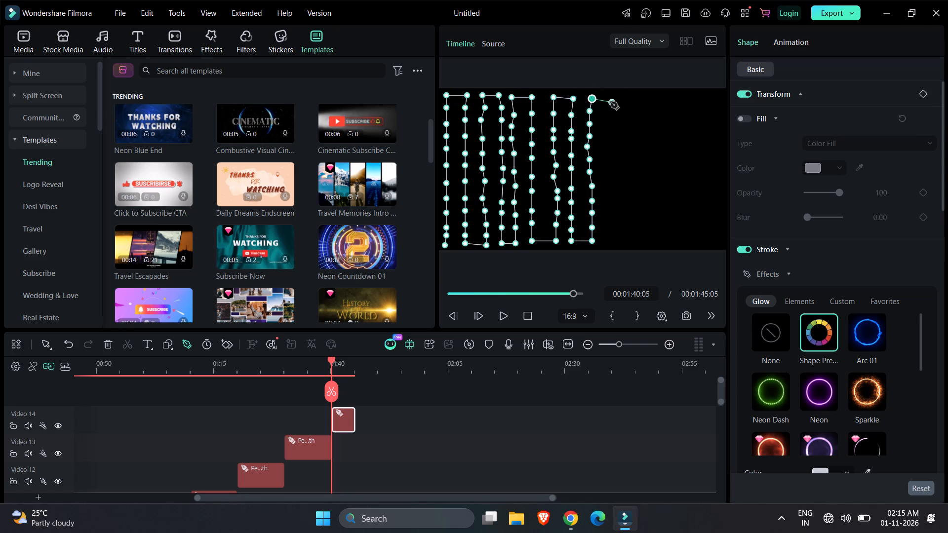
Turn the pen path a short way right at the frame's top edge and run a tenth vertical column of points down to the bottom edge.
click(610, 100)
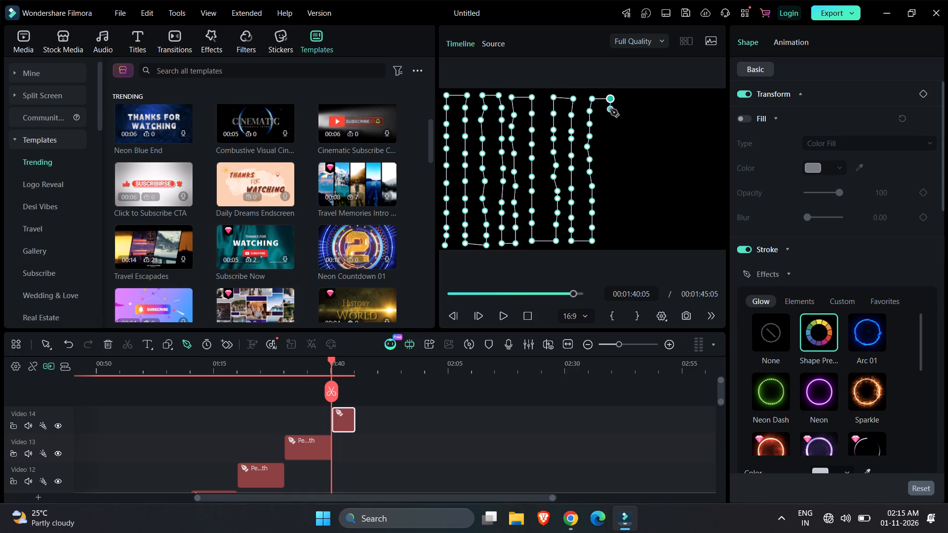
click(610, 109)
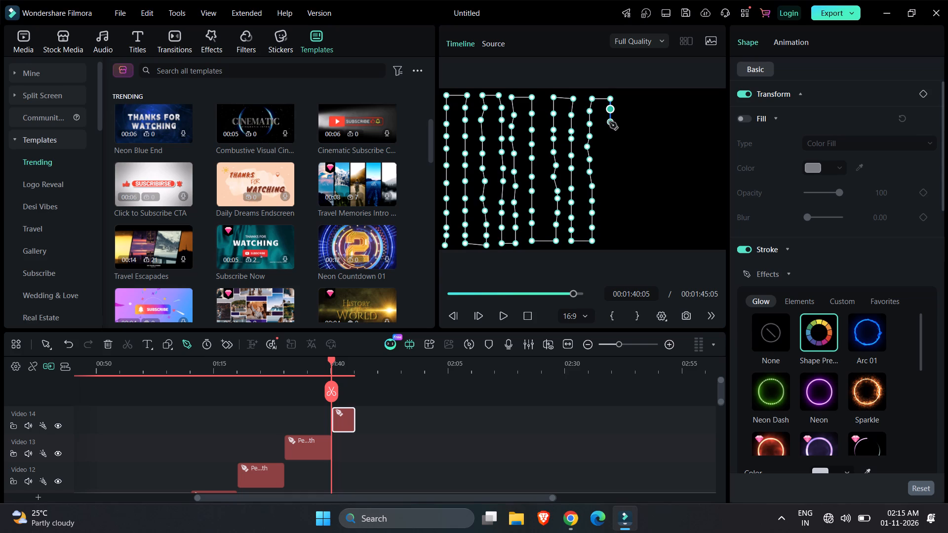
click(609, 122)
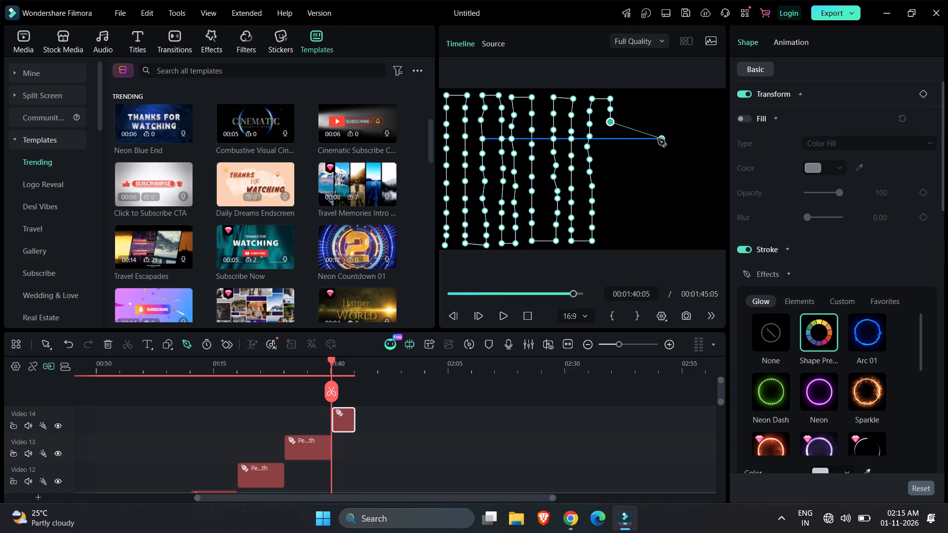
click(609, 138)
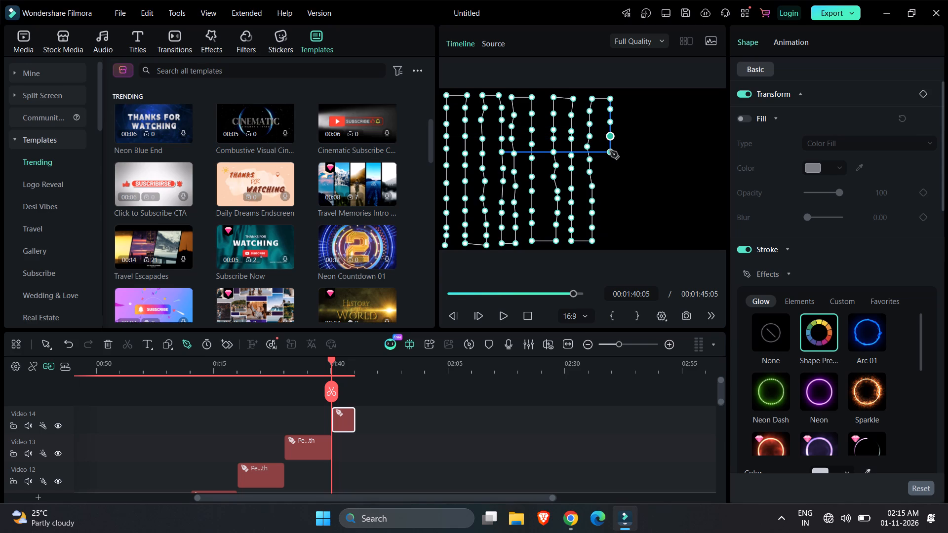
click(610, 151)
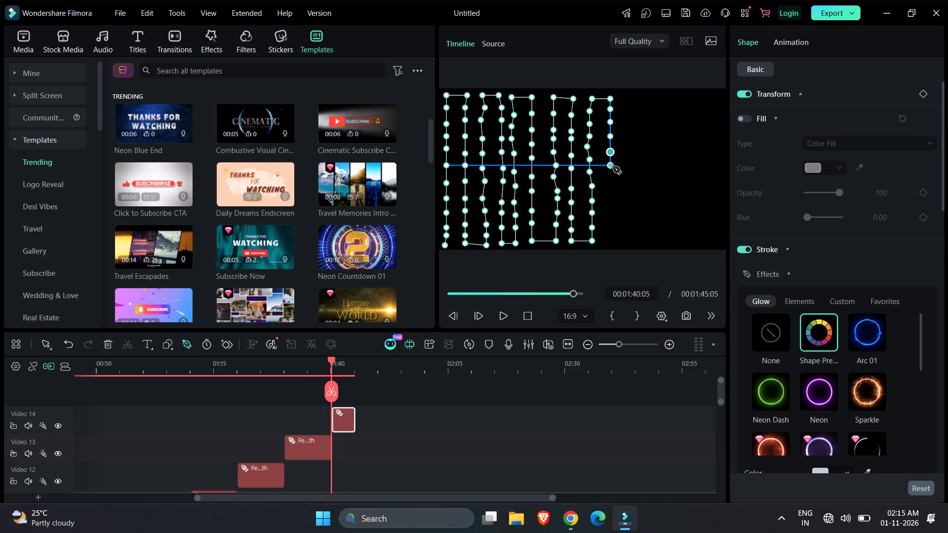
click(609, 168)
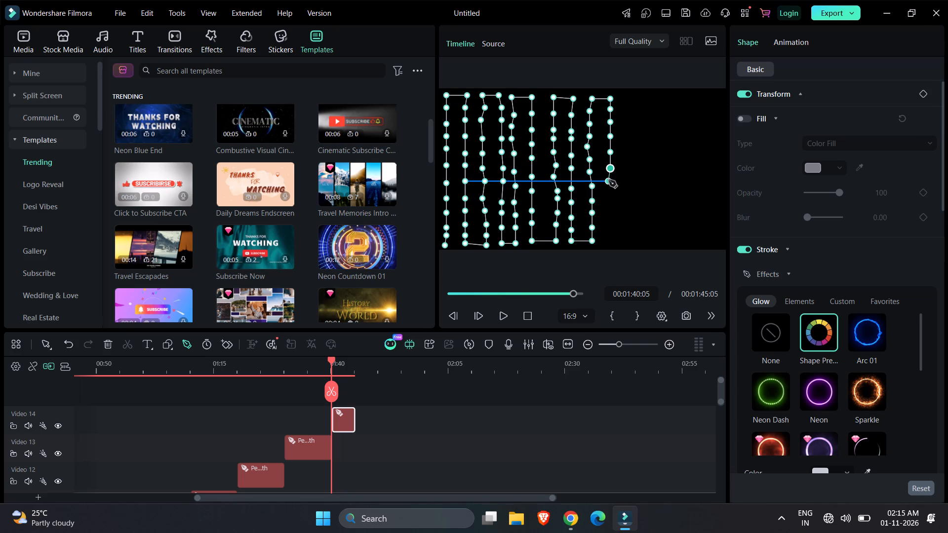
click(610, 183)
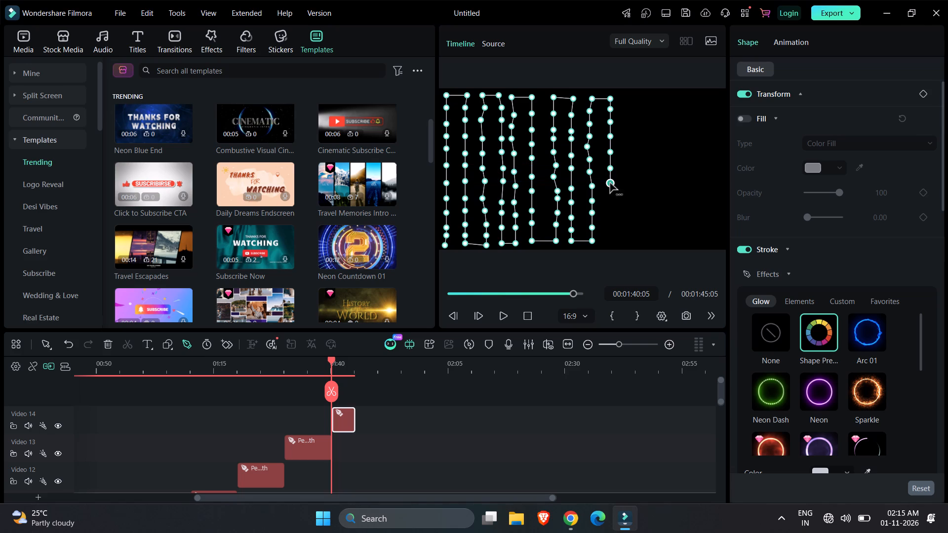
click(610, 197)
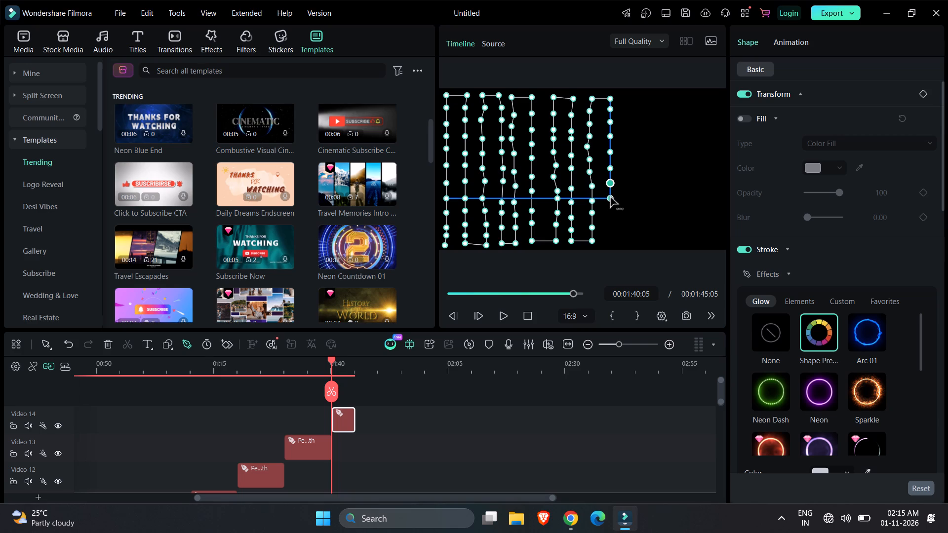
click(609, 213)
click(609, 226)
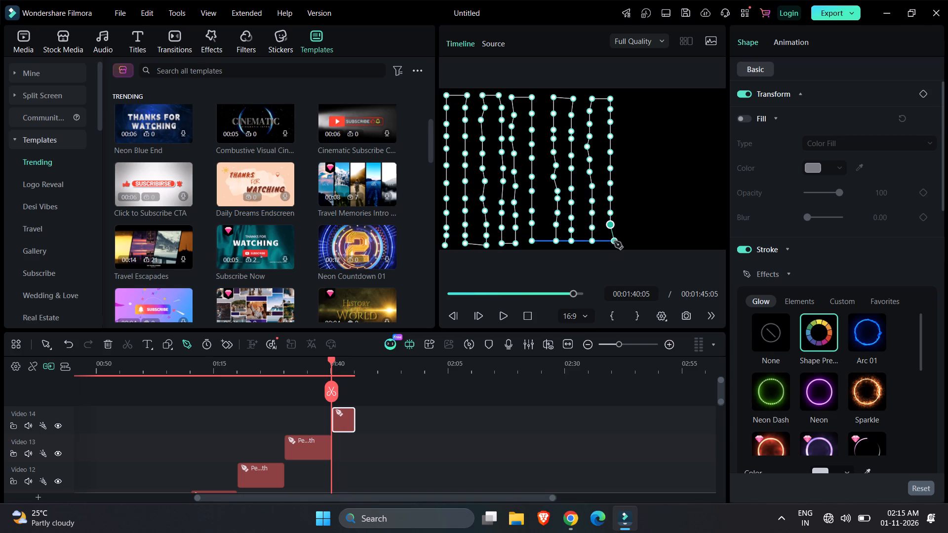
click(609, 243)
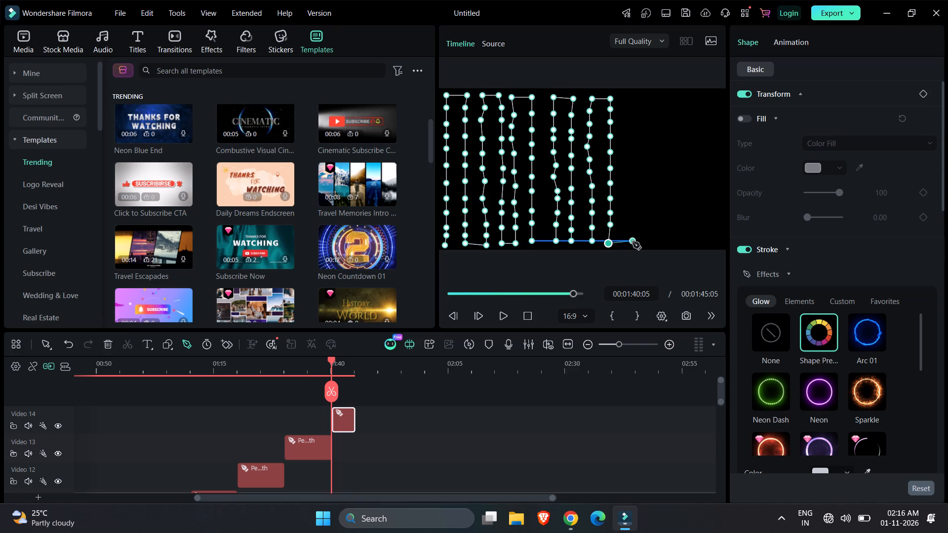
Turn the pen path a short way right at the frame's bottom edge and run an eleventh vertical column of points up to the top edge.
click(632, 242)
click(632, 229)
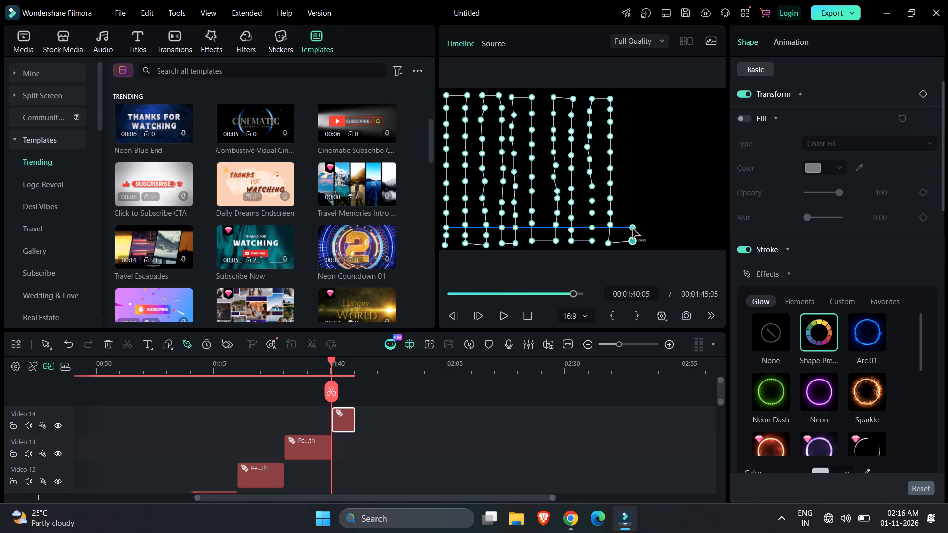
click(632, 213)
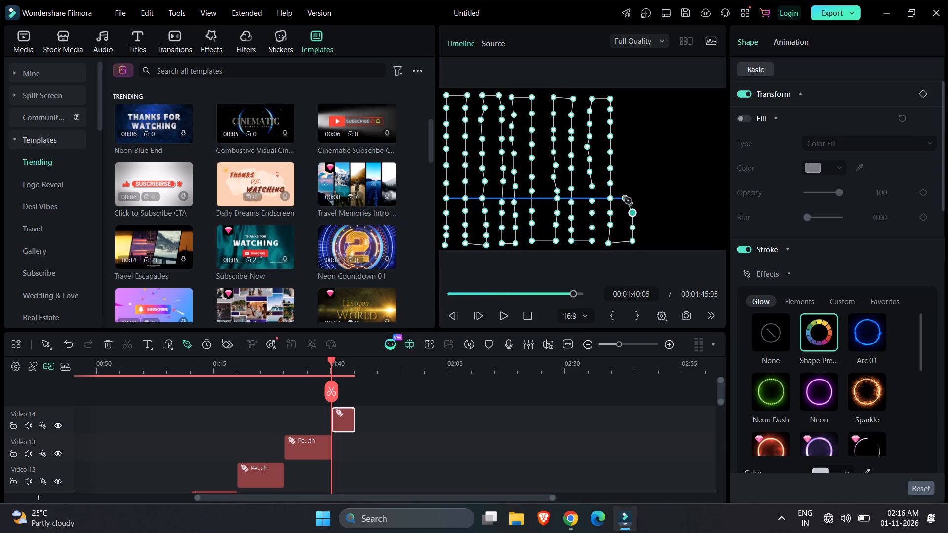
click(632, 196)
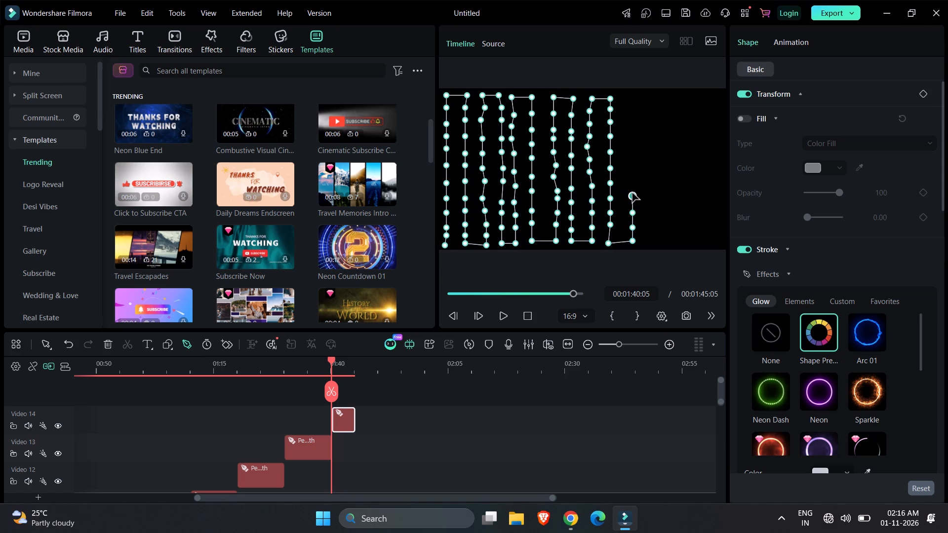
click(632, 176)
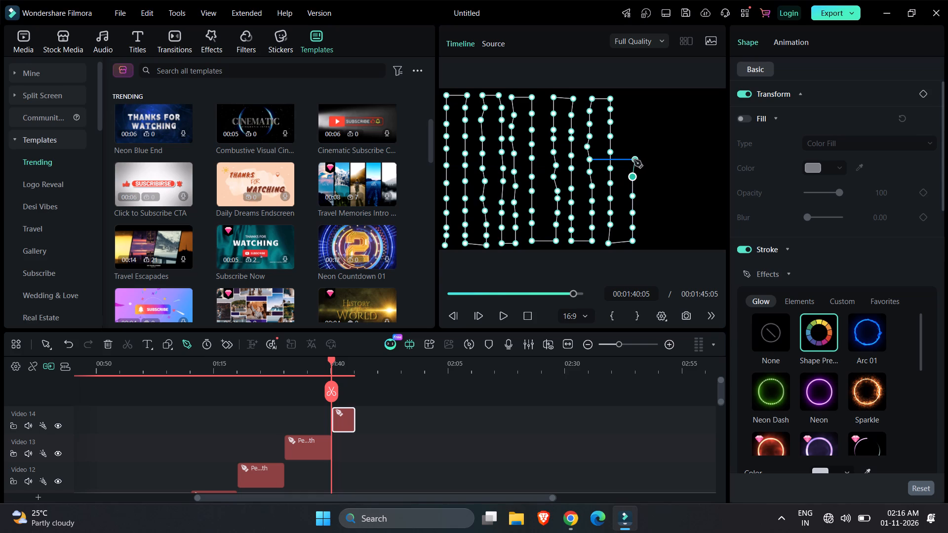
click(634, 160)
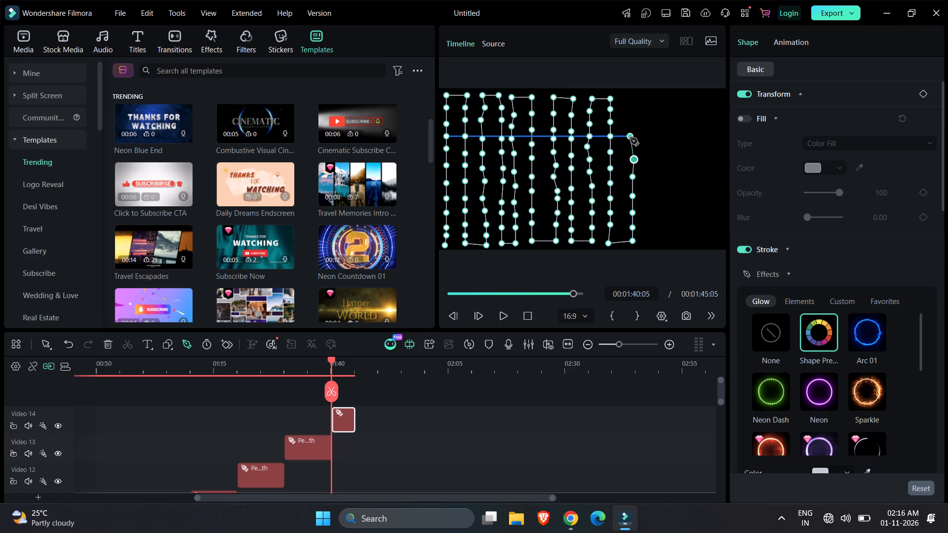
click(632, 141)
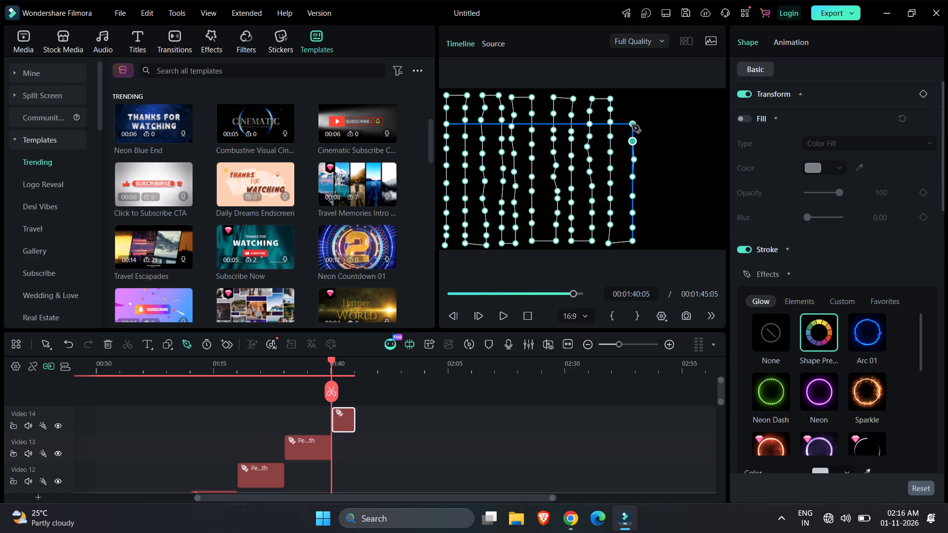
click(632, 125)
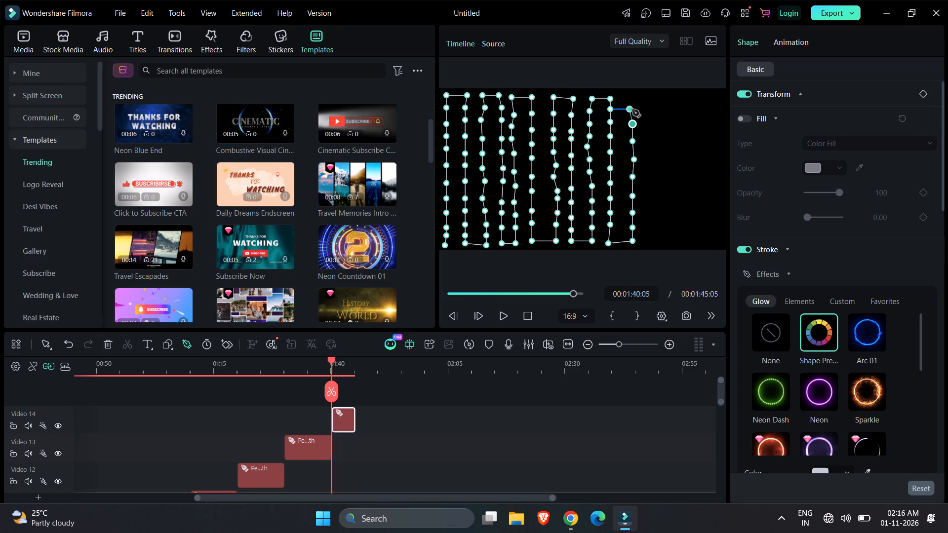
click(632, 110)
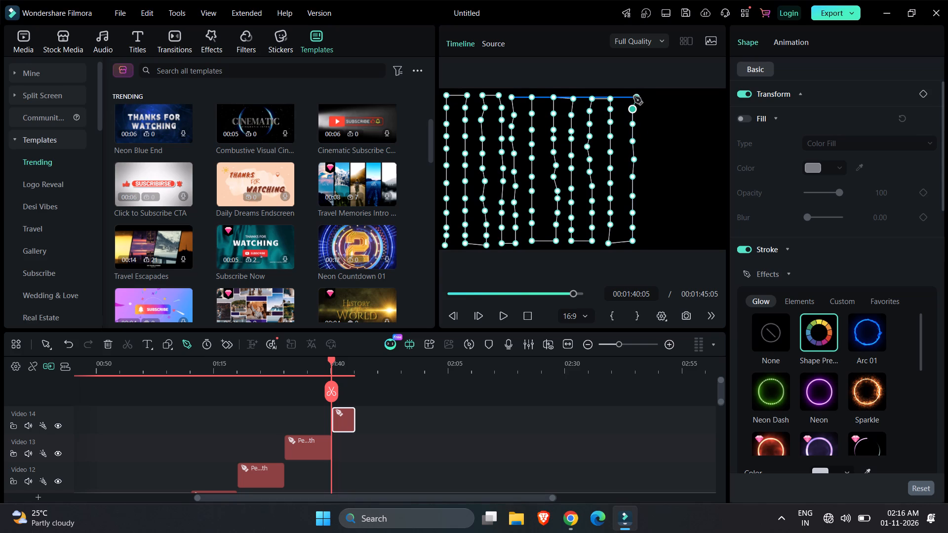
click(630, 97)
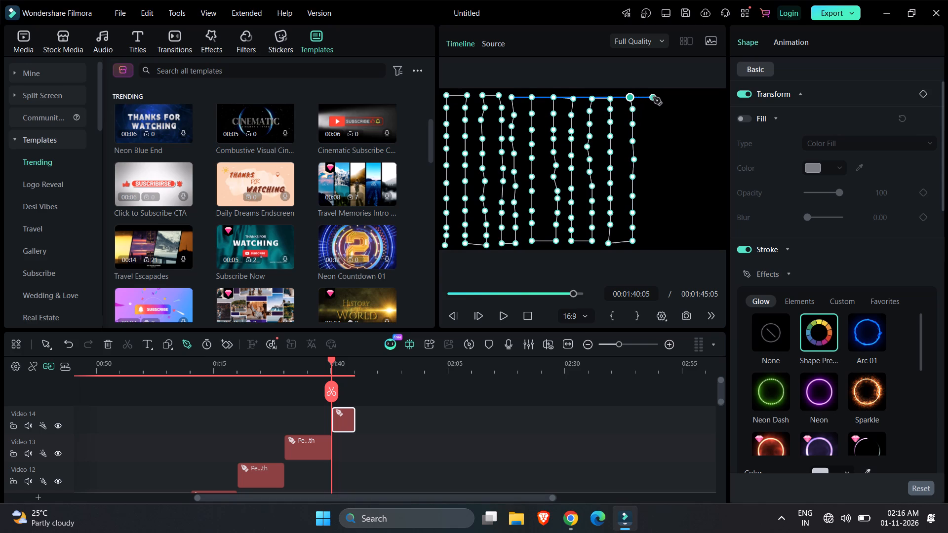
Turn the pen path a short way right at the frame's top edge and run a twelfth vertical column of points down to the bottom edge.
click(653, 97)
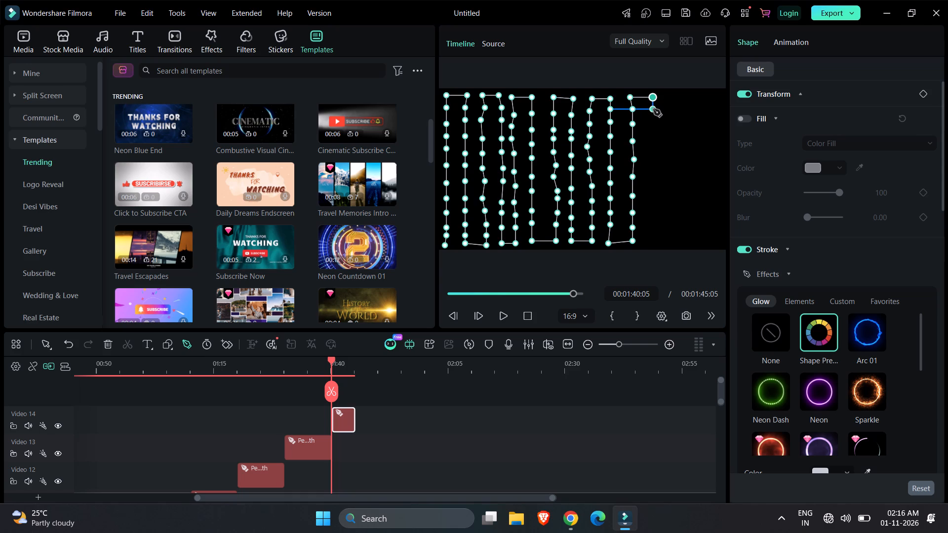
click(653, 109)
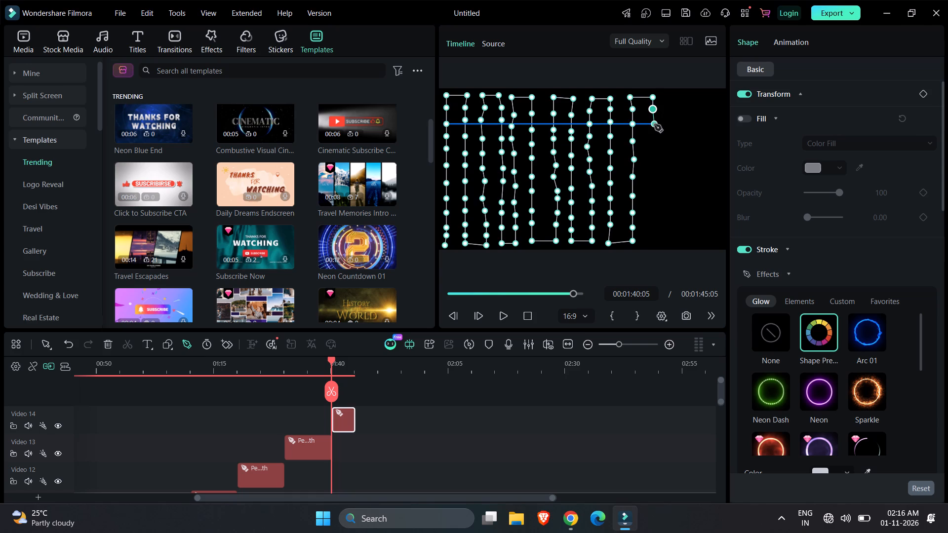
click(654, 124)
click(654, 139)
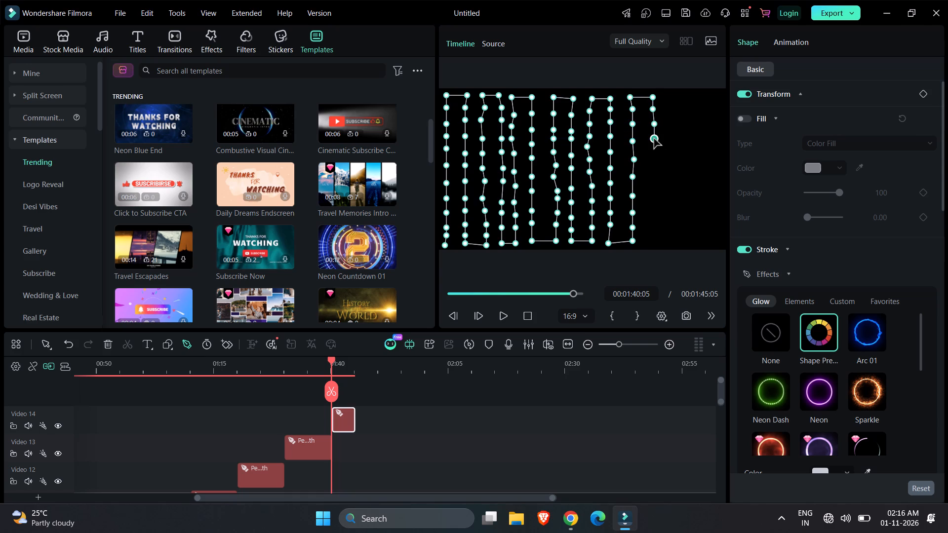
click(654, 153)
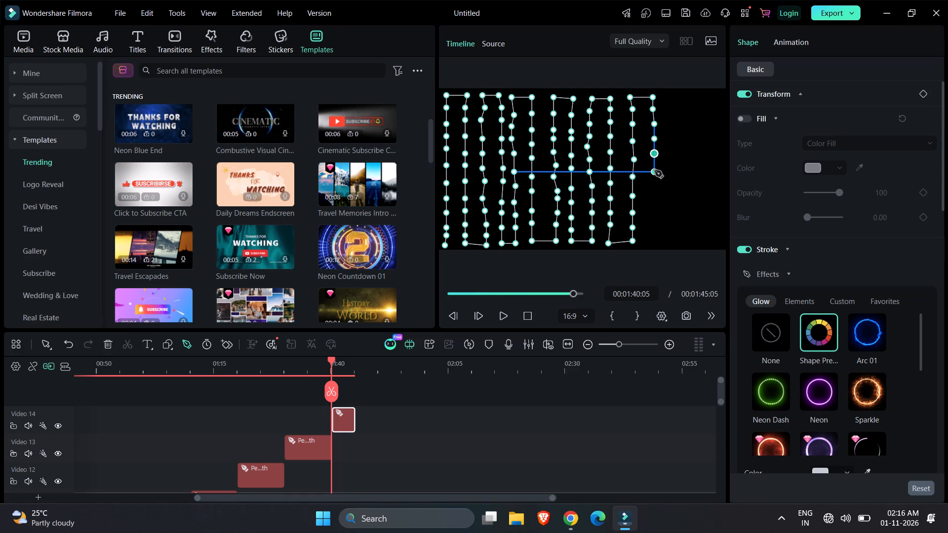
click(655, 170)
click(655, 187)
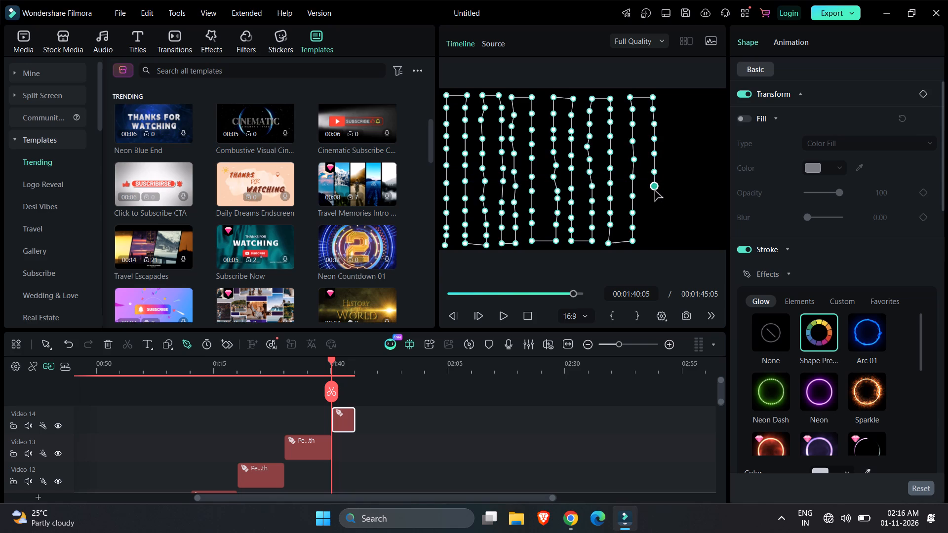
click(654, 205)
click(654, 216)
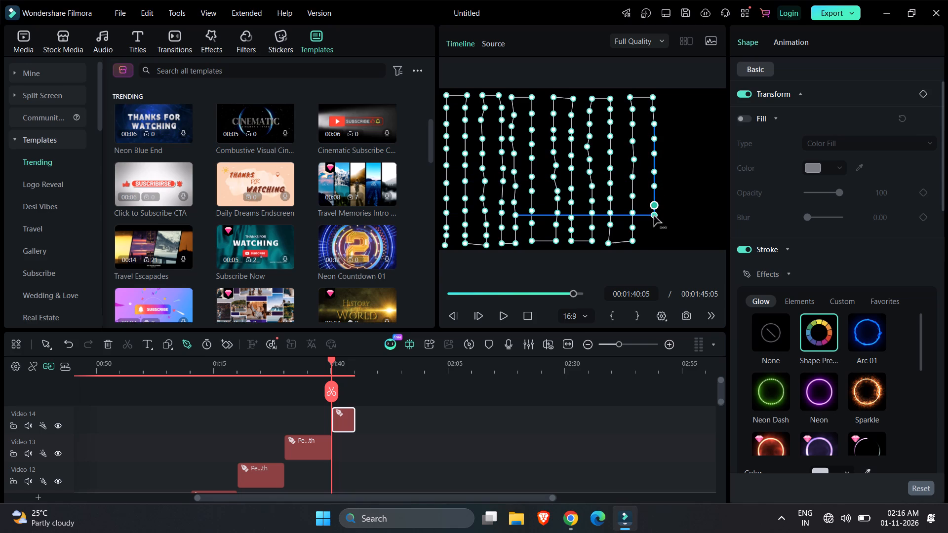
click(654, 225)
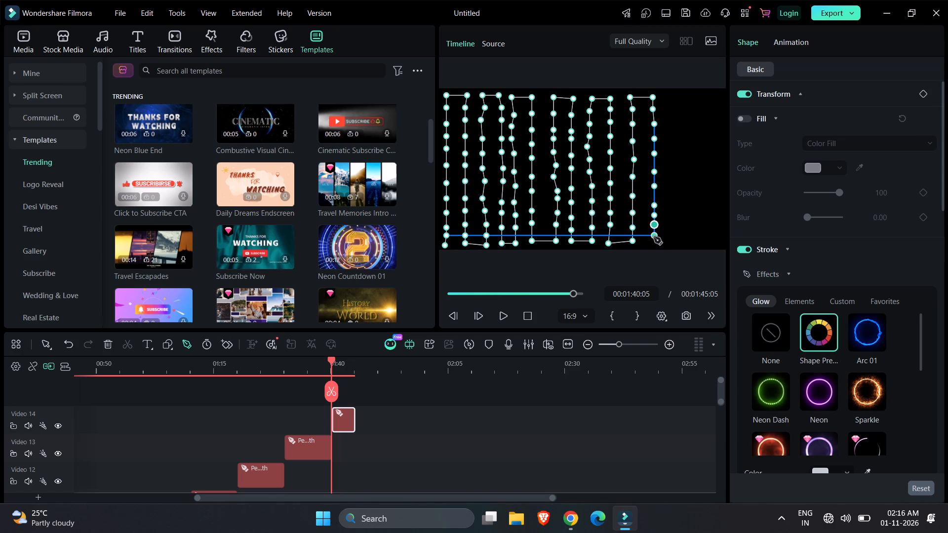
click(654, 242)
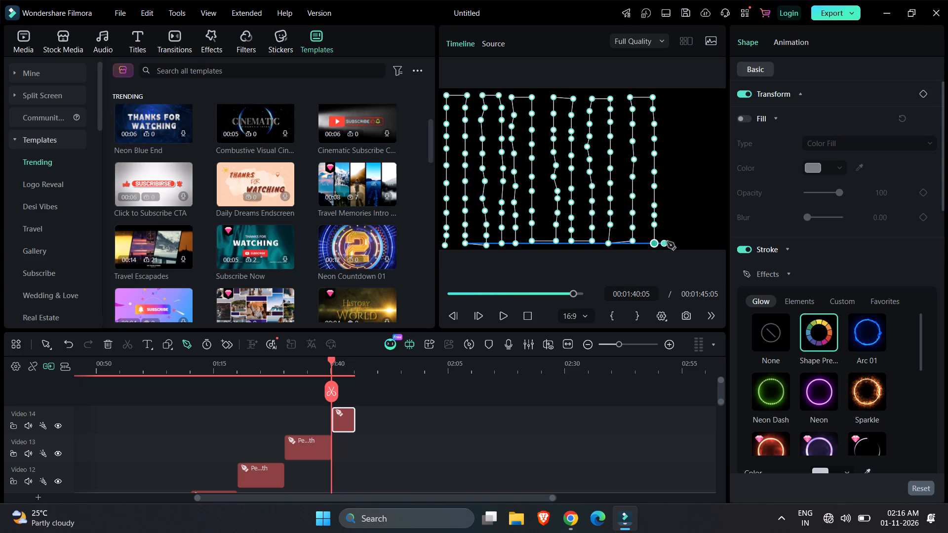
Turn the pen path a short way right at the frame's bottom edge and run a thirteenth vertical column of points up to the top edge.
click(671, 242)
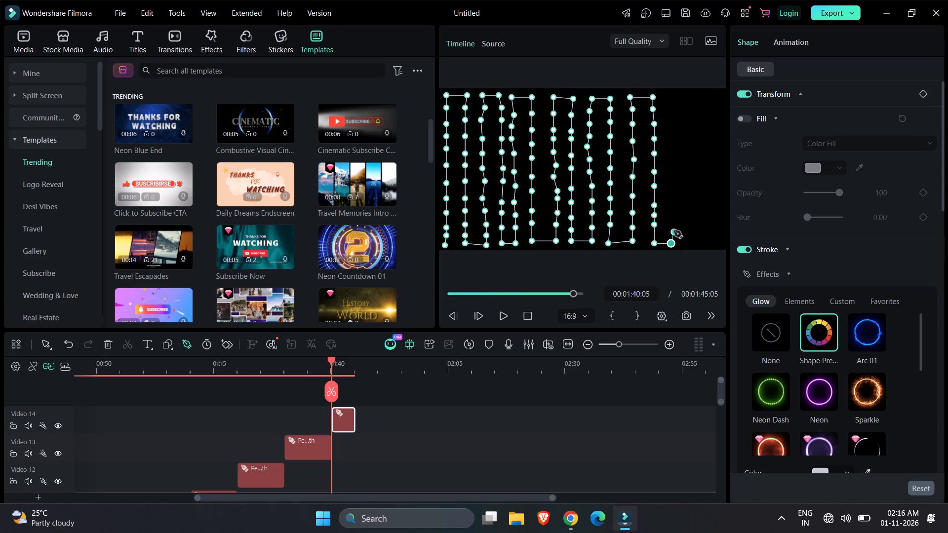
click(671, 230)
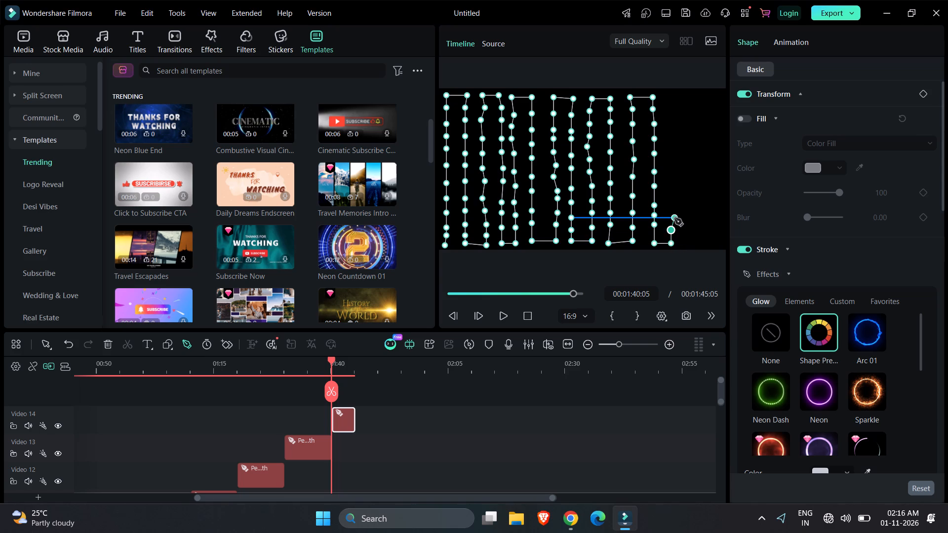
click(671, 218)
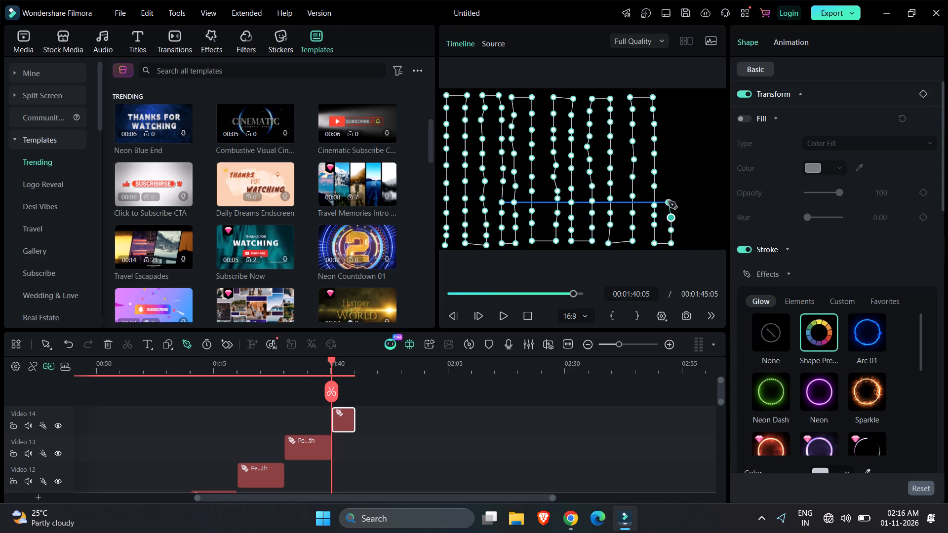
drag(669, 201, 665, 183)
click(669, 181)
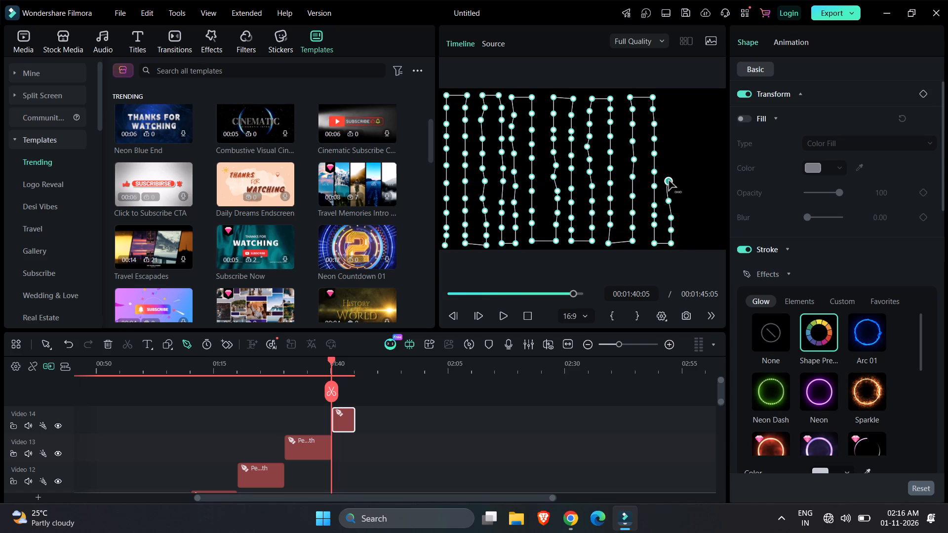
click(669, 164)
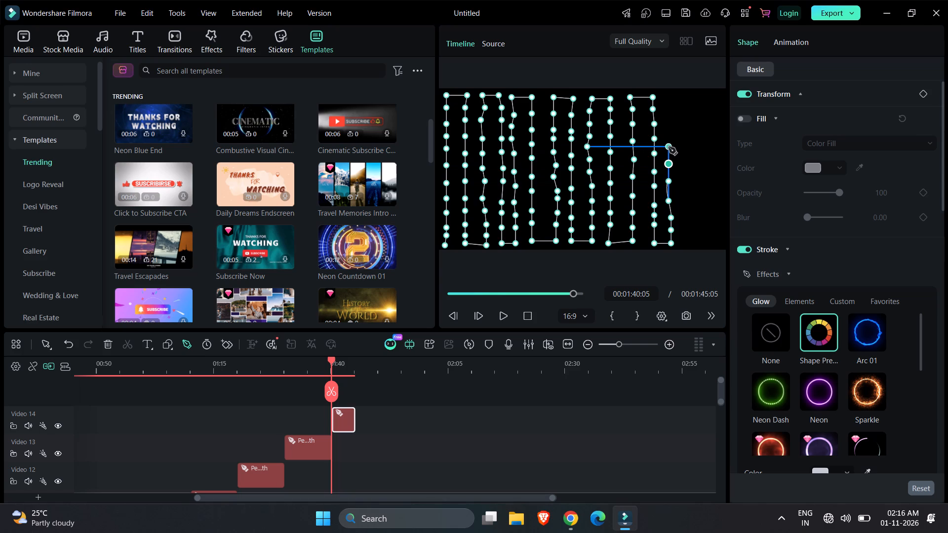
click(669, 147)
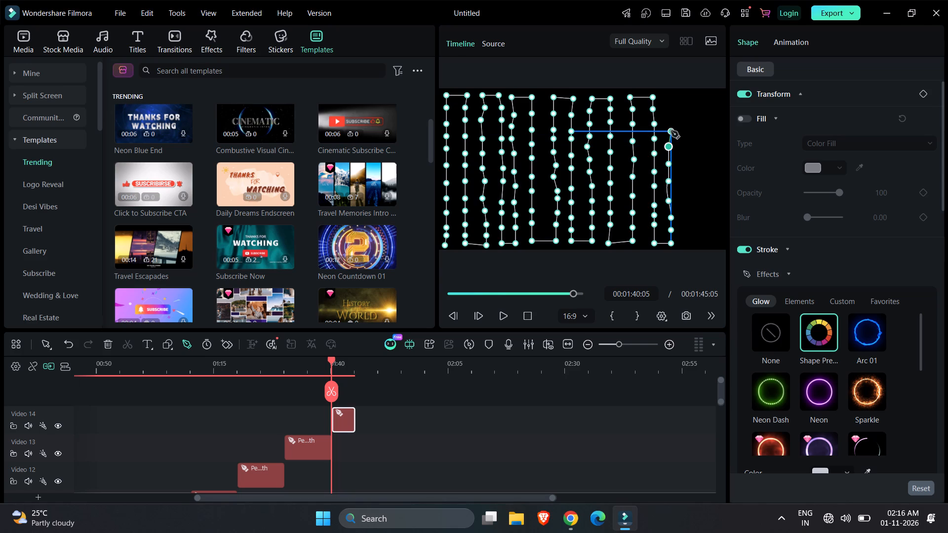
click(669, 131)
click(668, 113)
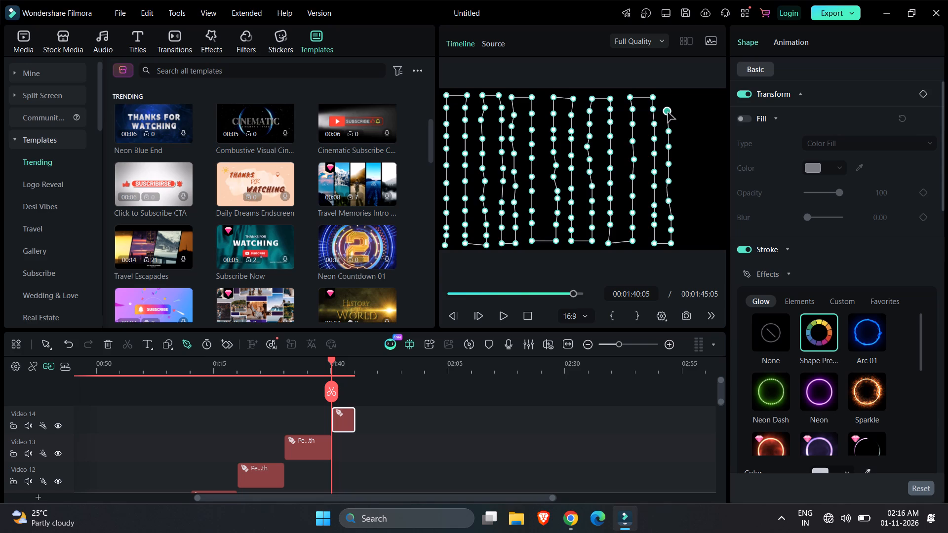
click(669, 100)
Turn the pen path a short way right at the frame's top edge and run a fourteenth vertical column of points down to the bottom edge.
click(696, 100)
click(696, 114)
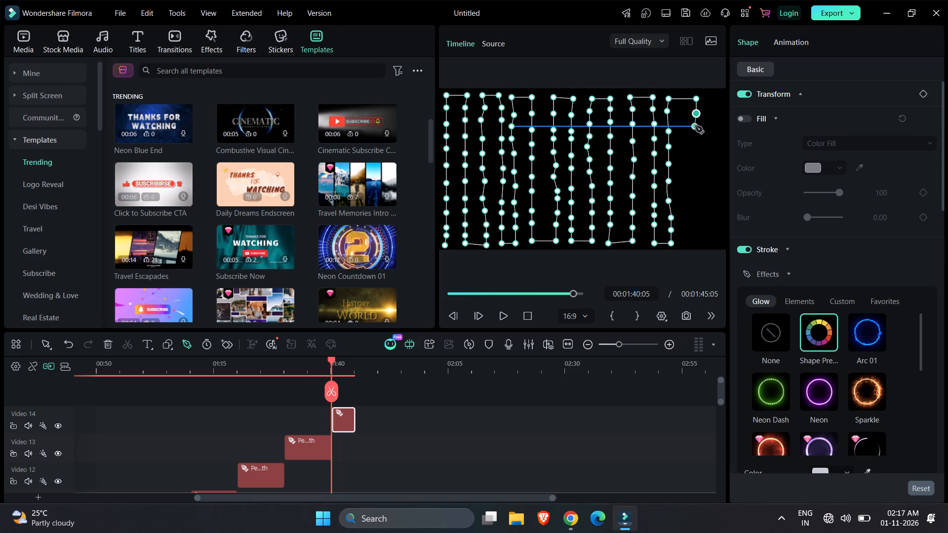
click(695, 126)
click(695, 137)
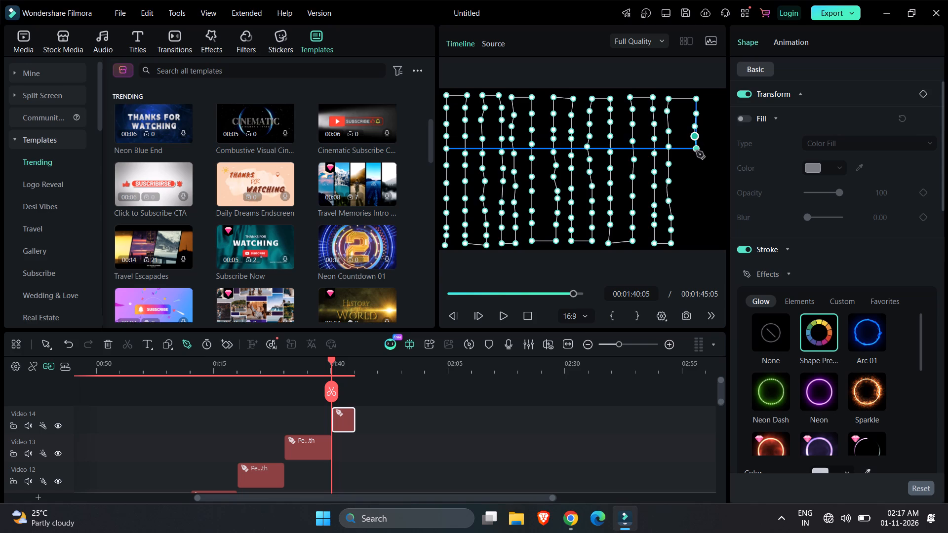
click(696, 151)
click(696, 163)
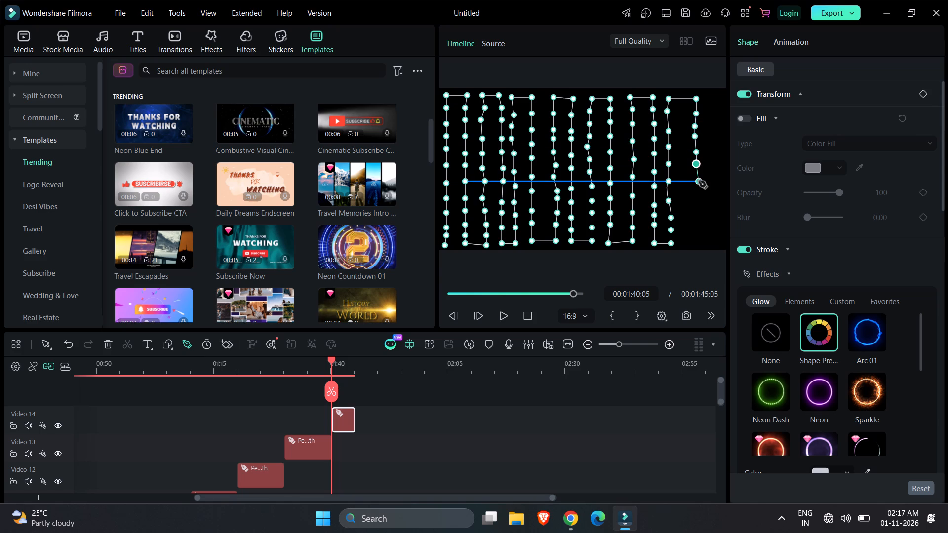
click(697, 181)
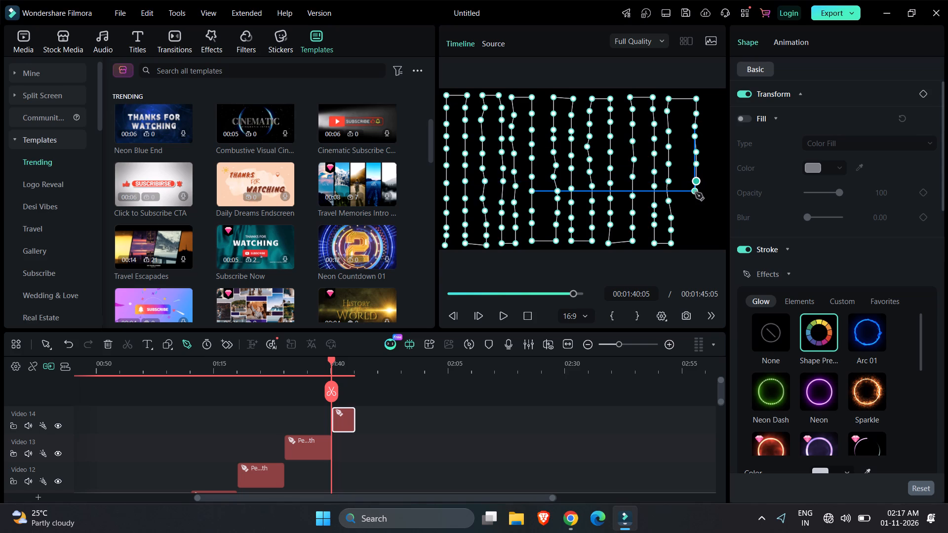
click(695, 192)
click(695, 205)
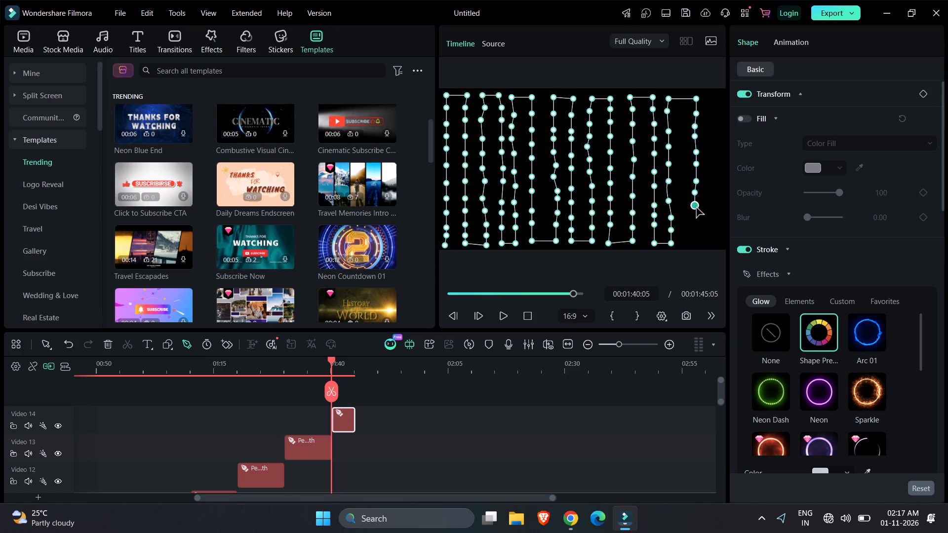
click(696, 216)
click(696, 231)
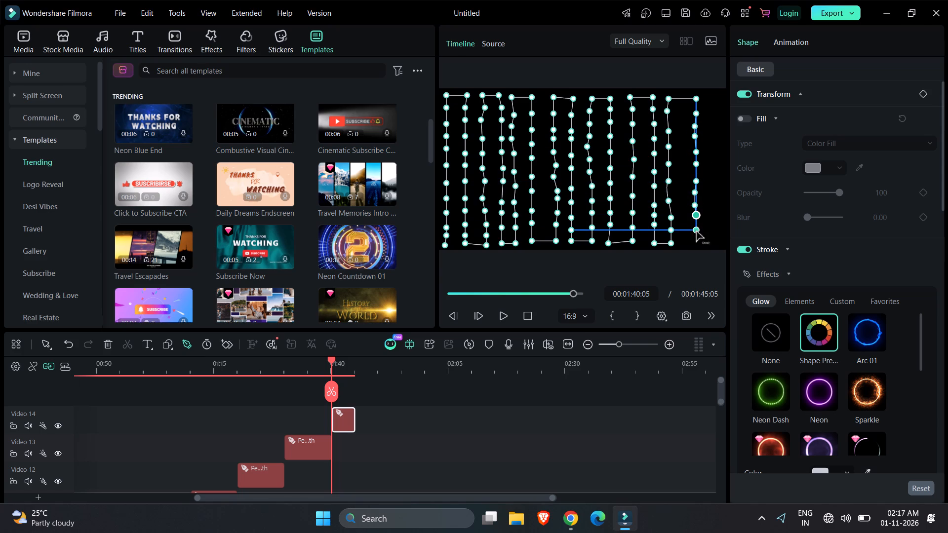
click(695, 240)
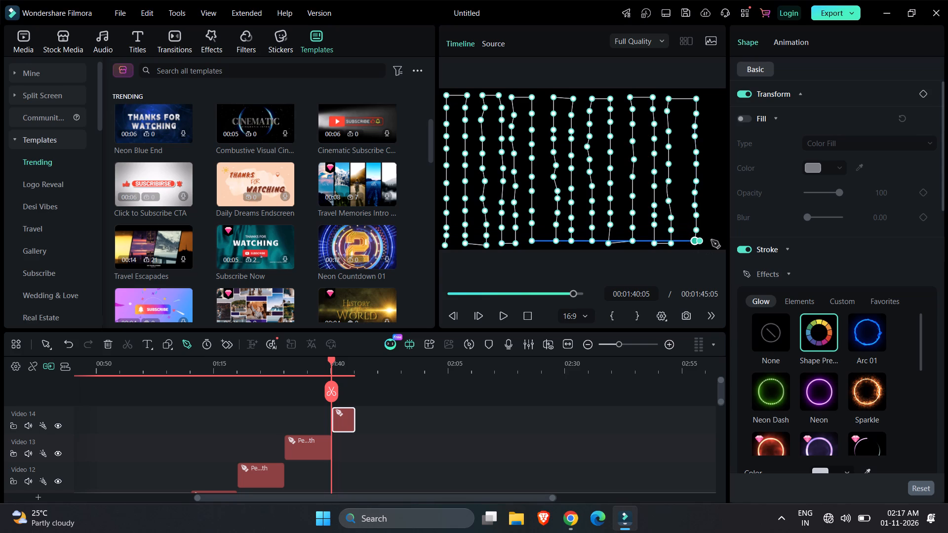
Turn the pen path a short way right at the frame's bottom edge, run a fifteenth vertical column of points up to the top edge, and finish the path.
click(711, 240)
click(713, 225)
click(715, 213)
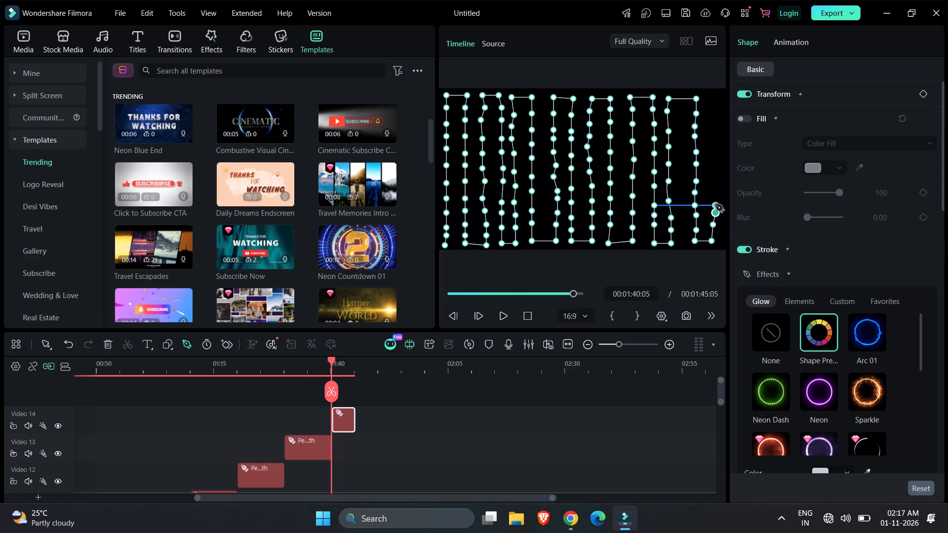
click(713, 203)
click(713, 191)
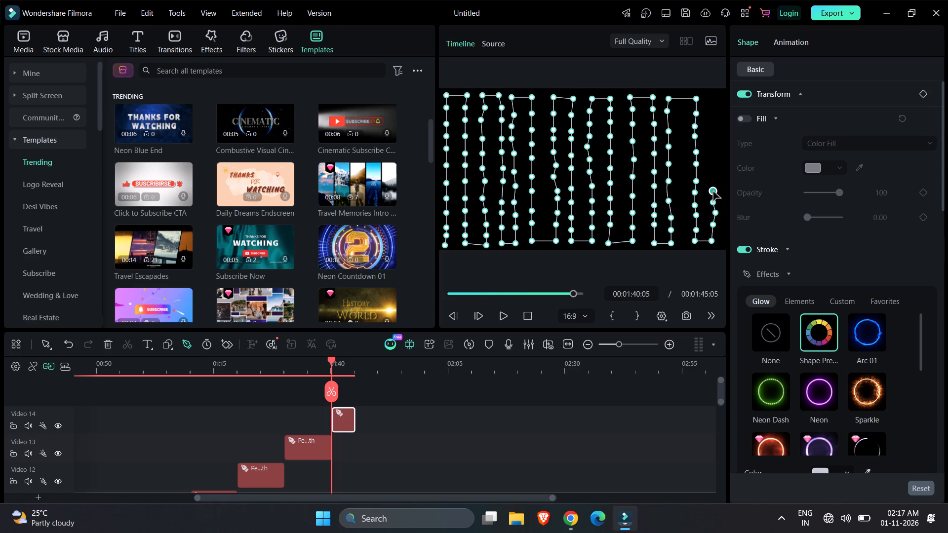
click(713, 182)
click(715, 165)
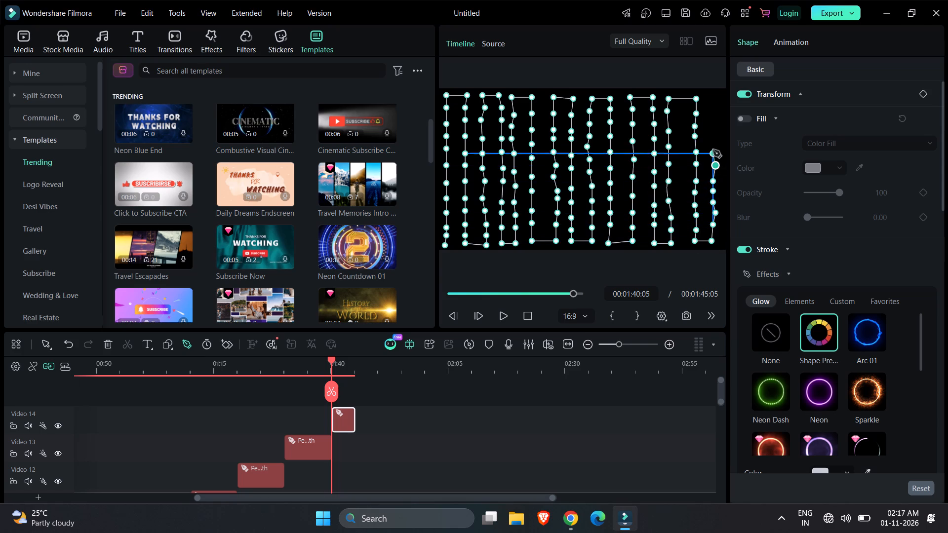
click(713, 150)
click(712, 138)
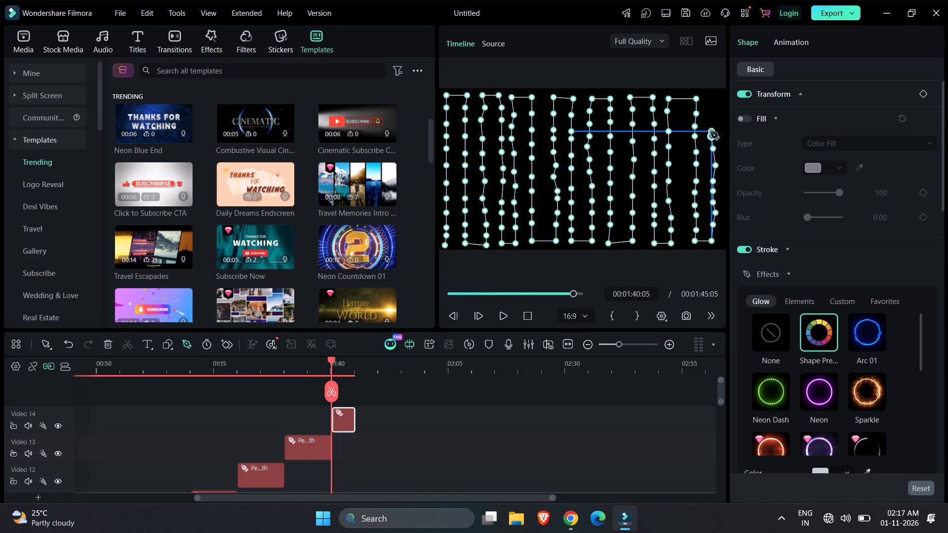
click(708, 124)
click(710, 115)
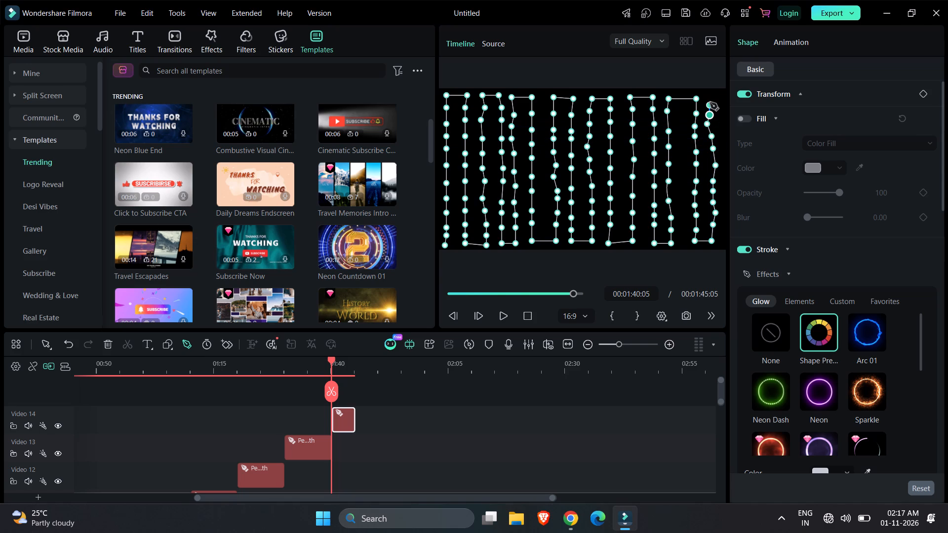
click(714, 96)
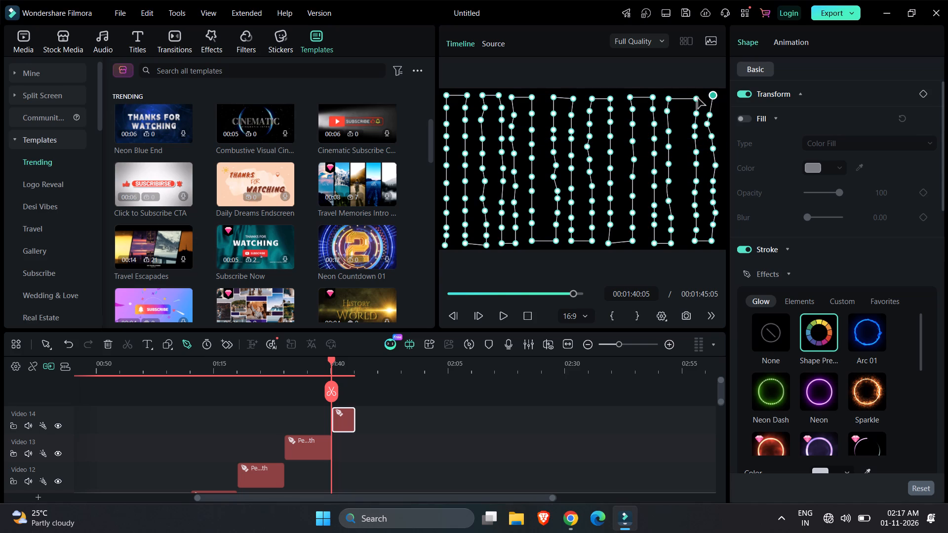
click(698, 99)
click(632, 383)
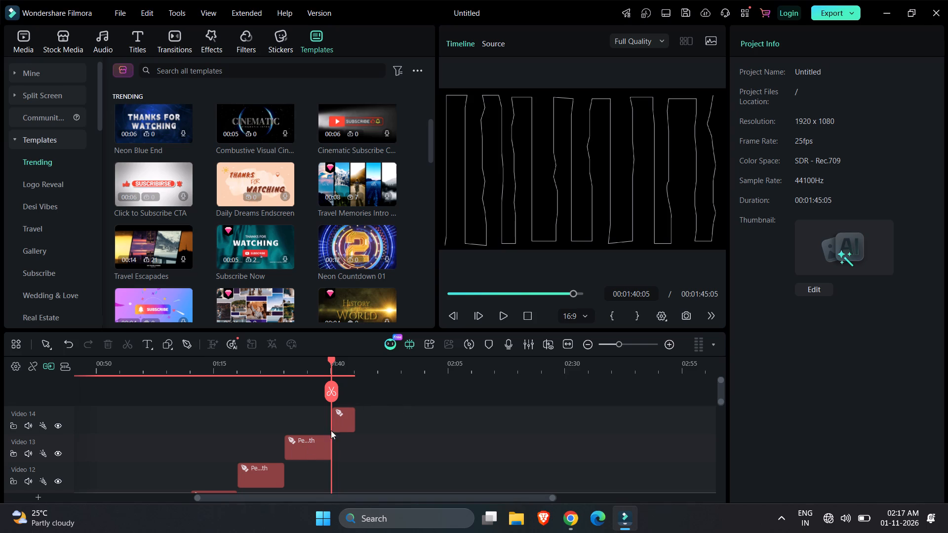
Extend the Video 14 pen path clip to end at 00:01:50:22, giving a duration of 00:00:10:17.
click(348, 419)
drag(352, 419, 353, 419)
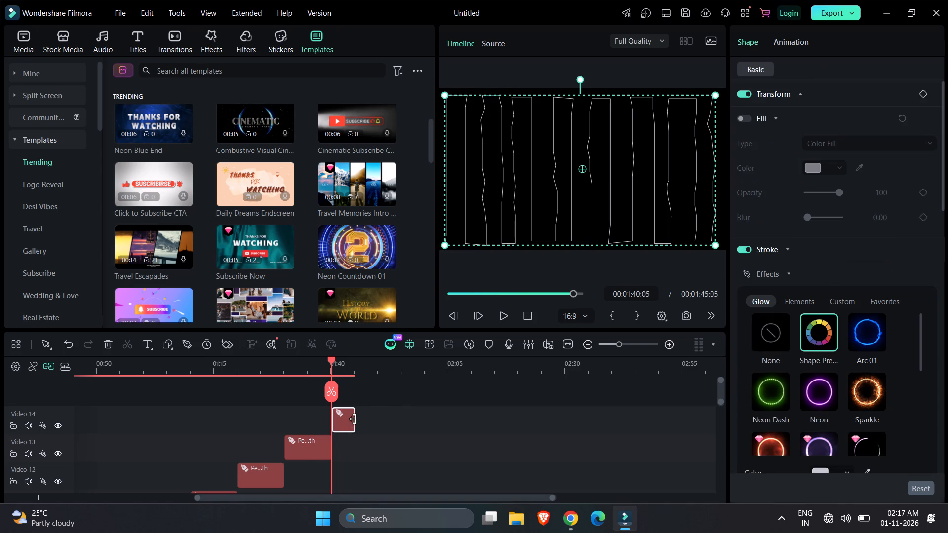
drag(353, 419, 376, 421)
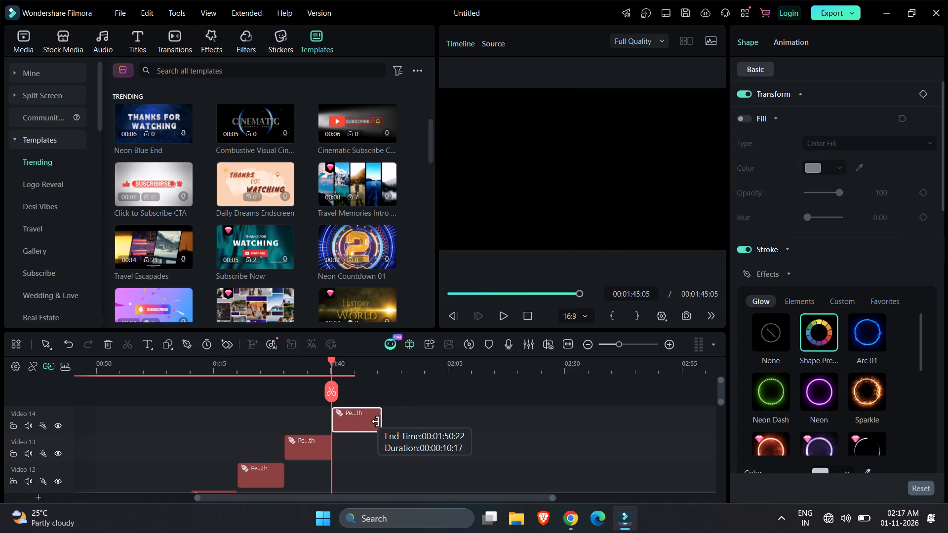
drag(376, 421, 378, 421)
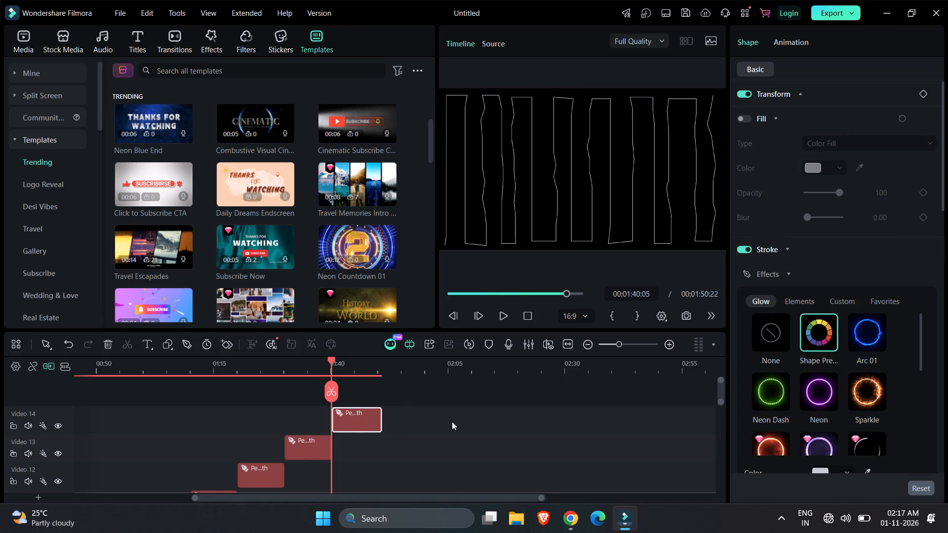
click(452, 421)
Move the playhead to the end of the Video 14 clip at 00:01:50:22.
drag(333, 393, 372, 393)
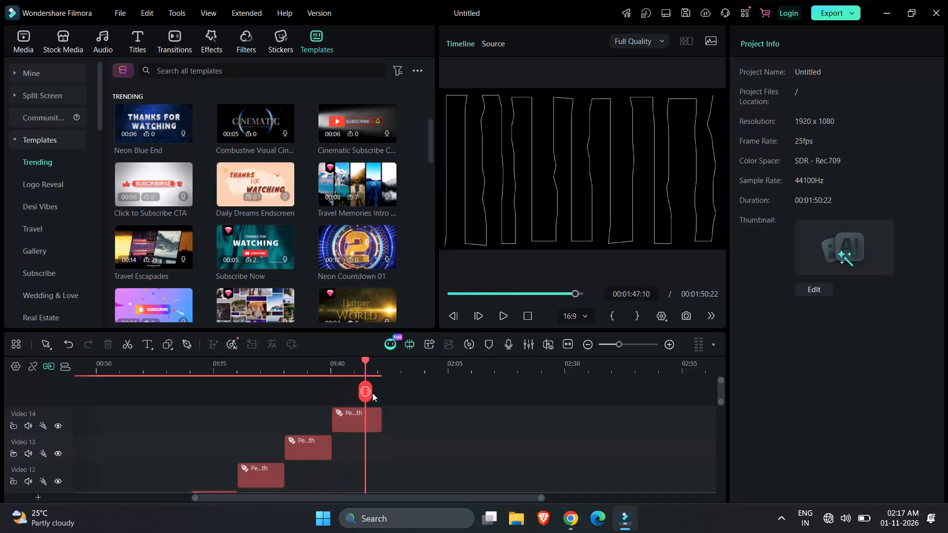
drag(372, 393, 389, 394)
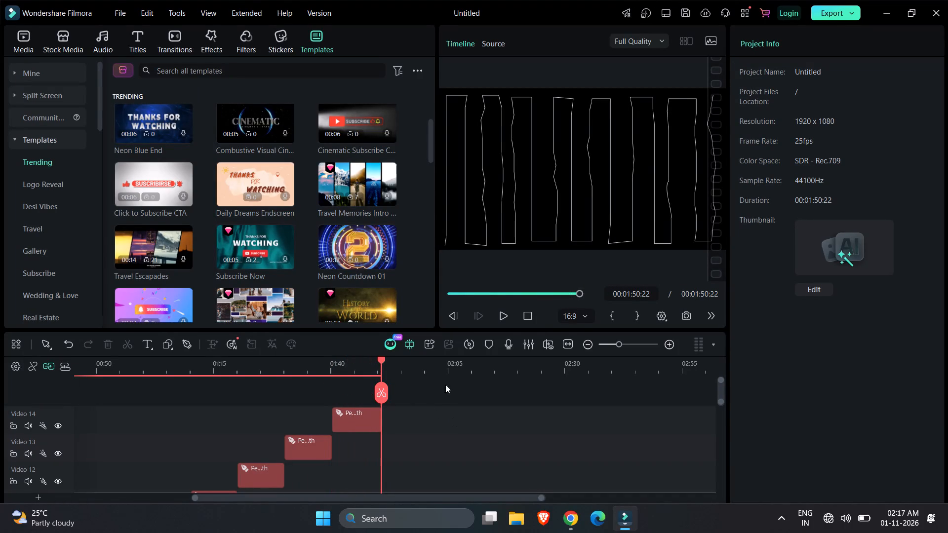
Apply the Sparkle glow effect to the stroke of the vertical zigzag path on Video 14.
click(541, 196)
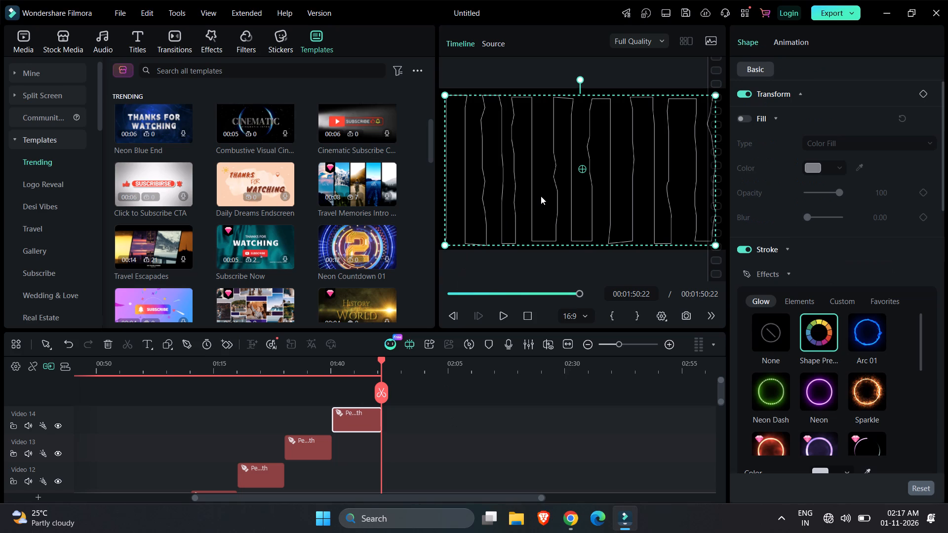
click(871, 320)
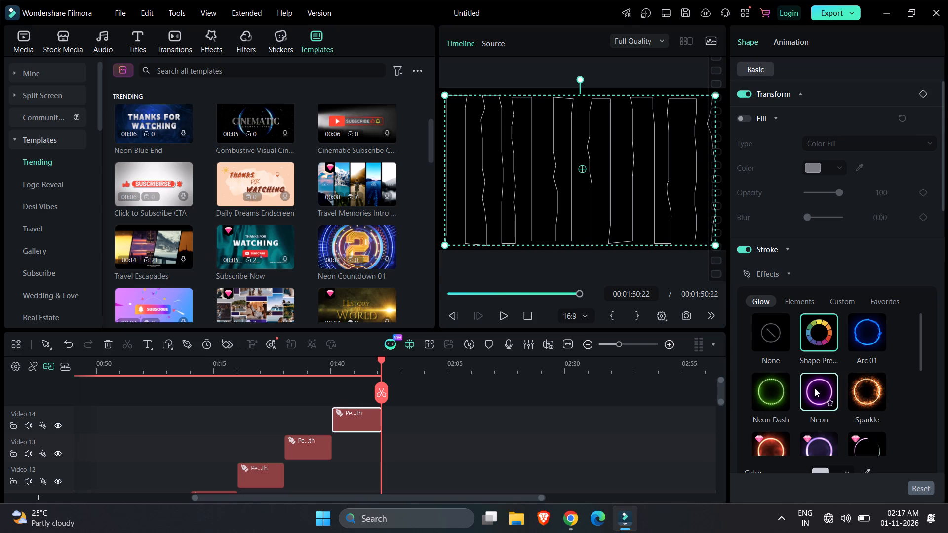
click(815, 391)
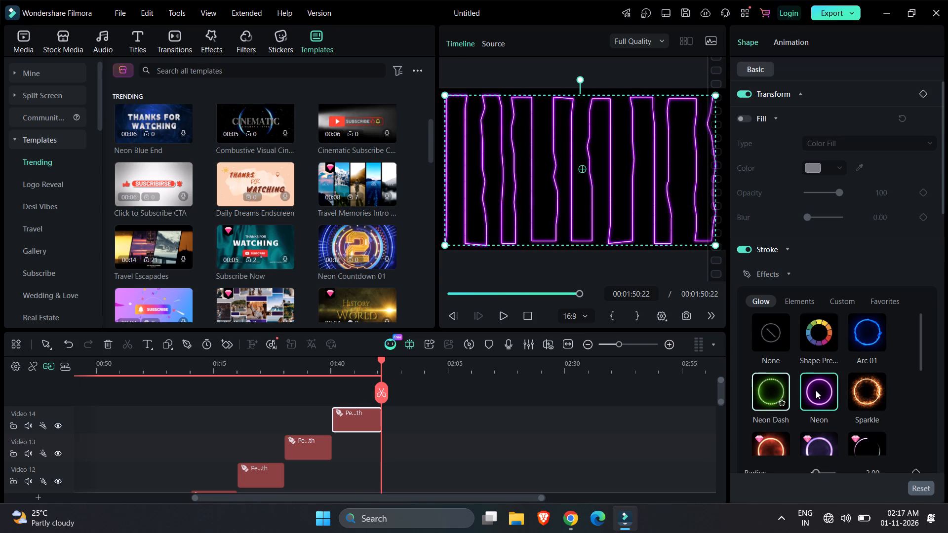
click(858, 380)
click(579, 457)
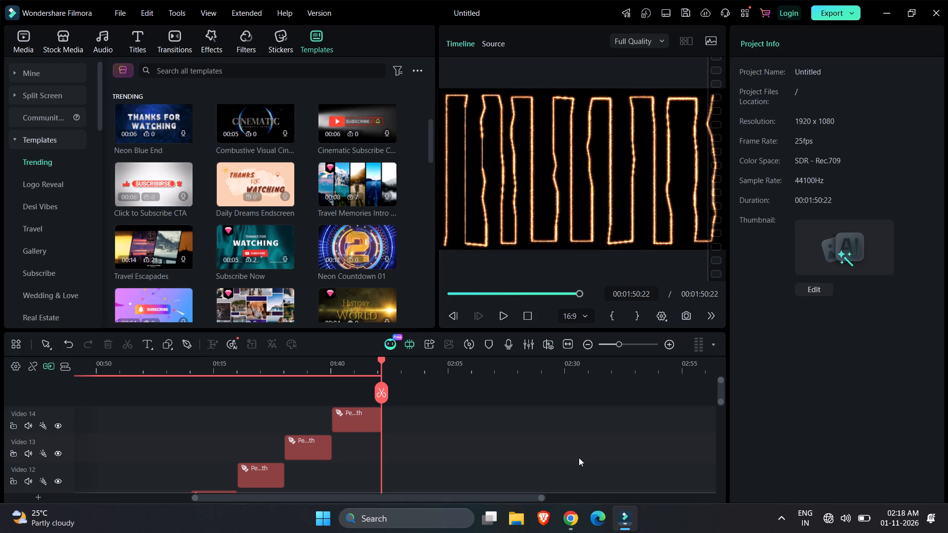
Start a new pen path at 00:01:50:22 with a horizontal row of points along the frame's bottom edge, from the left edge to the right edge.
scroll(579, 457, up, 1)
click(190, 347)
click(445, 243)
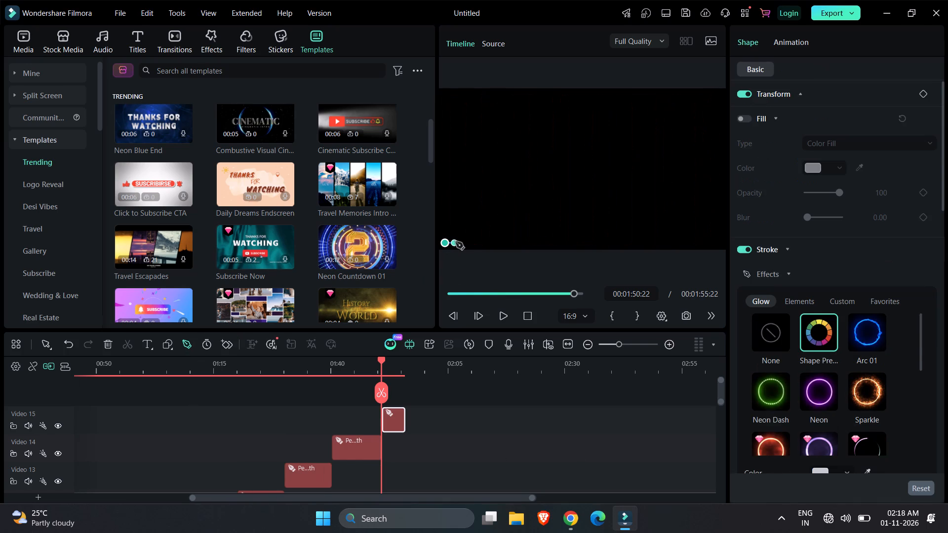
click(456, 242)
click(466, 242)
click(482, 242)
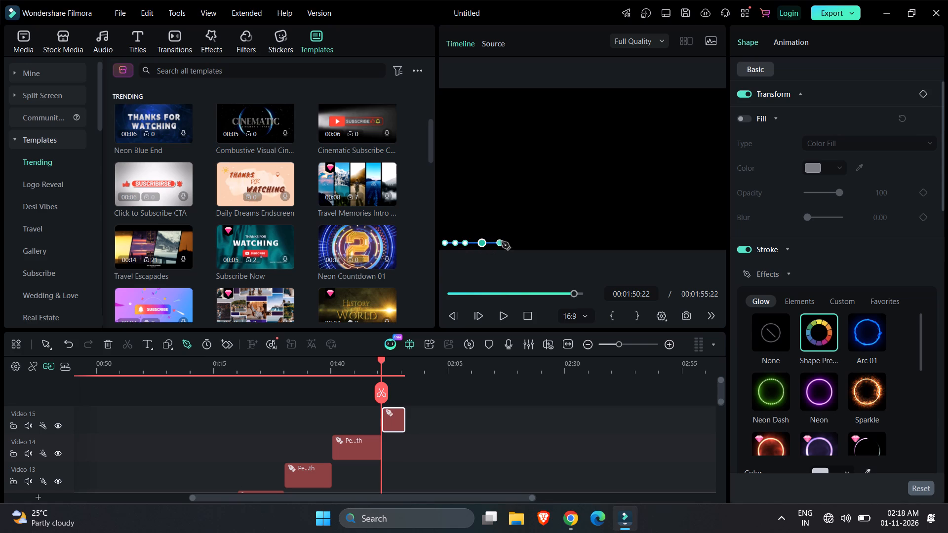
click(502, 242)
click(524, 242)
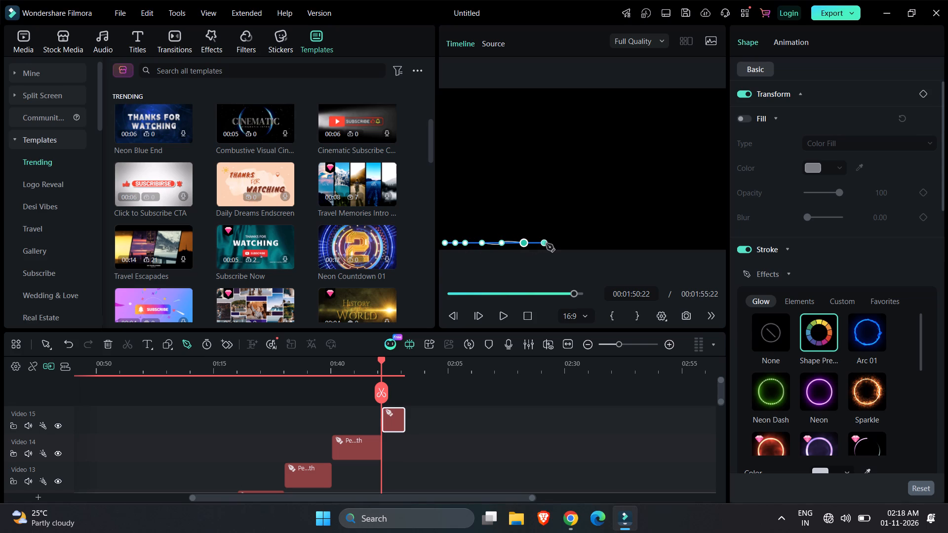
click(546, 244)
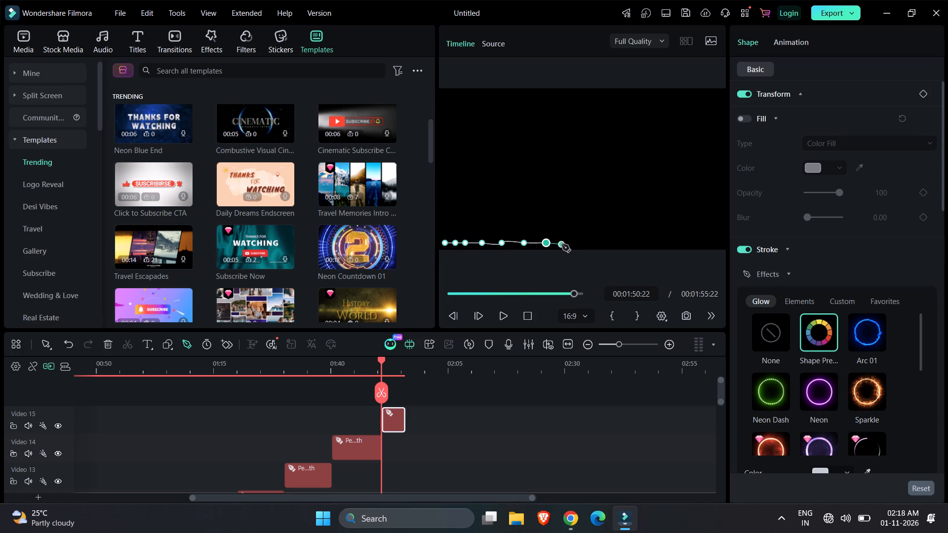
click(562, 244)
click(578, 243)
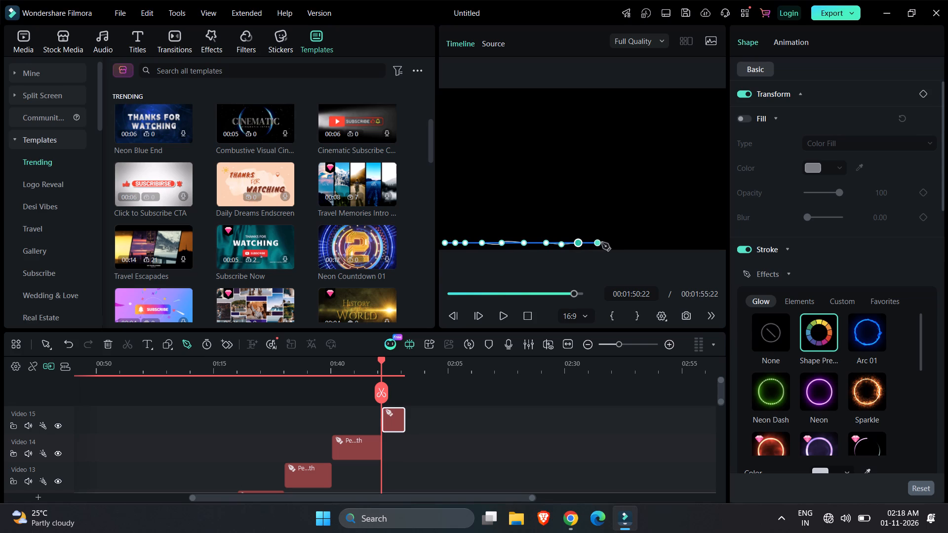
click(598, 243)
click(614, 243)
click(627, 243)
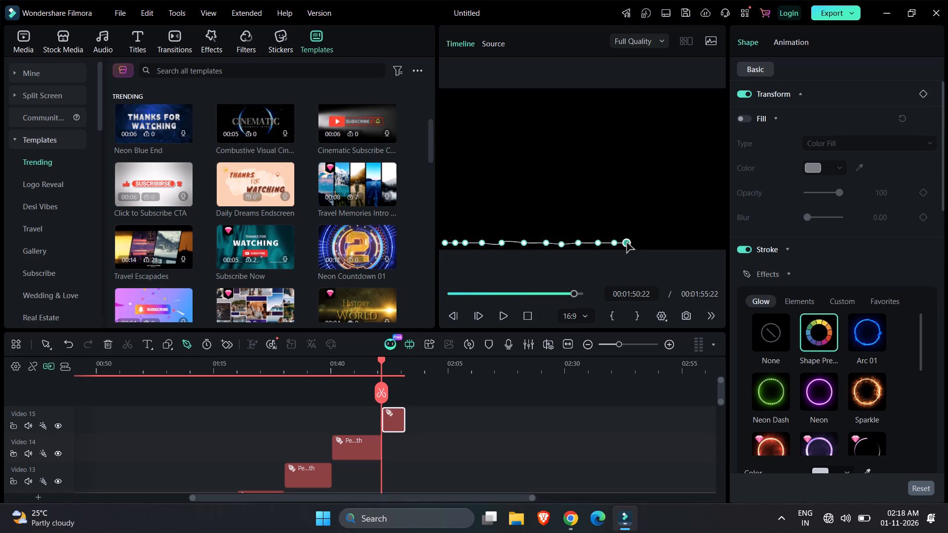
click(640, 243)
click(652, 243)
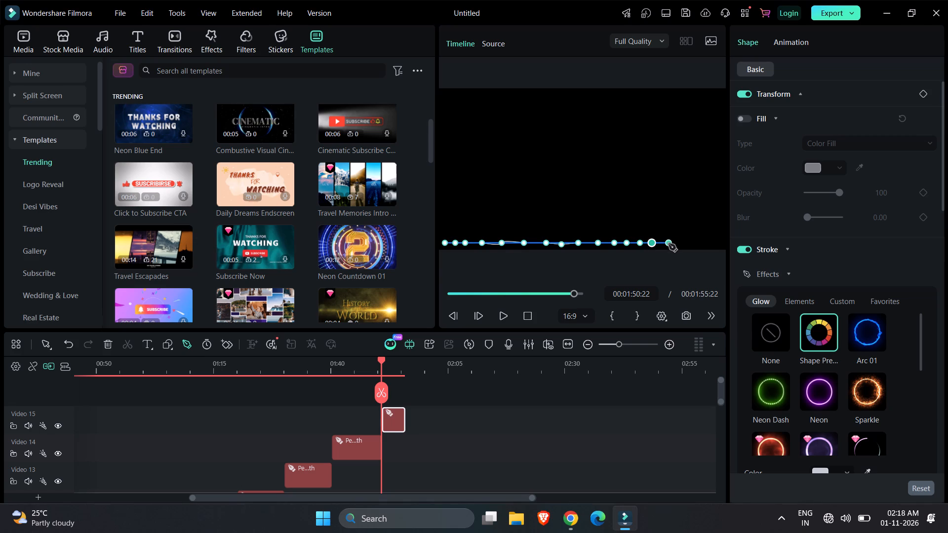
click(669, 244)
click(686, 244)
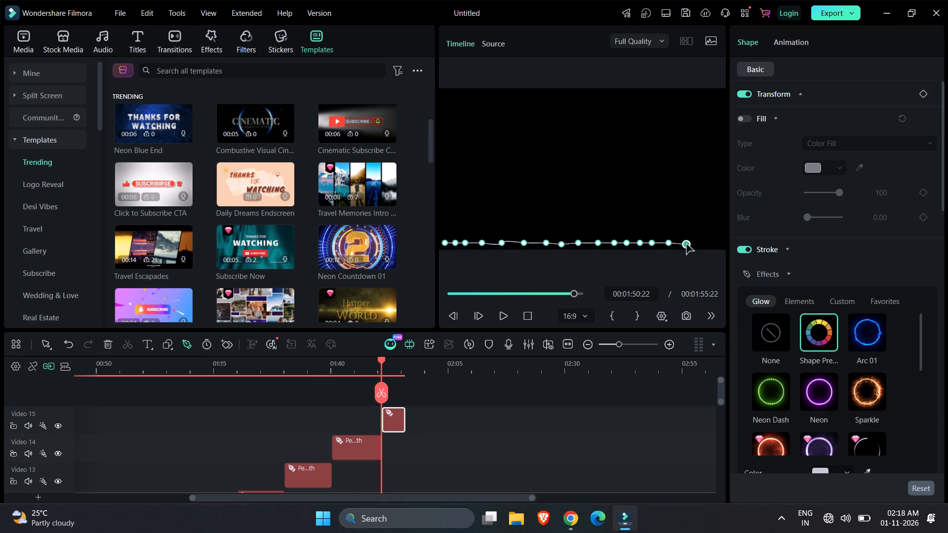
click(702, 244)
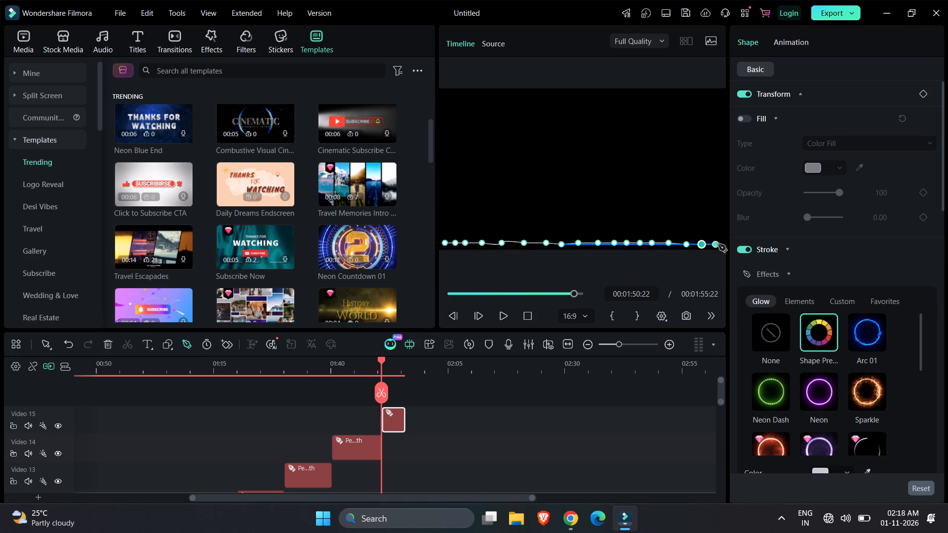
click(718, 244)
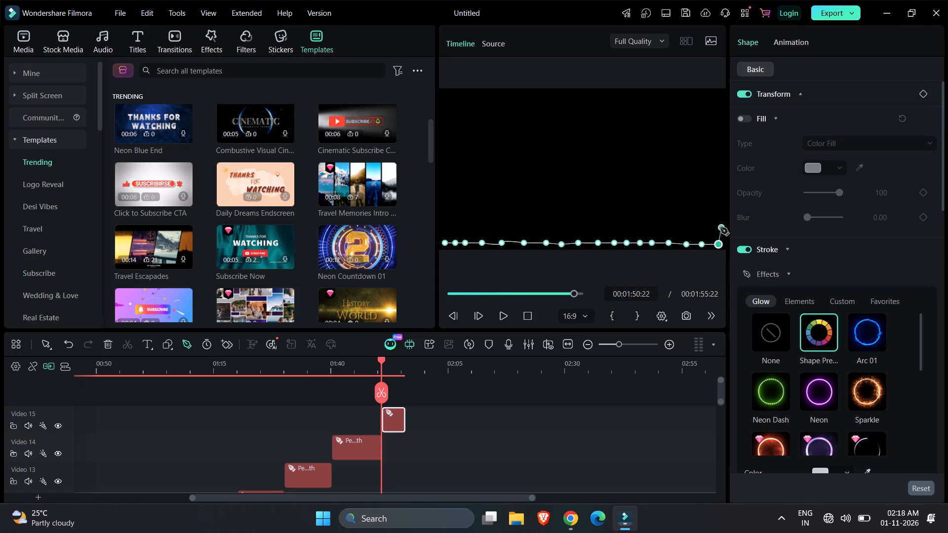
Continue the Video 15 pen path with a second horizontal row of points just above the first, from the frame's right edge back to its left edge.
click(720, 228)
click(706, 228)
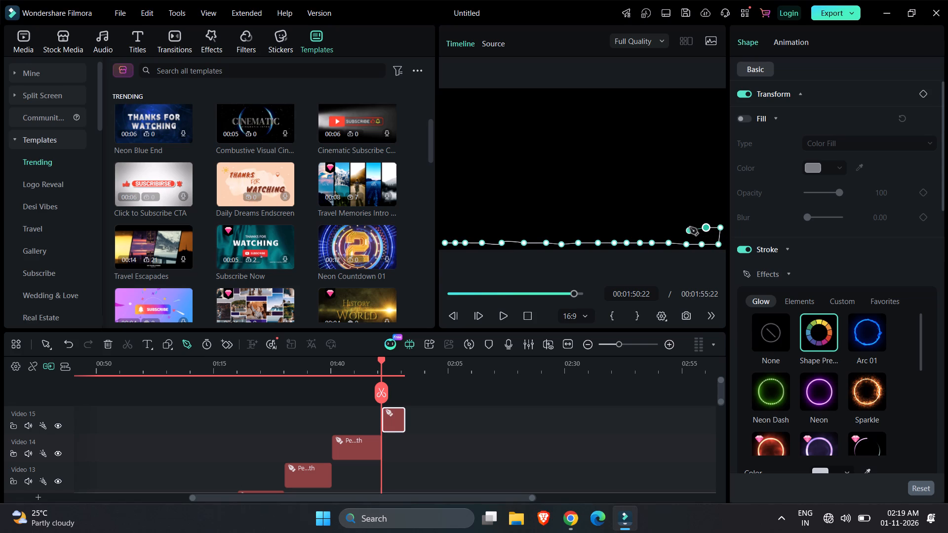
click(690, 228)
click(670, 227)
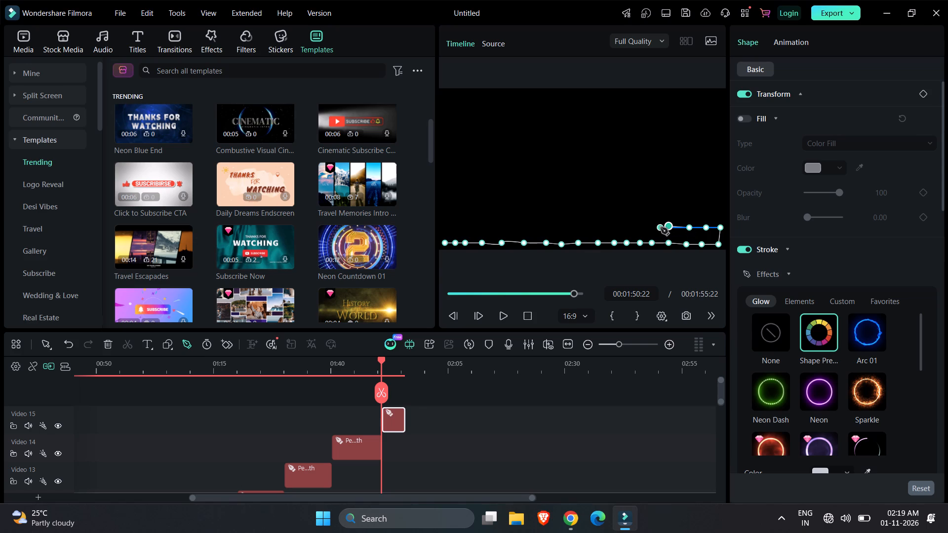
click(656, 228)
click(639, 230)
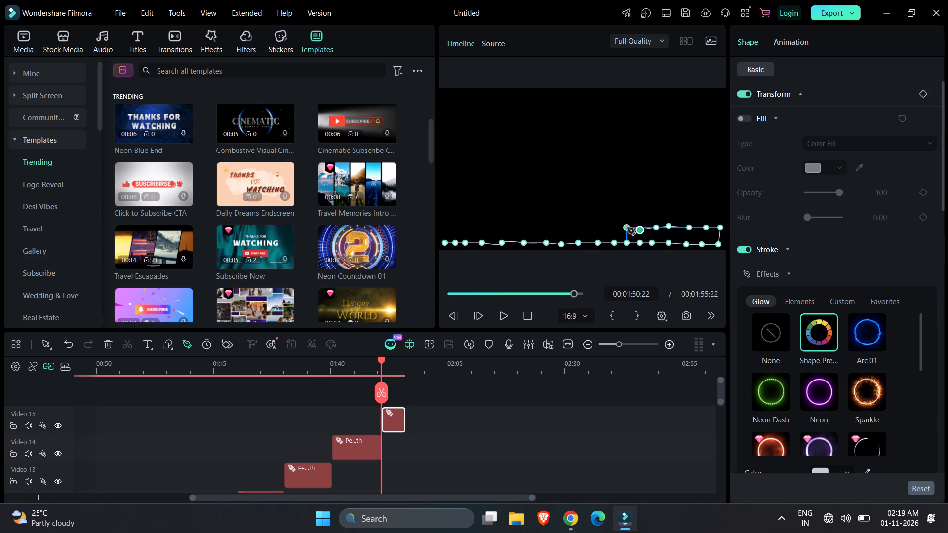
click(627, 228)
click(610, 230)
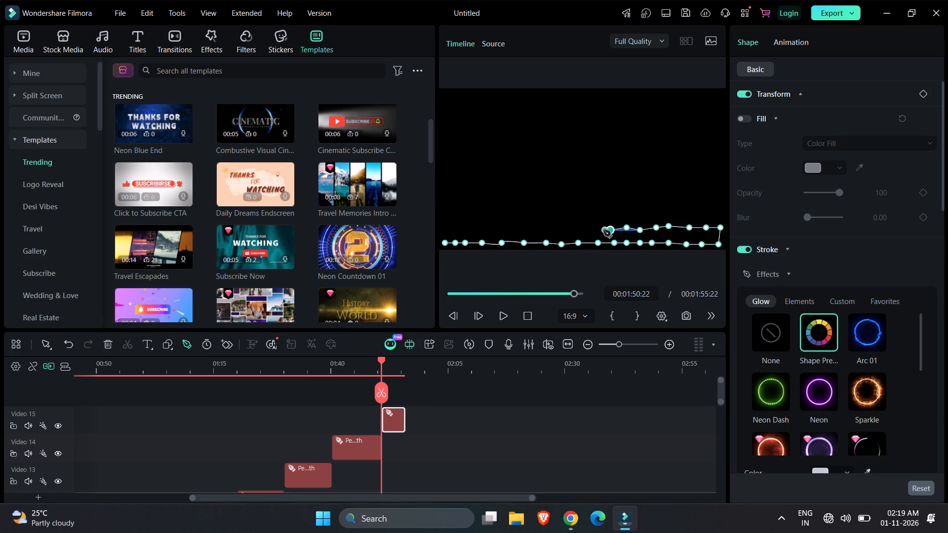
click(595, 230)
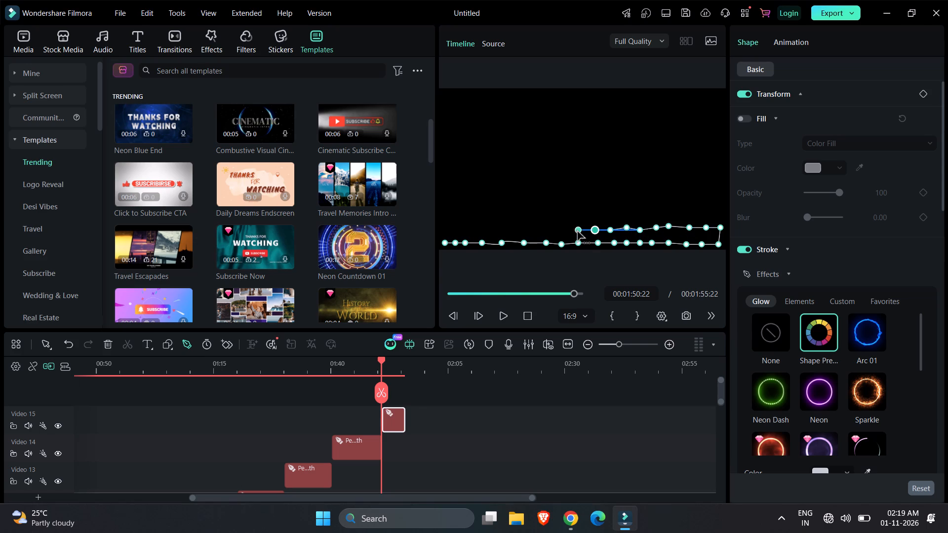
click(577, 231)
click(557, 230)
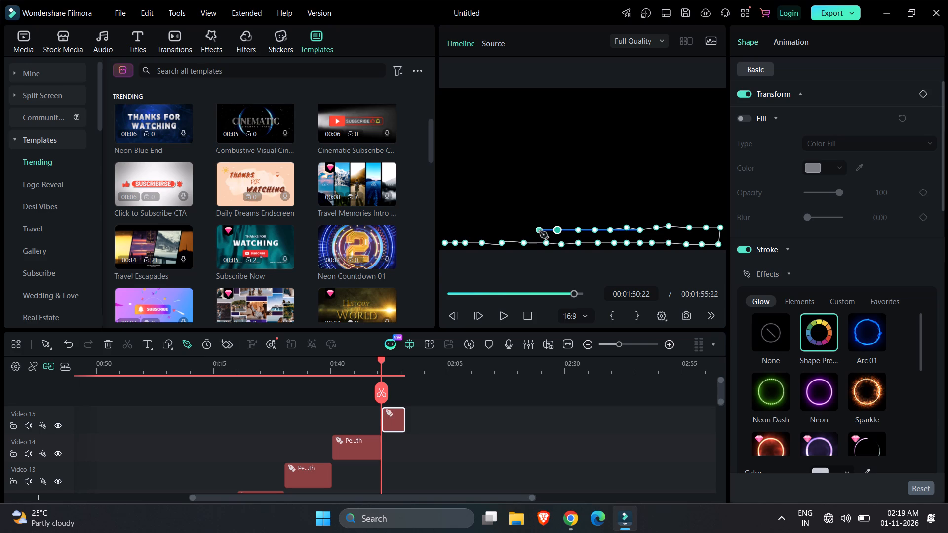
click(540, 231)
click(524, 231)
click(511, 231)
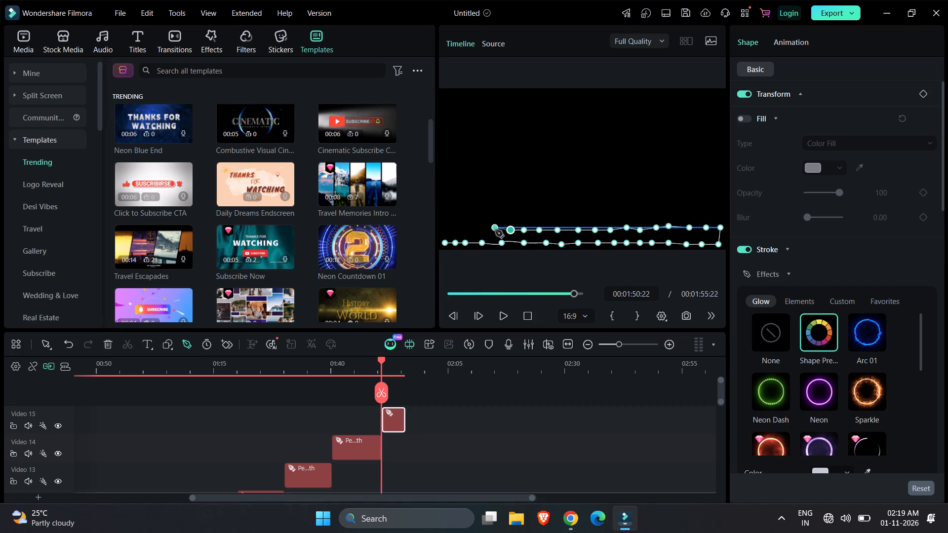
click(495, 230)
click(477, 230)
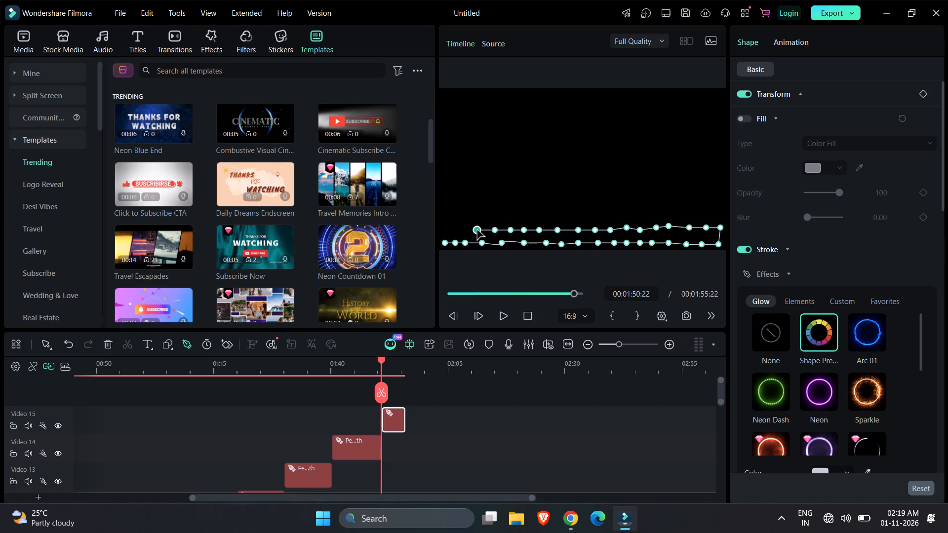
click(462, 231)
click(445, 231)
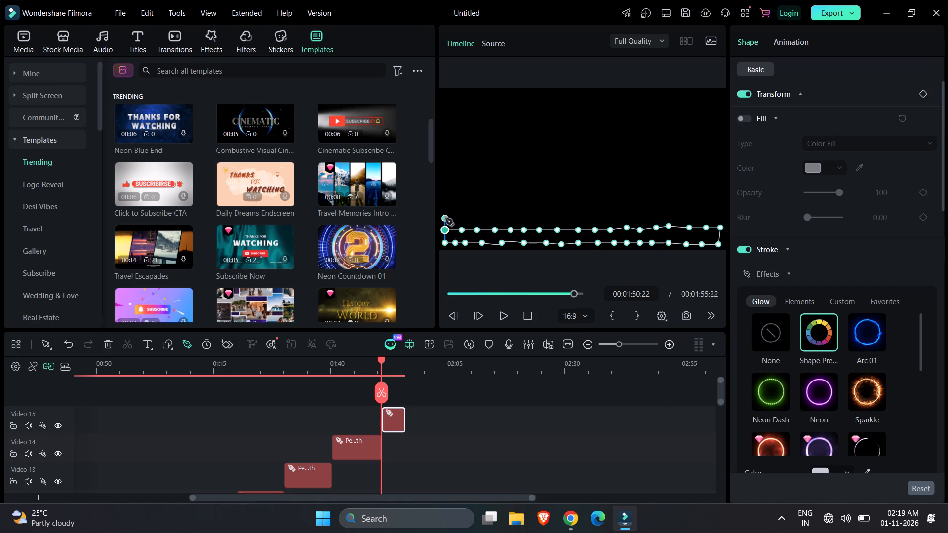
Step the path up at the frame's left edge and add a third horizontal row of points across to the right edge.
click(445, 211)
click(457, 211)
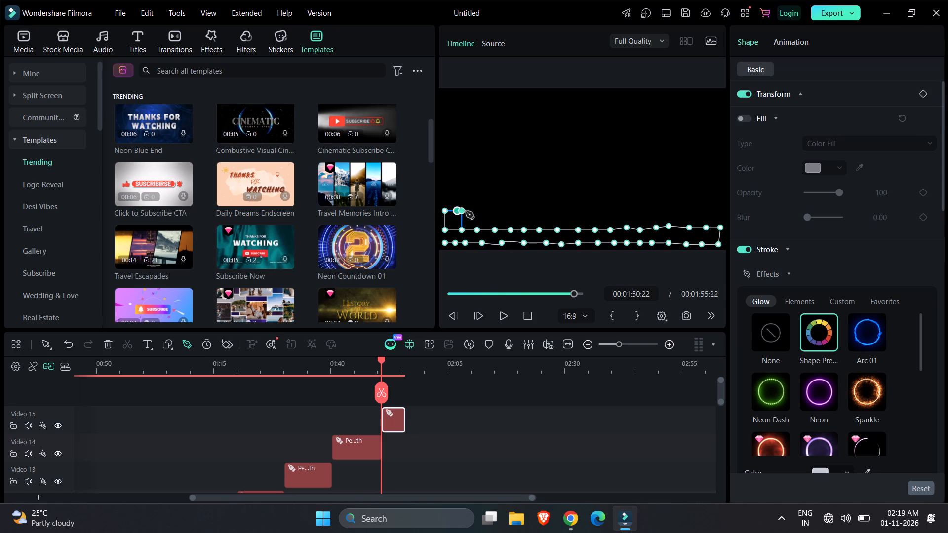
click(470, 211)
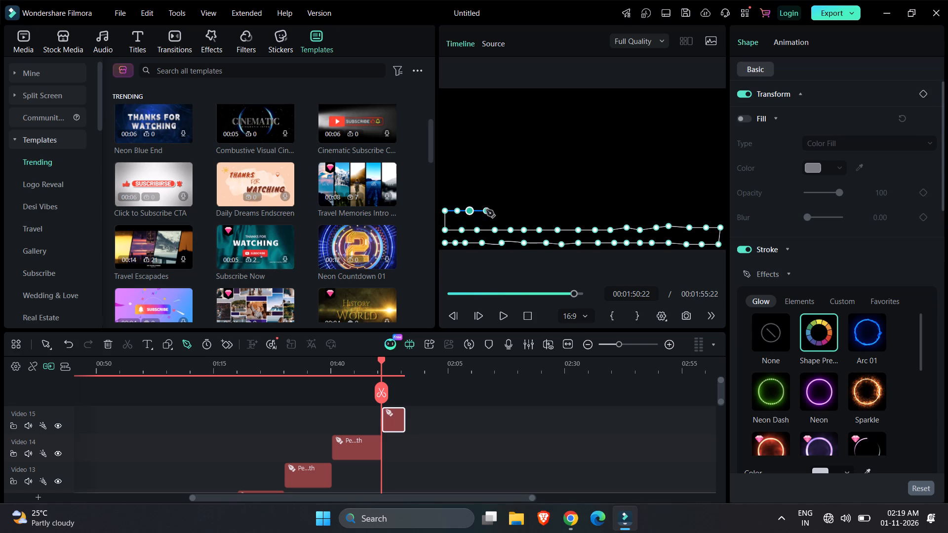
click(486, 210)
click(498, 210)
click(514, 210)
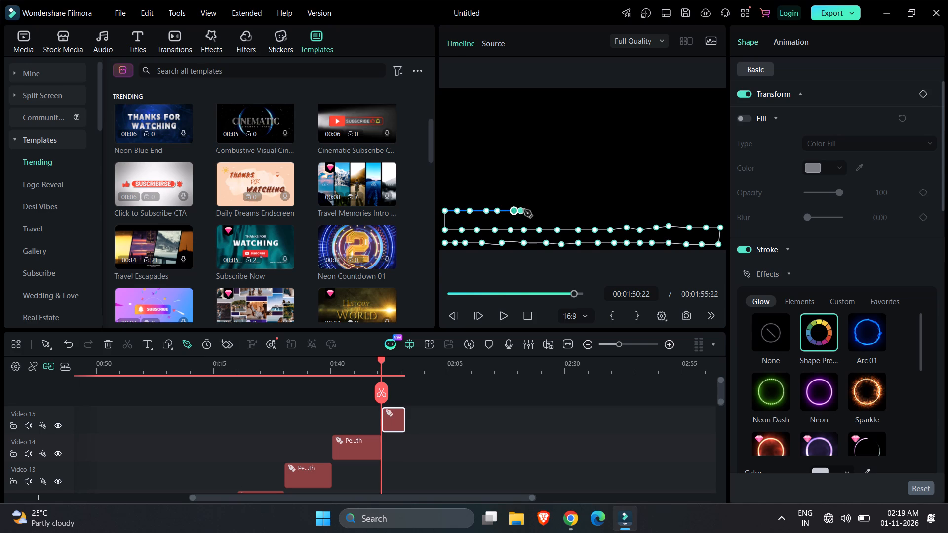
click(528, 210)
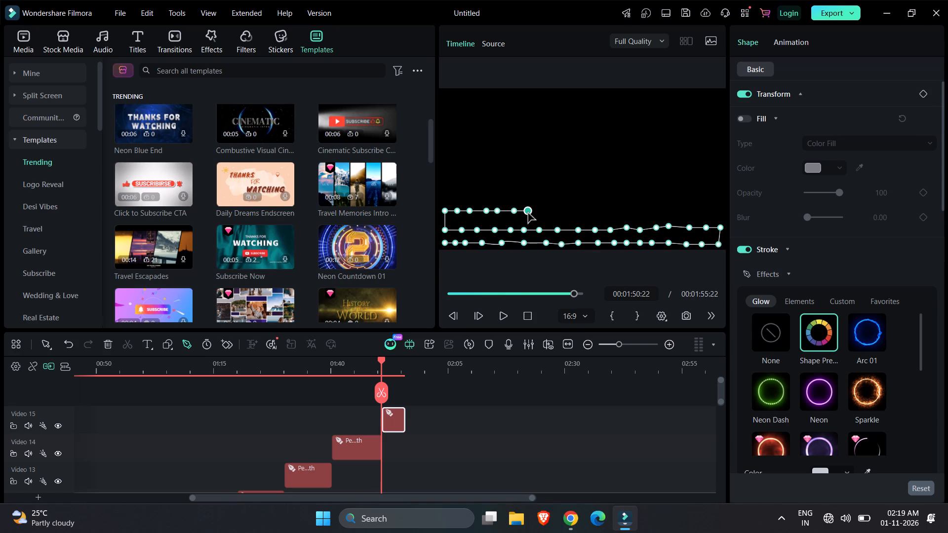
click(539, 211)
click(557, 211)
click(574, 211)
click(587, 211)
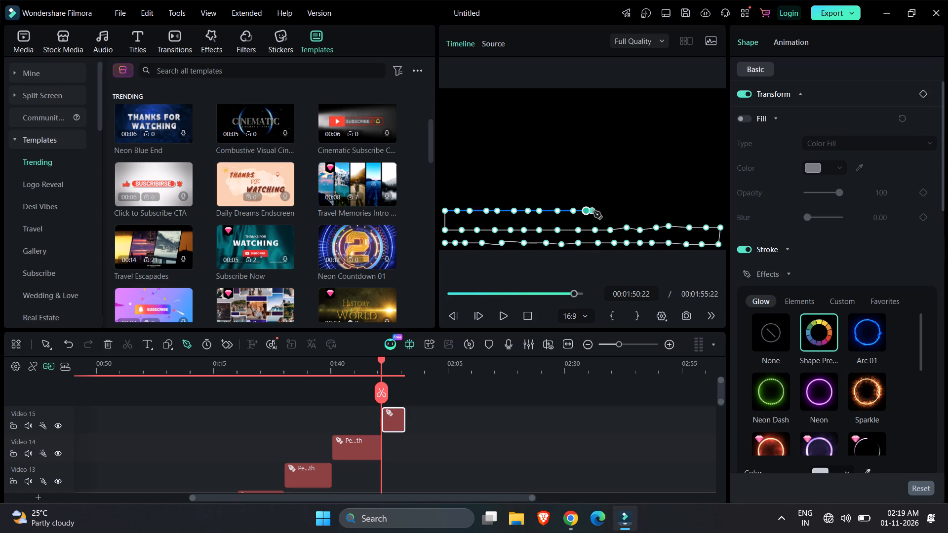
click(602, 210)
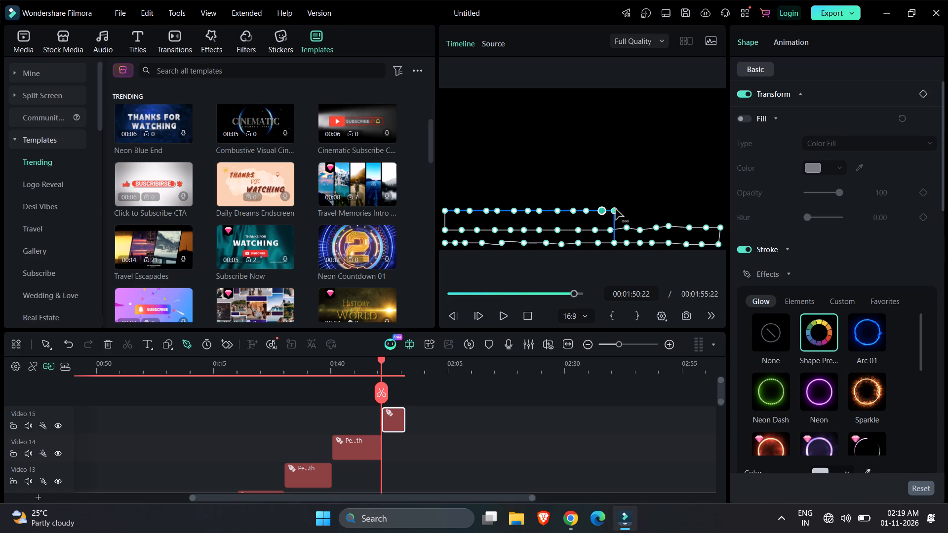
click(616, 210)
click(632, 210)
click(649, 210)
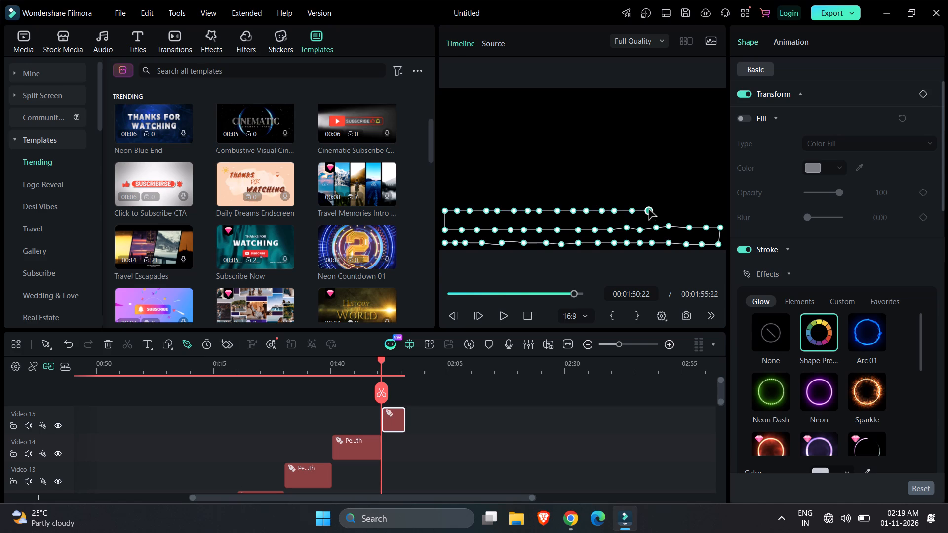
click(664, 211)
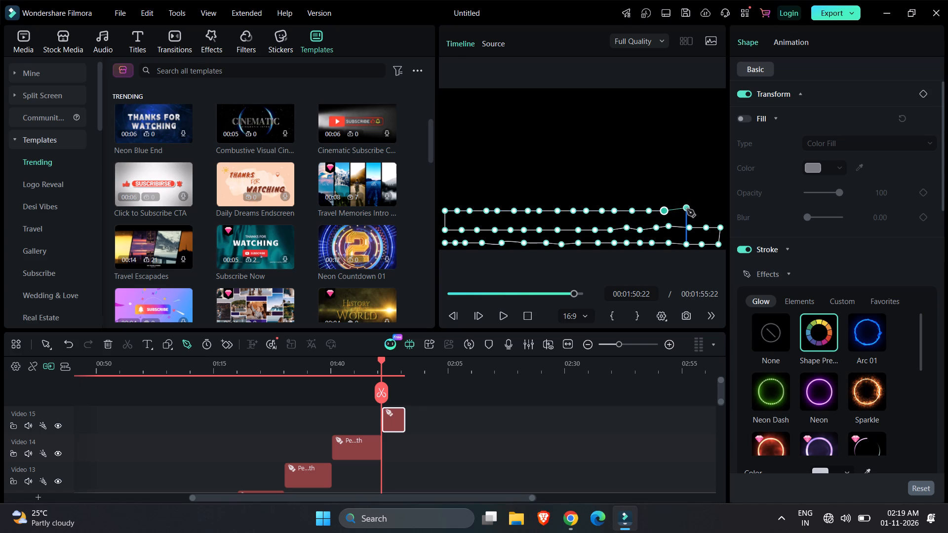
click(681, 209)
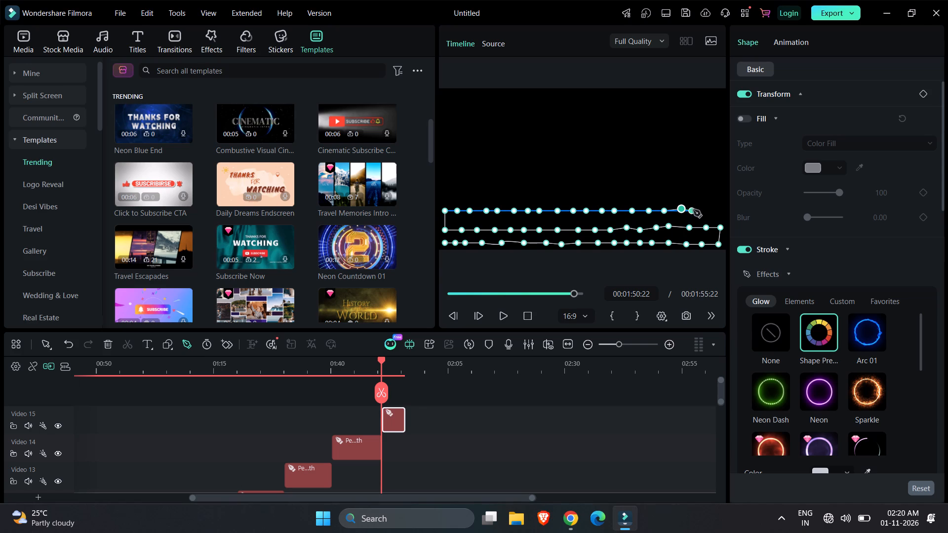
click(693, 210)
click(708, 209)
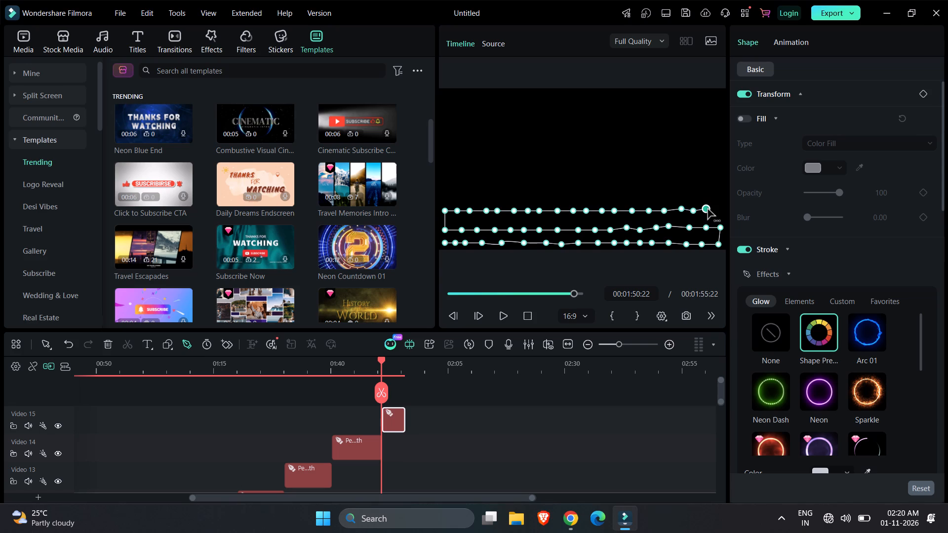
click(720, 209)
Step the Video 15 pen path up at the frame's right edge and add a fourth horizontal row of points back to the left edge.
click(720, 190)
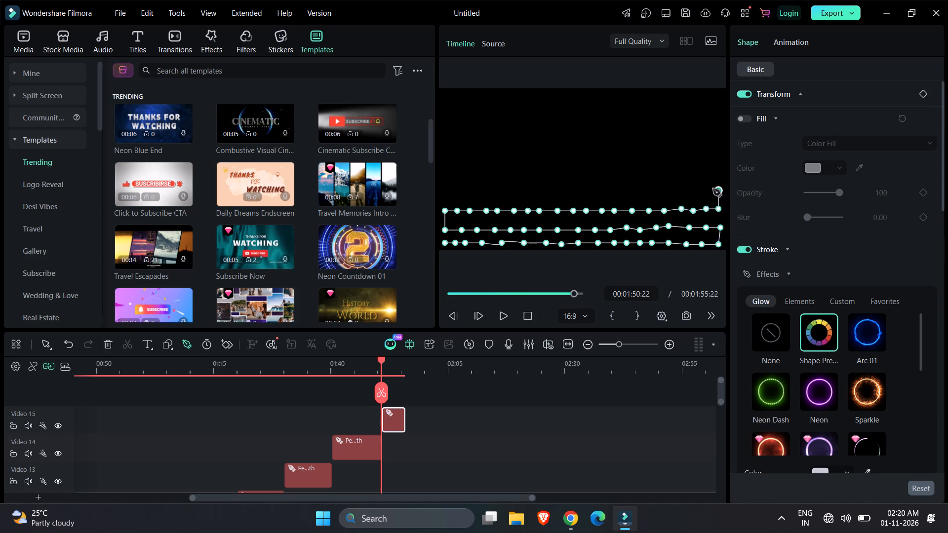
click(706, 190)
click(690, 190)
click(674, 192)
click(658, 194)
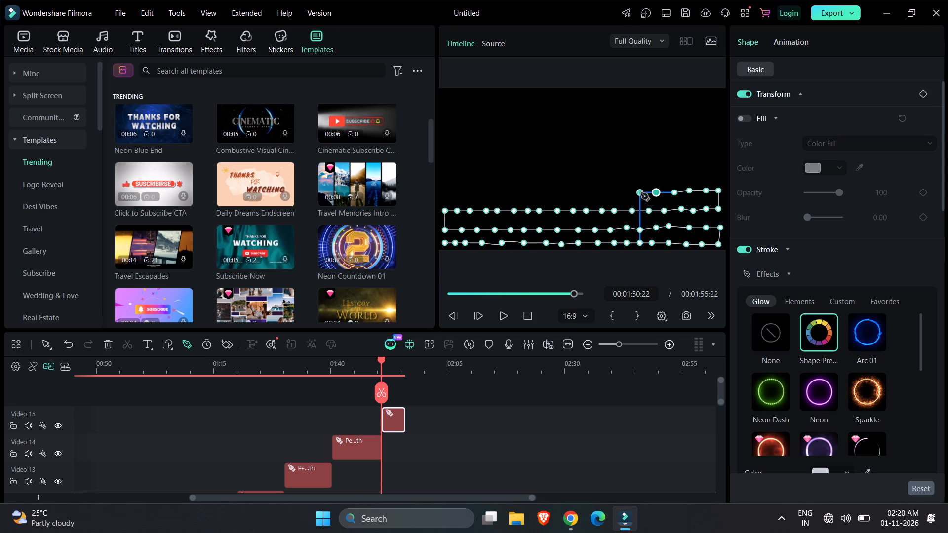
click(641, 193)
click(629, 193)
click(616, 193)
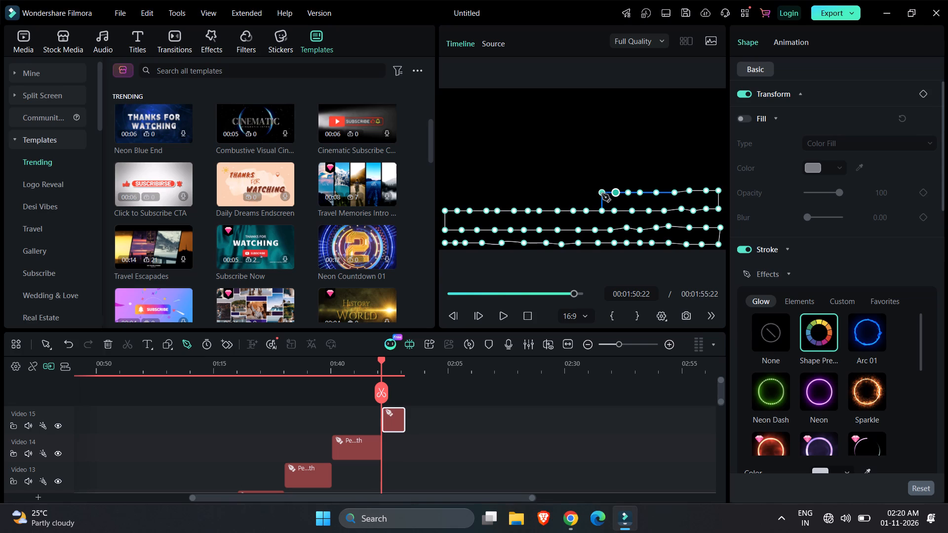
click(602, 194)
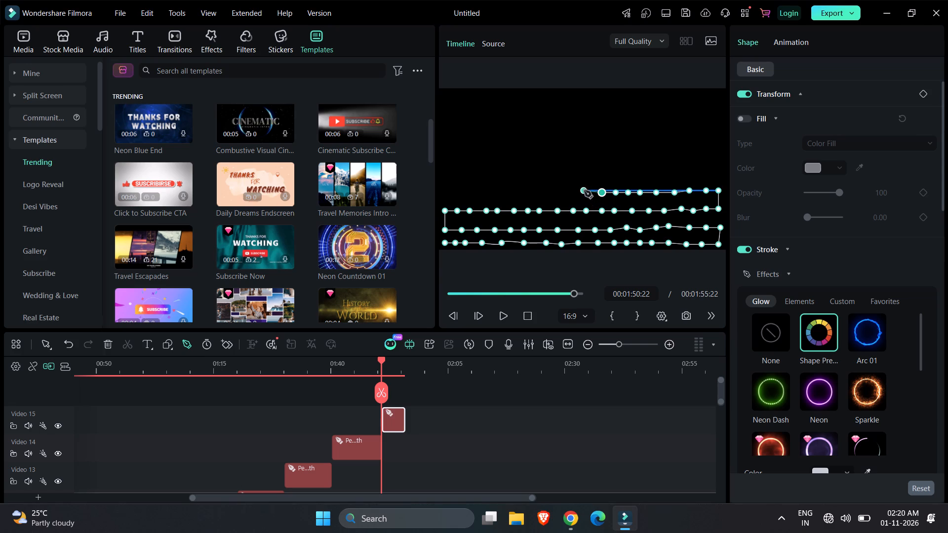
click(584, 192)
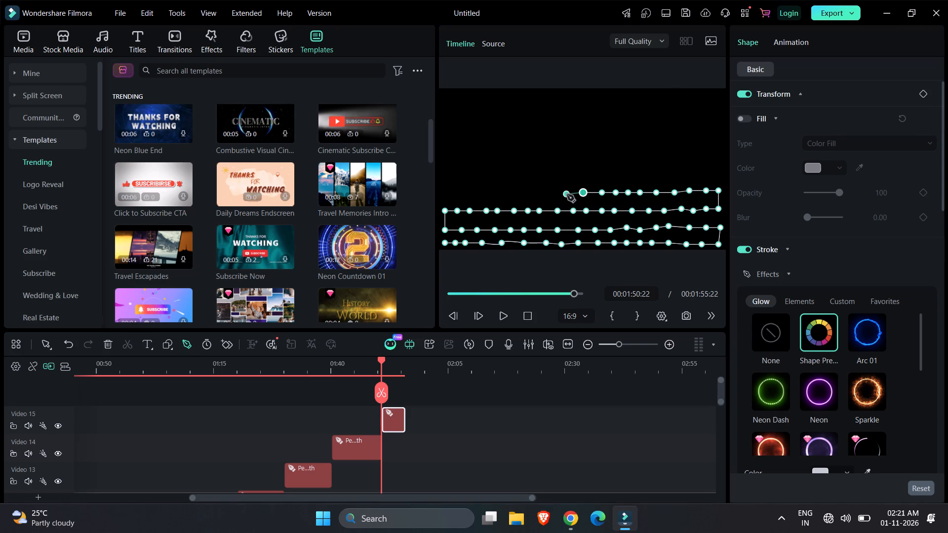
click(567, 194)
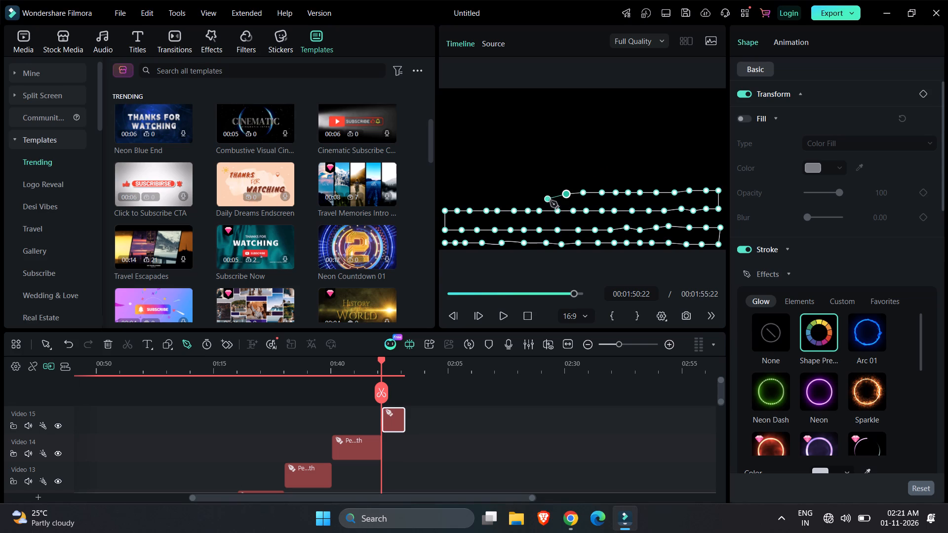
click(550, 193)
click(534, 193)
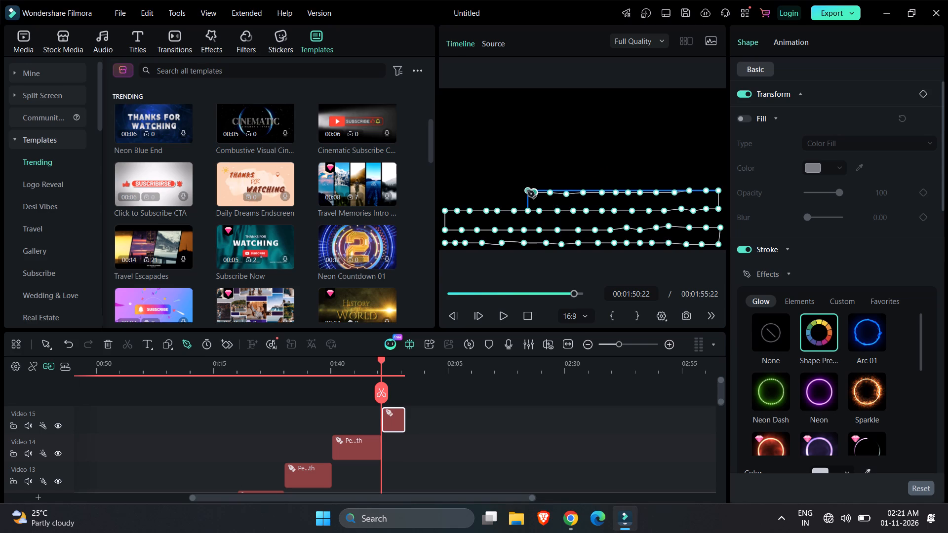
click(519, 192)
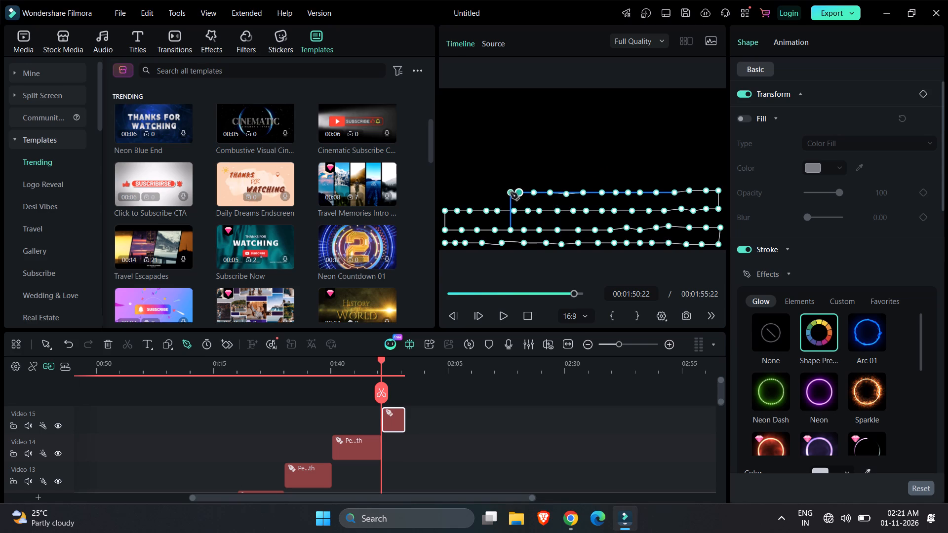
click(506, 192)
click(497, 192)
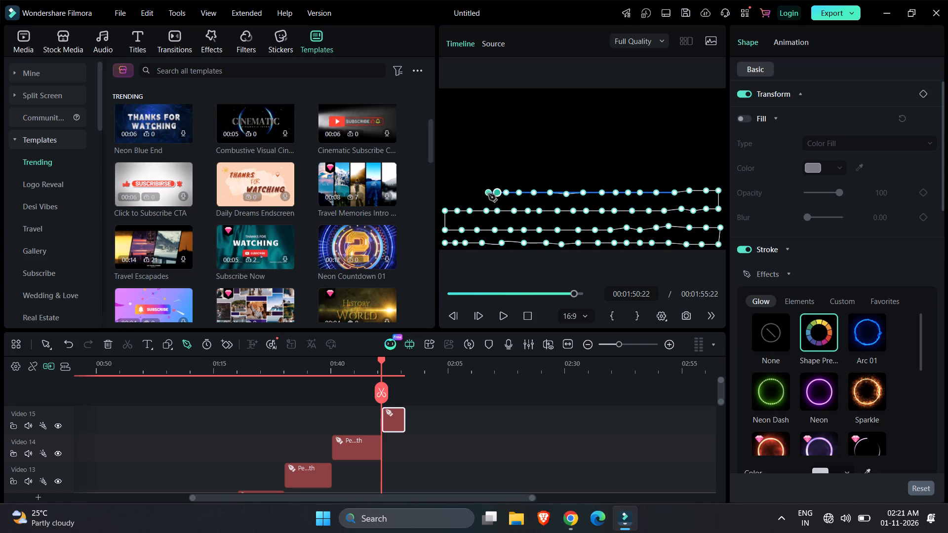
click(488, 194)
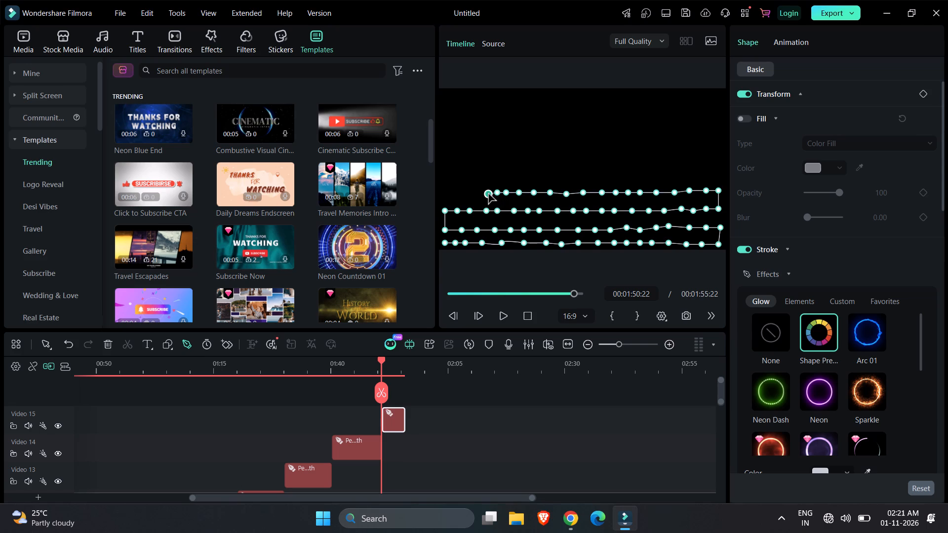
click(477, 194)
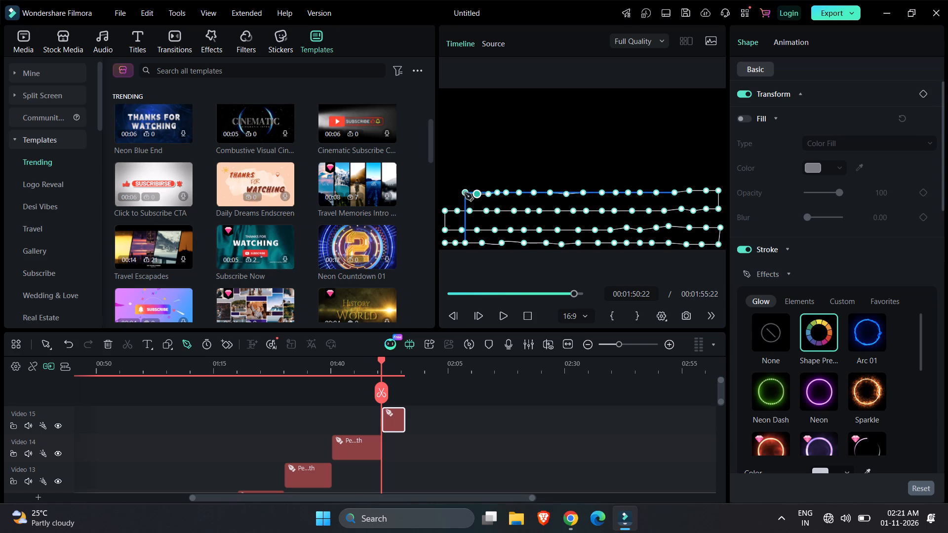
click(465, 193)
click(452, 193)
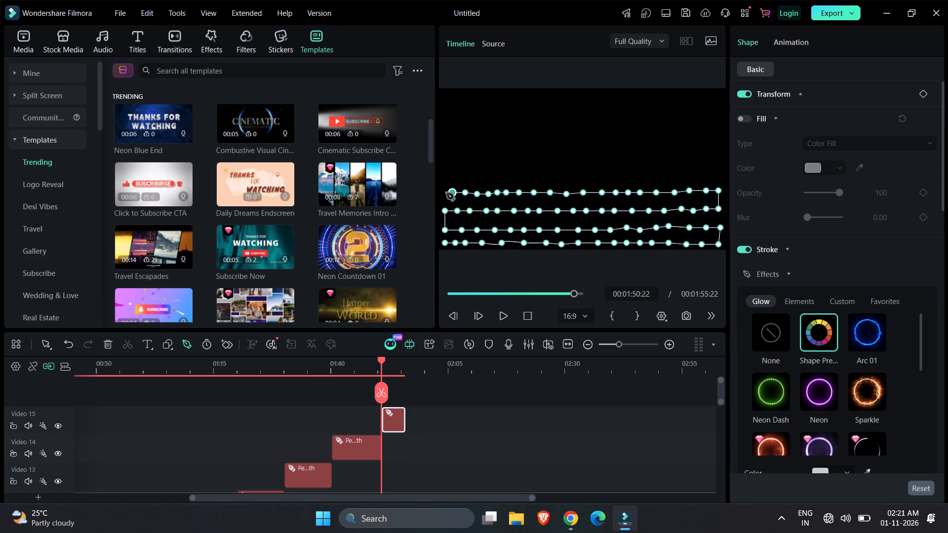
click(442, 190)
Step the pen path up at the frame's left edge and add a fifth horizontal row of points across to the right edge.
click(443, 176)
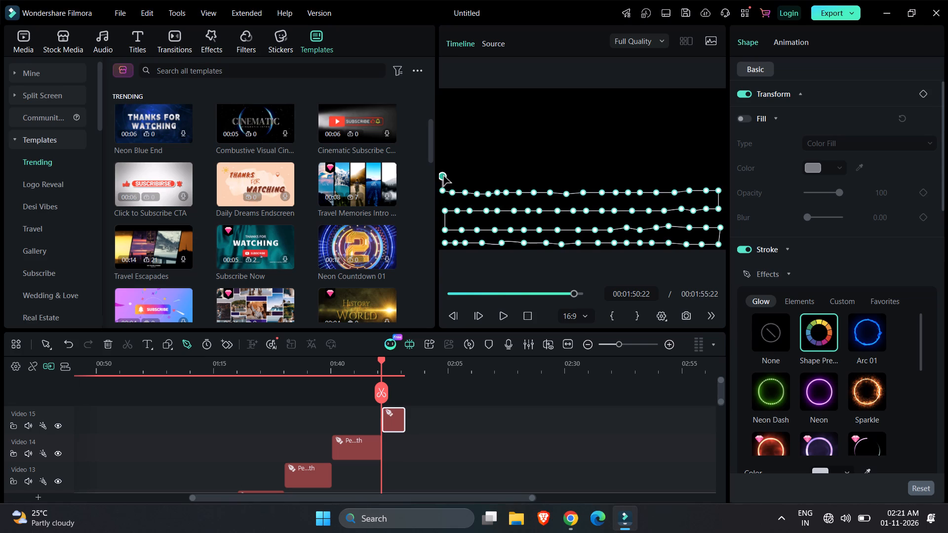
click(454, 176)
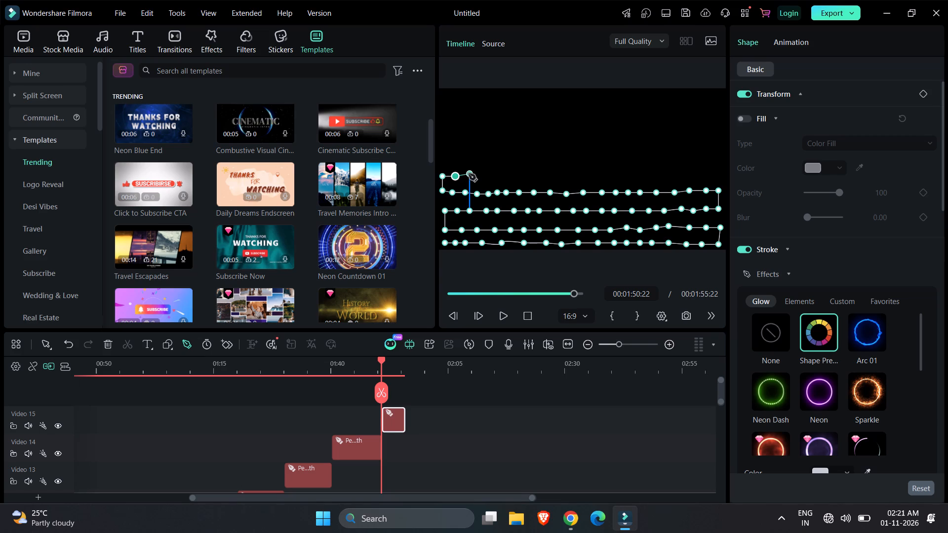
click(471, 176)
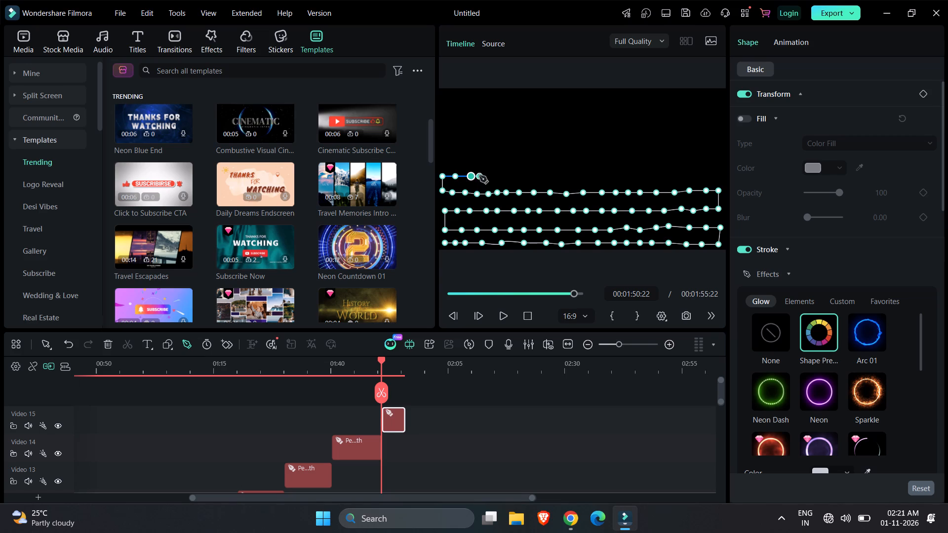
click(479, 176)
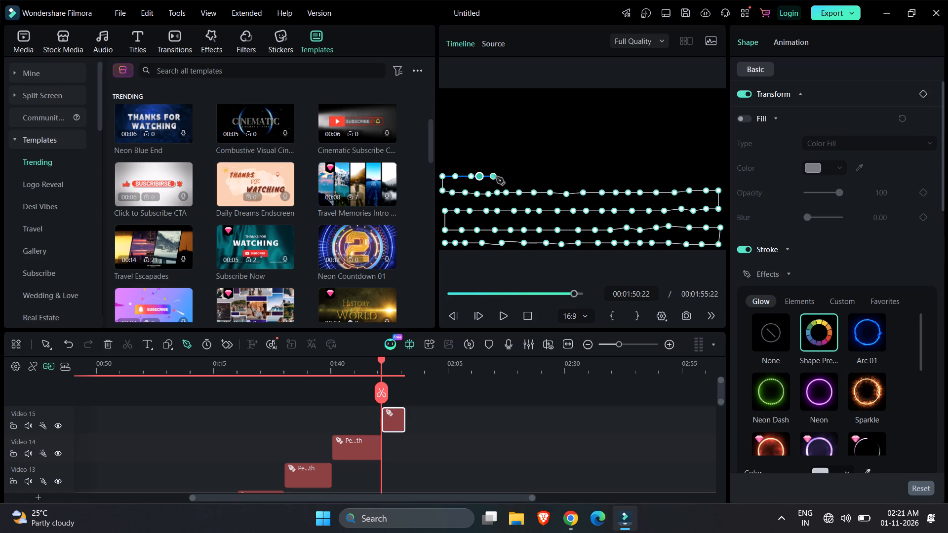
click(492, 177)
click(505, 177)
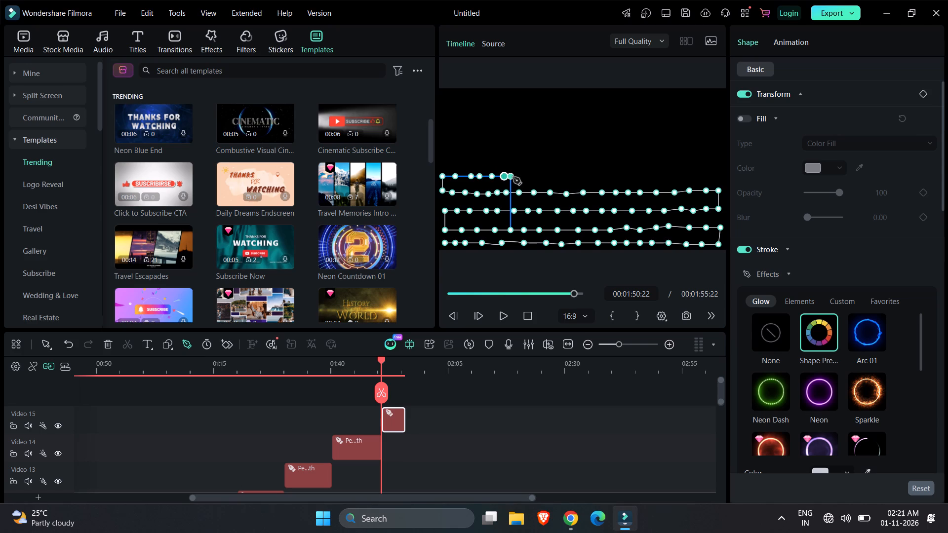
click(513, 177)
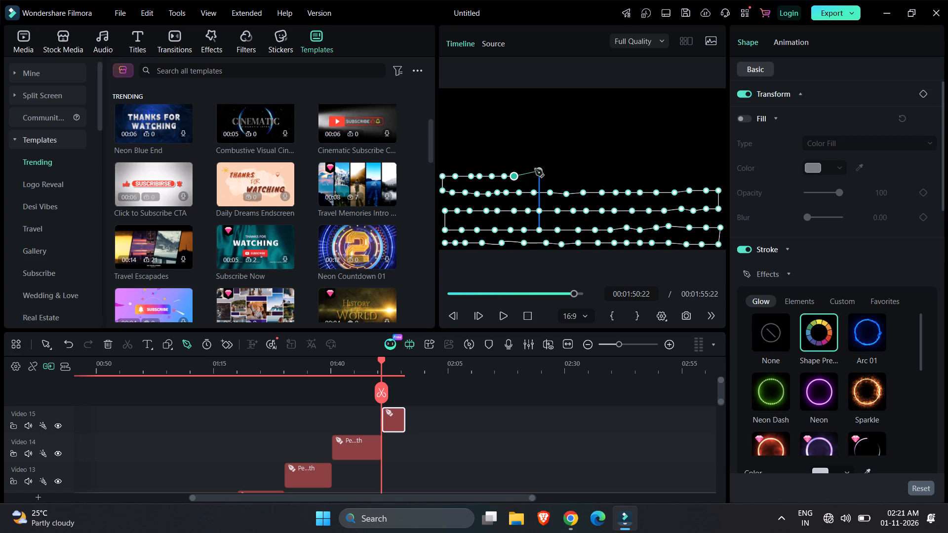
click(531, 176)
click(549, 176)
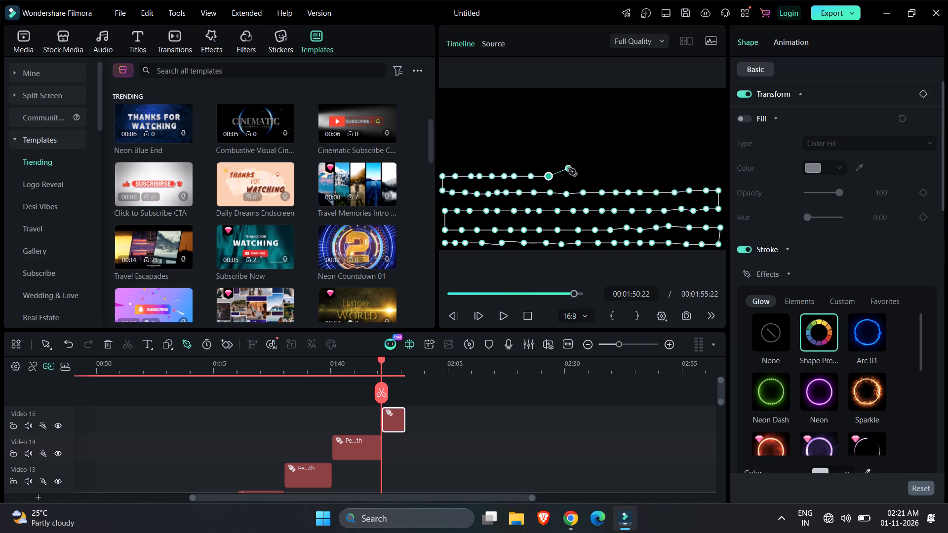
click(562, 173)
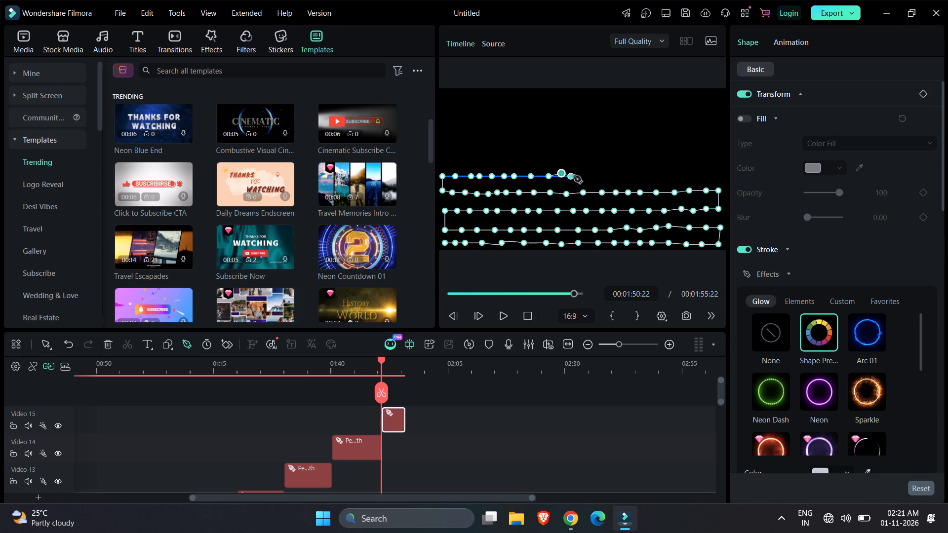
click(577, 176)
click(589, 177)
click(602, 177)
click(618, 177)
click(635, 177)
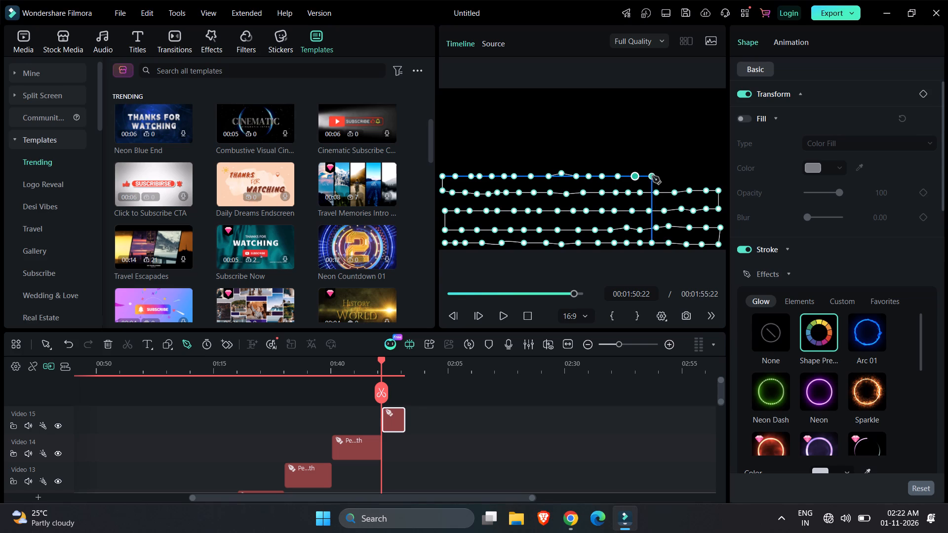
click(652, 176)
click(664, 174)
click(674, 174)
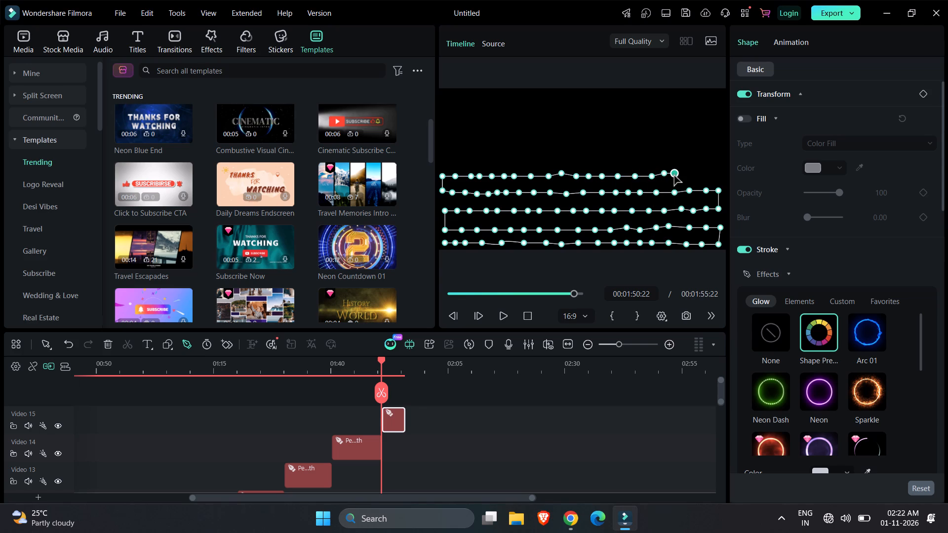
click(686, 176)
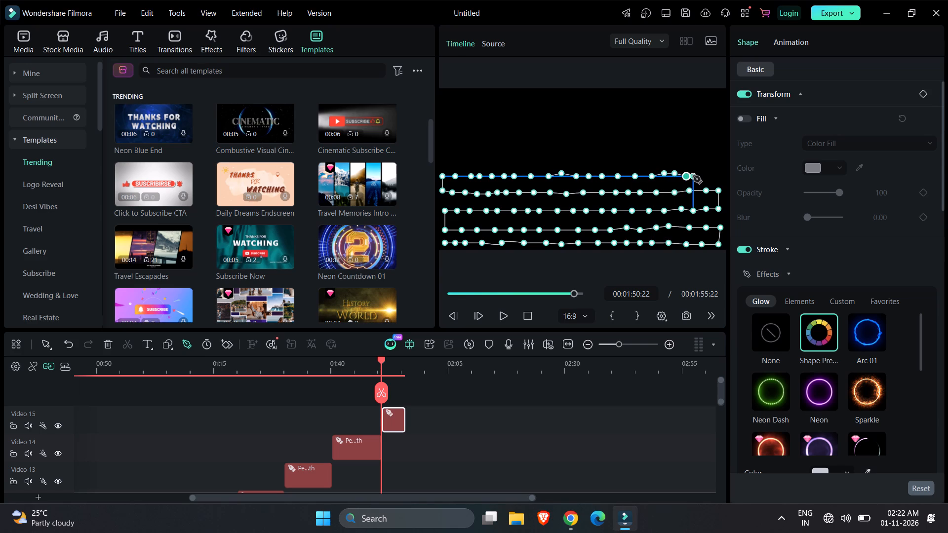
click(702, 177)
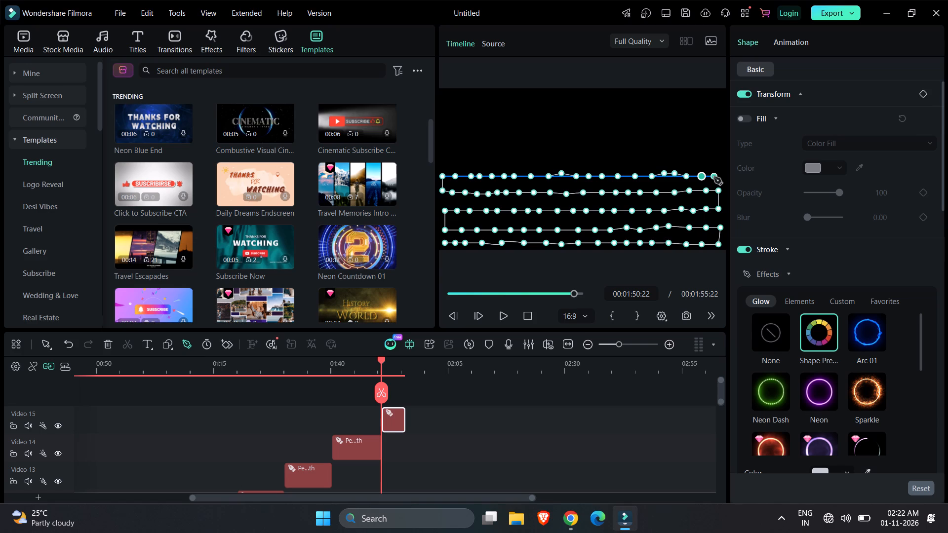
click(719, 176)
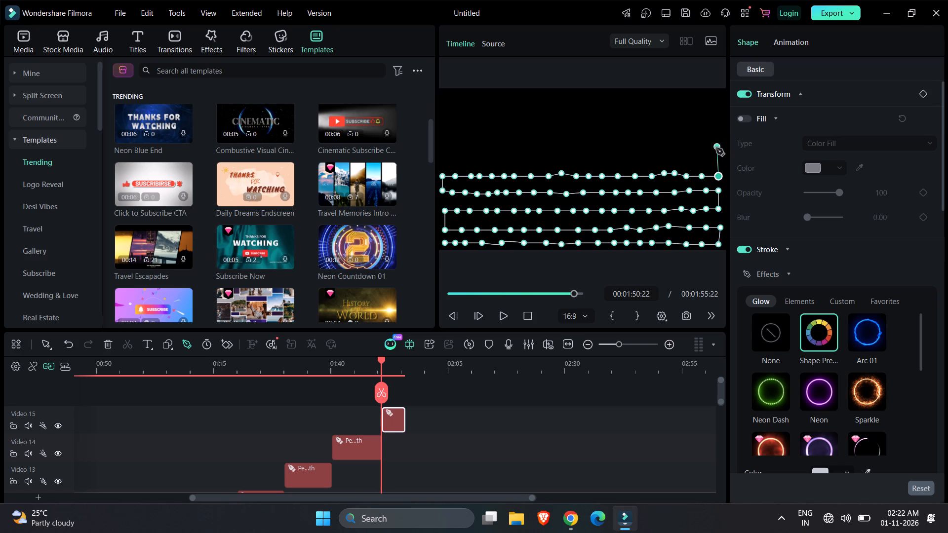
Step the pen path up at the frame's right edge and add a sixth horizontal row of points toward the left edge.
click(720, 153)
click(702, 154)
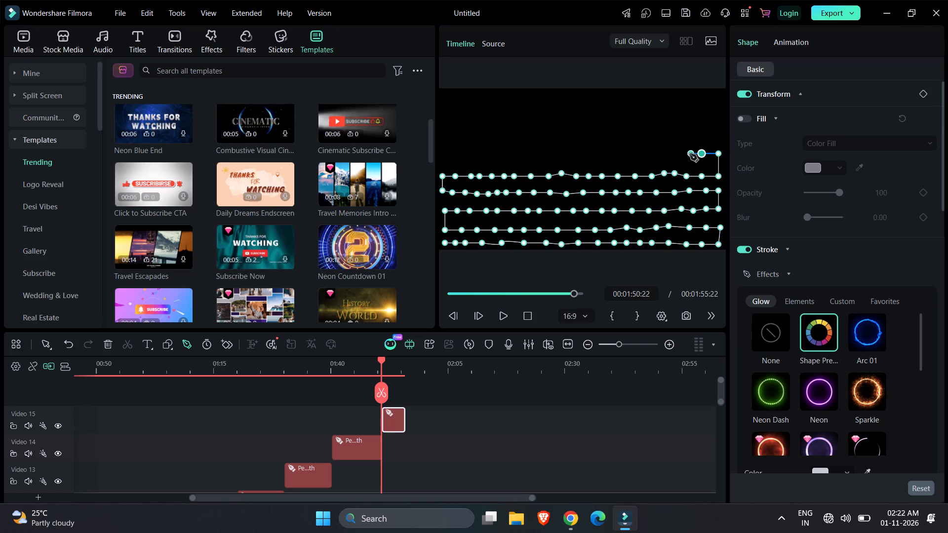
click(687, 154)
click(673, 154)
click(658, 154)
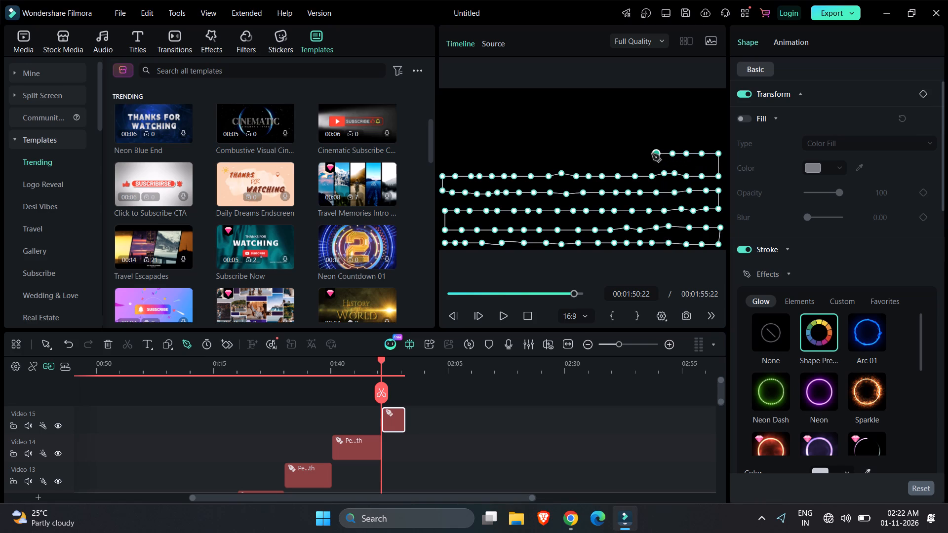
click(641, 153)
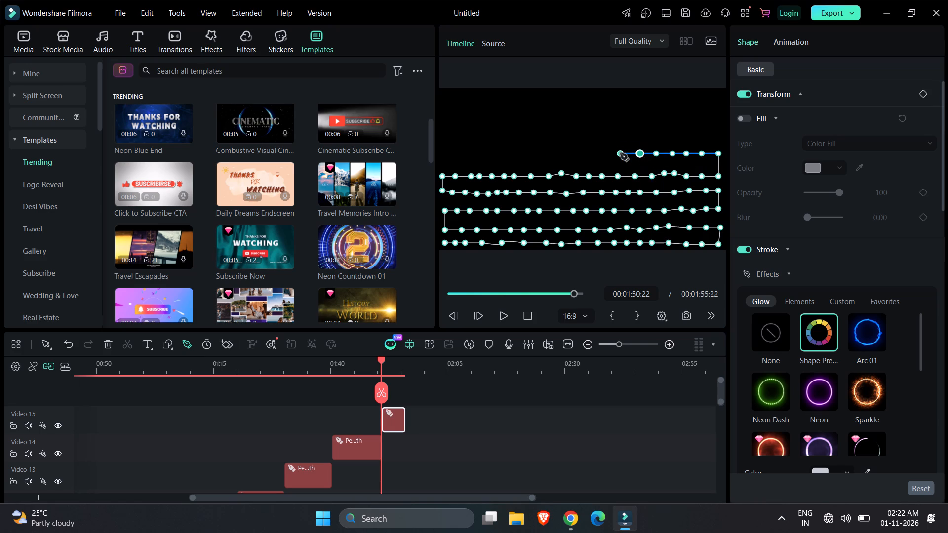
click(620, 153)
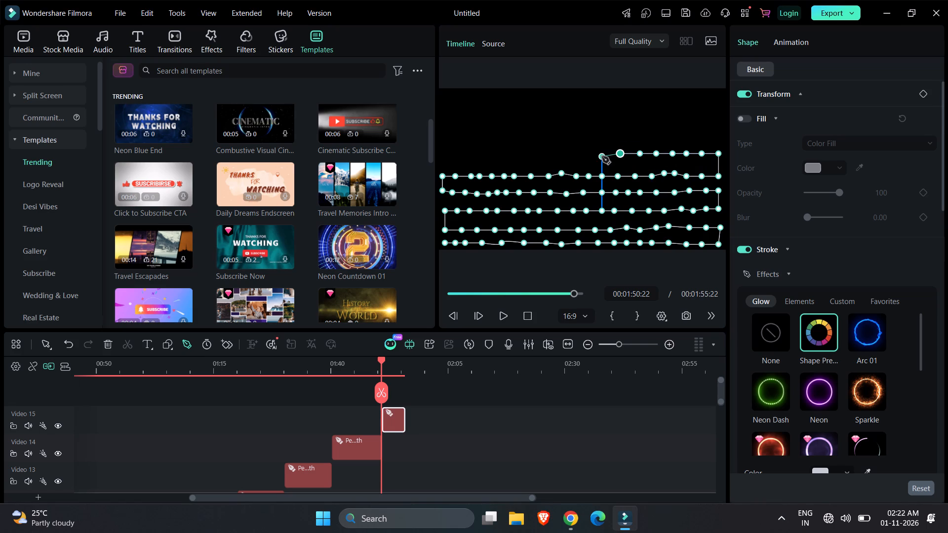
click(603, 154)
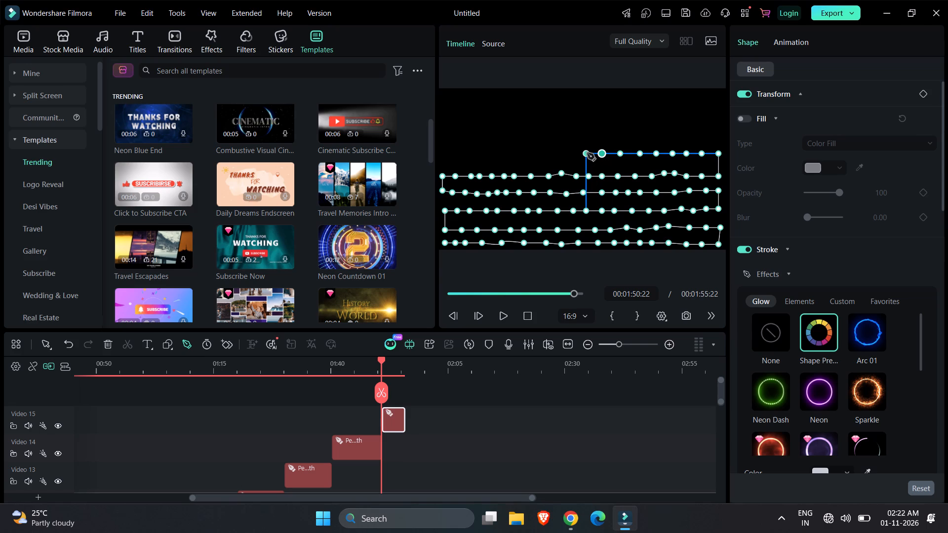
click(587, 153)
click(573, 156)
click(553, 156)
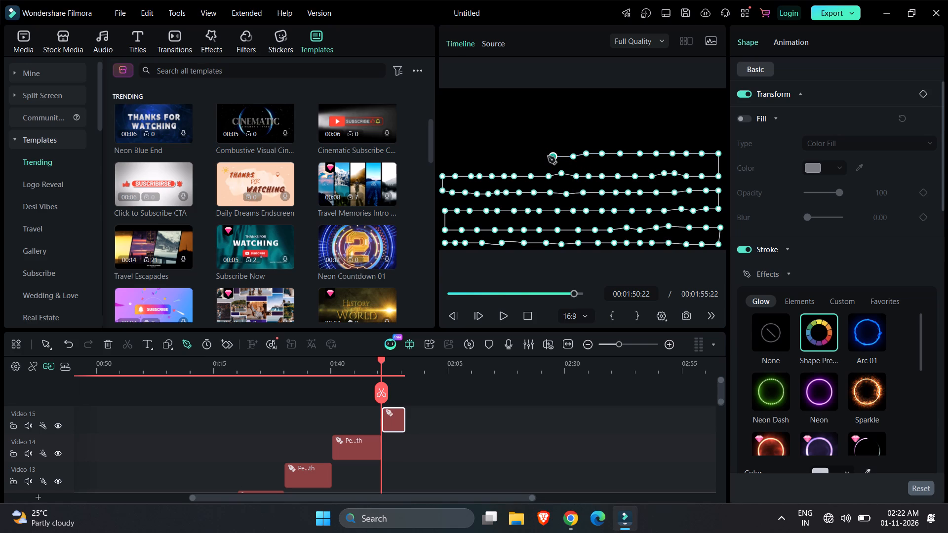
click(540, 156)
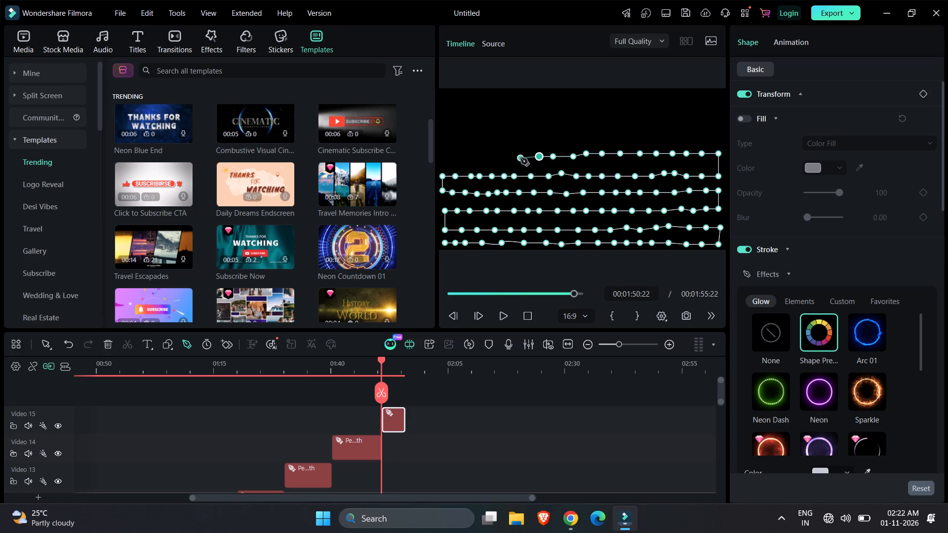
click(524, 157)
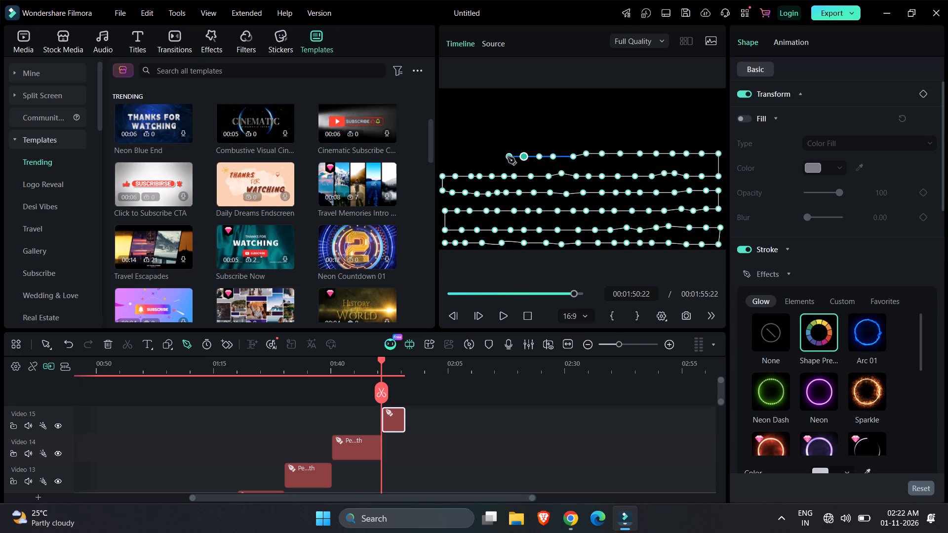
click(508, 157)
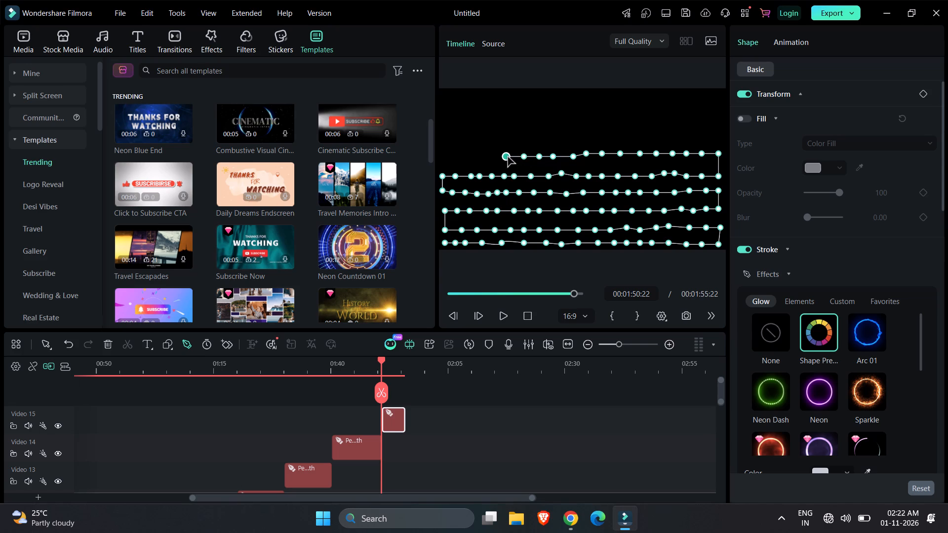
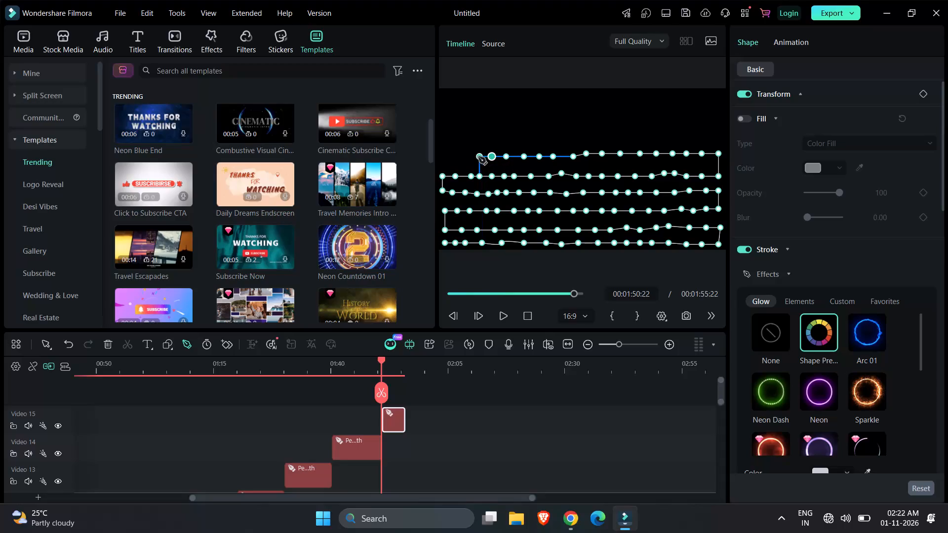
Extend the sixth horizontal row of the Video 15 pen path with closely spaced points to the frame's left edge.
click(478, 157)
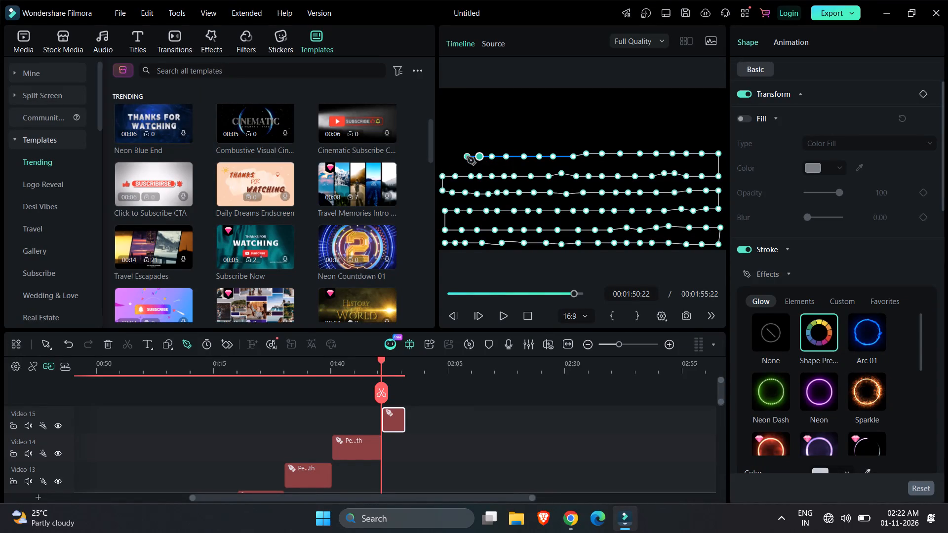
click(467, 157)
click(455, 157)
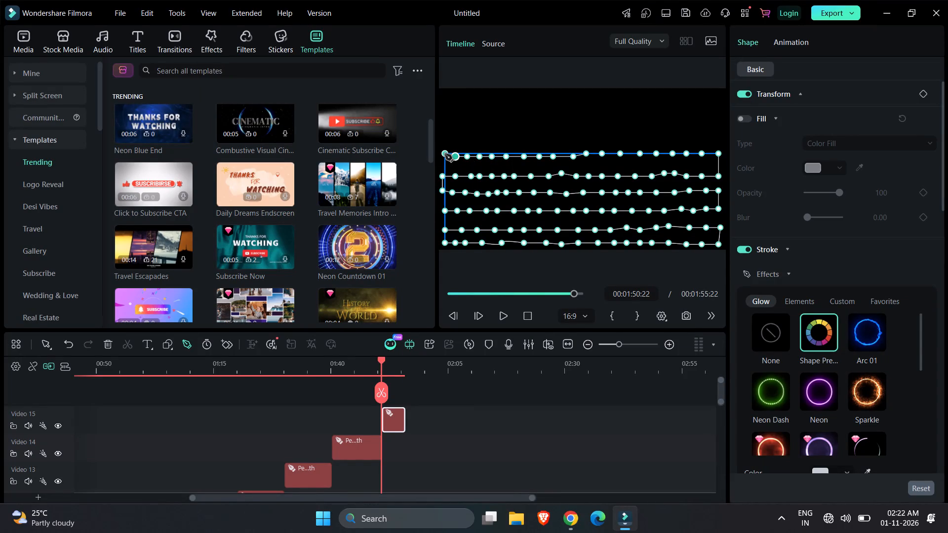
click(442, 156)
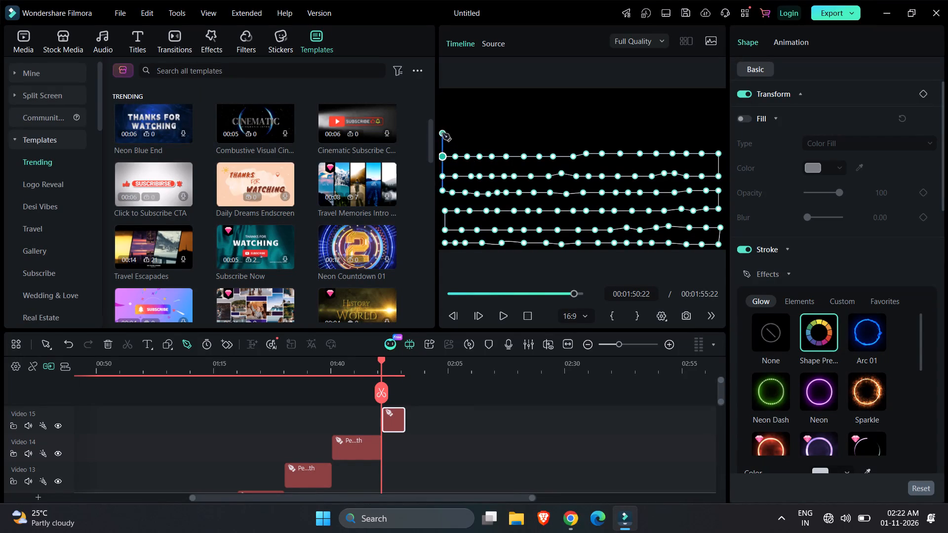
Step the pen path up at the frame's left edge and add a seventh horizontal row of points across to the right edge.
click(442, 137)
click(453, 137)
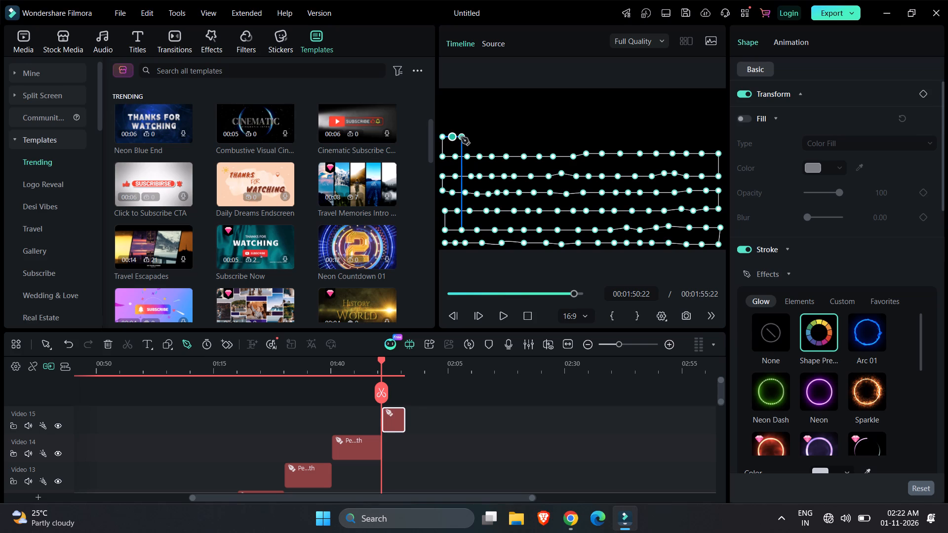
click(461, 137)
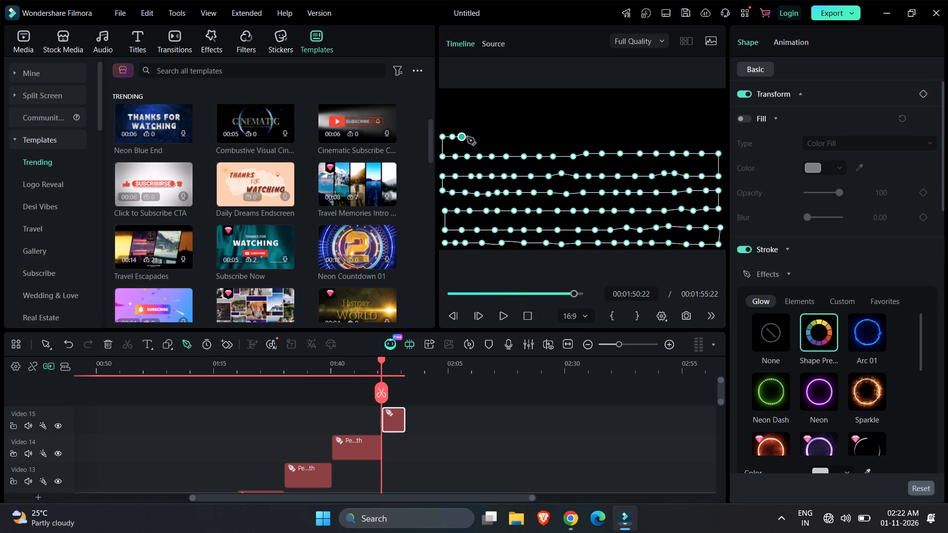
click(474, 137)
click(486, 137)
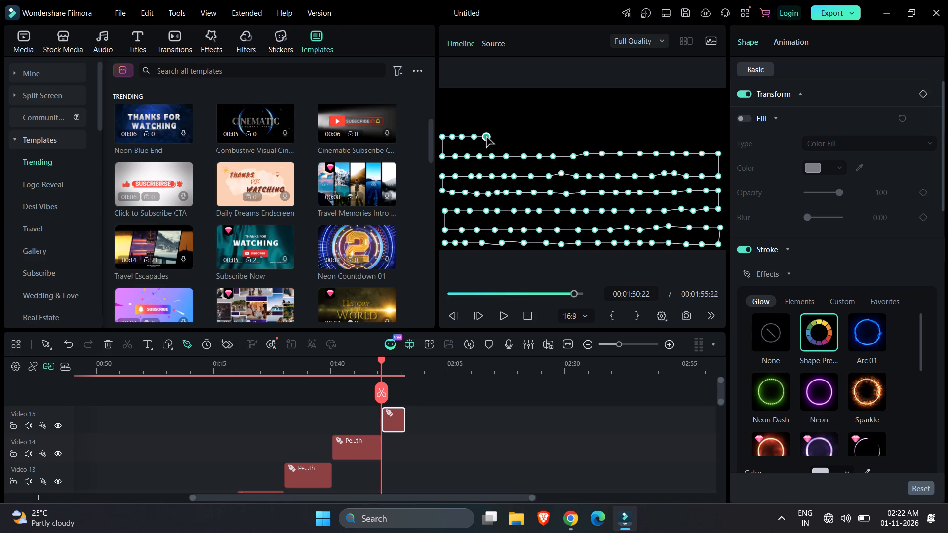
click(499, 137)
click(513, 136)
click(525, 137)
click(538, 137)
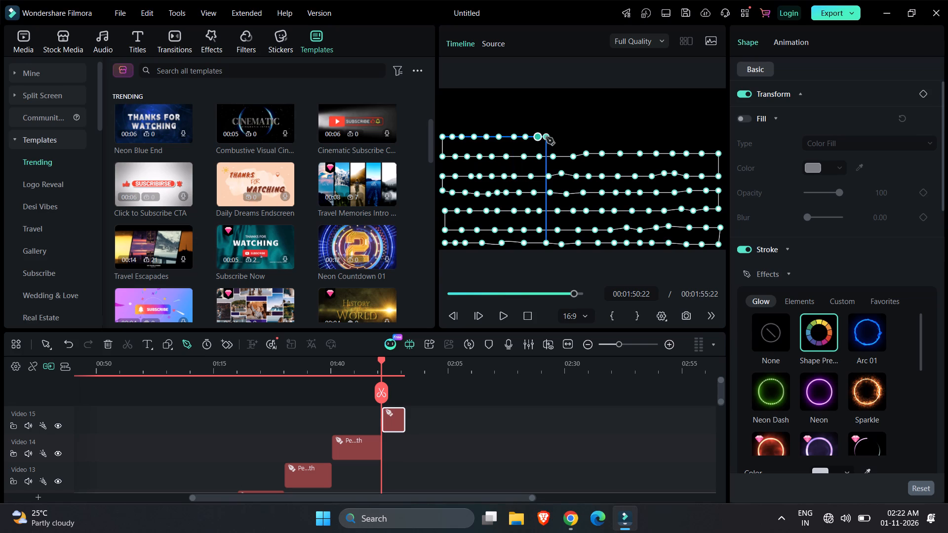
click(546, 137)
click(557, 140)
click(570, 140)
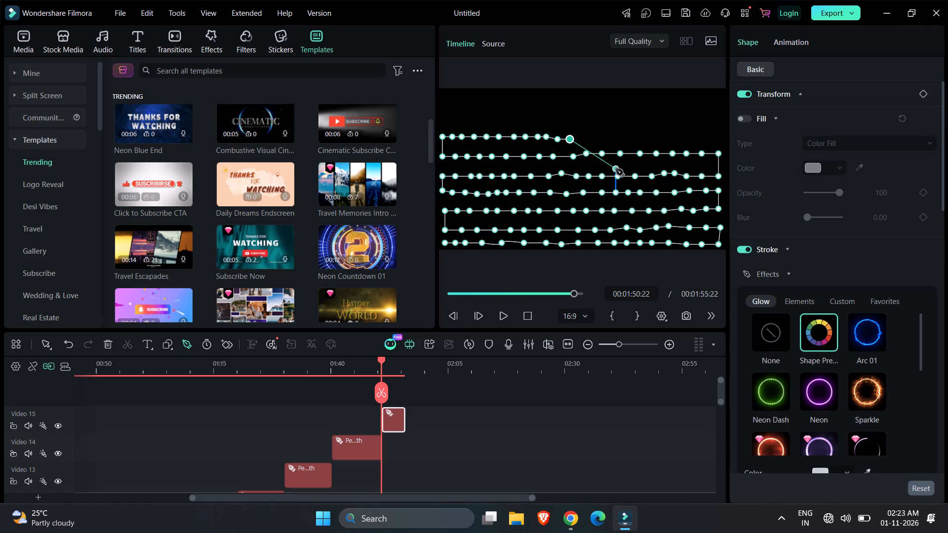
click(591, 137)
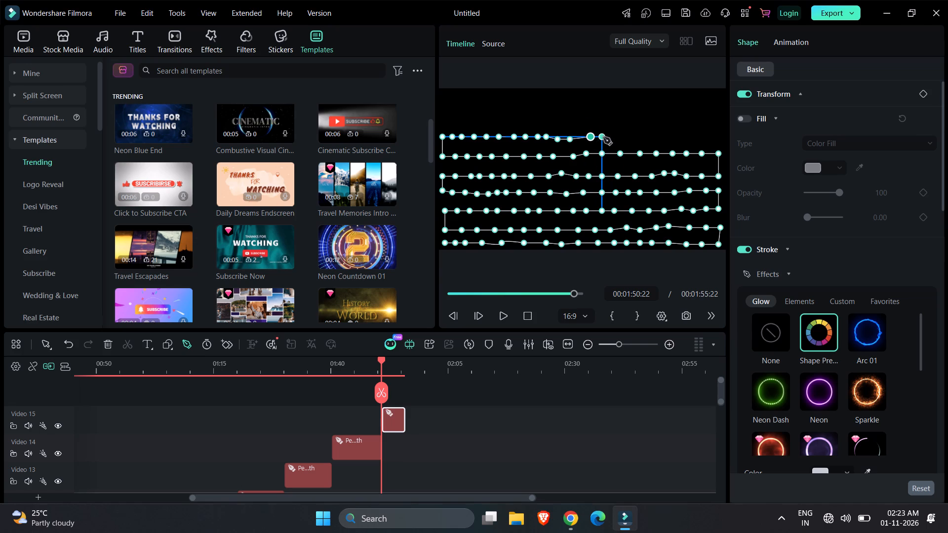
click(603, 137)
click(617, 137)
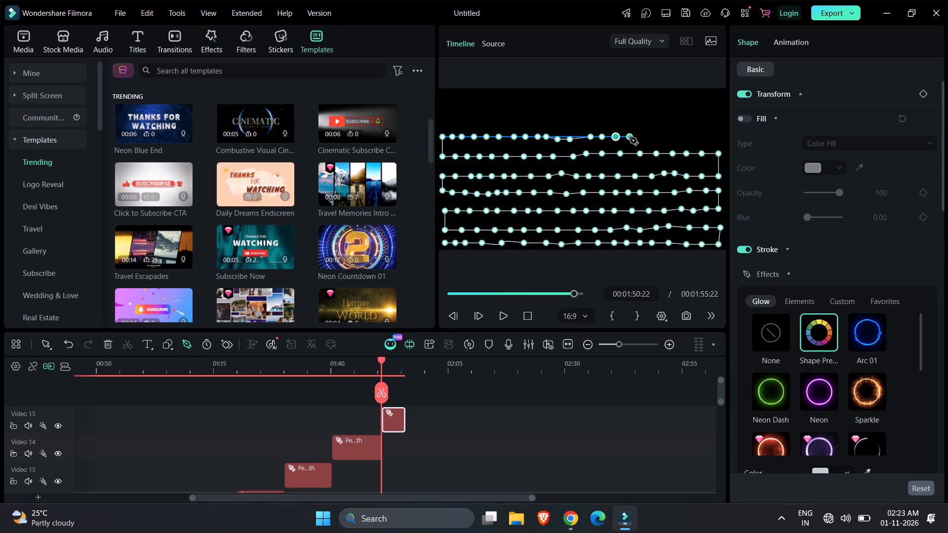
click(630, 137)
click(642, 137)
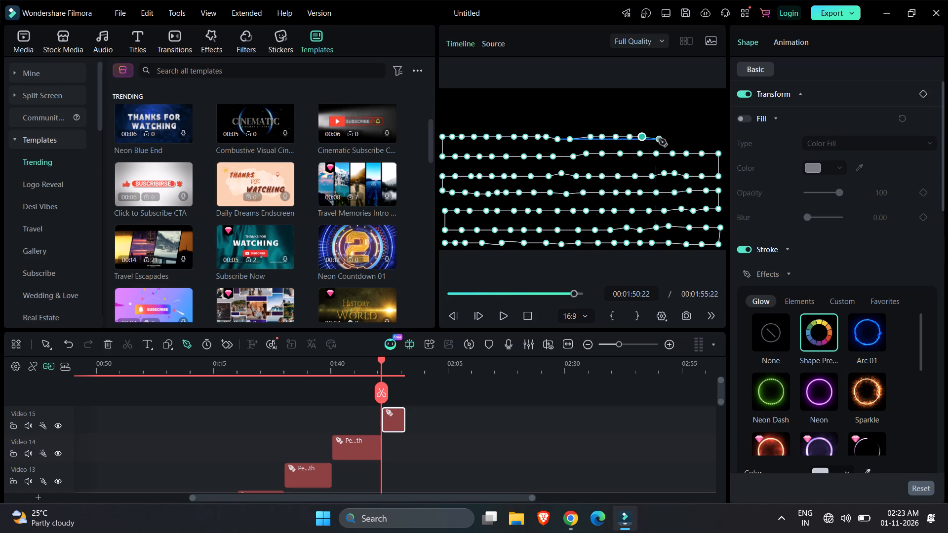
click(659, 139)
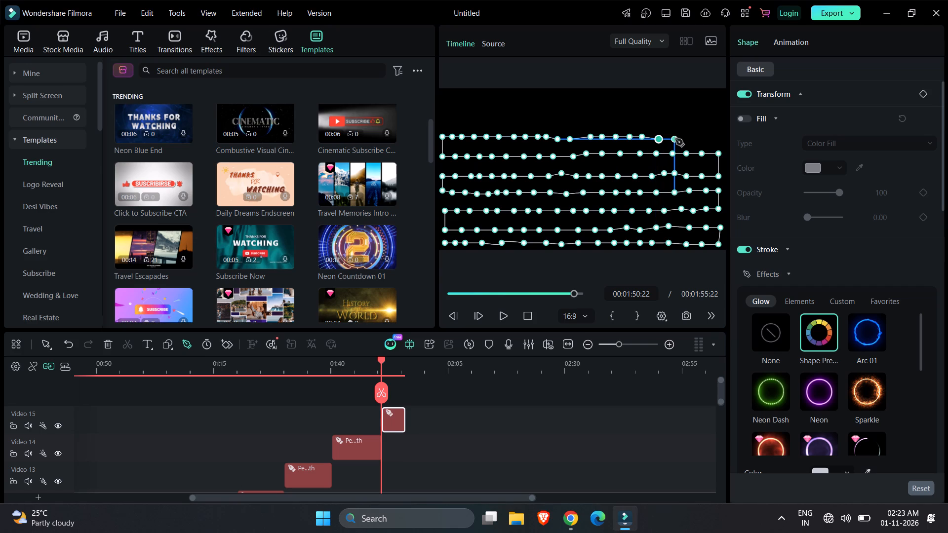
click(675, 139)
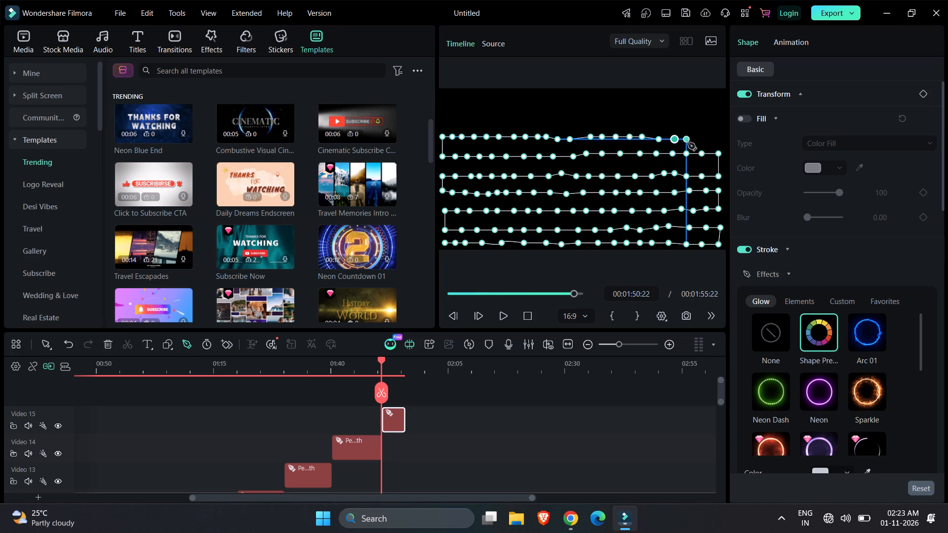
click(688, 135)
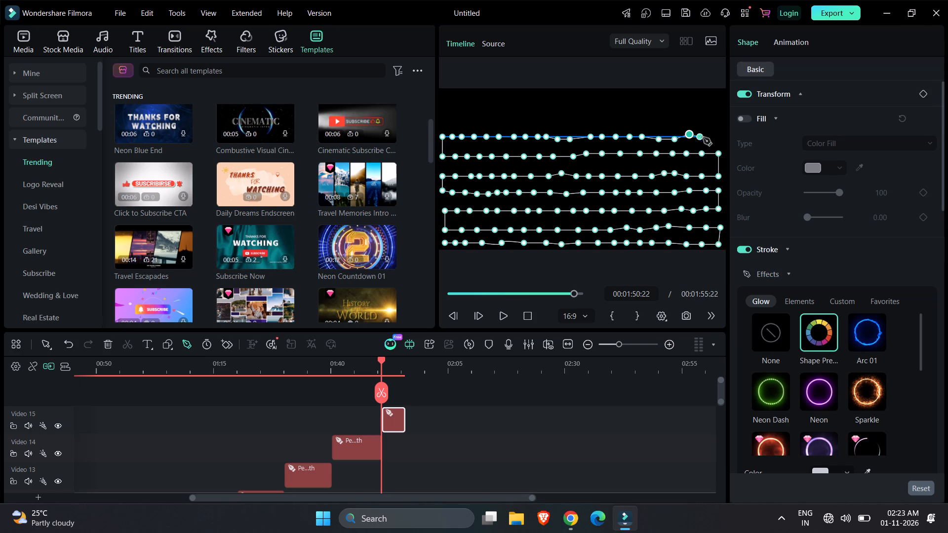
click(703, 138)
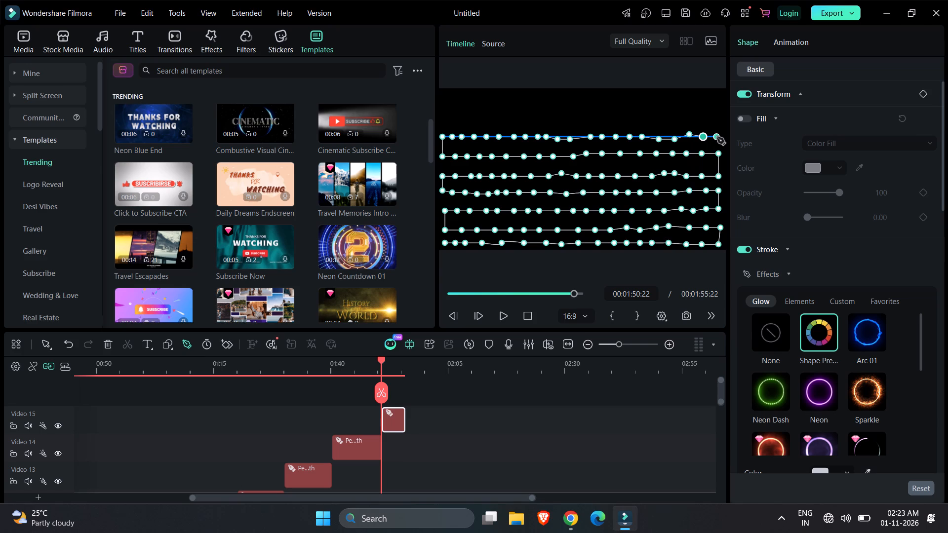
scroll(717, 137, up, 1)
click(717, 137)
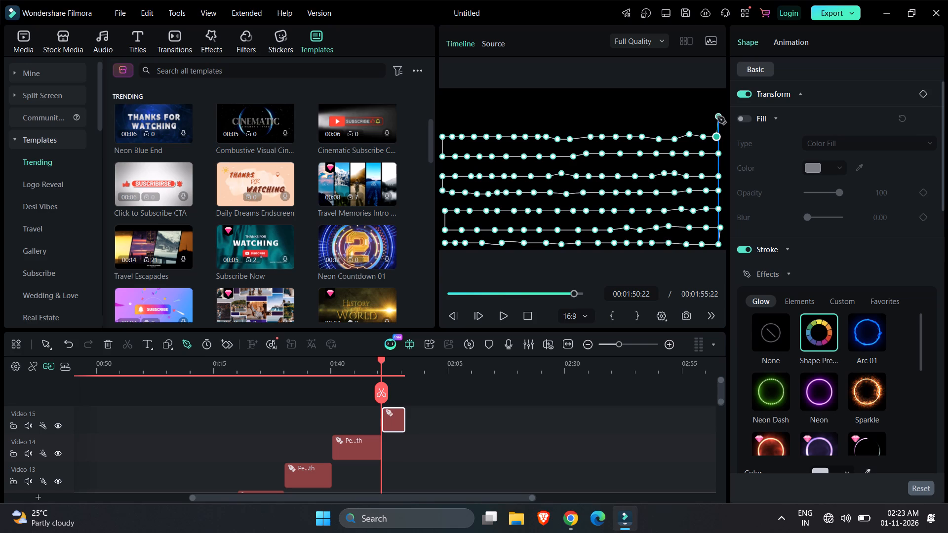
Step the pen path up at the frame's right edge and add an eighth horizontal row of points toward the left edge.
click(717, 116)
click(704, 116)
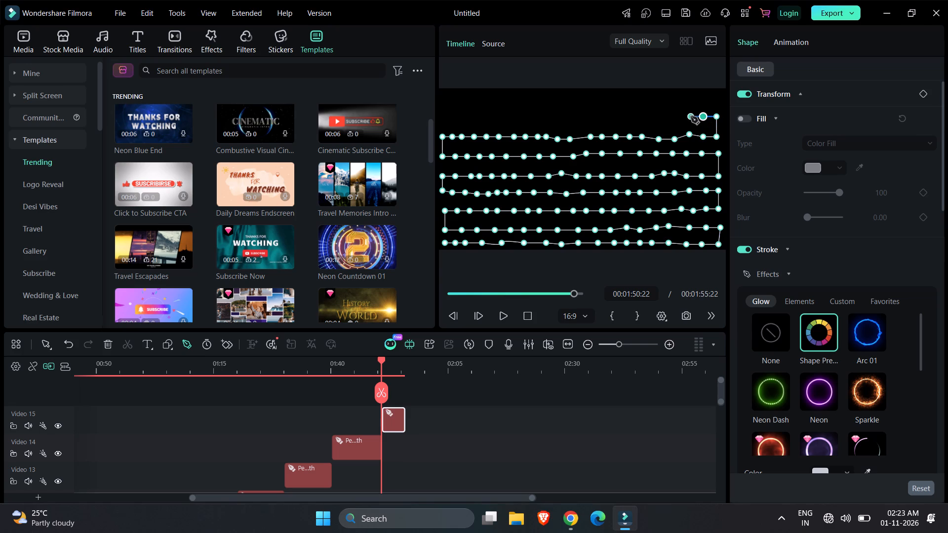
click(688, 116)
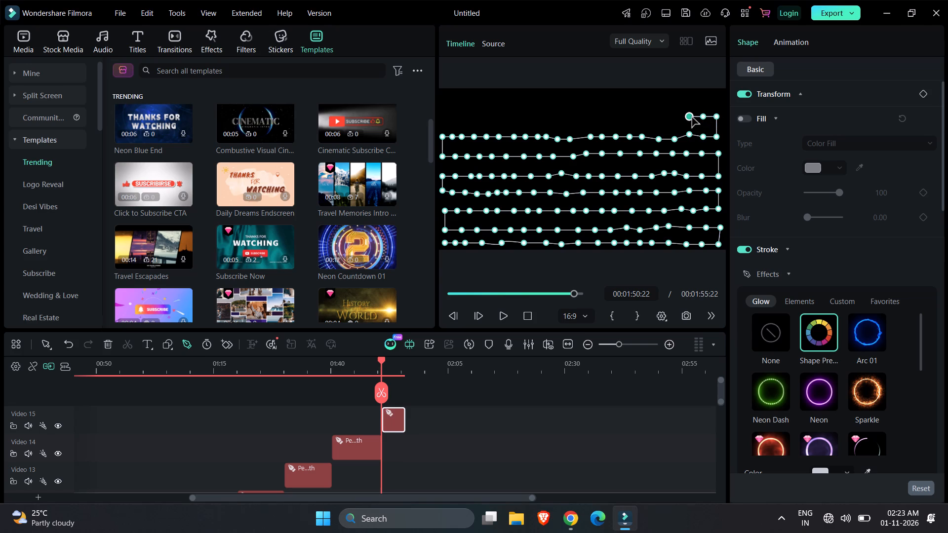
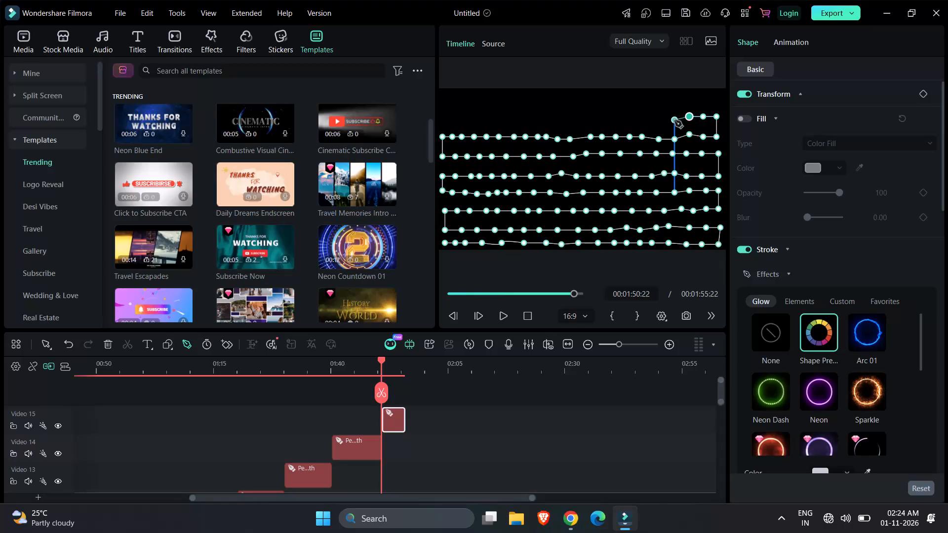
Extend the eighth horizontal row of the Video 15 pen path with closely spaced points to the frame's left edge.
click(658, 122)
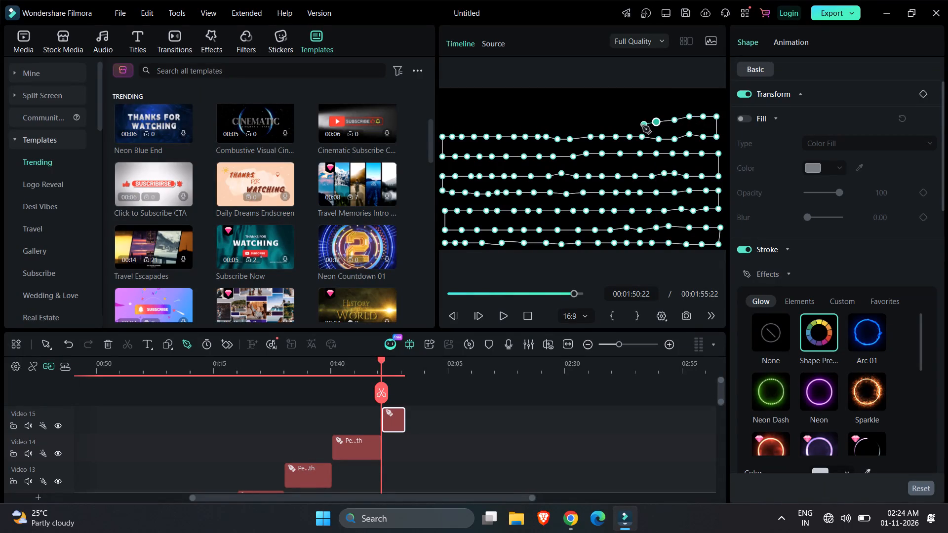
click(645, 122)
click(634, 122)
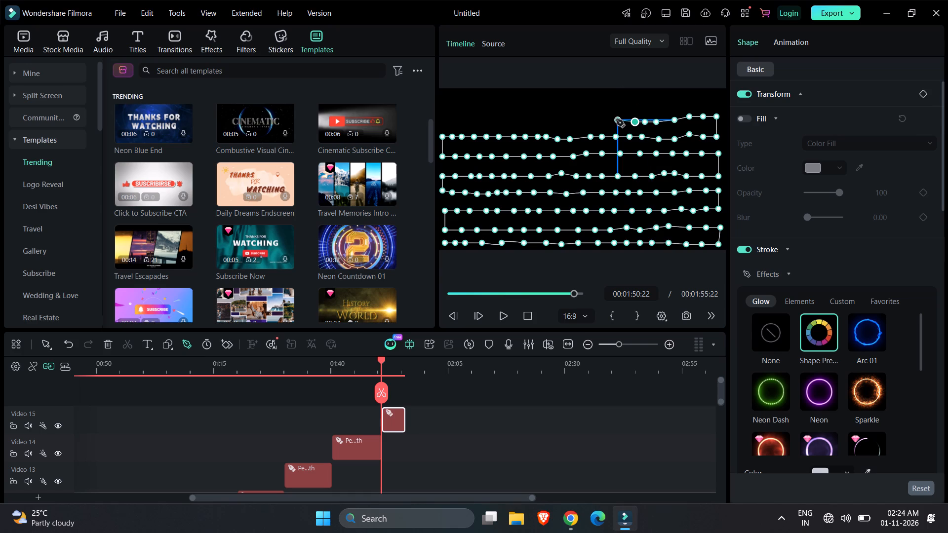
click(616, 119)
click(598, 121)
click(586, 121)
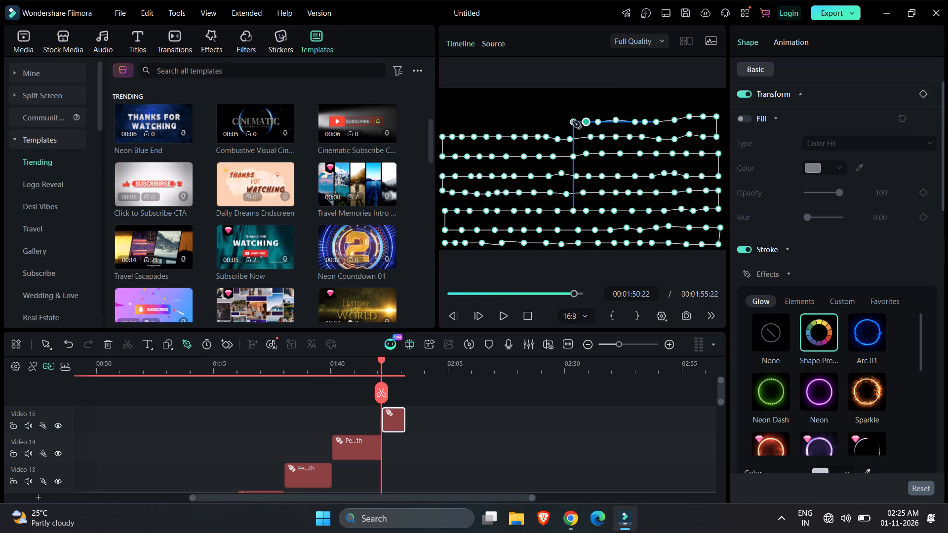
click(573, 119)
click(557, 118)
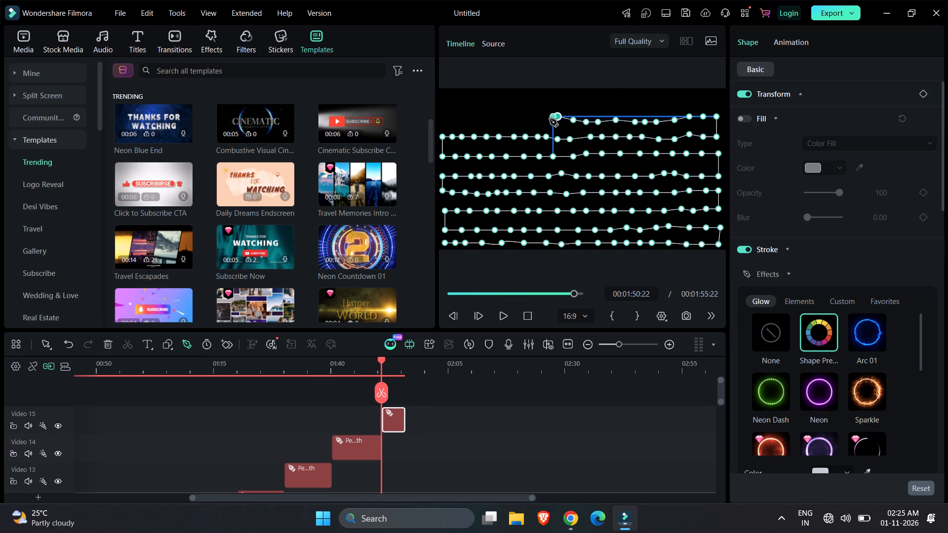
click(541, 119)
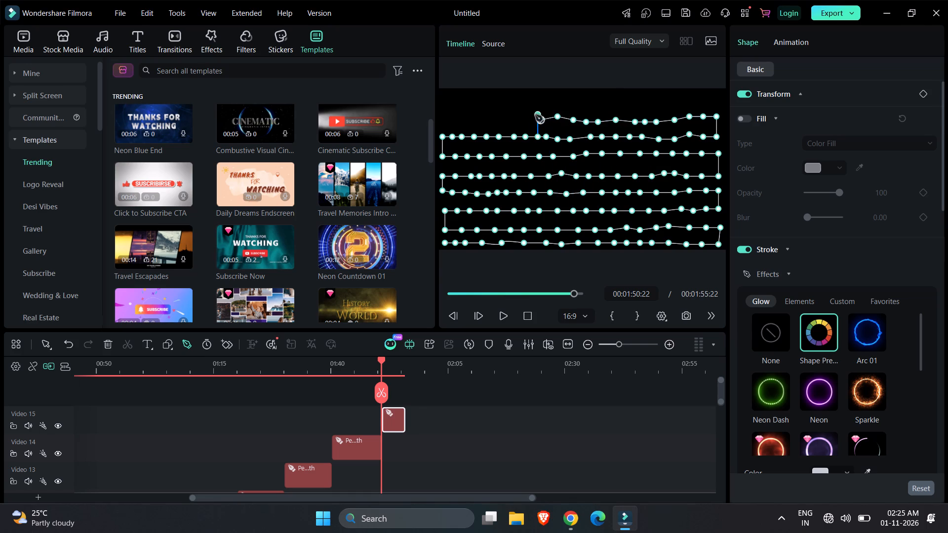
click(520, 119)
click(508, 119)
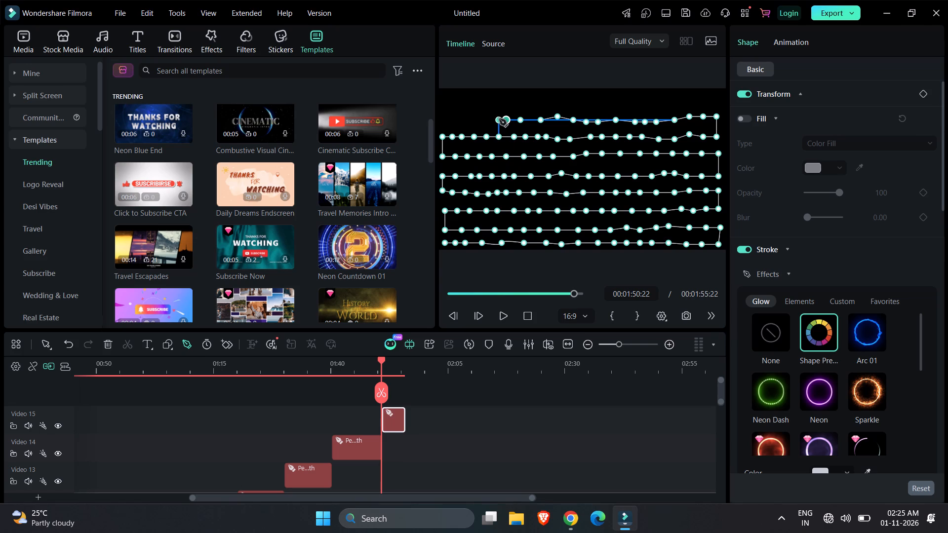
click(495, 119)
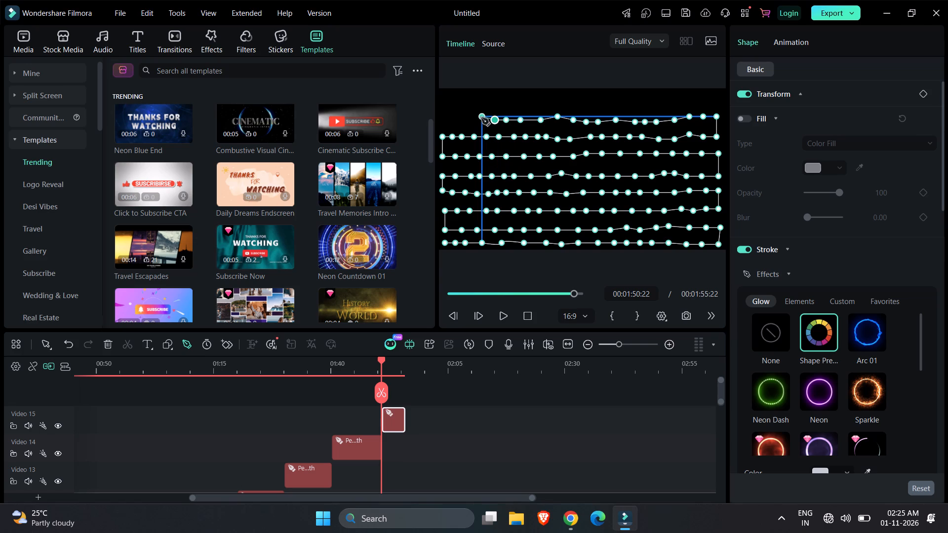
click(481, 118)
click(470, 118)
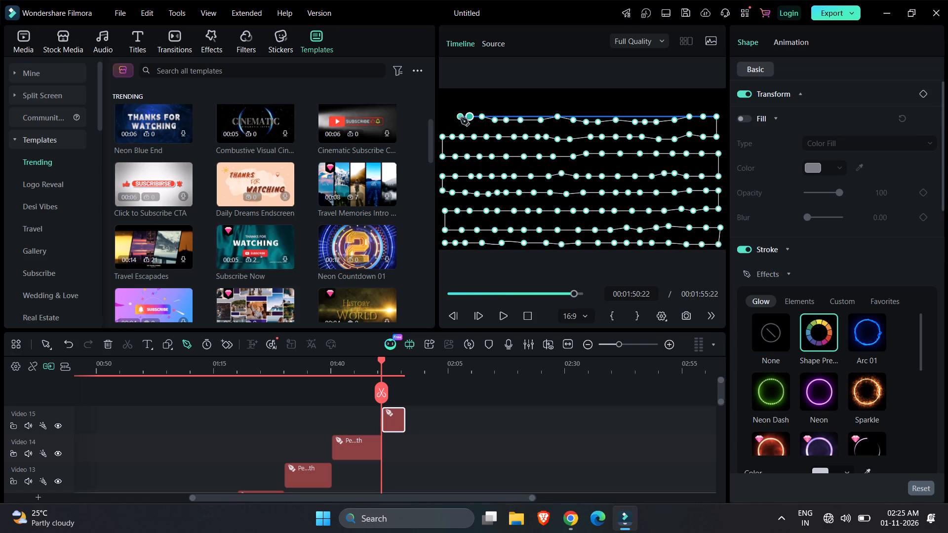
click(461, 118)
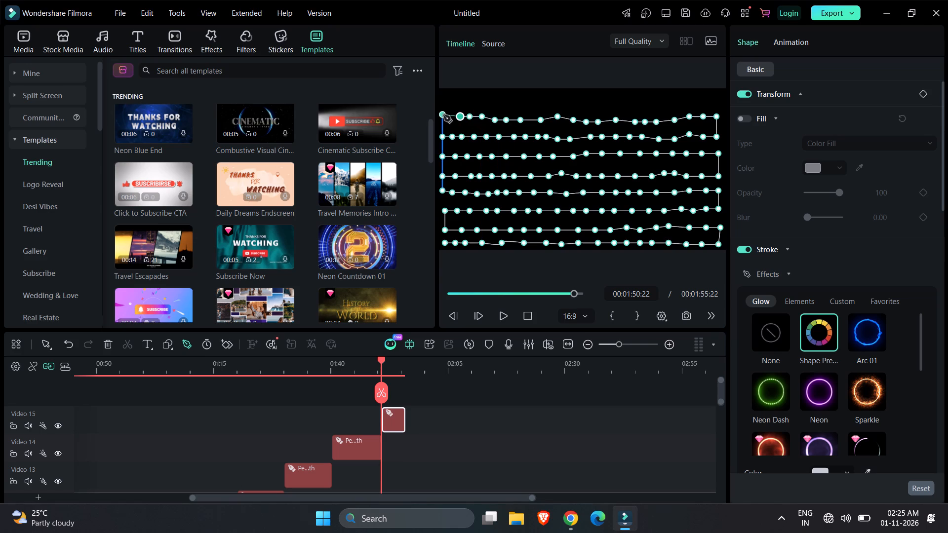
click(445, 117)
Step the pen path up at the frame's left edge and add a ninth horizontal row of points to just past the frame's centre.
click(444, 103)
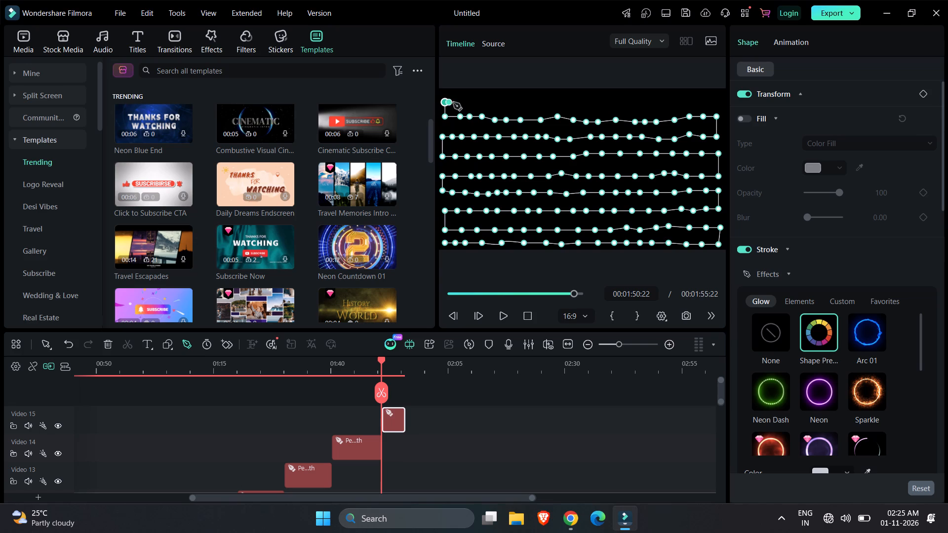
click(457, 103)
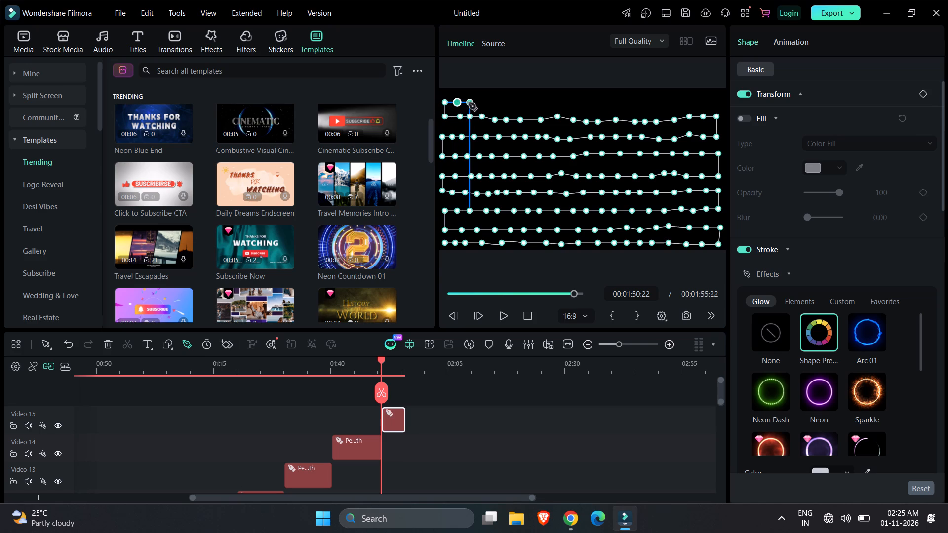
click(469, 103)
click(481, 103)
click(498, 101)
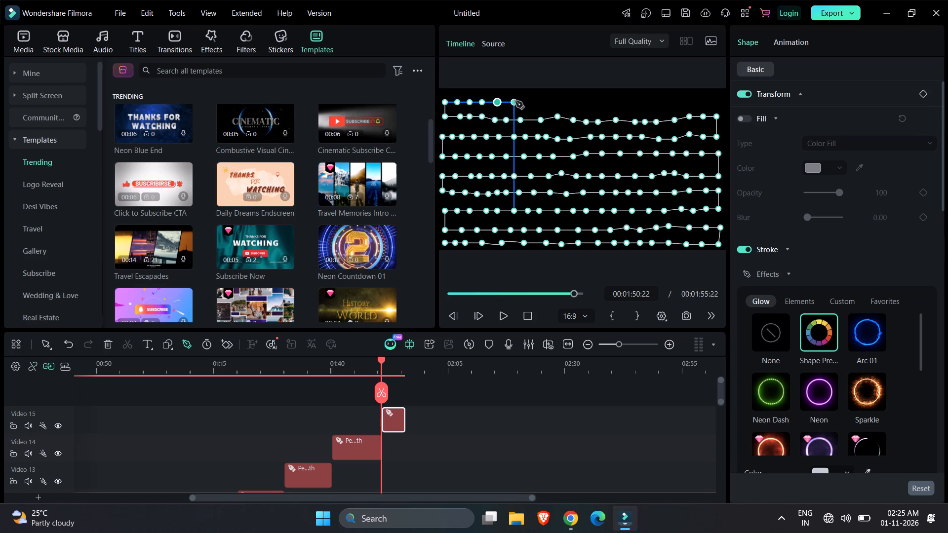
click(515, 101)
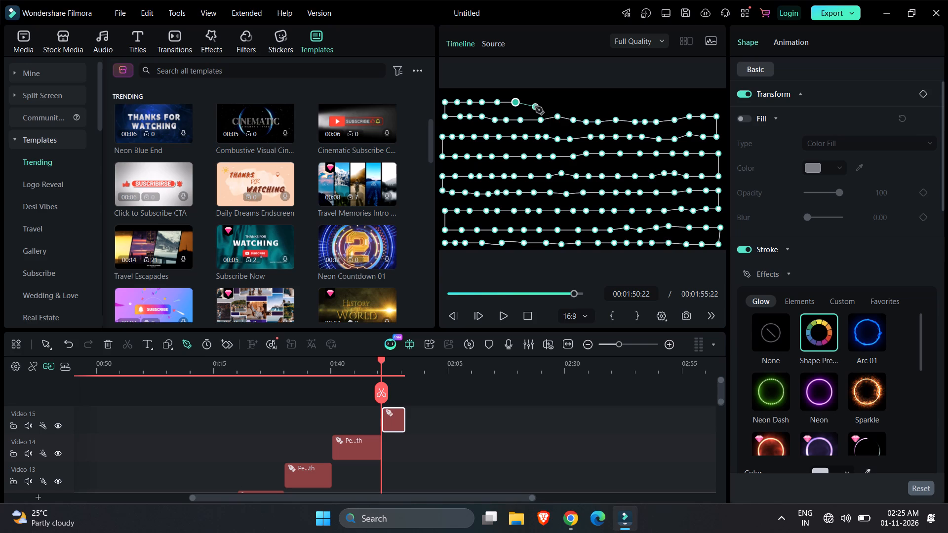
click(527, 101)
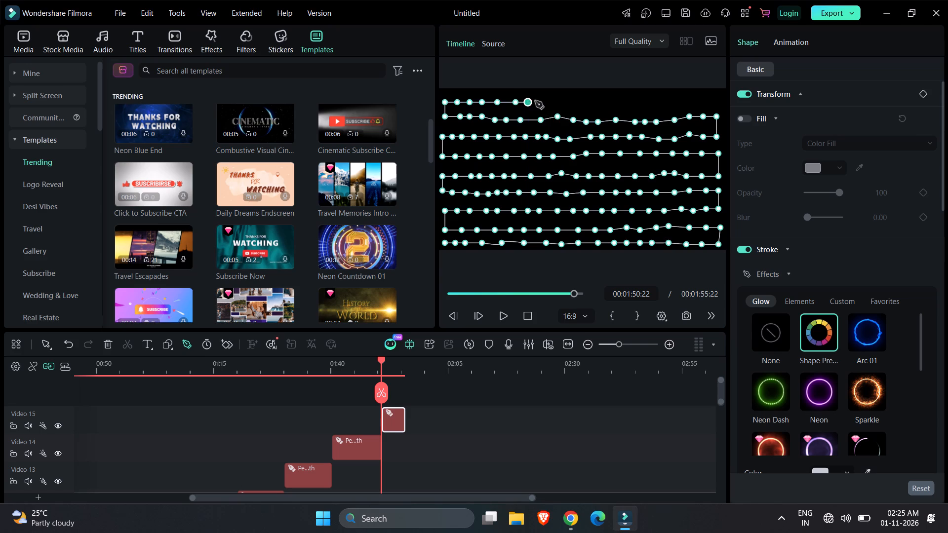
click(542, 101)
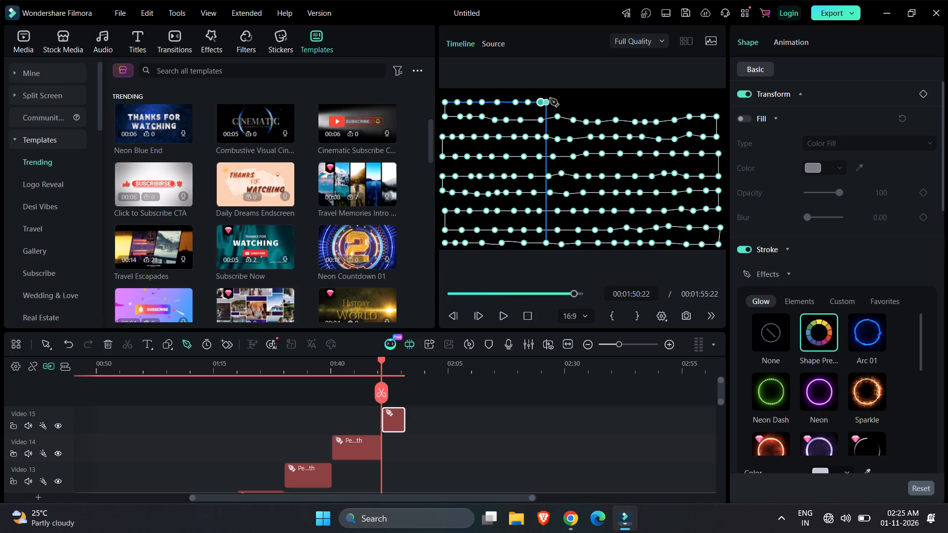
click(556, 101)
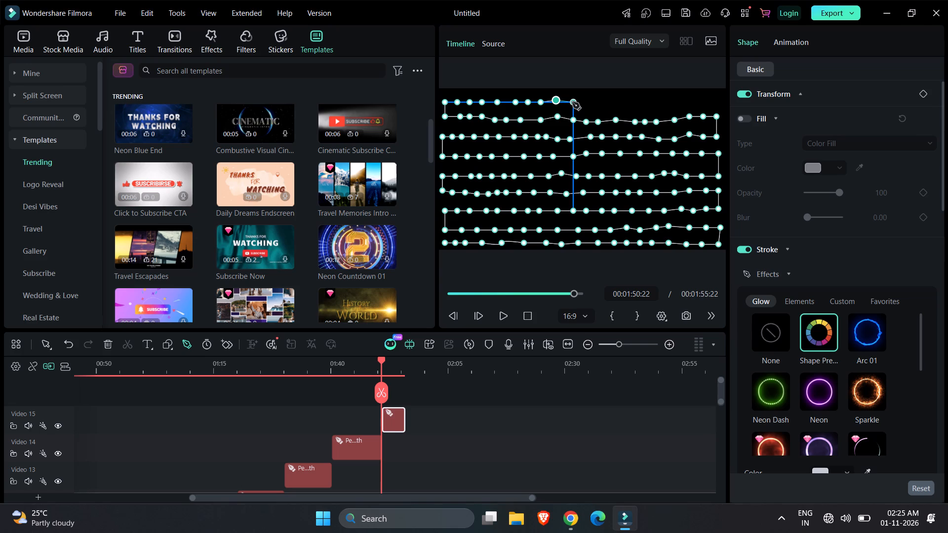
click(569, 101)
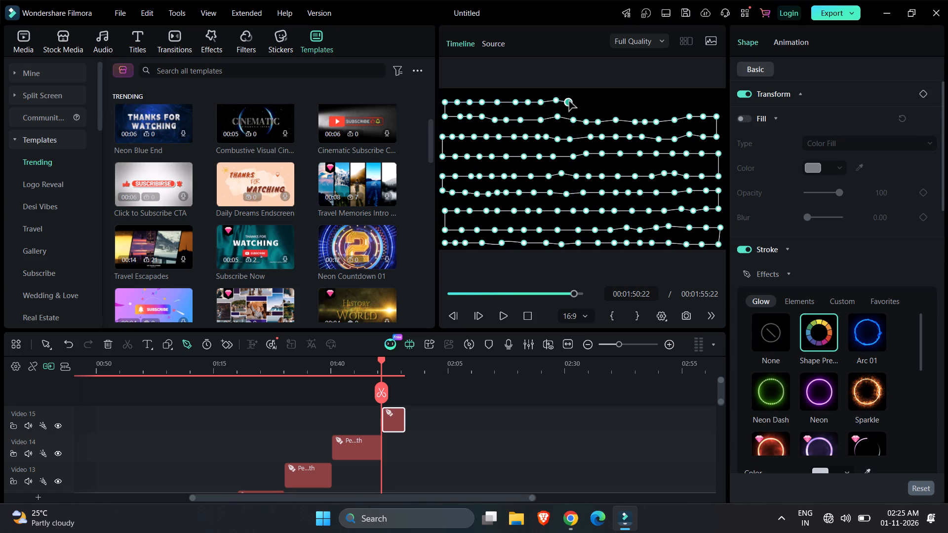
click(580, 101)
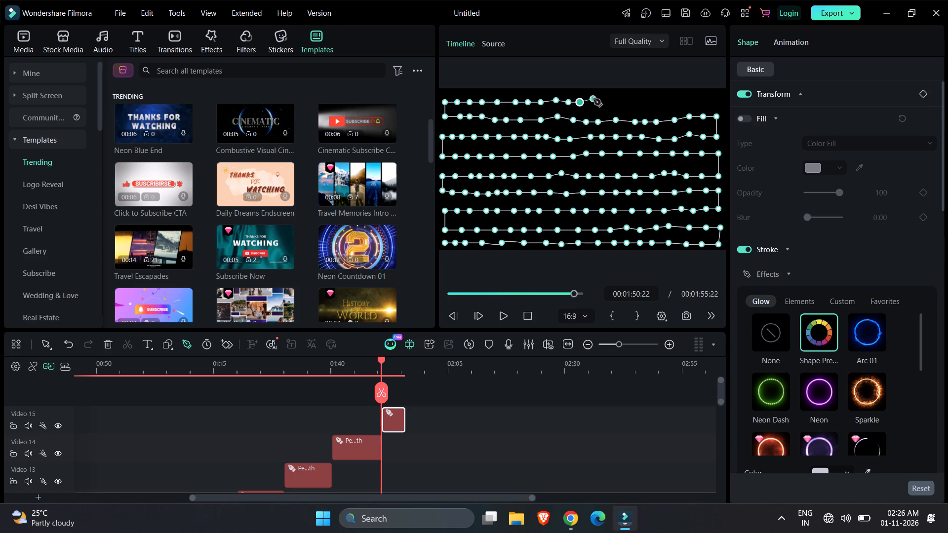
click(597, 102)
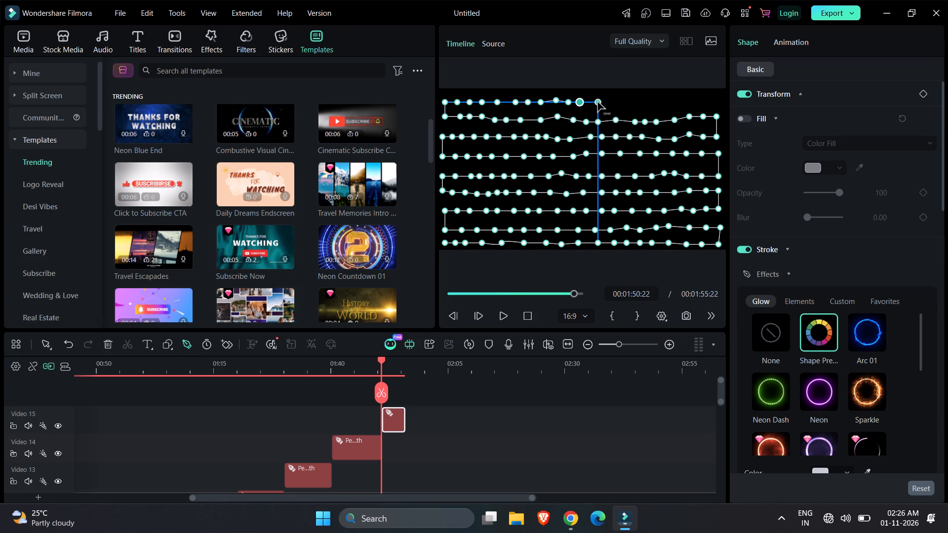
Extend the ninth row of the pen path with closely spaced points to the frame's right edge and finish the path.
click(614, 107)
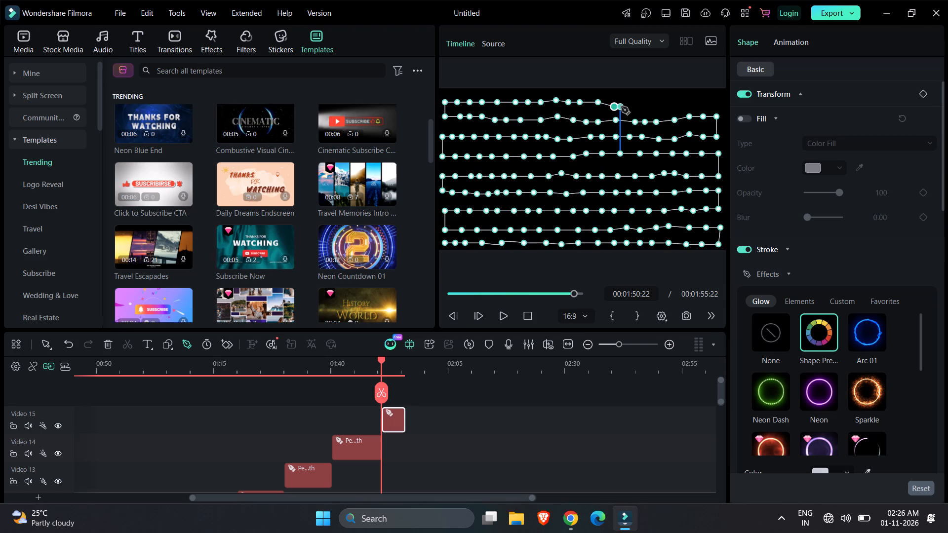
click(627, 106)
click(639, 106)
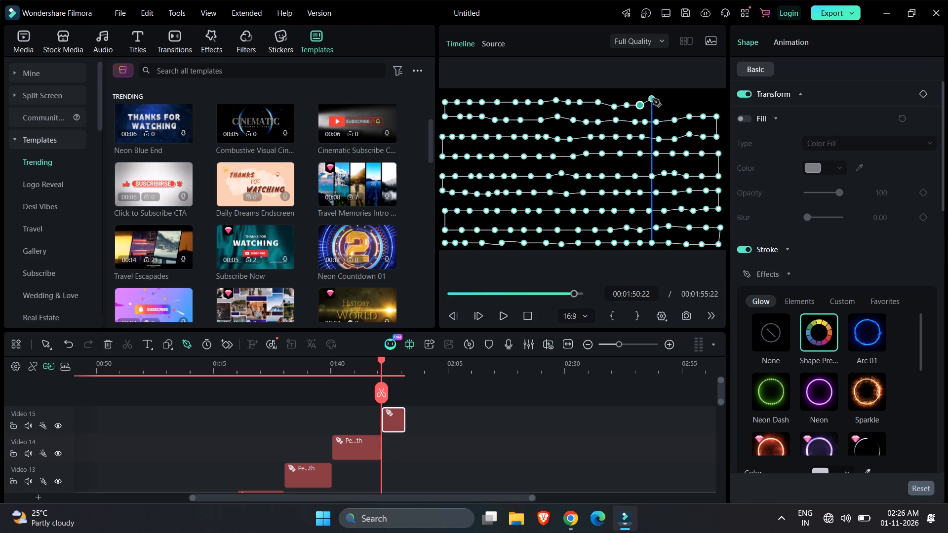
click(654, 102)
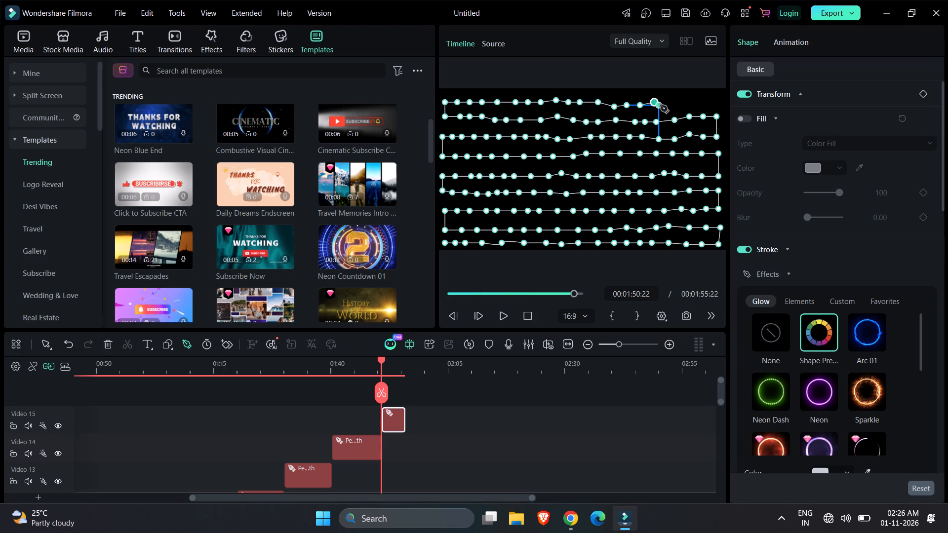
click(663, 105)
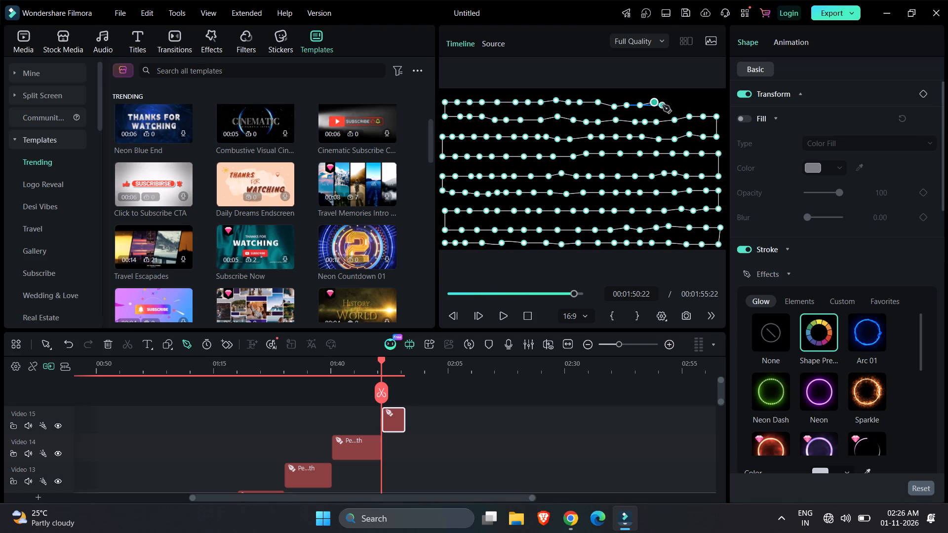
click(669, 105)
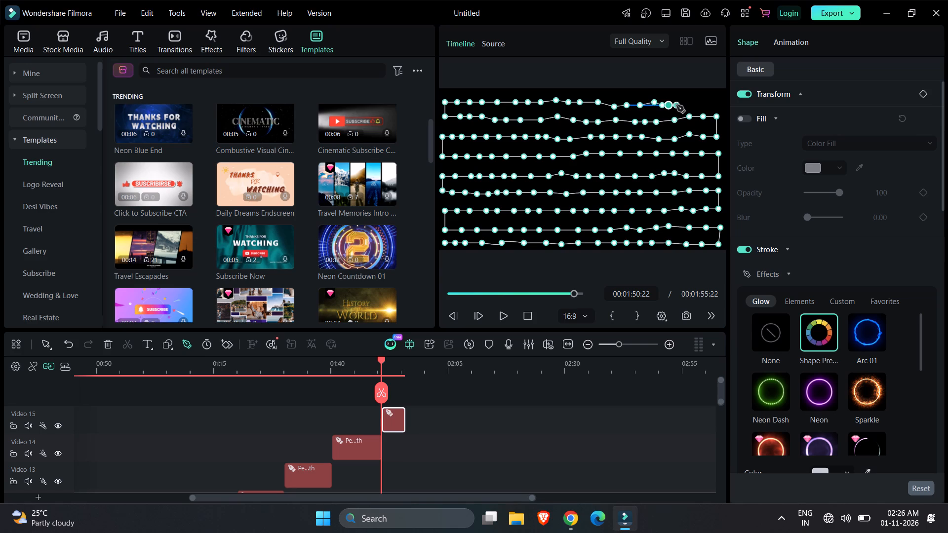
click(676, 105)
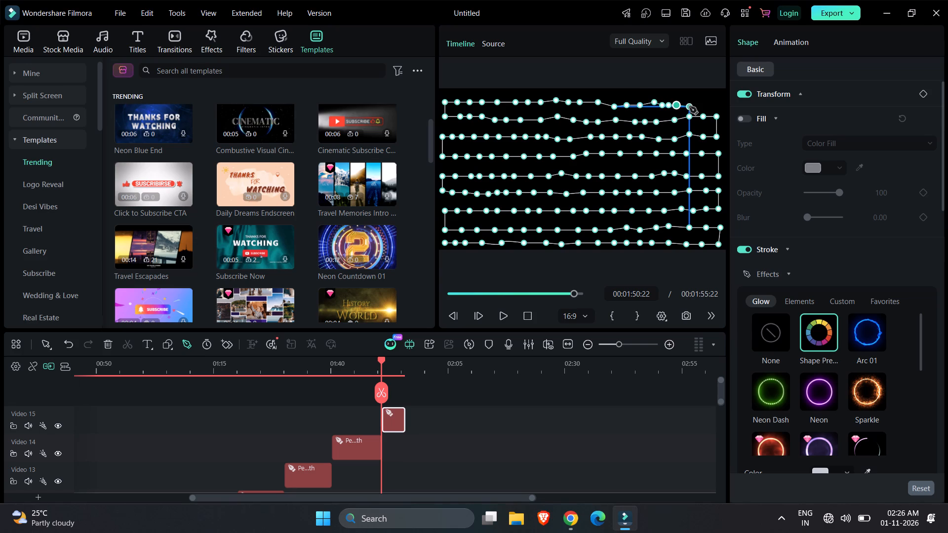
click(689, 107)
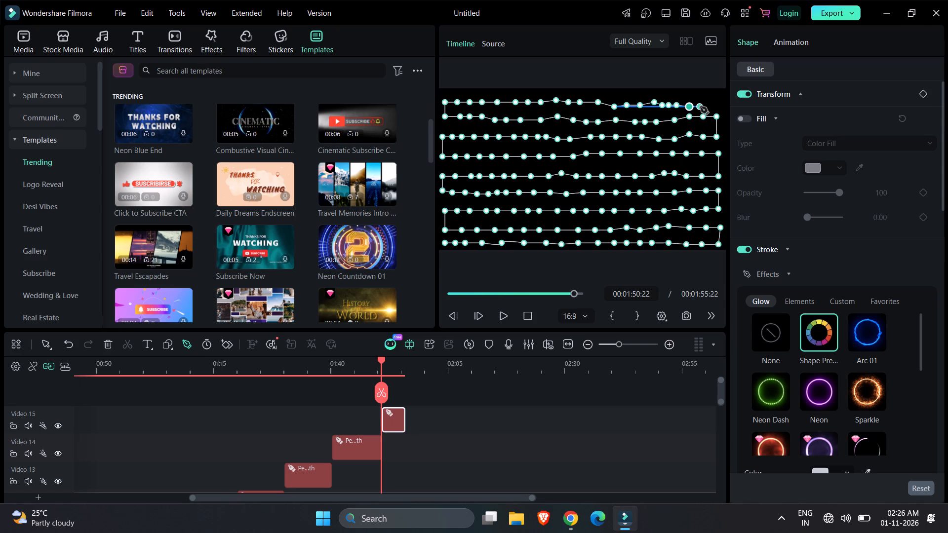
click(700, 107)
click(717, 107)
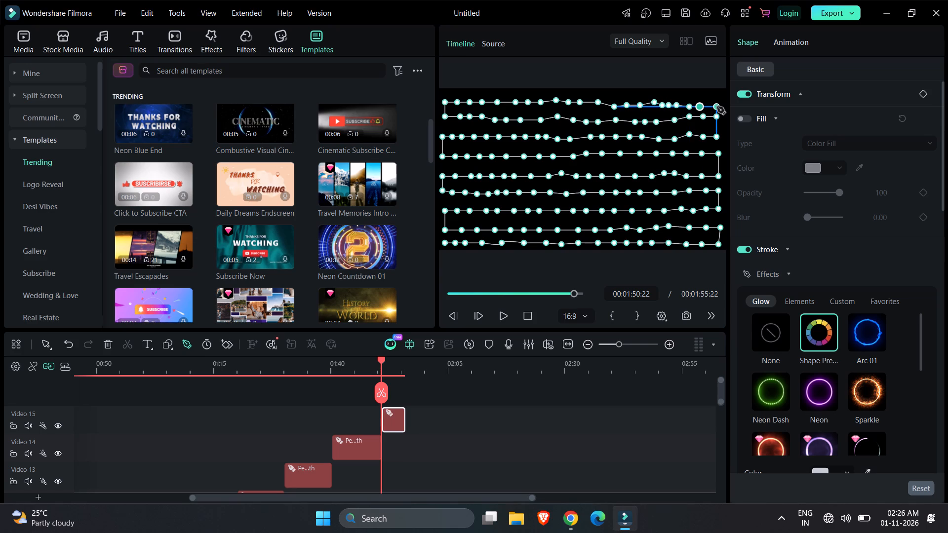
click(717, 114)
click(645, 425)
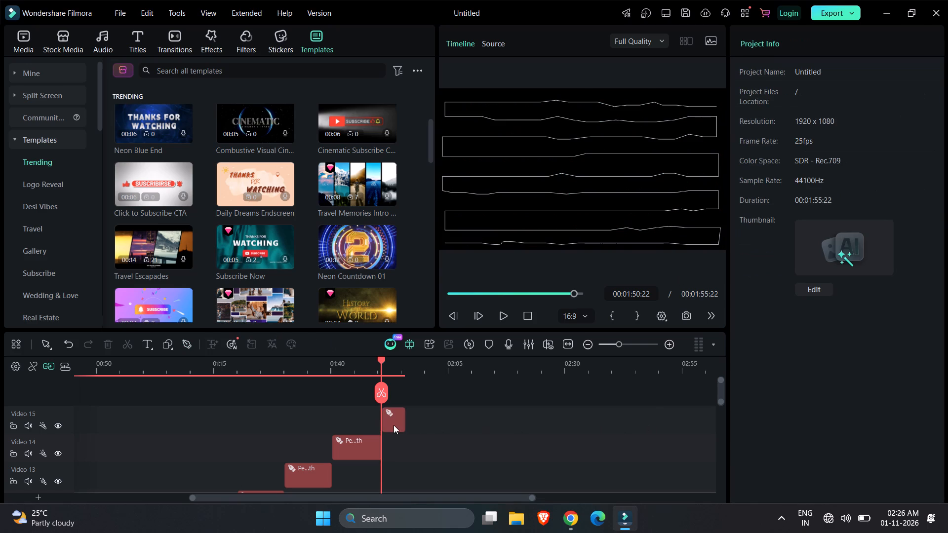
Lengthen the Video 15 pen path clip so that it ends at 00:02:05:09.
click(397, 425)
drag(402, 414, 442, 414)
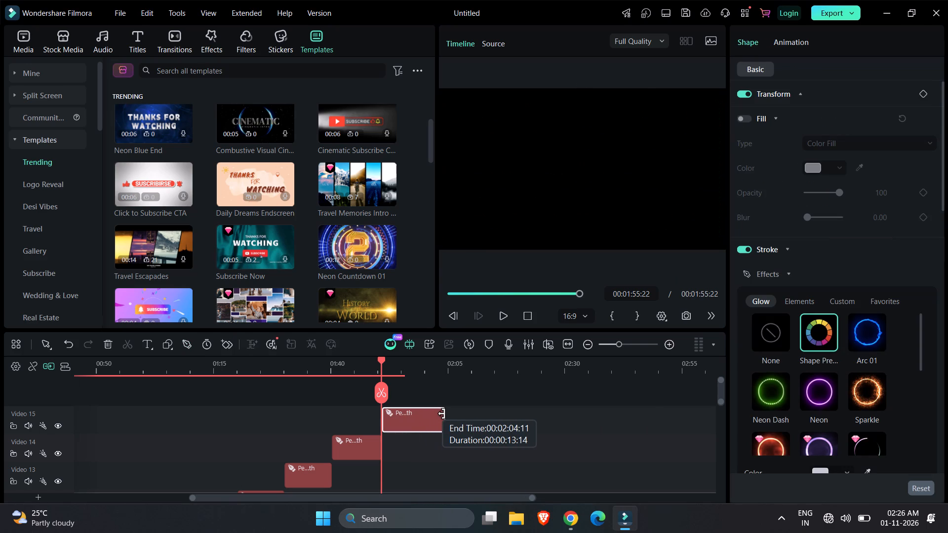
drag(442, 414, 446, 414)
Move the playhead to the end of the Video 15 clip at 00:02:05:09.
drag(383, 391, 456, 391)
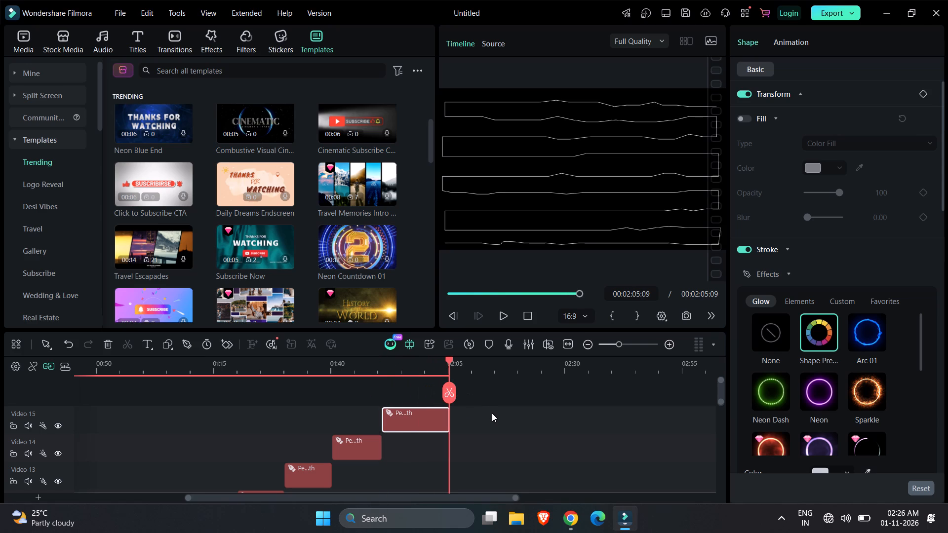
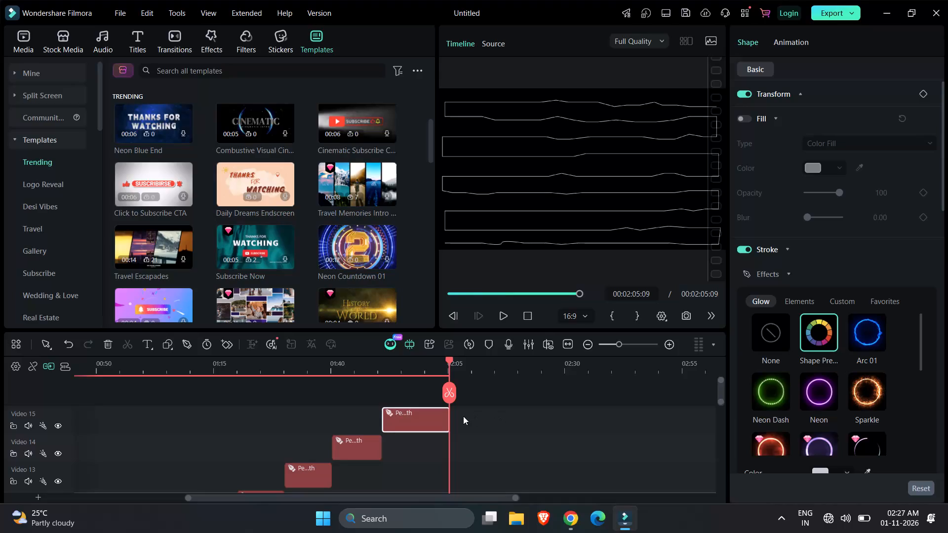
Apply the Sparkle glow stroke effect to the Video 15 pen path clip.
click(448, 388)
click(500, 428)
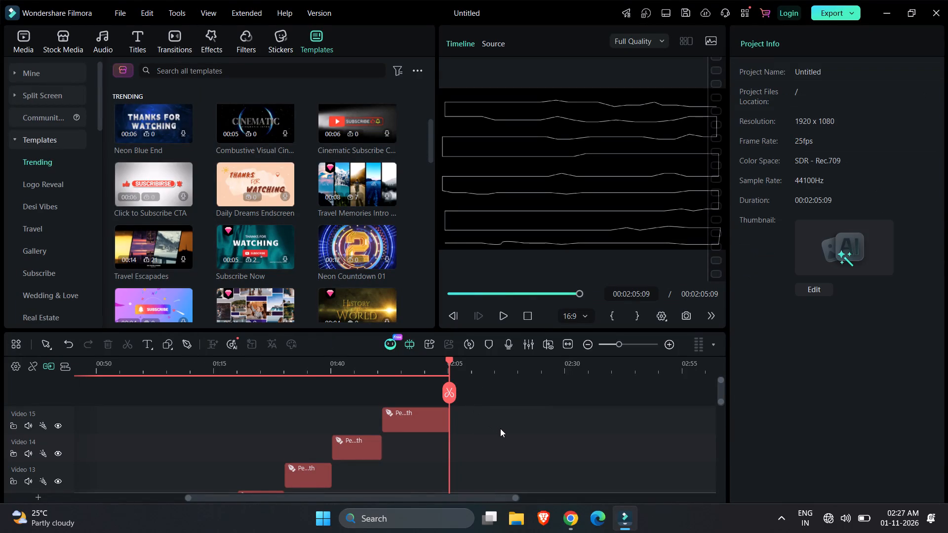
click(406, 422)
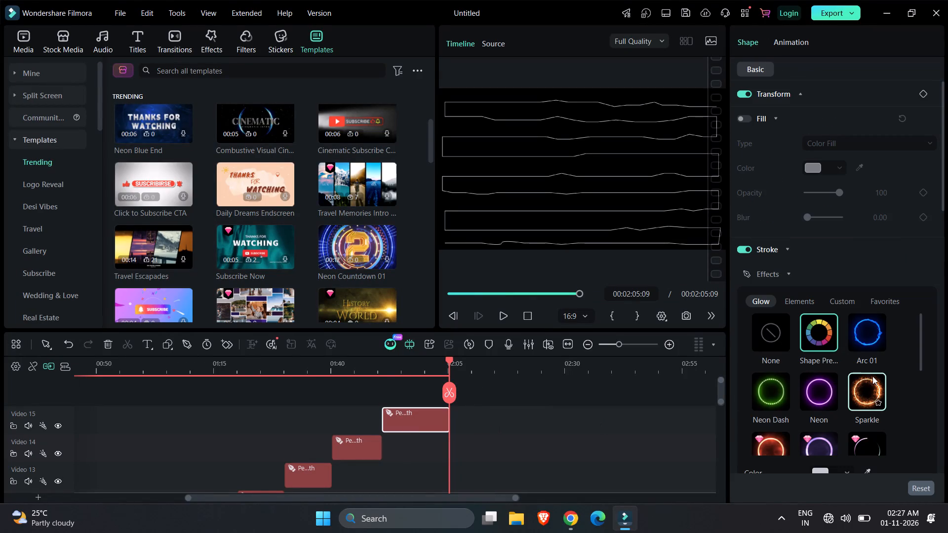
click(872, 376)
click(861, 391)
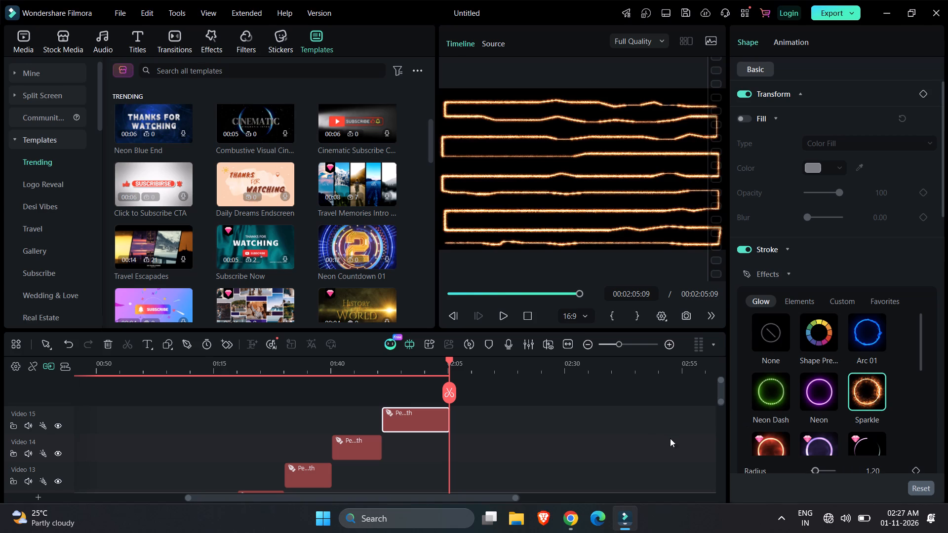
Start a new pen path at 00:02:05:09 with a vertical column of points up the frame's left edge, from bottom to top.
click(576, 495)
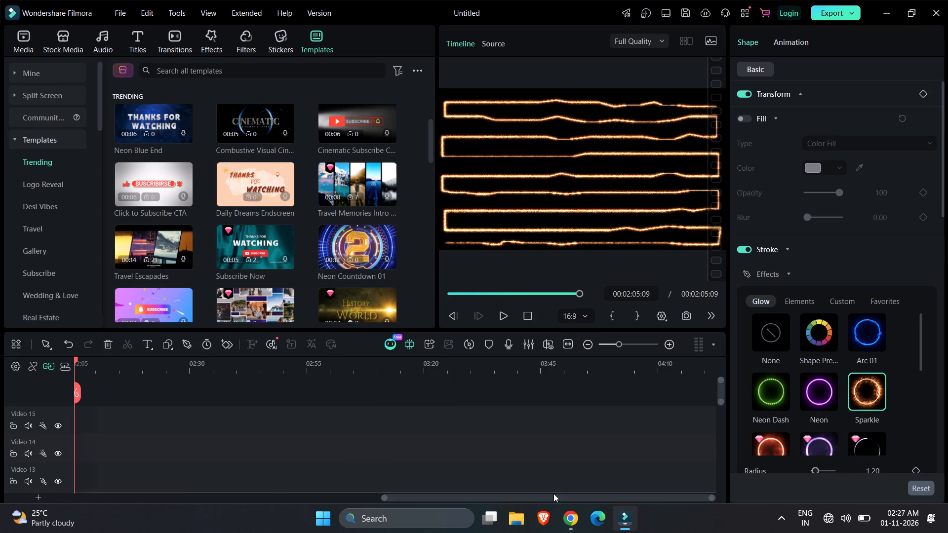
drag(553, 494, 504, 503)
drag(525, 498, 501, 496)
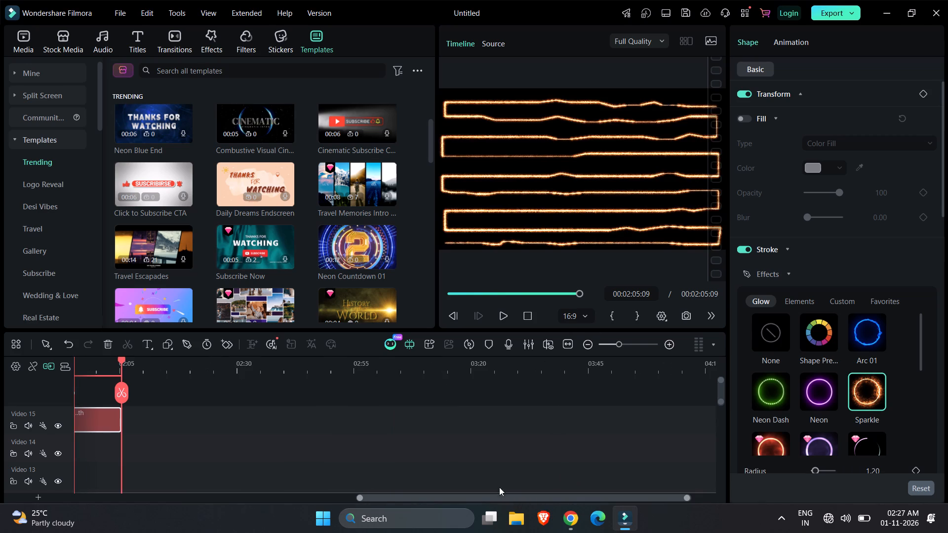
click(190, 343)
click(446, 245)
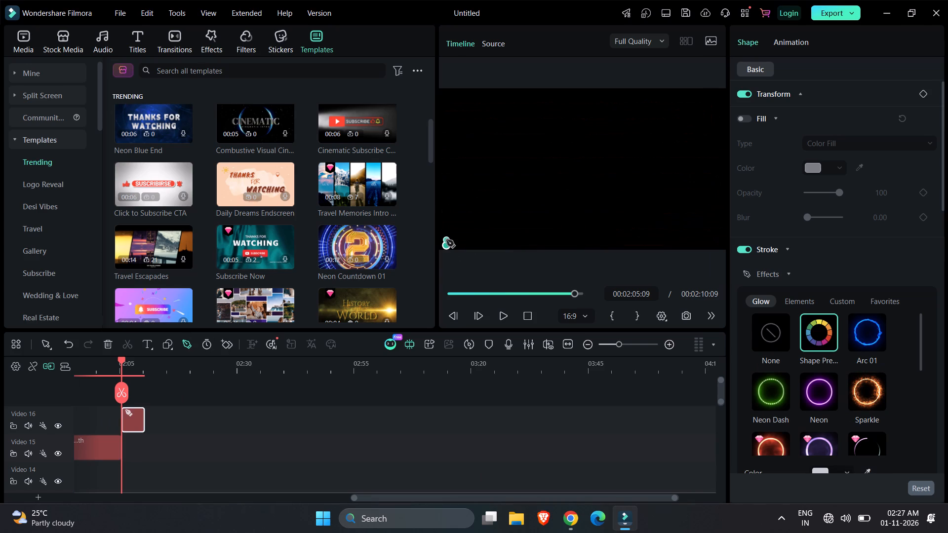
click(446, 233)
click(447, 217)
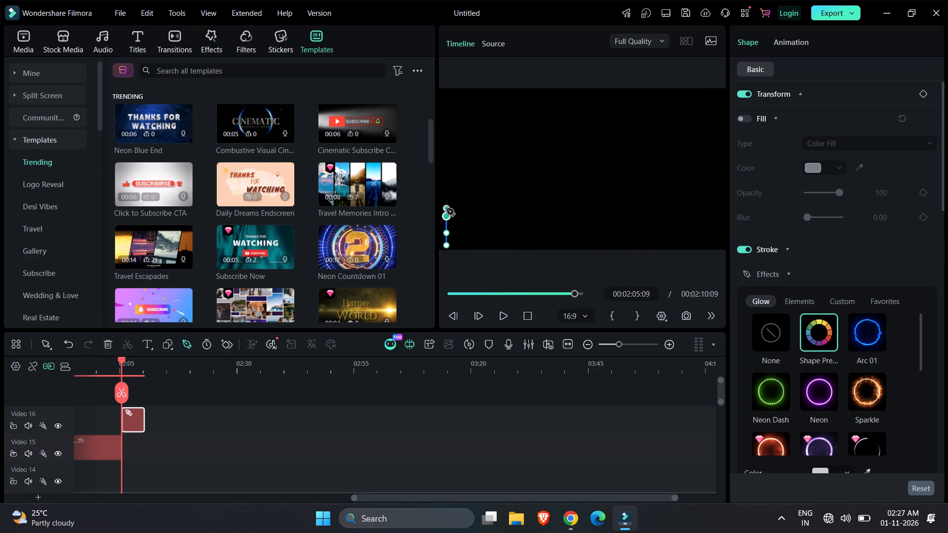
click(446, 203)
click(446, 188)
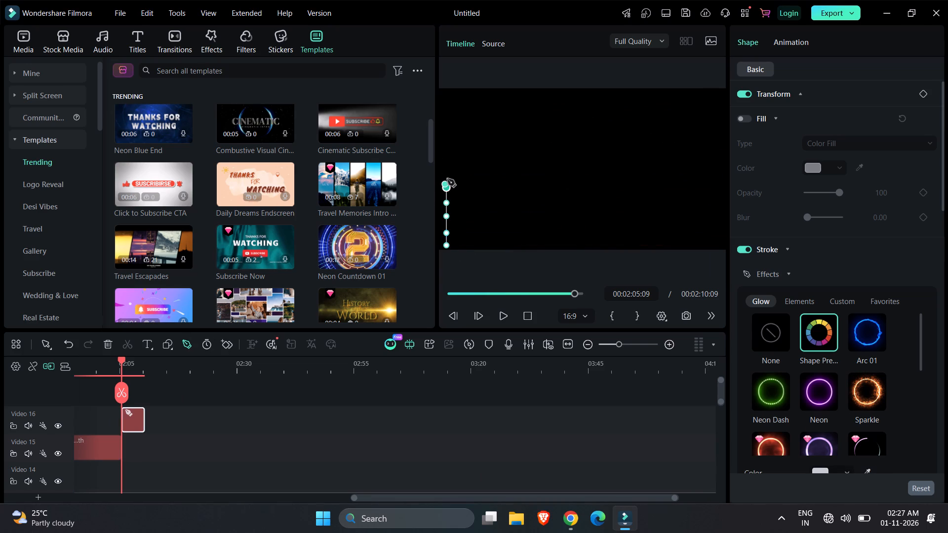
click(446, 169)
click(446, 154)
click(446, 136)
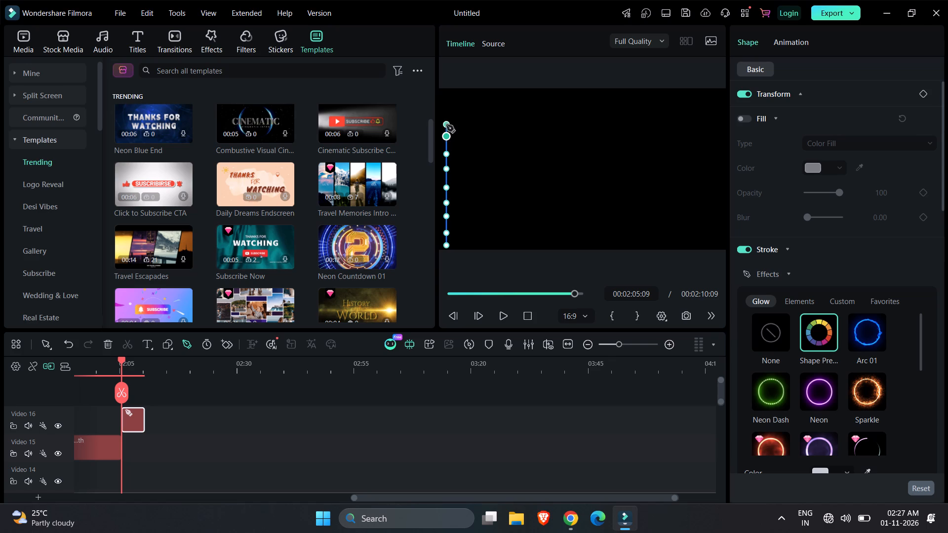
click(446, 125)
click(447, 111)
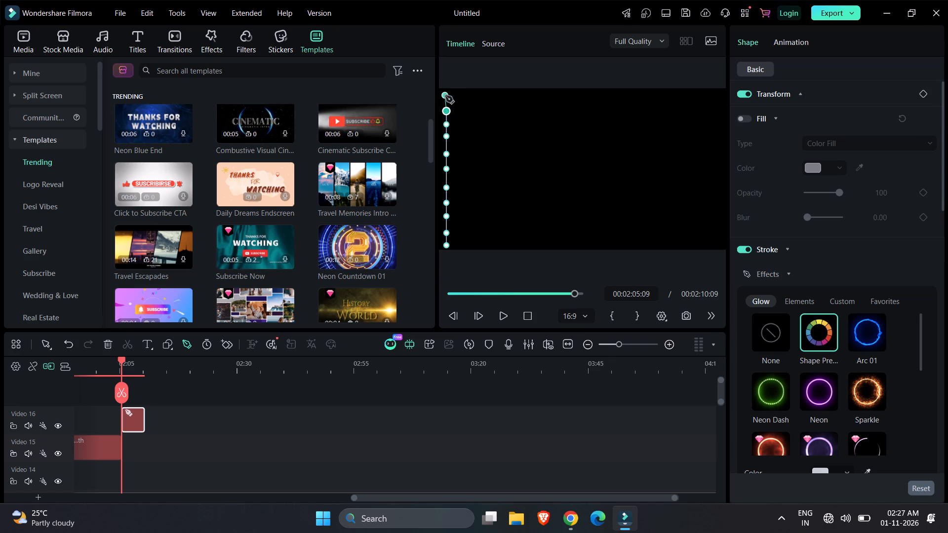
click(446, 96)
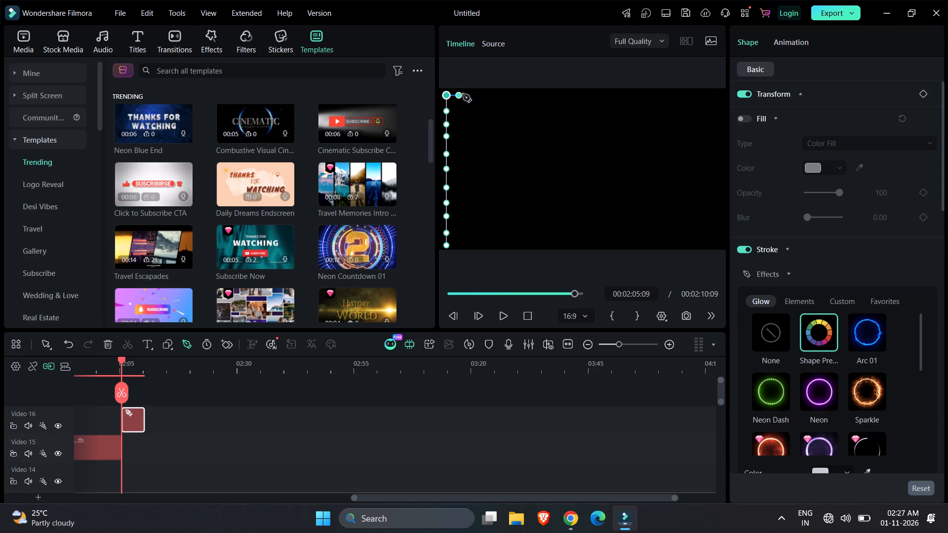
Step the pen path a short way right along the frame's top and add a second column of points down to the bottom edge.
click(463, 94)
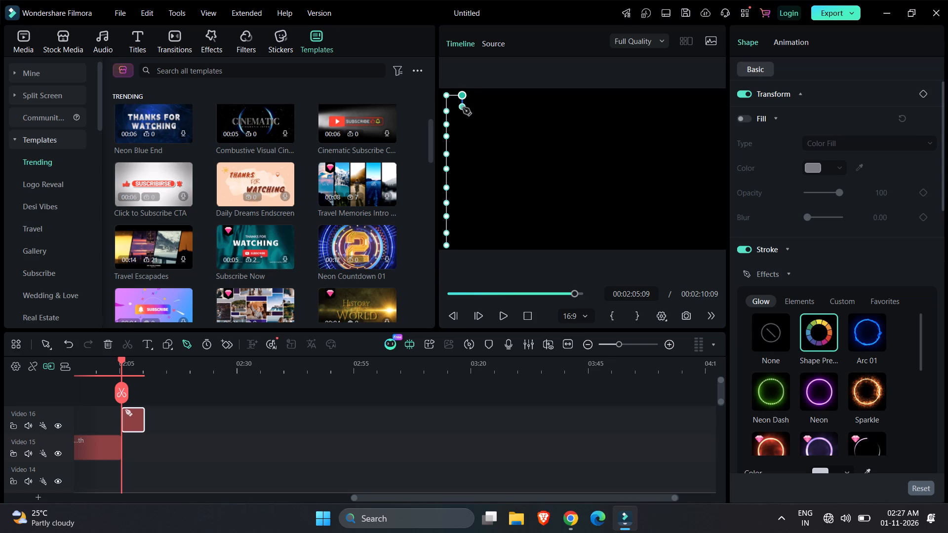
click(463, 112)
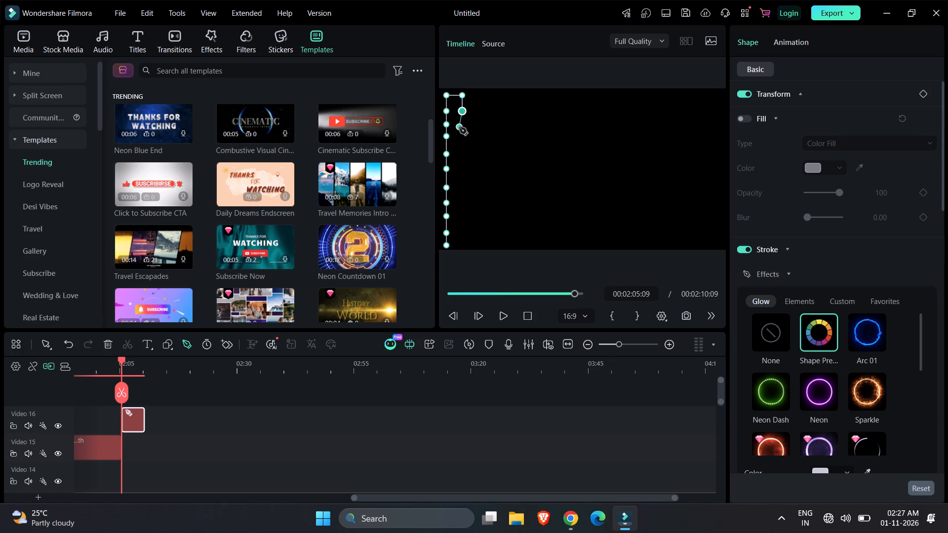
click(463, 126)
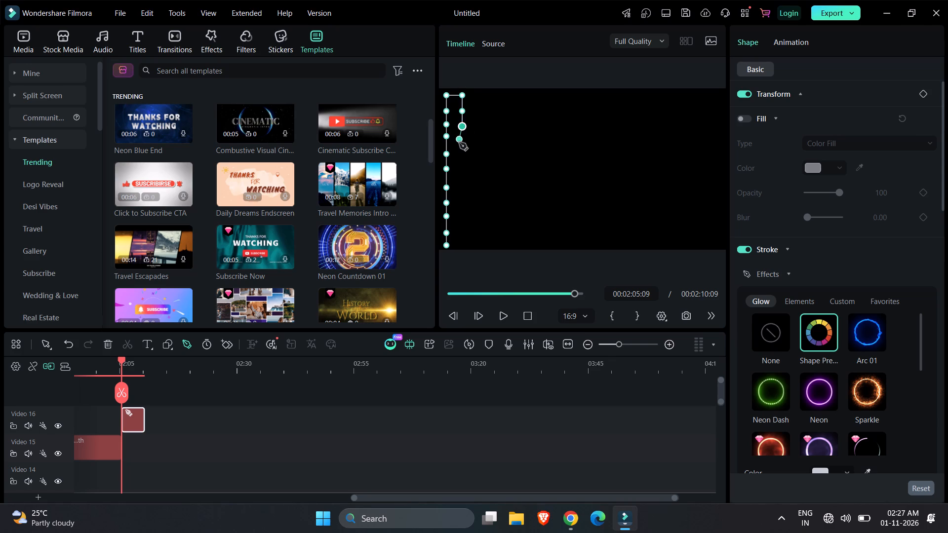
click(463, 143)
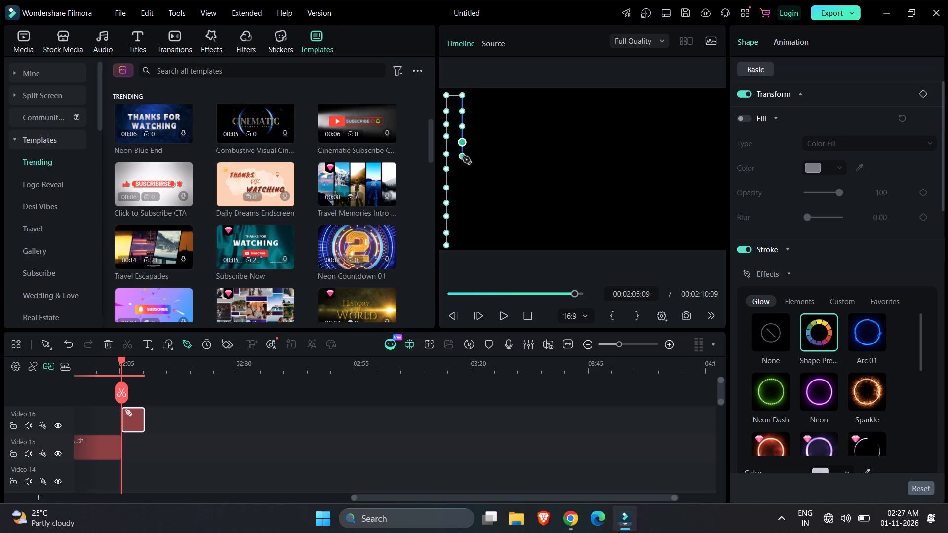
click(463, 156)
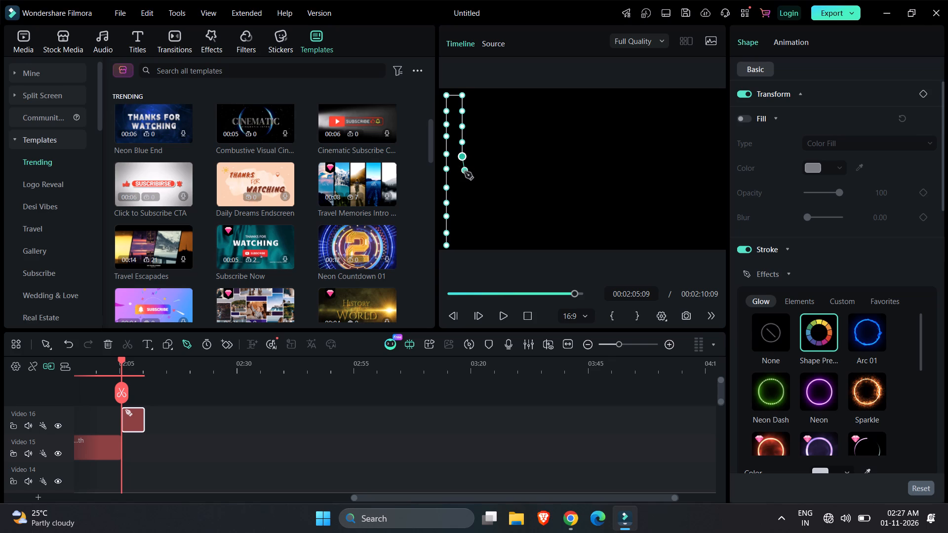
click(462, 173)
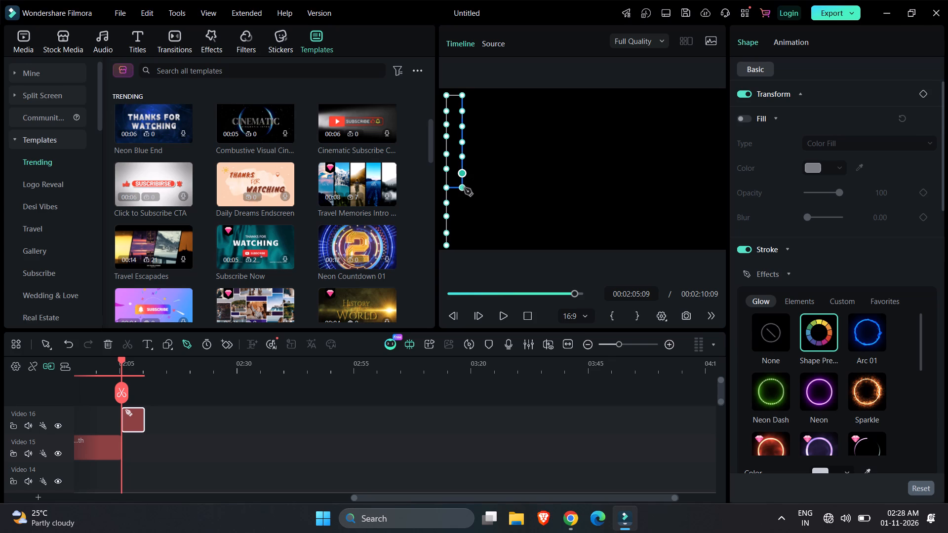
click(462, 190)
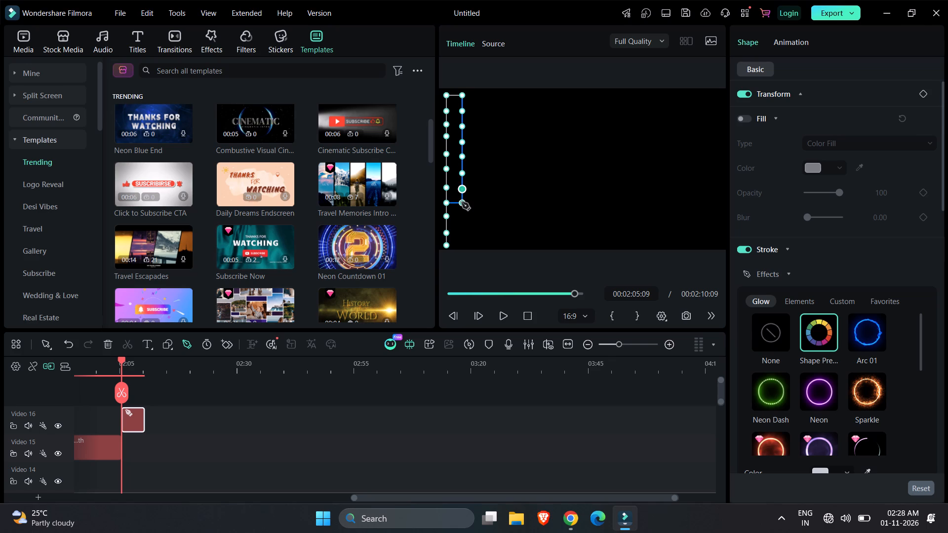
click(462, 202)
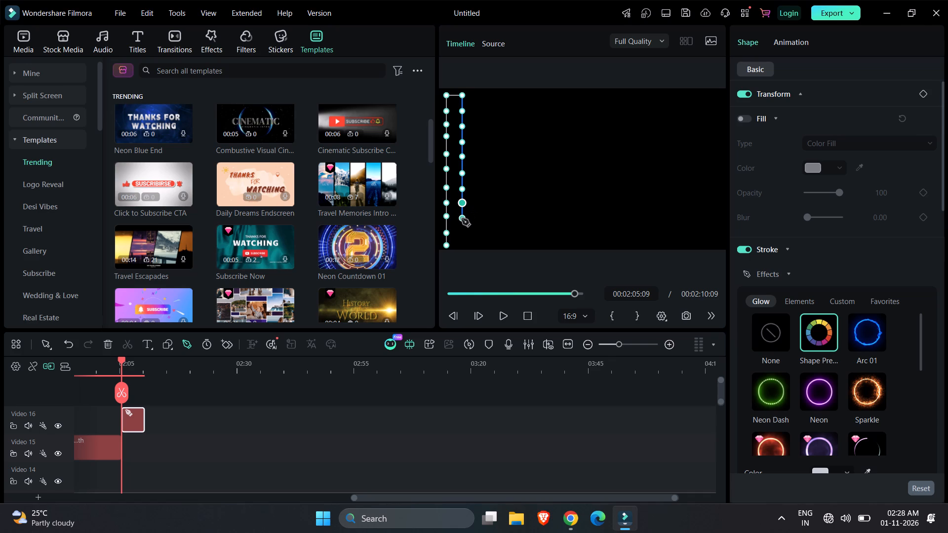
click(462, 219)
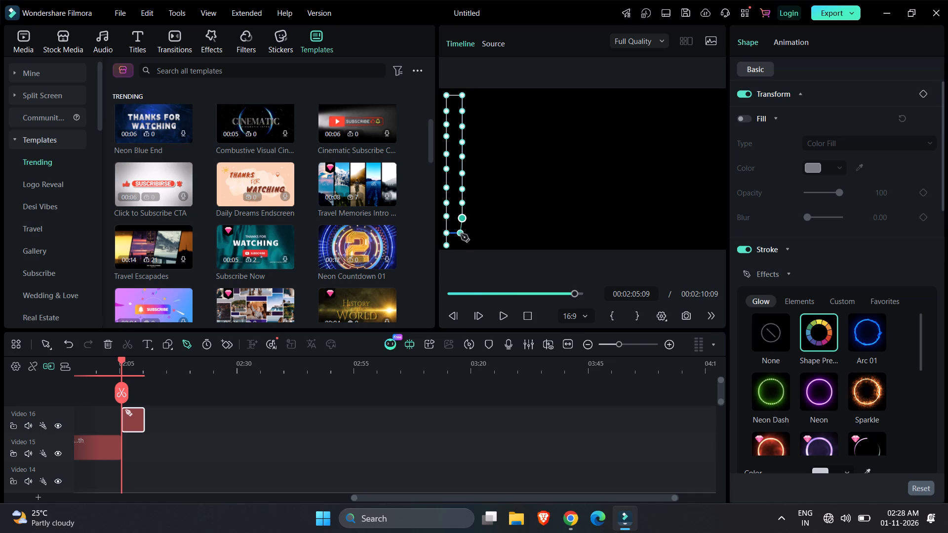
click(461, 234)
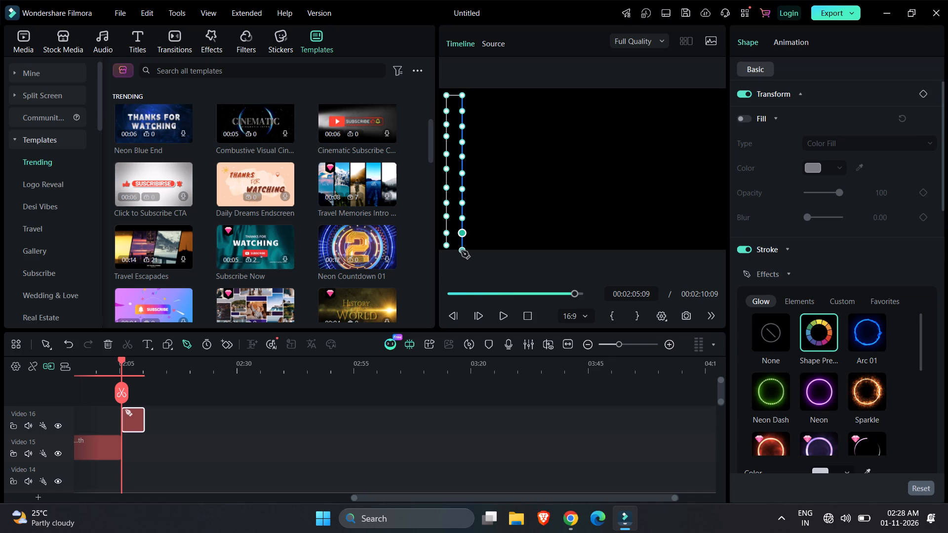
click(463, 248)
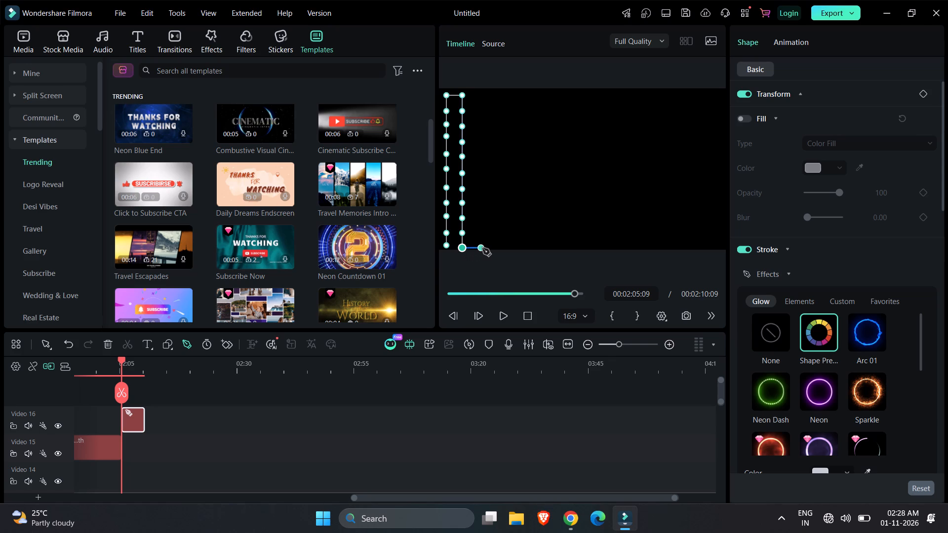
Step the pen path right along the frame's bottom edge and add a third column of points up to the top.
click(482, 248)
click(482, 234)
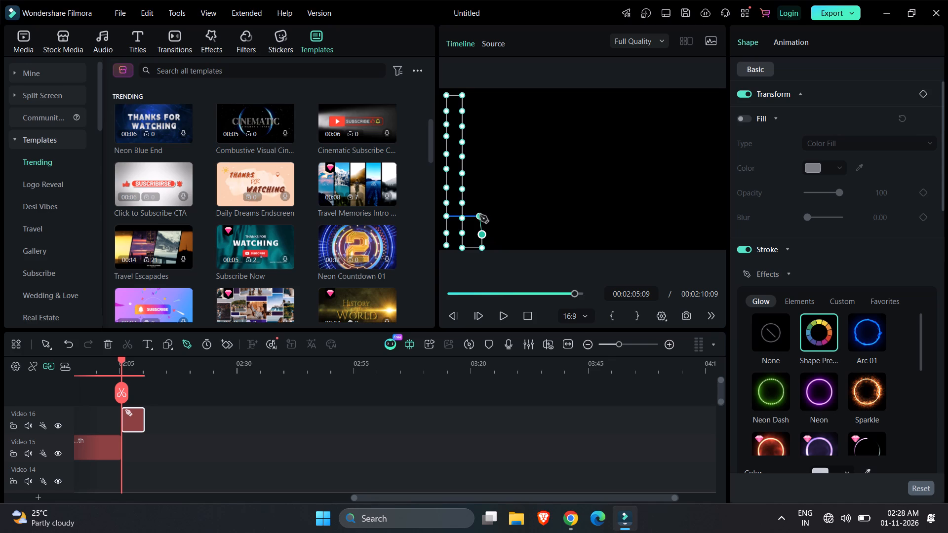
click(480, 215)
click(480, 202)
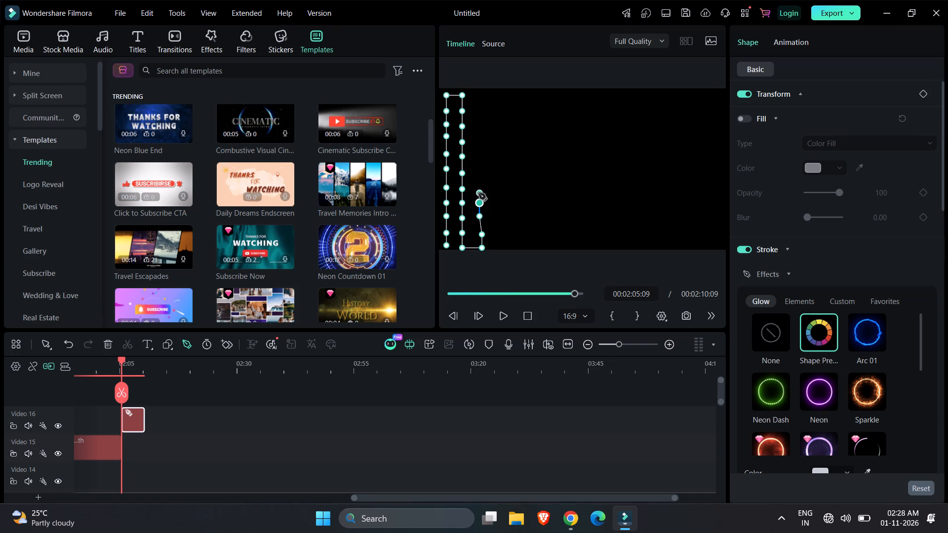
click(479, 190)
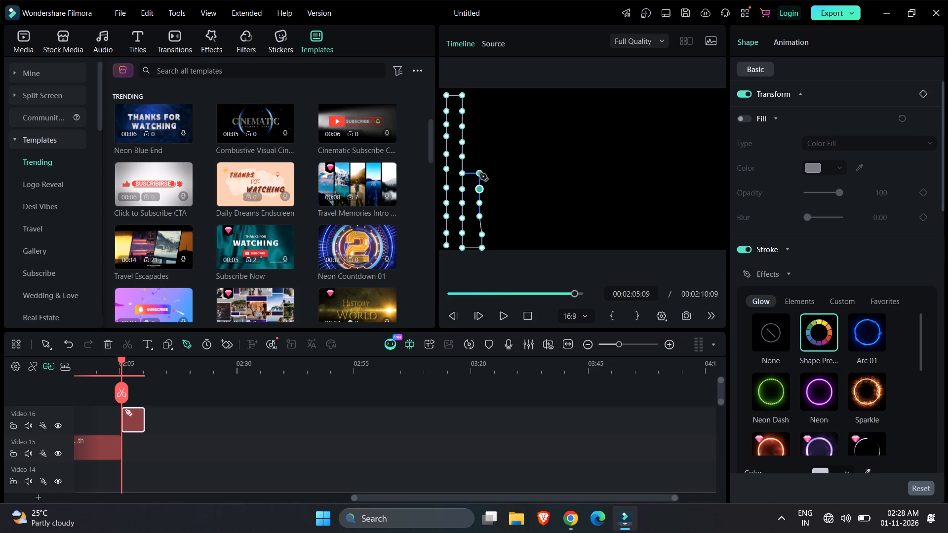
click(479, 173)
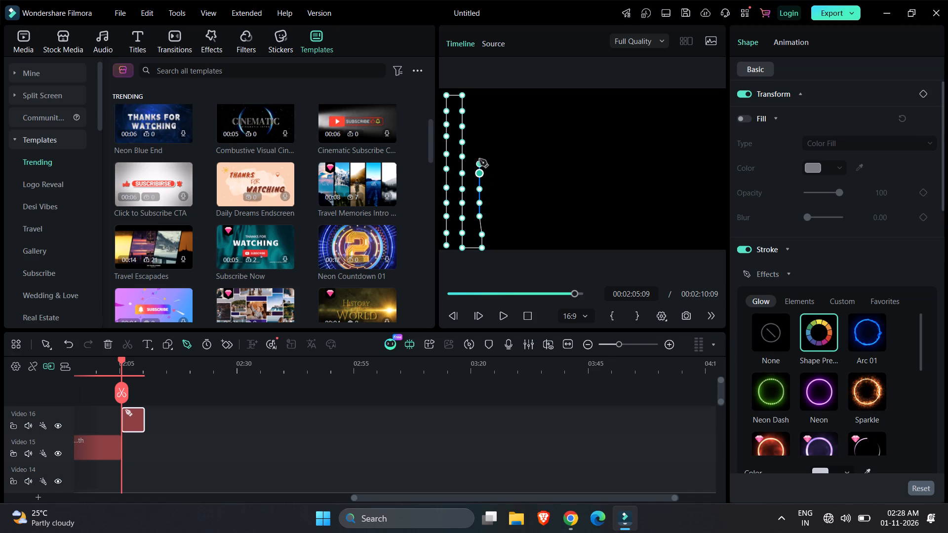
click(479, 159)
click(478, 143)
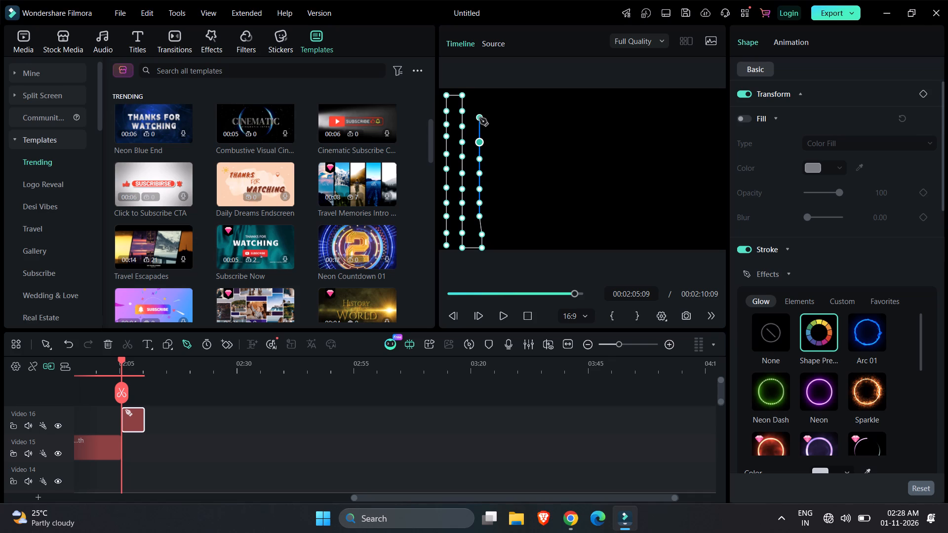
click(478, 126)
click(479, 107)
click(480, 94)
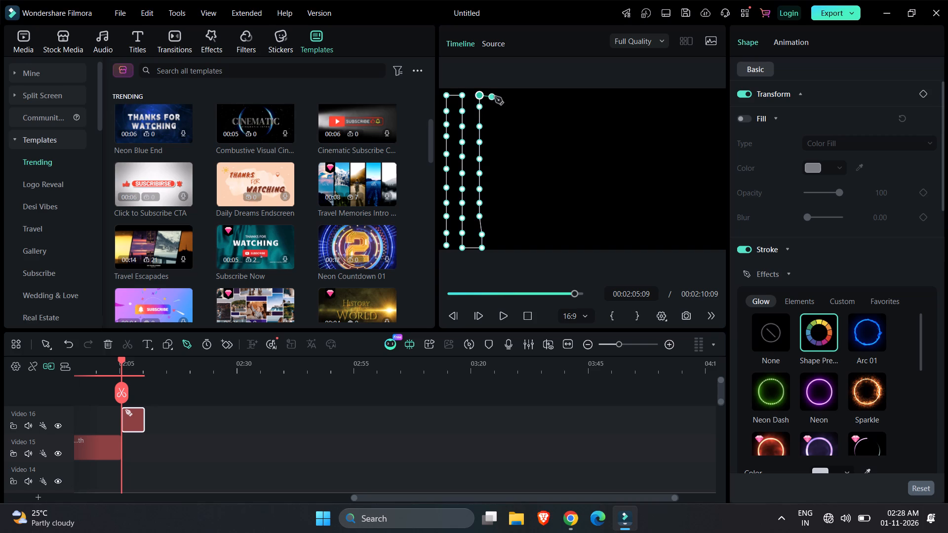
Step the pen path a short way right along the frame's top and add a fourth column of points down to near the bottom edge.
click(495, 97)
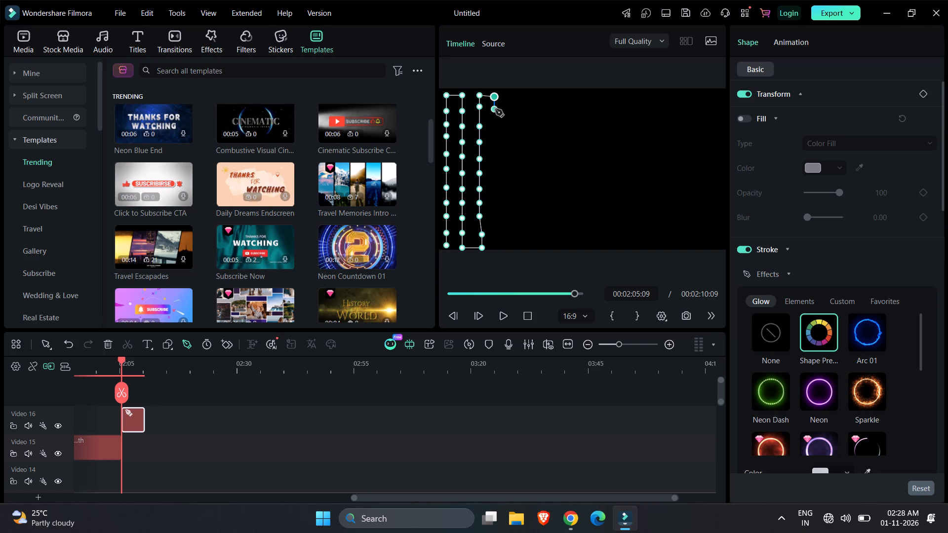
click(495, 109)
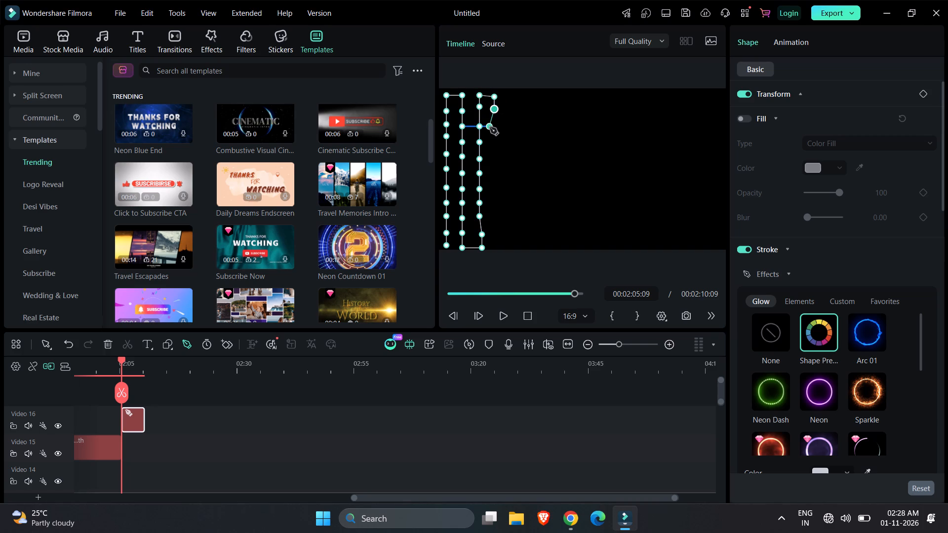
click(495, 127)
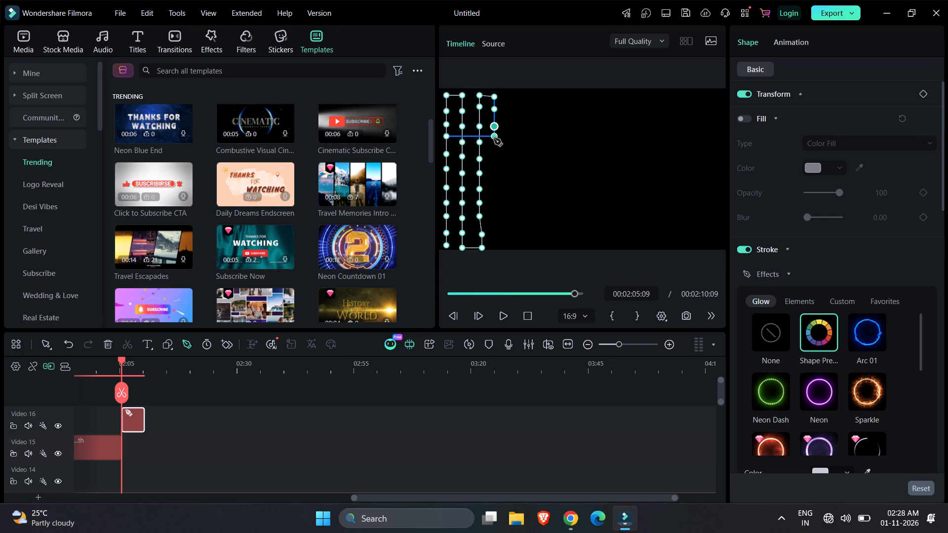
click(494, 138)
click(494, 156)
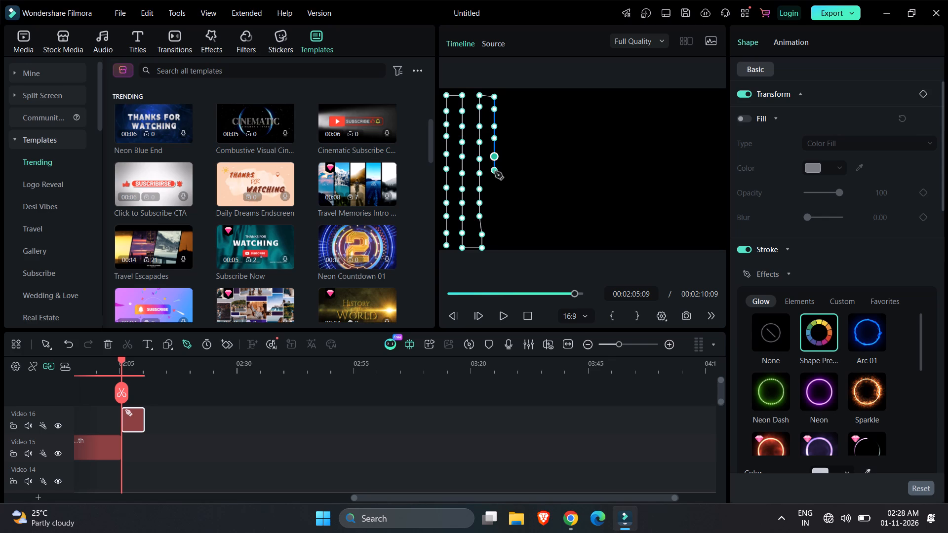
click(495, 172)
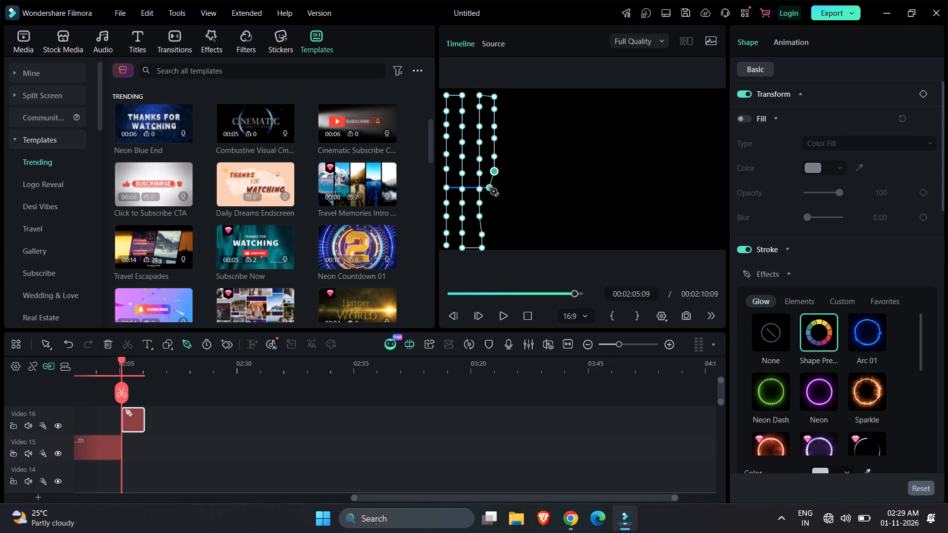
click(493, 196)
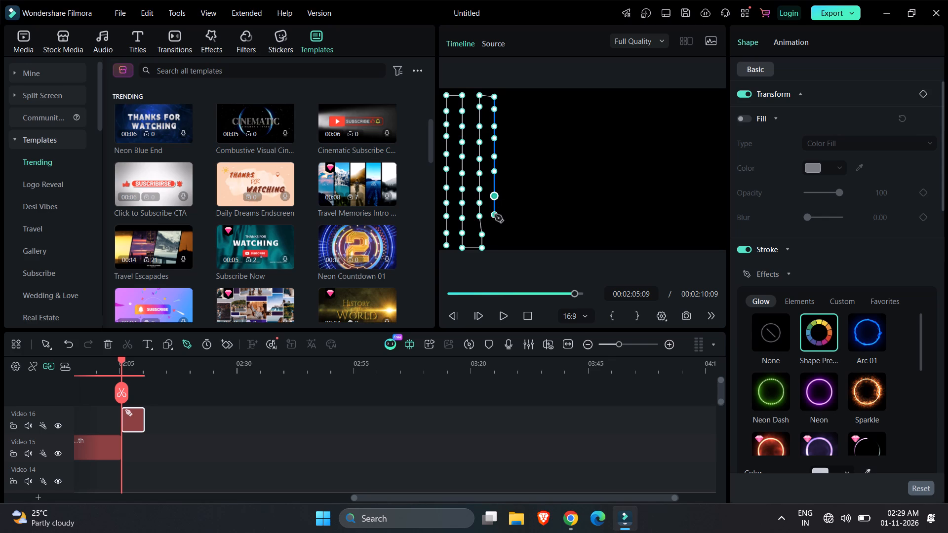
click(495, 215)
click(495, 240)
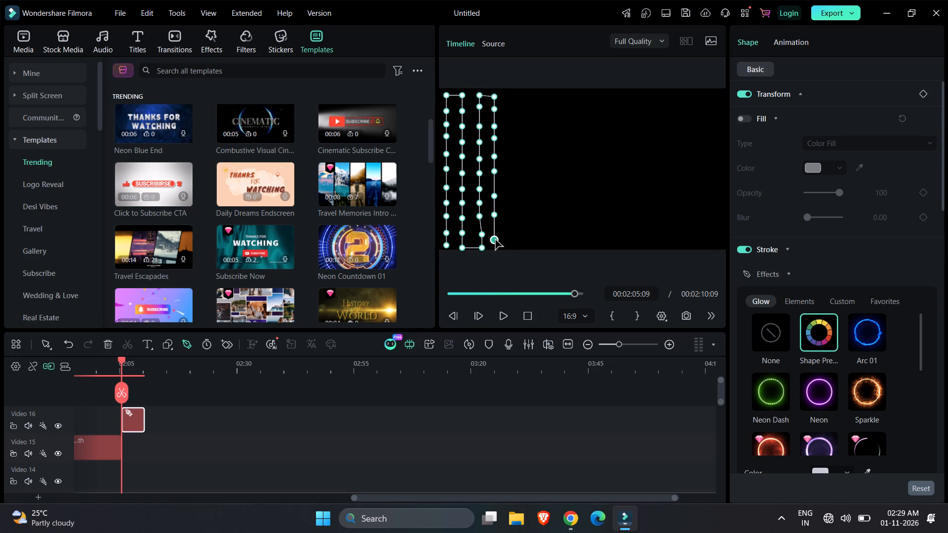
click(494, 244)
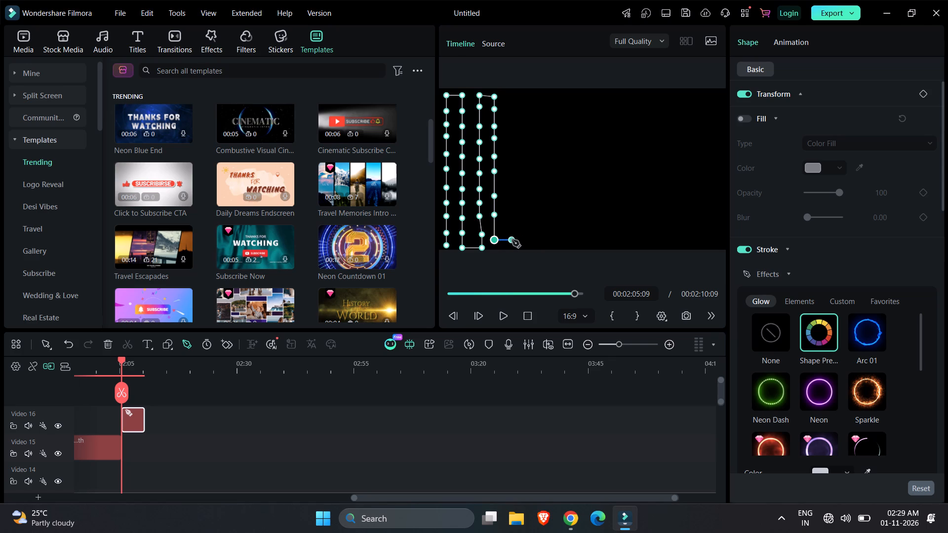
Step the pen path right near the frame's bottom edge and add a fifth column of points up to the top.
click(512, 240)
click(512, 224)
click(512, 203)
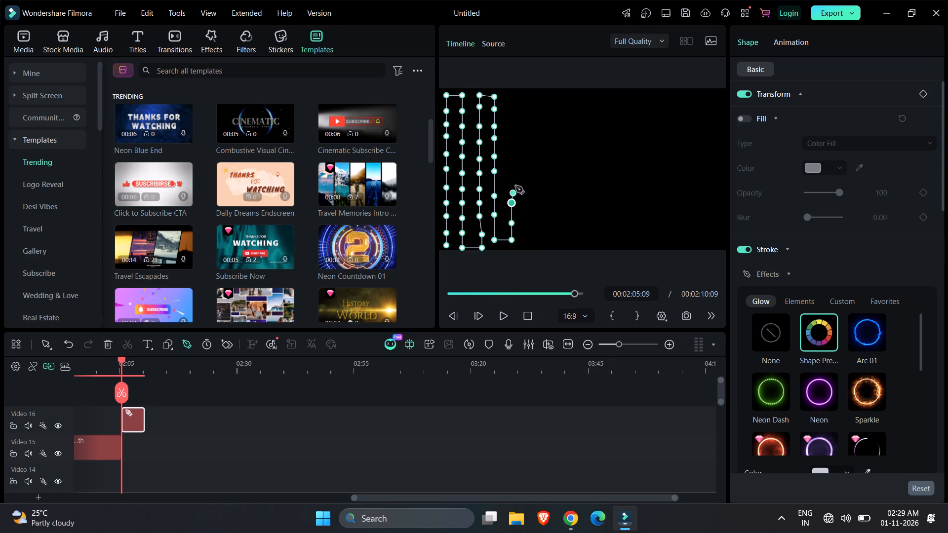
click(513, 183)
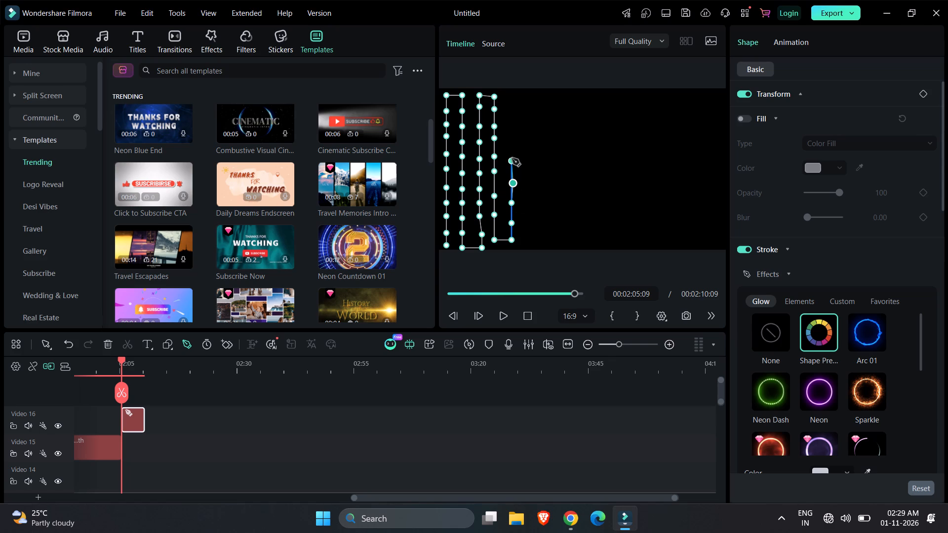
click(512, 158)
click(512, 146)
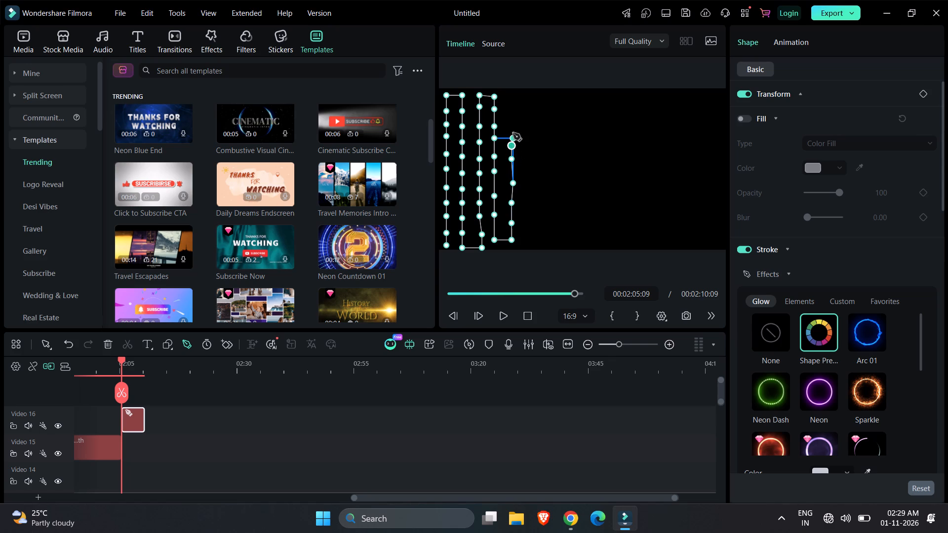
click(513, 133)
click(512, 114)
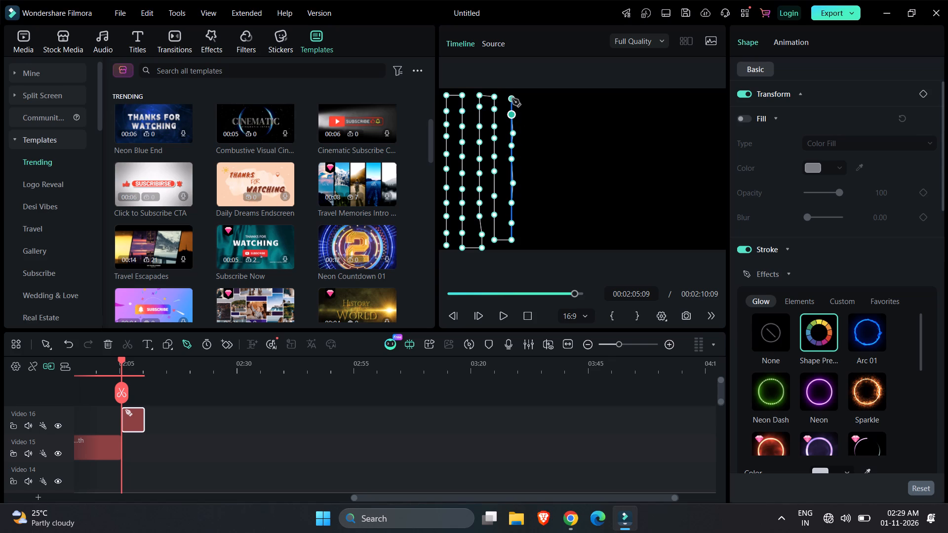
click(512, 96)
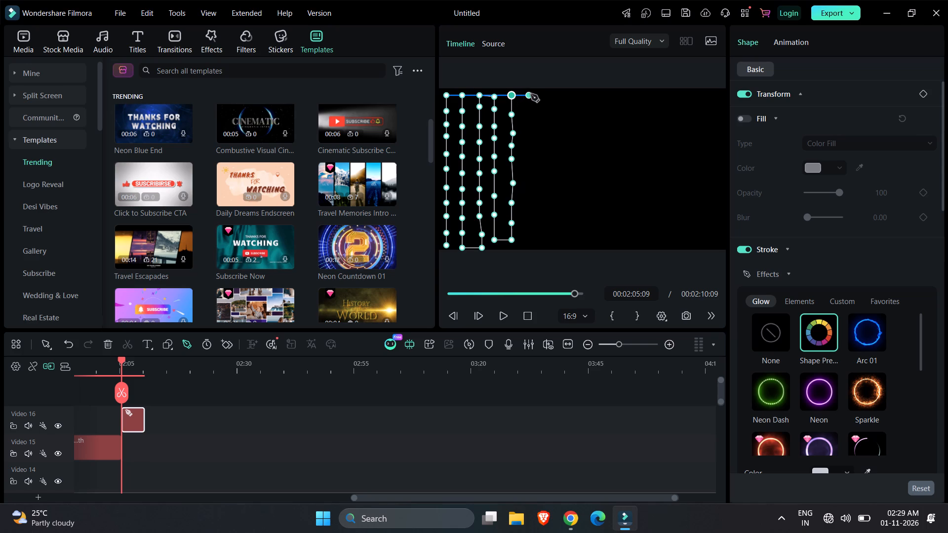
Step the pen path right along the frame's top and add a sixth column of points going down.
click(531, 92)
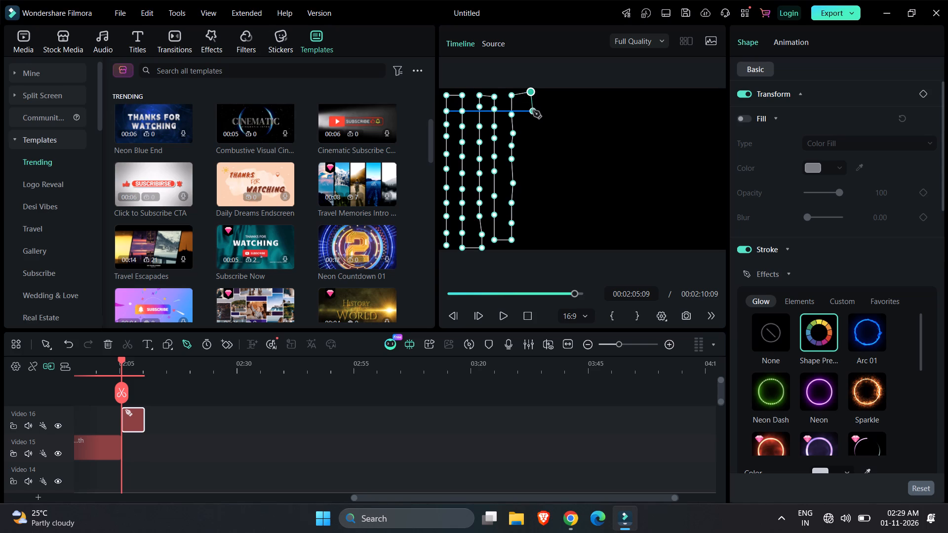
click(533, 111)
click(533, 129)
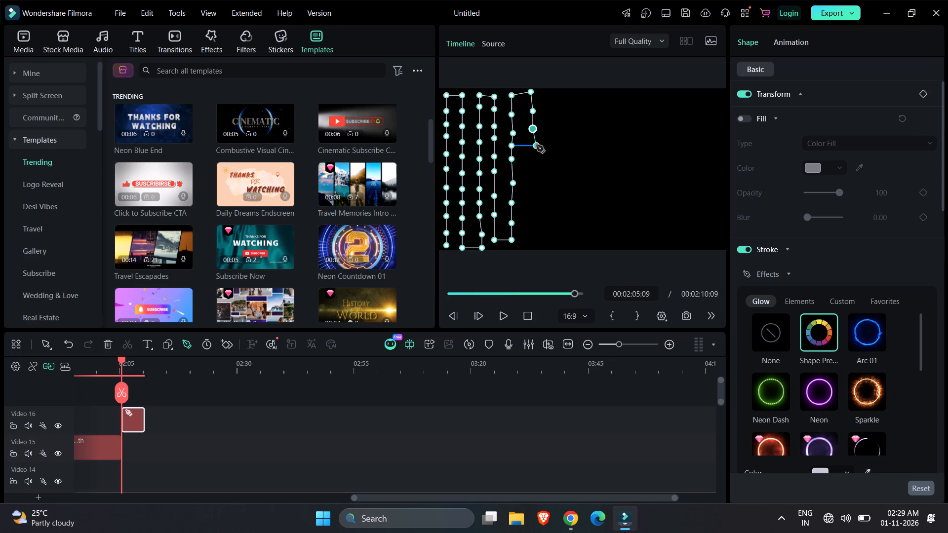
click(533, 145)
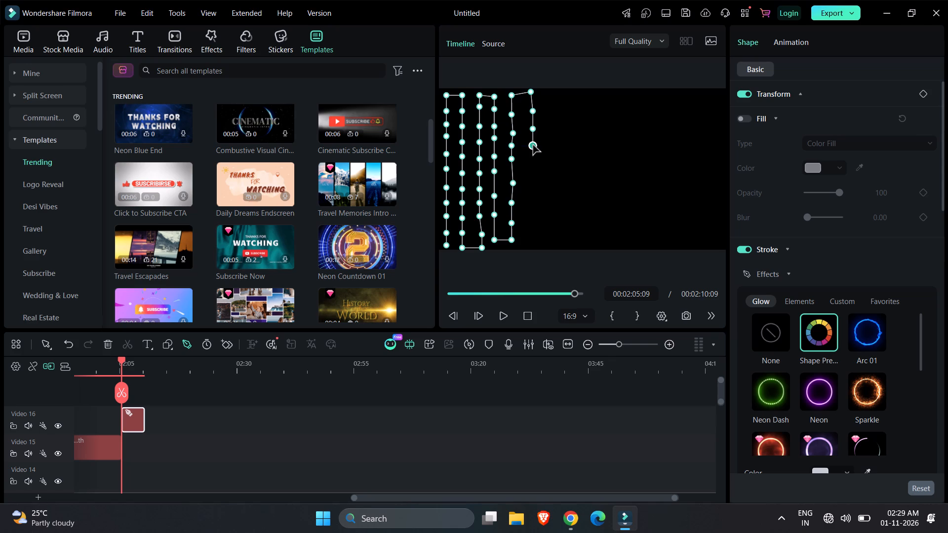
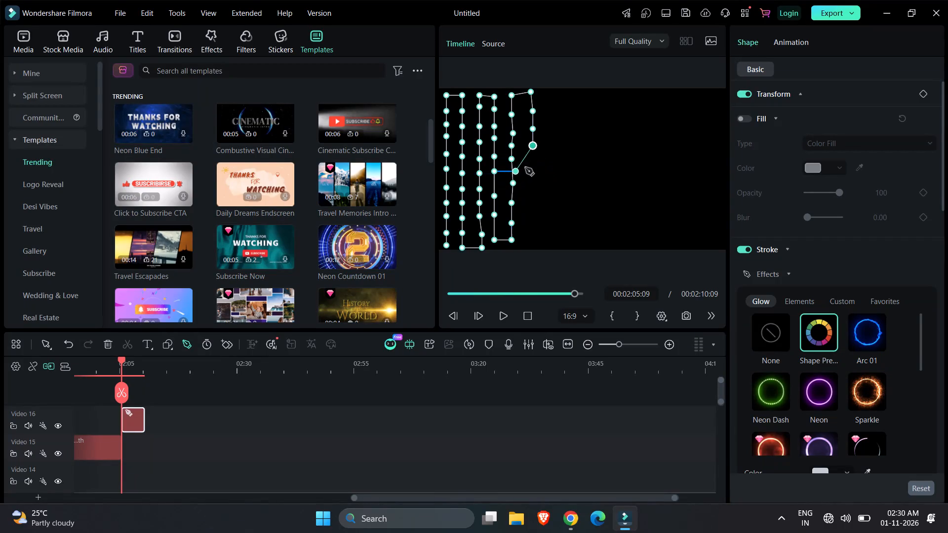
Continue the pen path's sixth column of points down to near the frame's bottom edge.
click(533, 166)
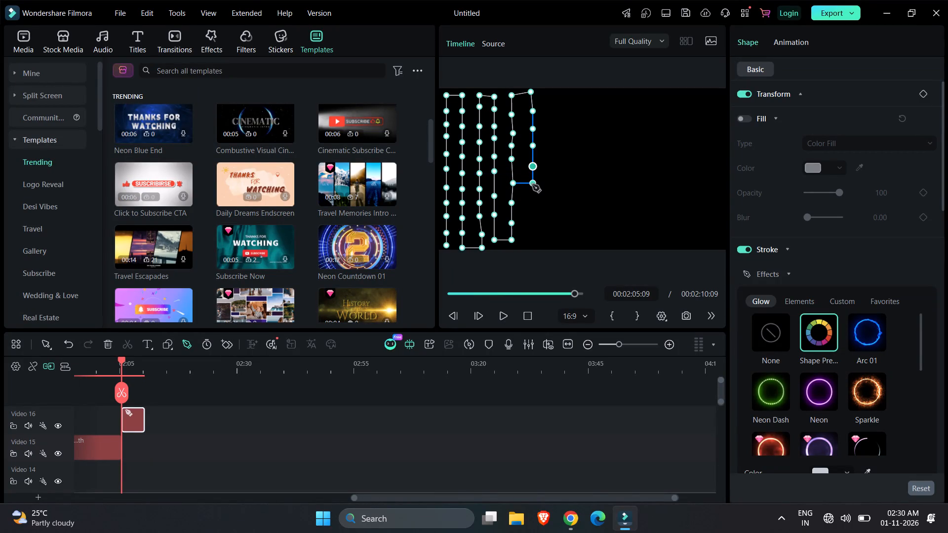
click(532, 185)
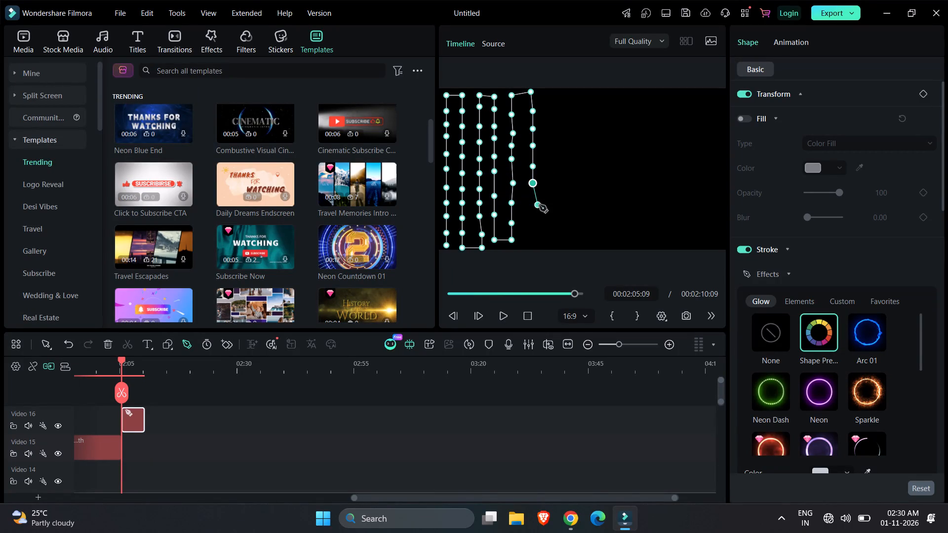
click(539, 205)
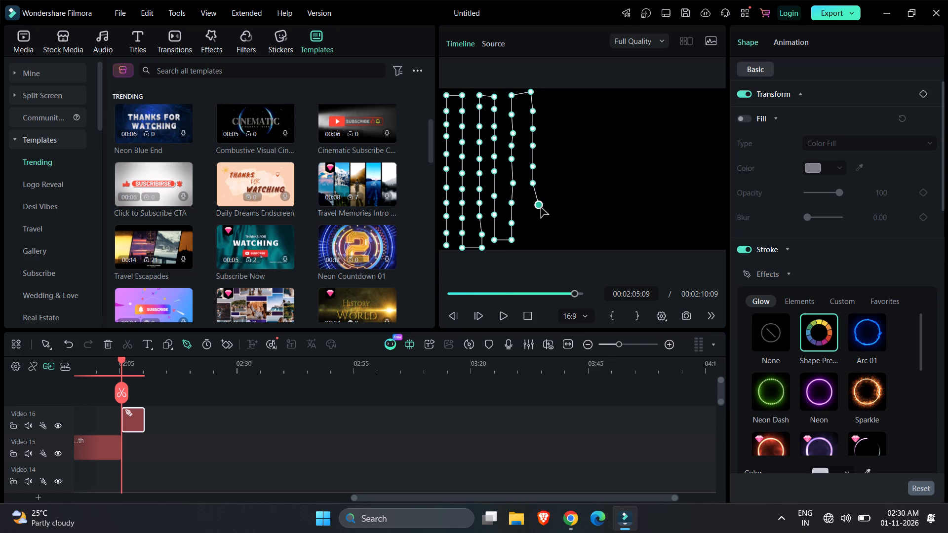
click(535, 218)
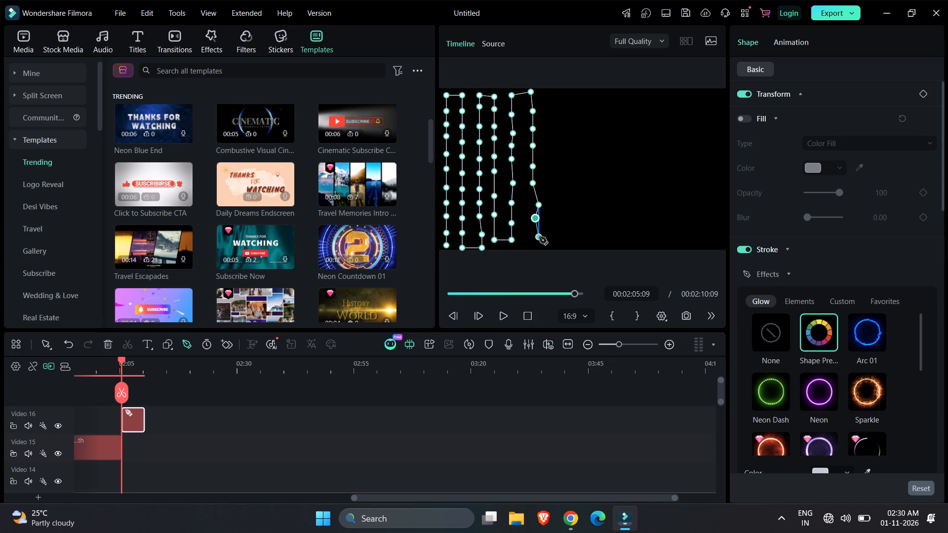
click(538, 238)
Step the pen path a short way right near the frame's bottom, add a seventh column of points up to near the top, and finish the path.
click(554, 238)
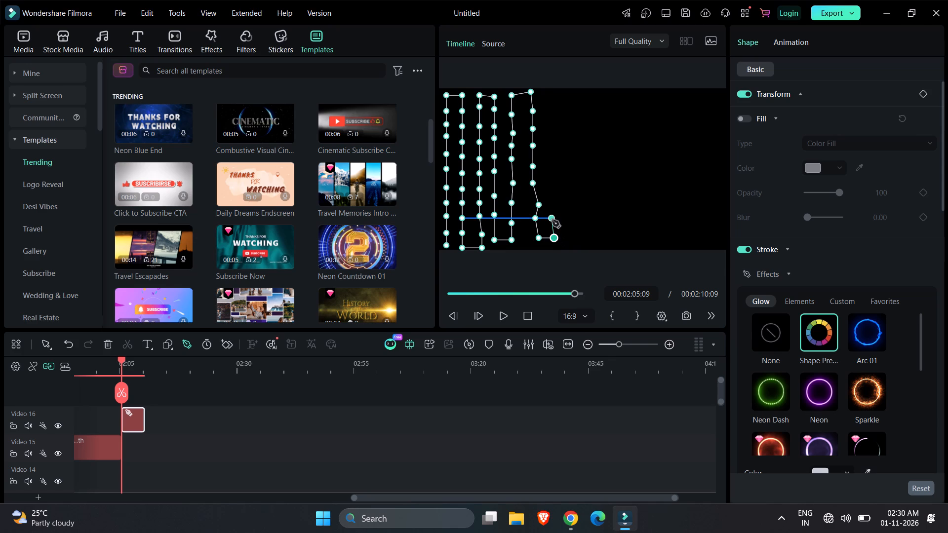
click(552, 220)
click(544, 195)
click(546, 179)
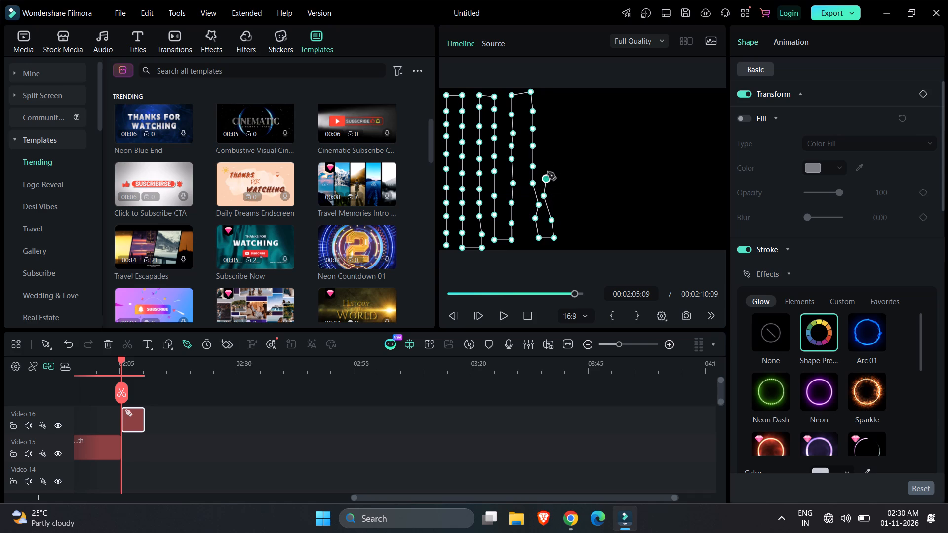
click(548, 166)
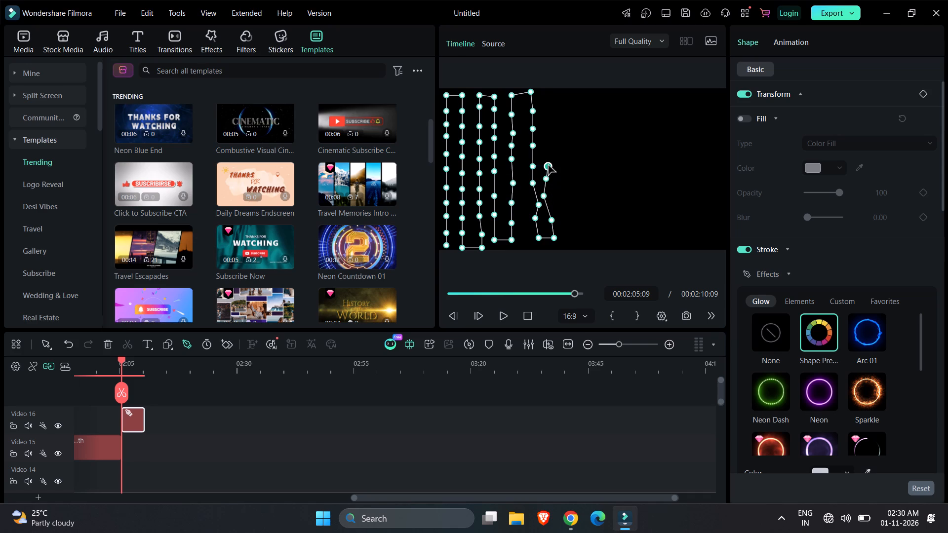
click(548, 158)
click(543, 144)
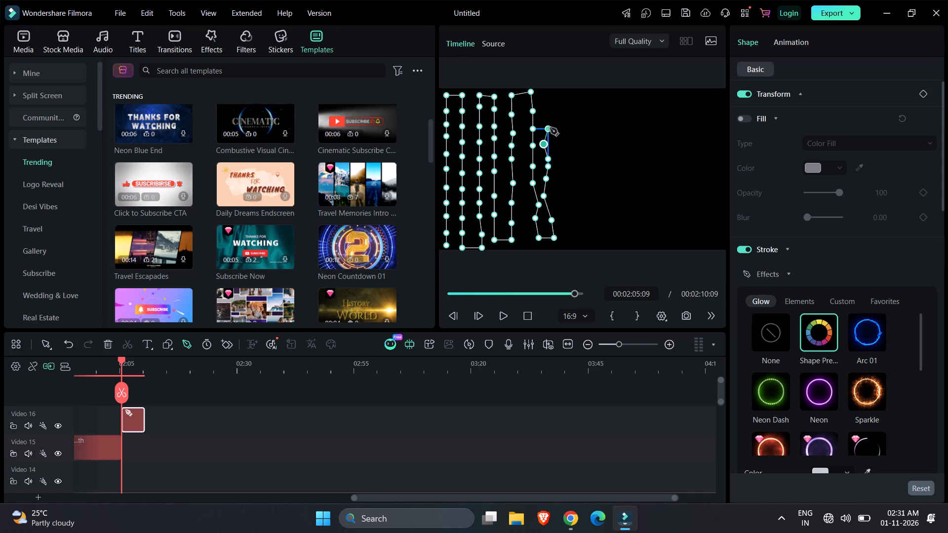
click(544, 129)
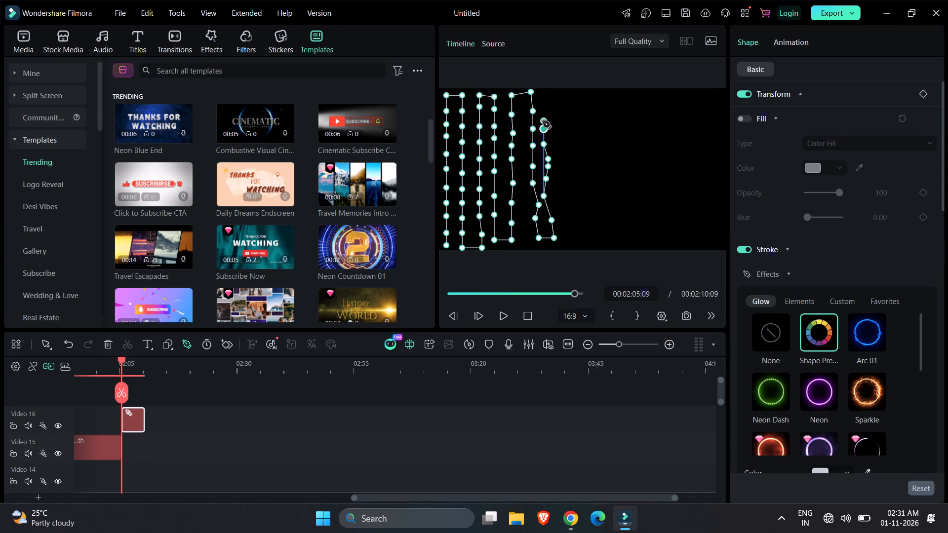
click(543, 121)
click(552, 107)
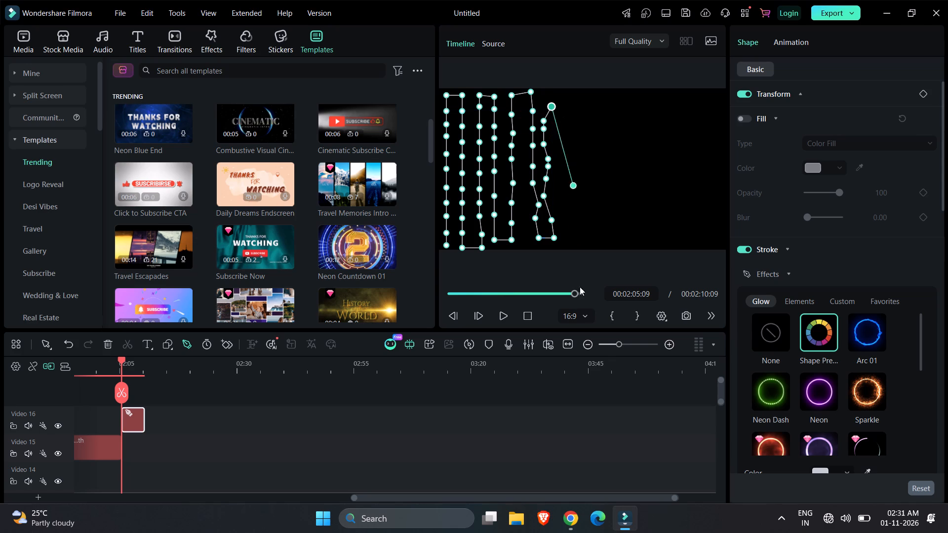
click(588, 431)
Apply the Sparkle glow effect to the stroke of the new zigzag path.
click(524, 215)
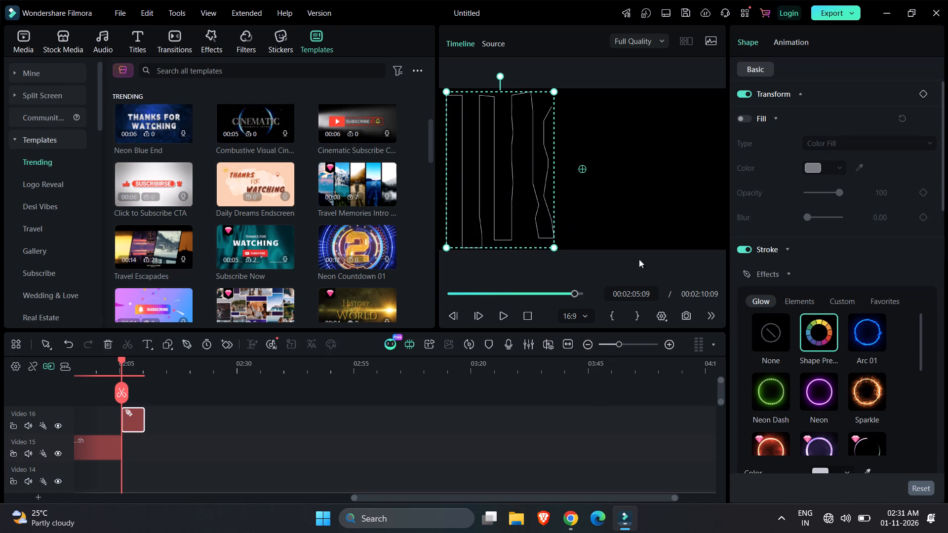
click(874, 394)
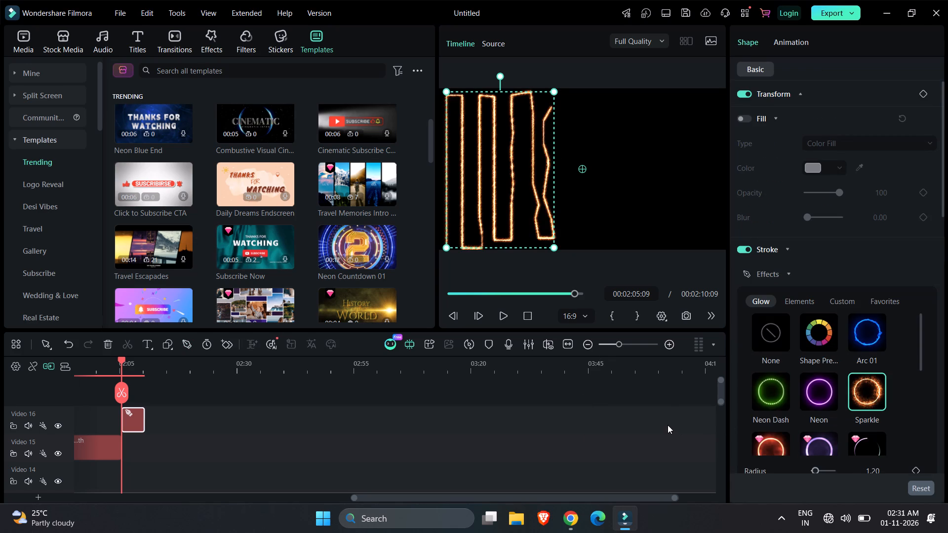
click(668, 425)
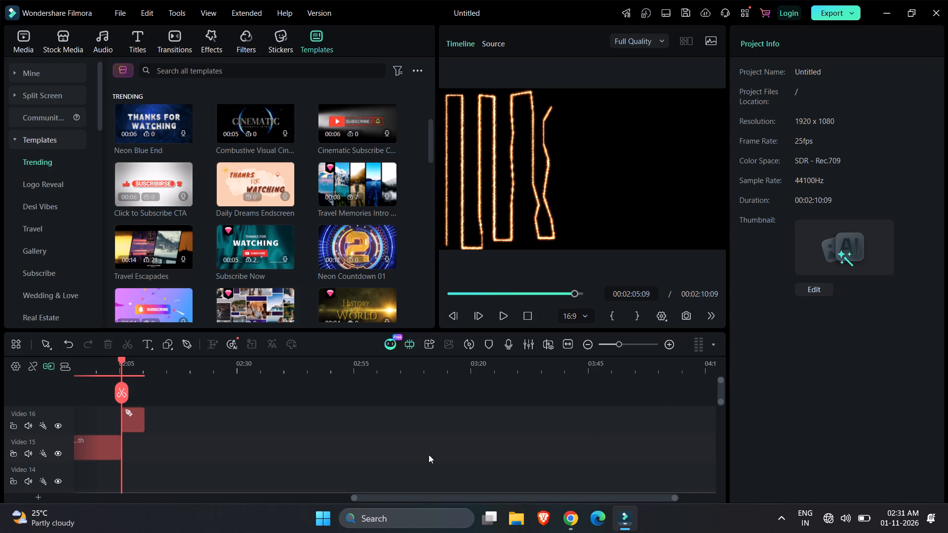
Extend the Pen Path clip on Video 16 to a duration of 00:00:15:00, ending at 00:02:20:09.
click(136, 420)
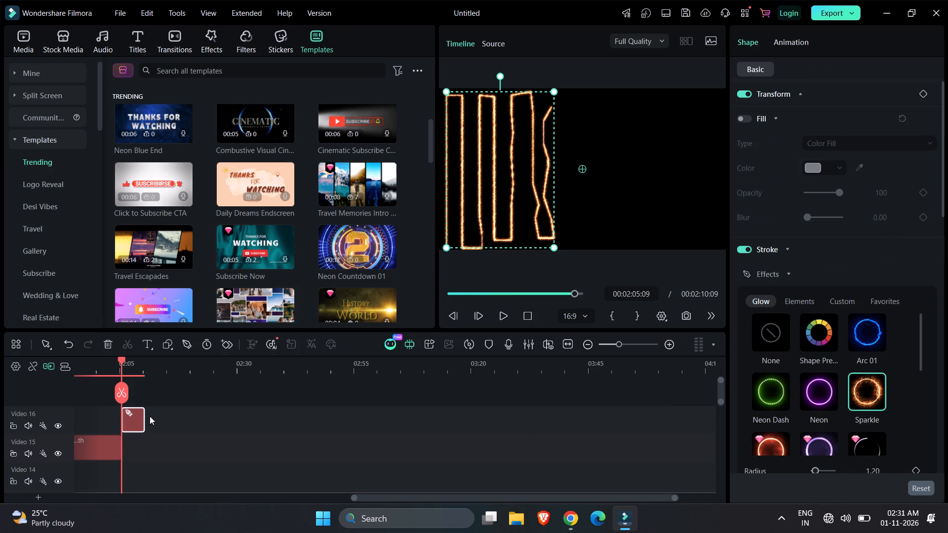
drag(141, 420, 194, 423)
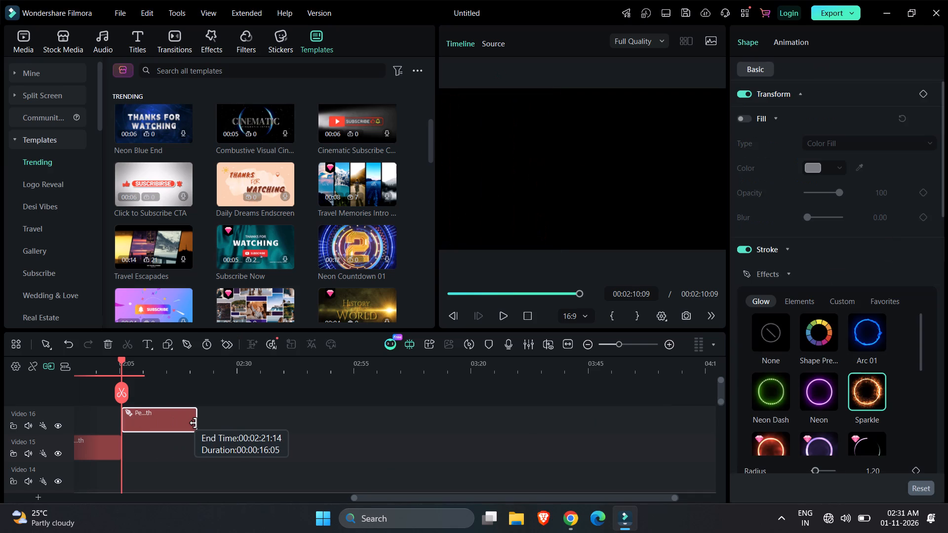
drag(194, 423, 188, 428)
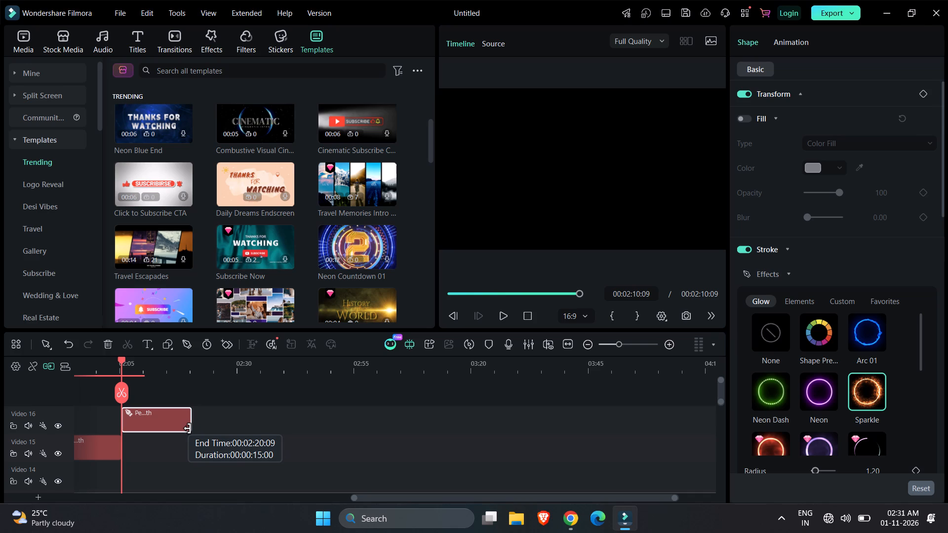
drag(188, 428, 192, 428)
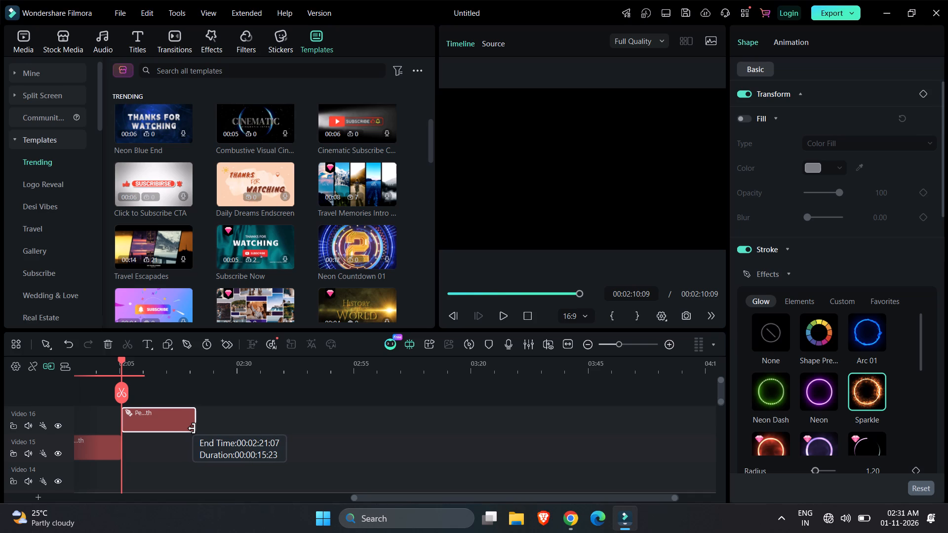
drag(192, 428, 188, 431)
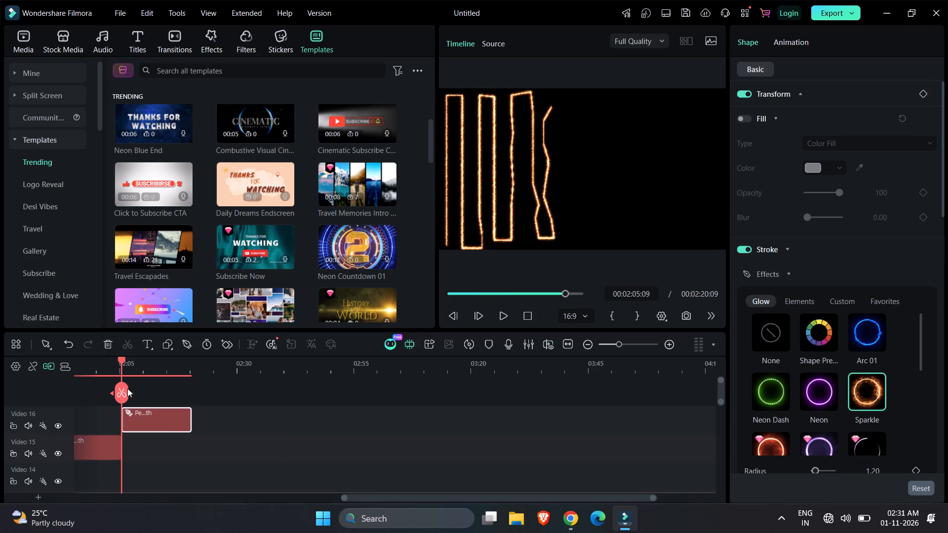
Move the playhead to the end of the Video 16 clip at 00:02:20:09.
drag(127, 391, 217, 391)
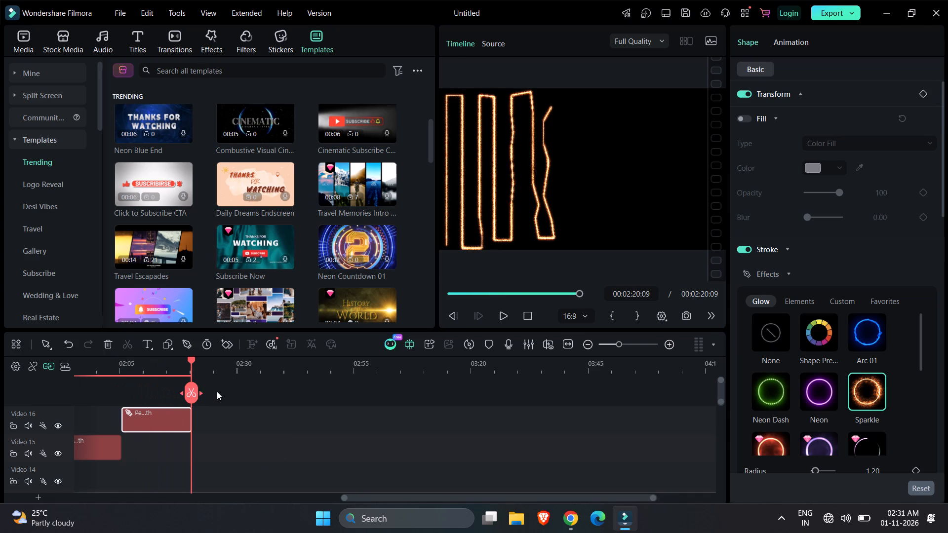